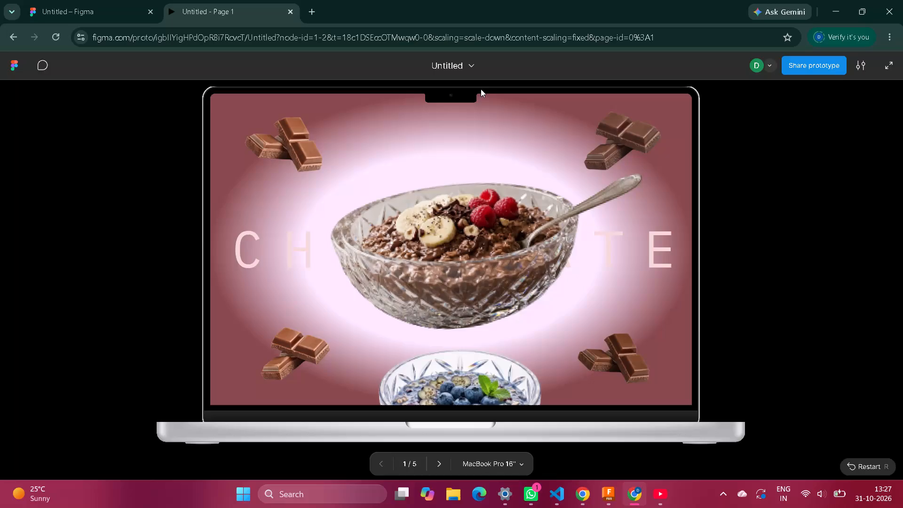
Play the prototype back and forth between the Chocolate and Strawberry screens, ending on Blueberry, to examine the transitions.
key(Right)
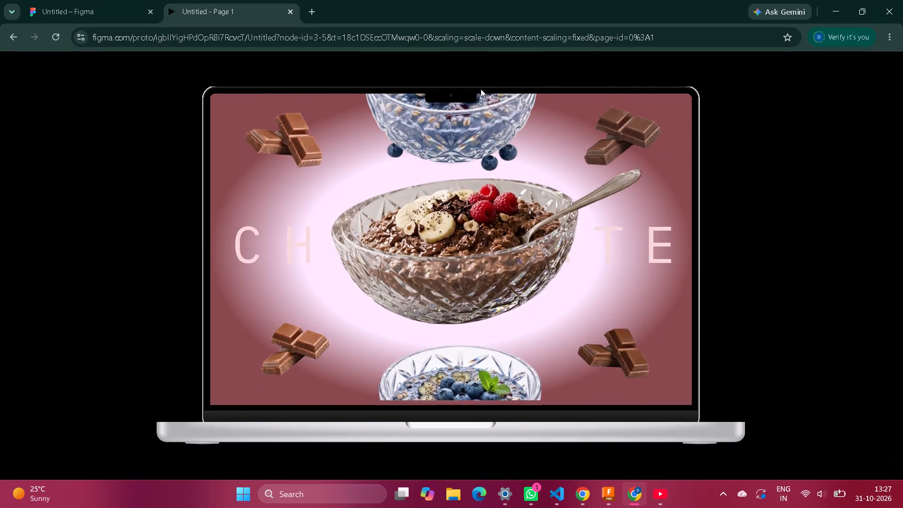
key(Left)
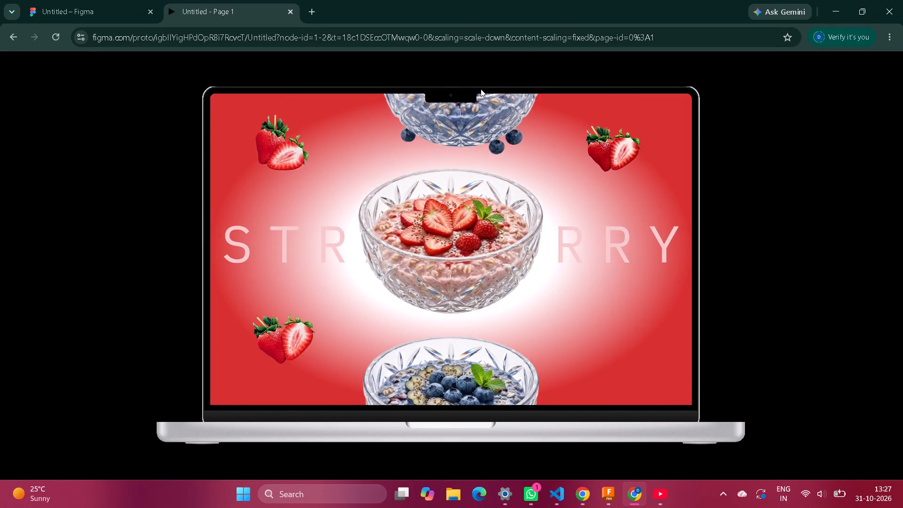
key(Right)
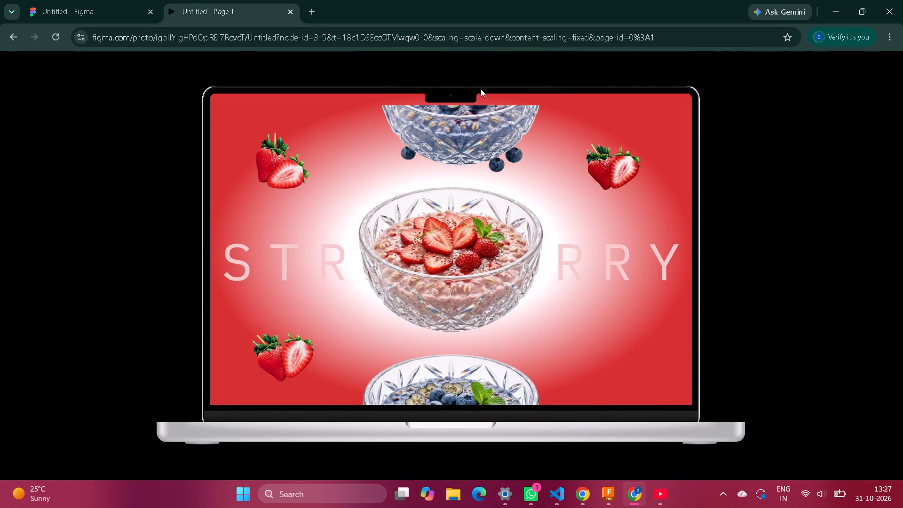
key(Left)
key(Right)
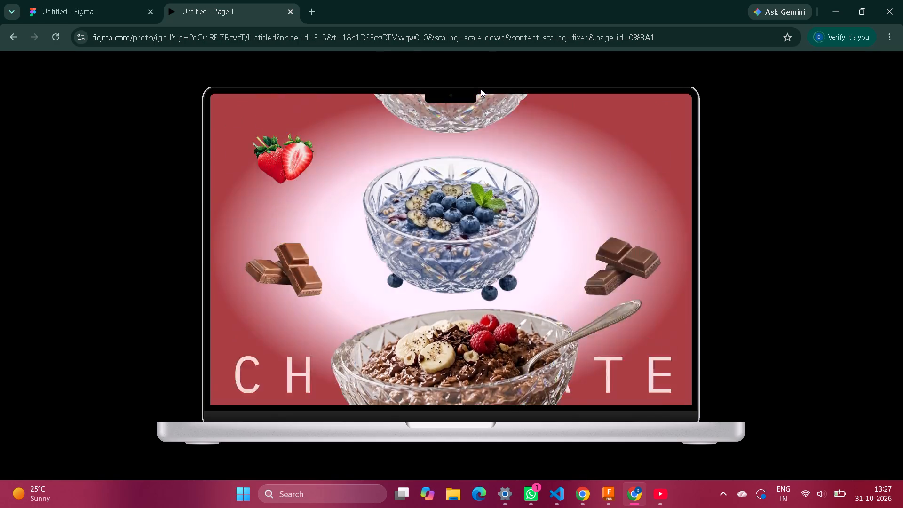
key(Left)
key(Right)
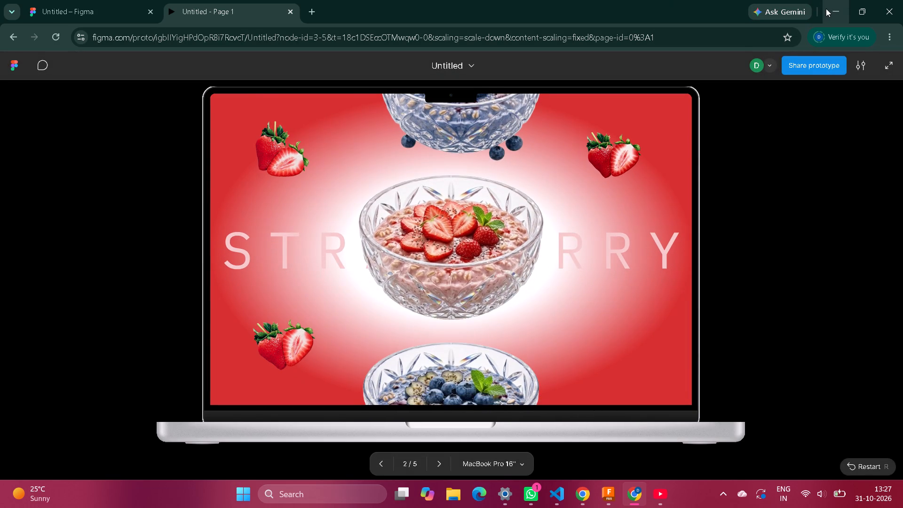
key(Left)
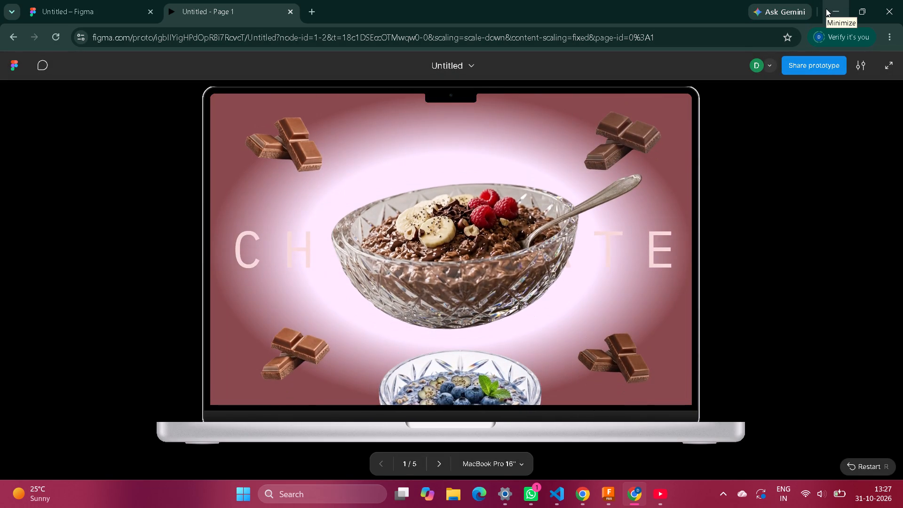
key(Right)
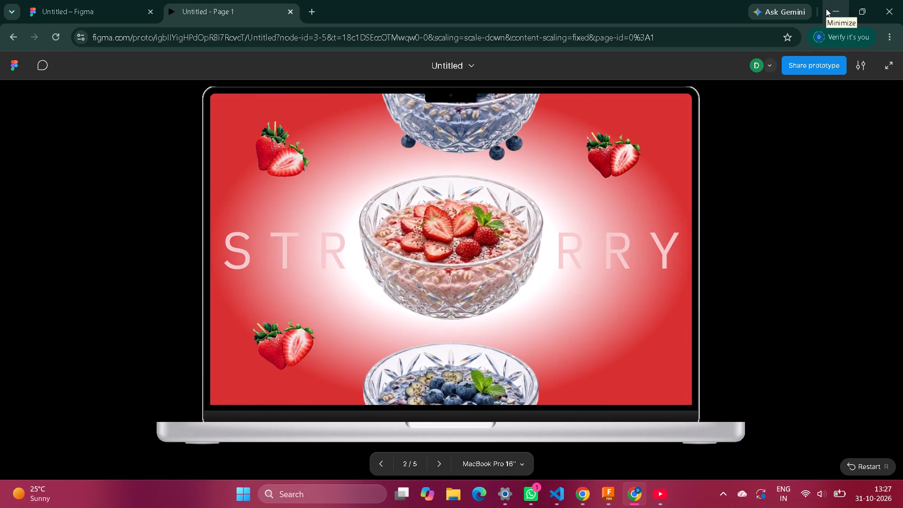
key(Left)
key(Right)
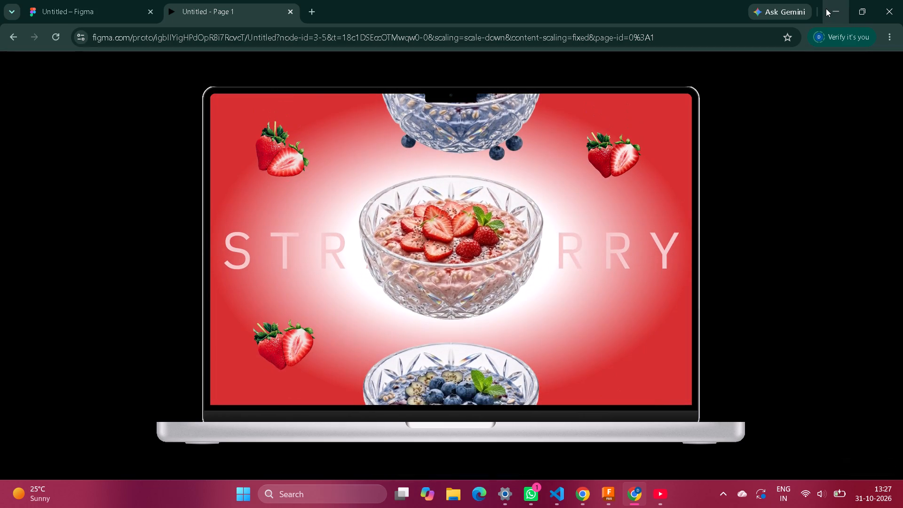
key(Left)
key(Right)
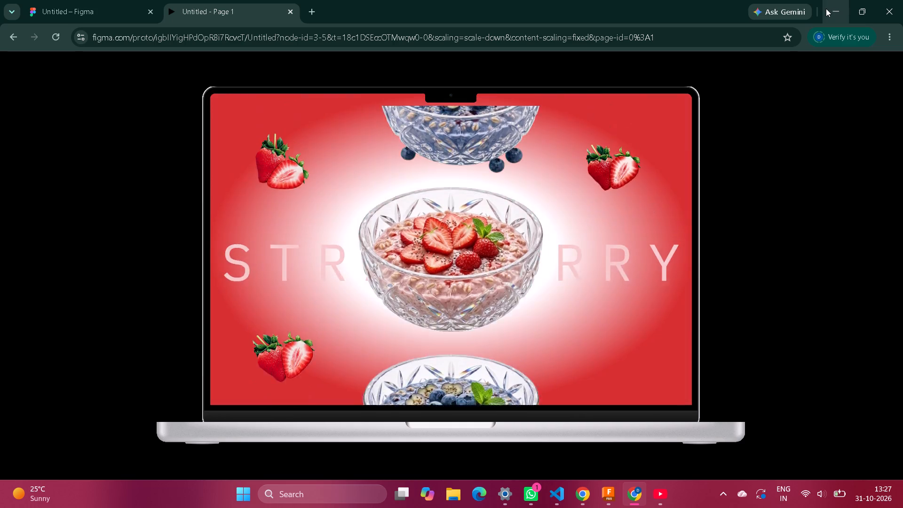
key(Right)
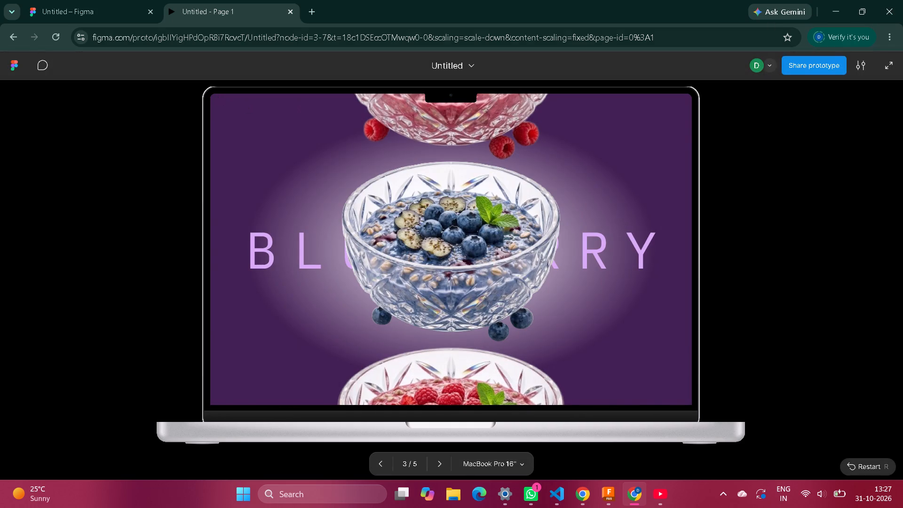
Switch back to the design file and select the purple Blueberry frame, MacBook Pro 16" - 3.
click(101, 5)
scroll(463, 331, down, 3)
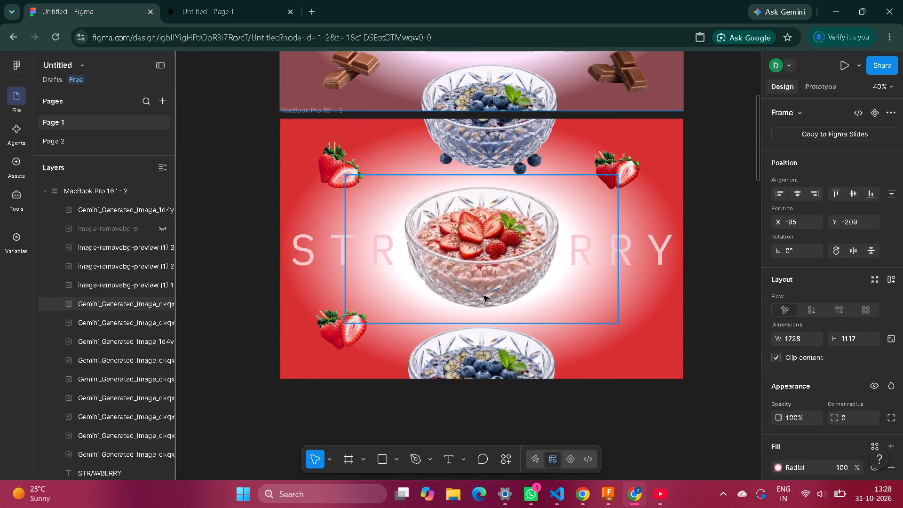
scroll(379, 269, down, 3)
scroll(401, 161, down, 3)
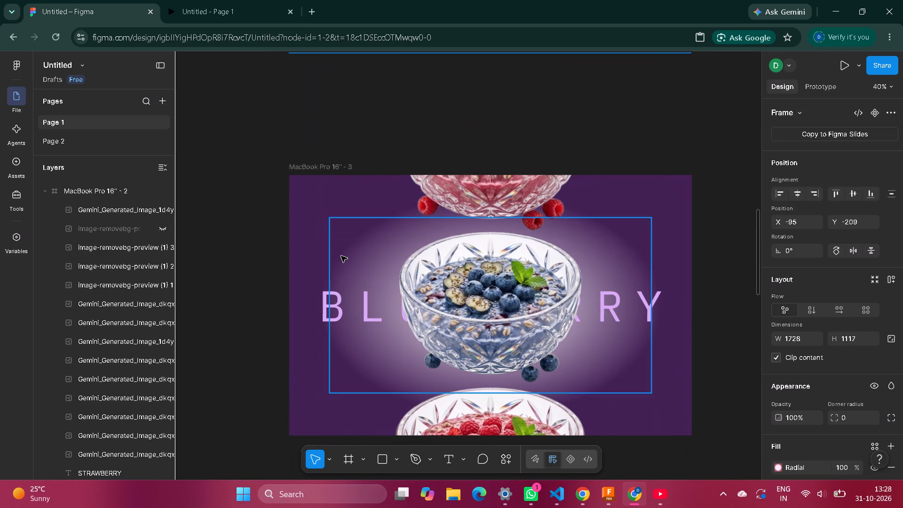
drag(307, 231, 307, 170)
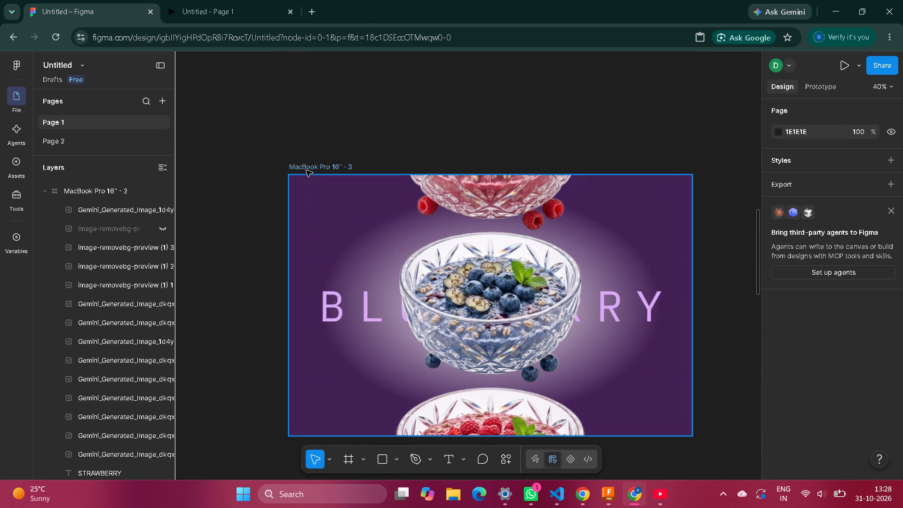
right_click(301, 201)
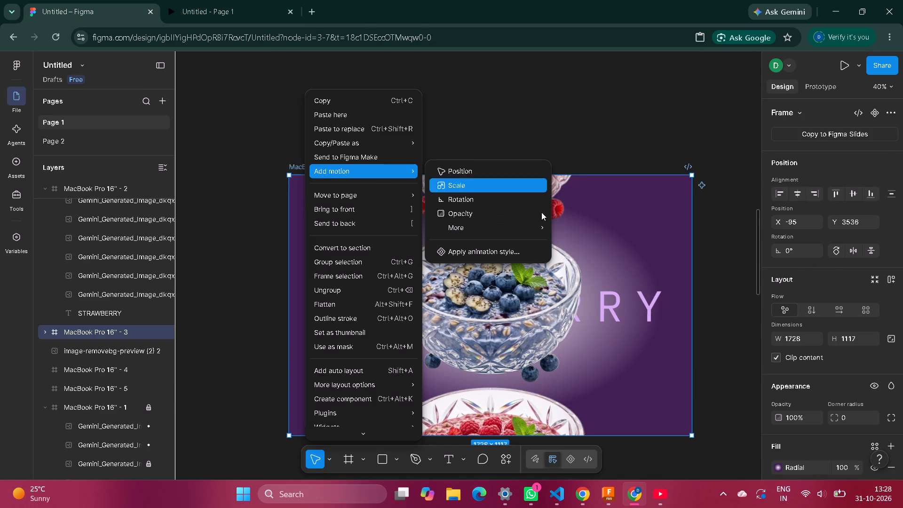
drag(652, 238, 634, 170)
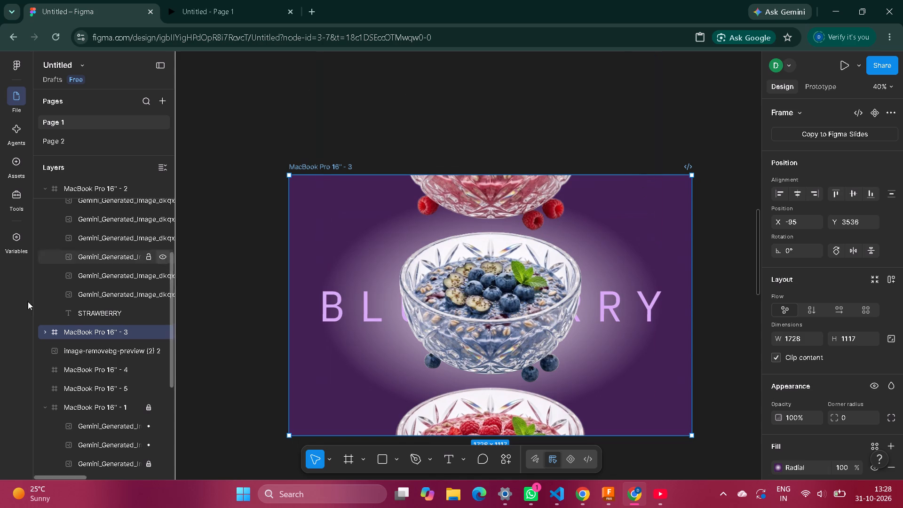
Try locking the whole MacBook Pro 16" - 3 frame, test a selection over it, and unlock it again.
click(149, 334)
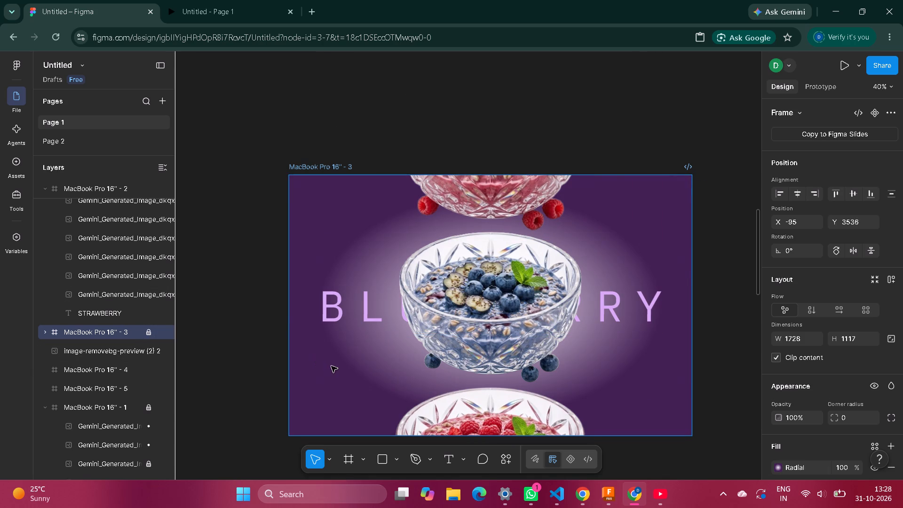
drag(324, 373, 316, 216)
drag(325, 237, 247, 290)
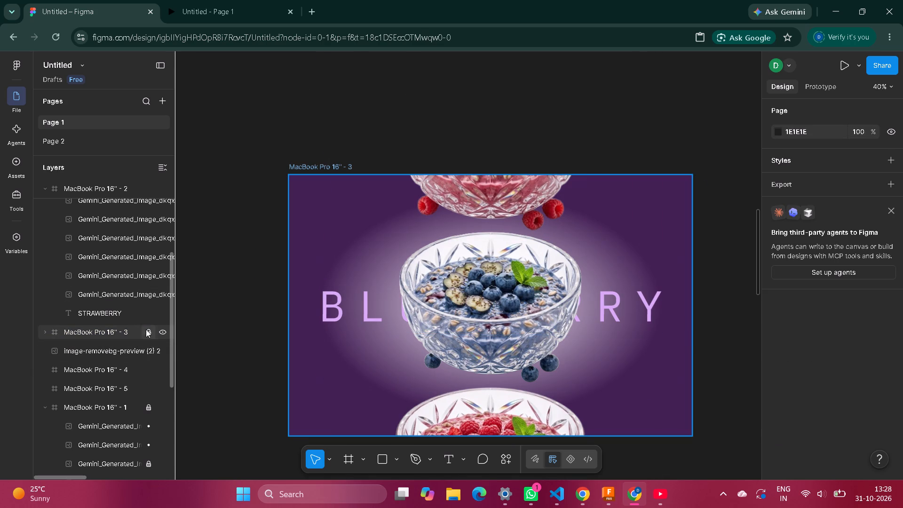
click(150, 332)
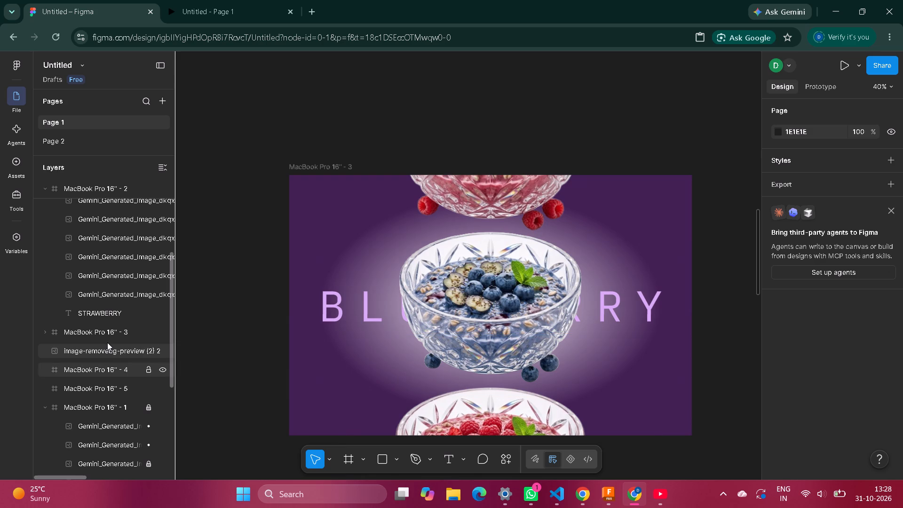
Lock the loose image-removebg-preview (2) 2 layer listed below the MacBook Pro 16" - 3 frame.
click(149, 351)
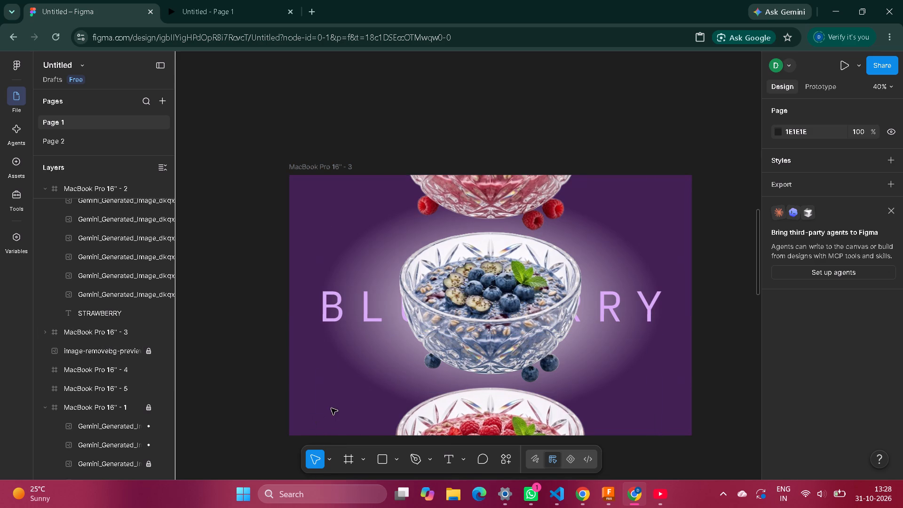
Lock every layer inside the MacBook Pro 16" - 3 frame individually: all its images and the BLUEBERRY text.
click(90, 336)
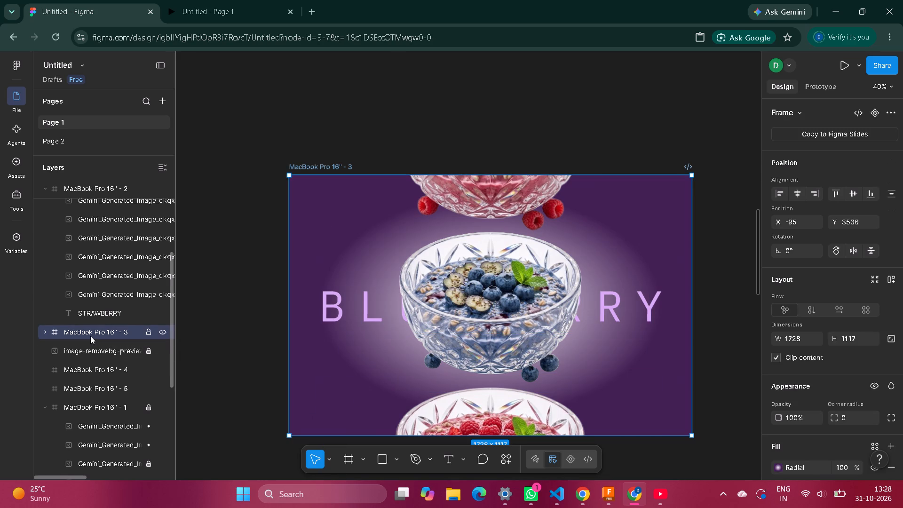
click(321, 325)
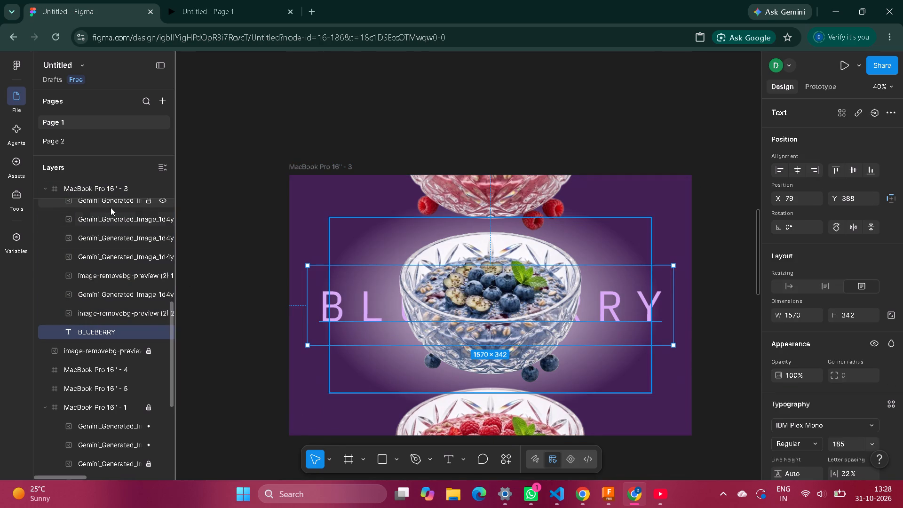
scroll(116, 304, up, 3)
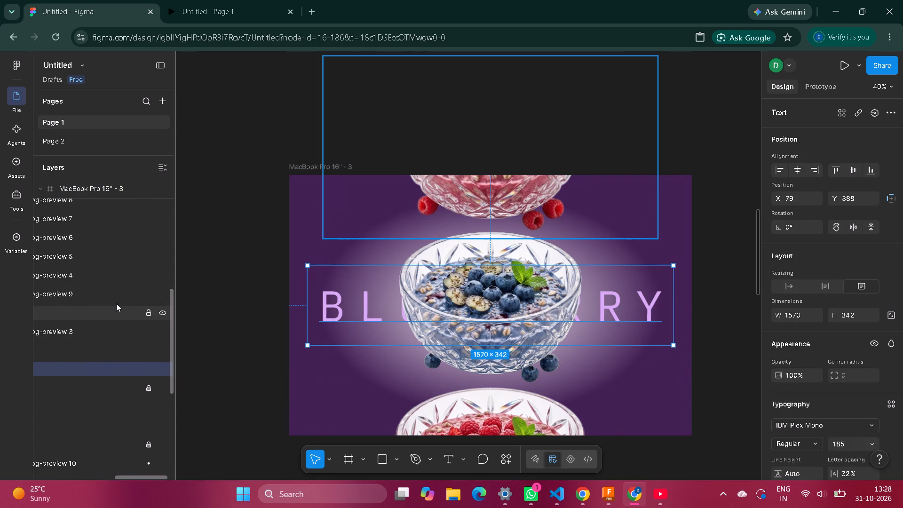
scroll(116, 303, up, 4)
scroll(116, 303, right, 1)
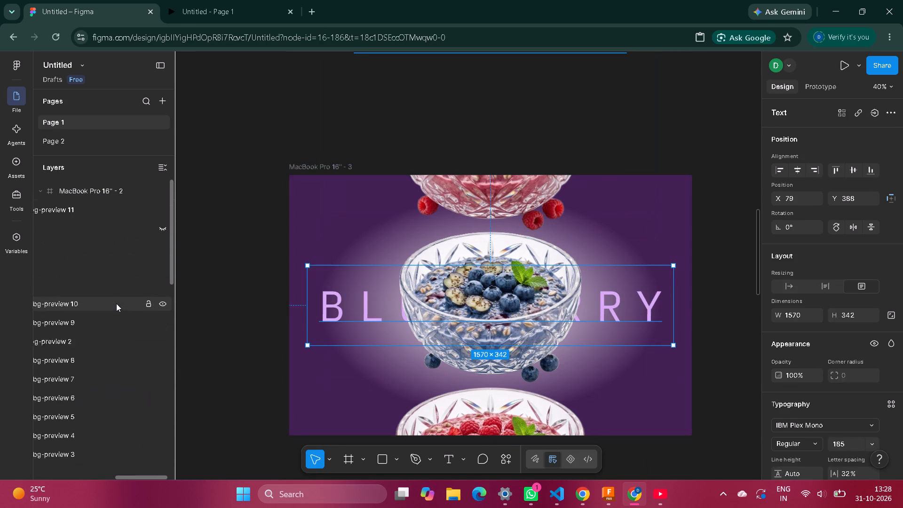
scroll(116, 303, right, 3)
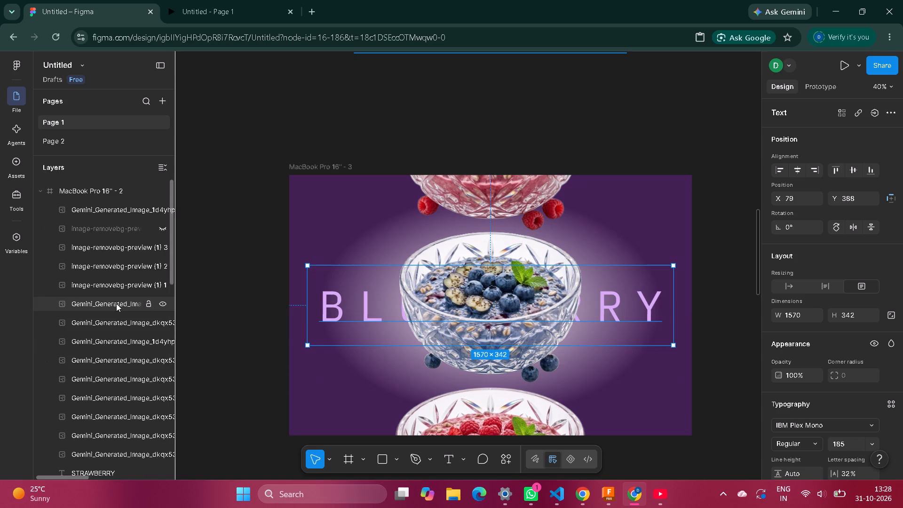
scroll(116, 303, right, 1)
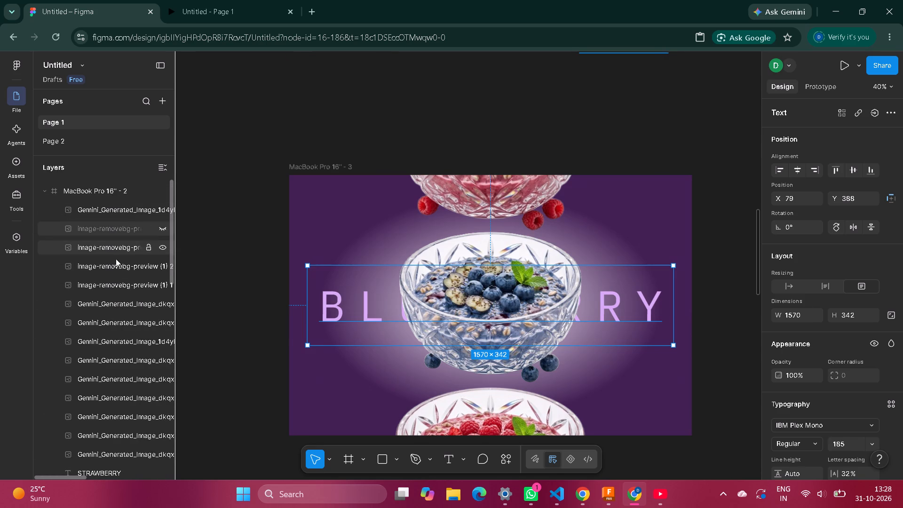
scroll(116, 315, down, 3)
scroll(117, 303, left, 1)
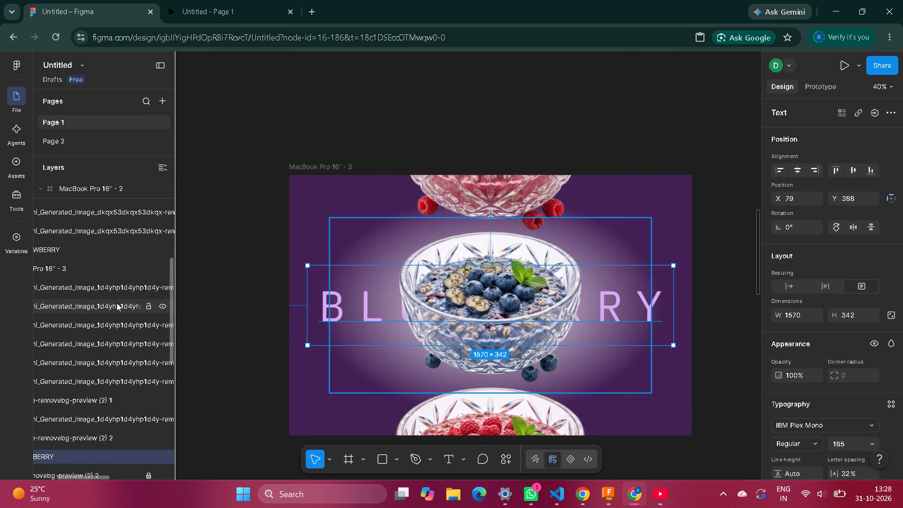
scroll(117, 303, left, 1)
click(143, 285)
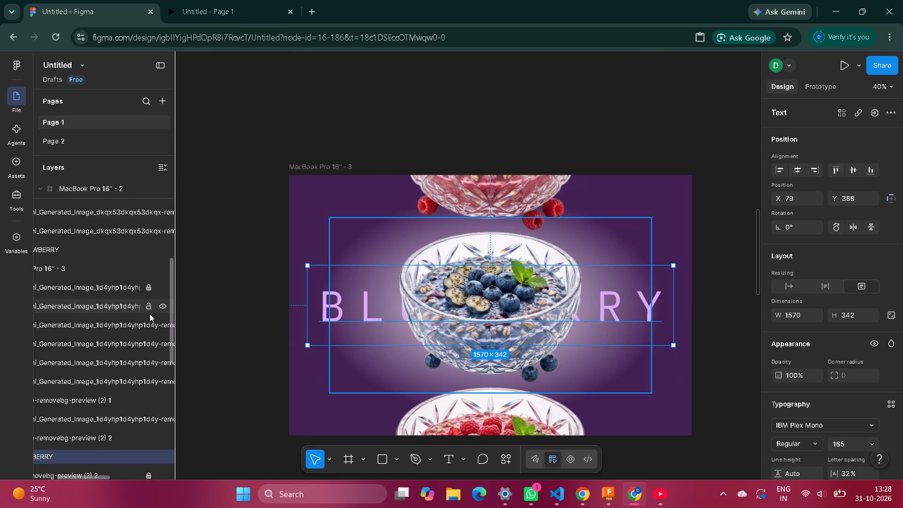
click(145, 307)
click(147, 323)
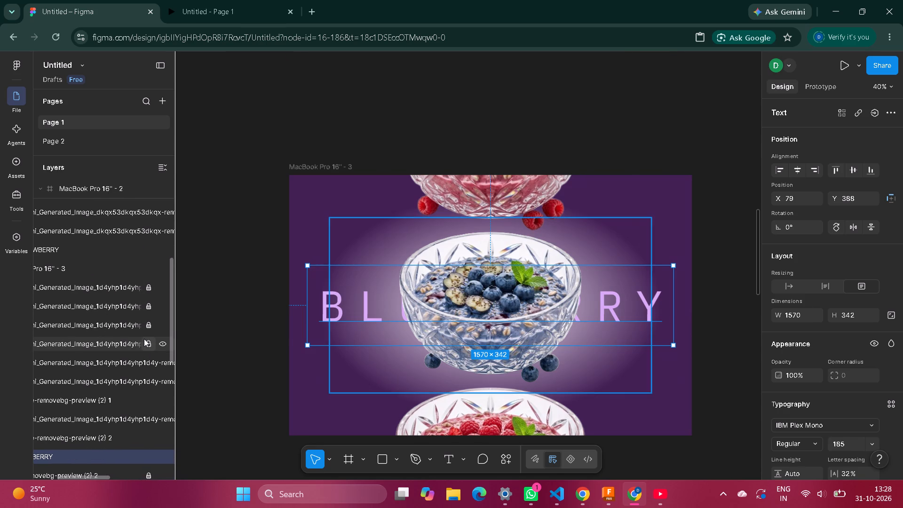
click(144, 339)
click(152, 365)
click(149, 379)
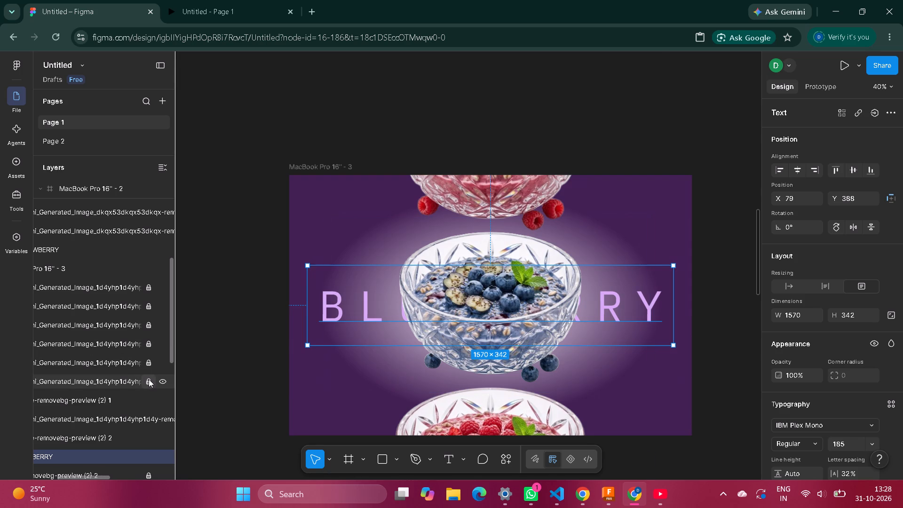
click(146, 398)
scroll(140, 372, down, 1)
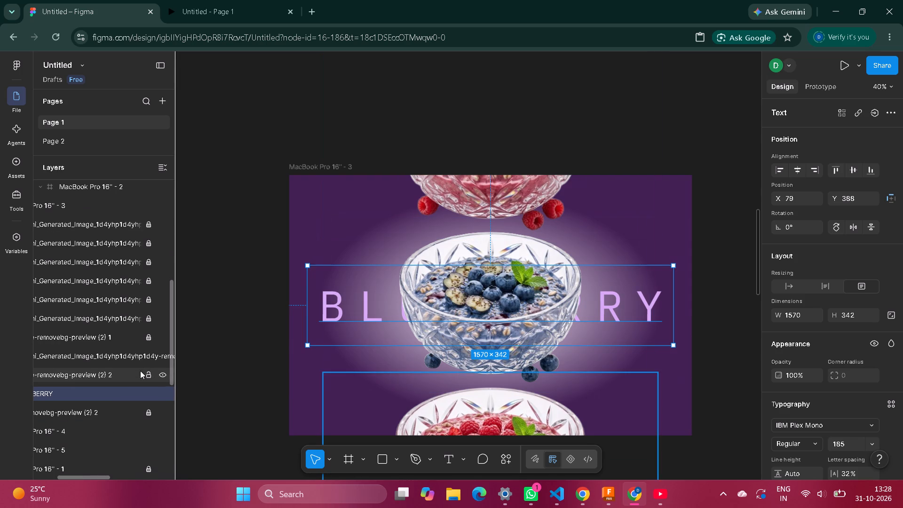
click(144, 356)
click(145, 373)
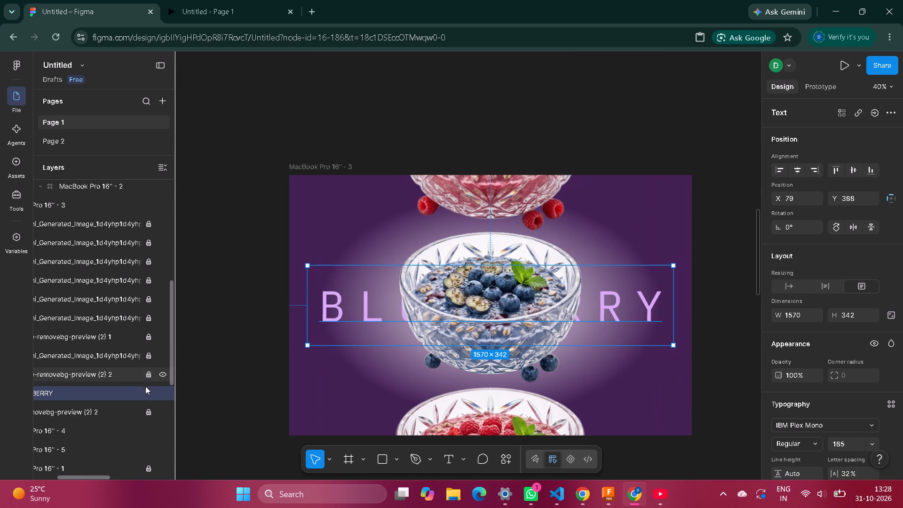
click(148, 395)
Look through the layer list and test an area selection over the Blueberry frame with its layers locked.
scroll(148, 395, down, 1)
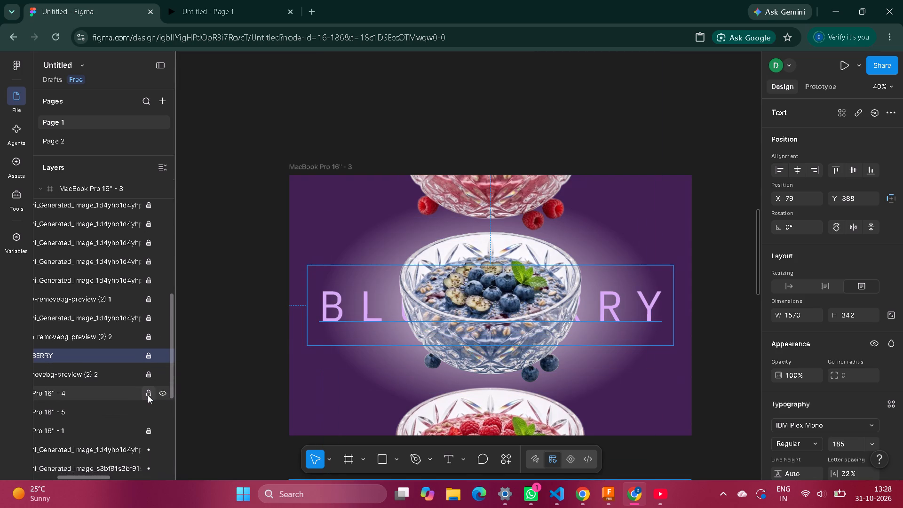
scroll(148, 395, down, 2)
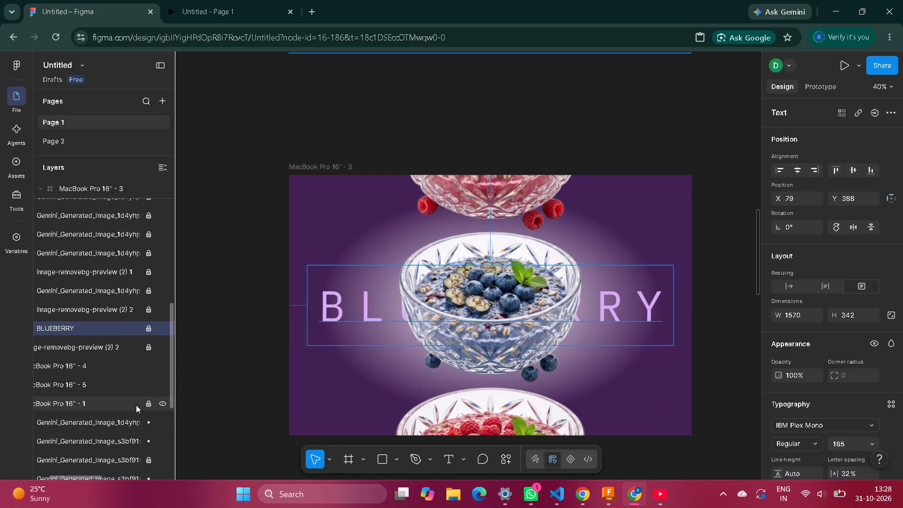
scroll(136, 405, down, 1)
scroll(147, 338, up, 4)
scroll(126, 420, down, 1)
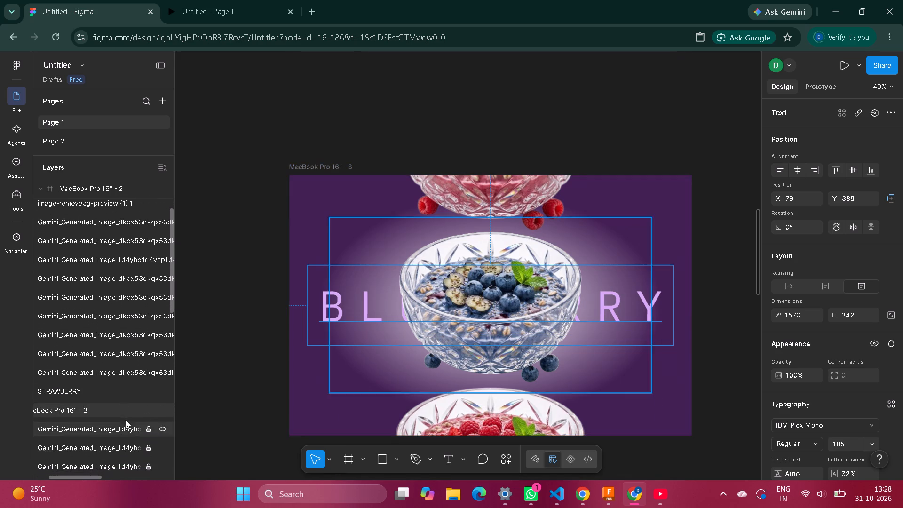
scroll(126, 420, down, 1)
drag(324, 401, 313, 201)
drag(313, 201, 312, 196)
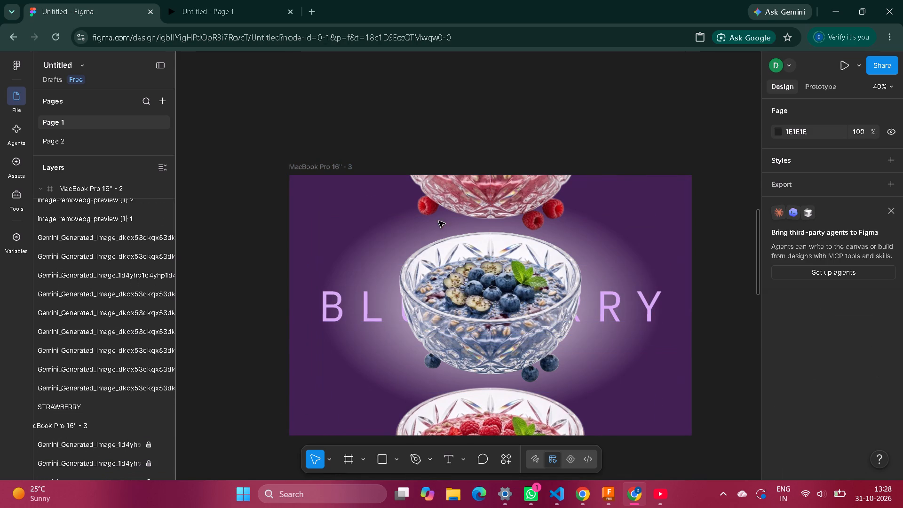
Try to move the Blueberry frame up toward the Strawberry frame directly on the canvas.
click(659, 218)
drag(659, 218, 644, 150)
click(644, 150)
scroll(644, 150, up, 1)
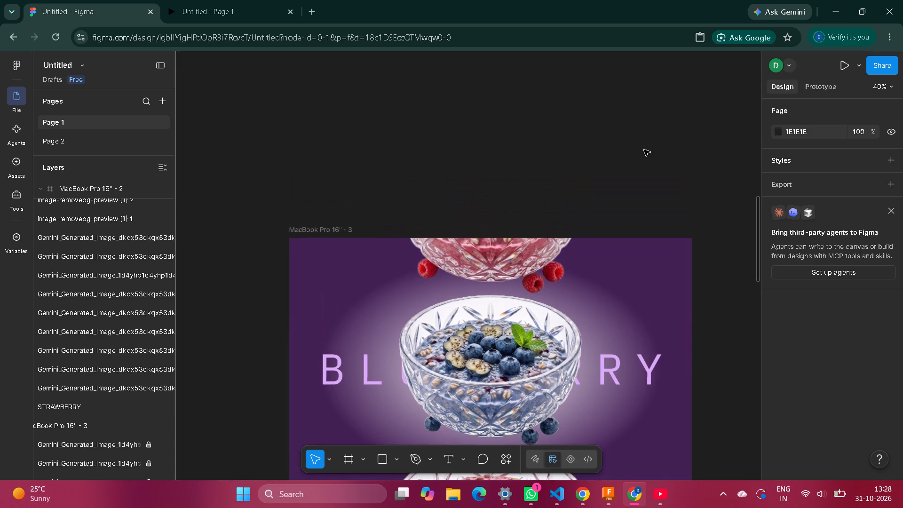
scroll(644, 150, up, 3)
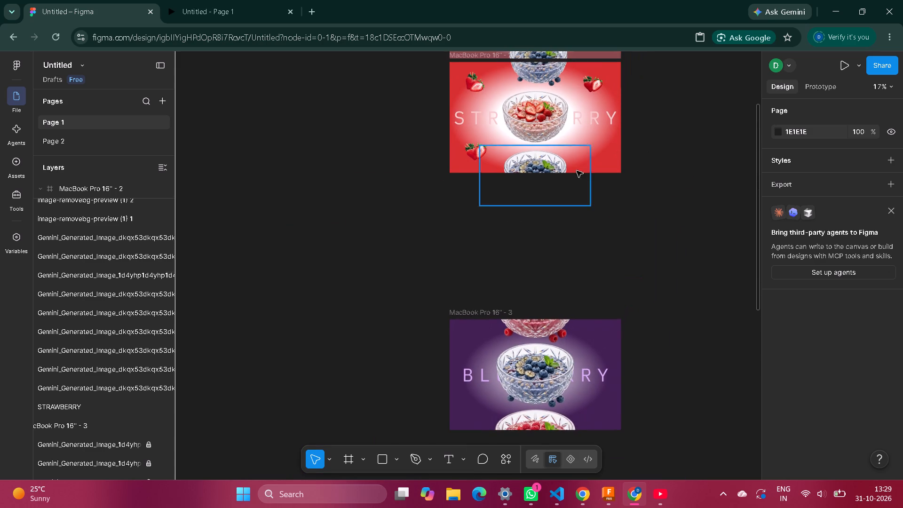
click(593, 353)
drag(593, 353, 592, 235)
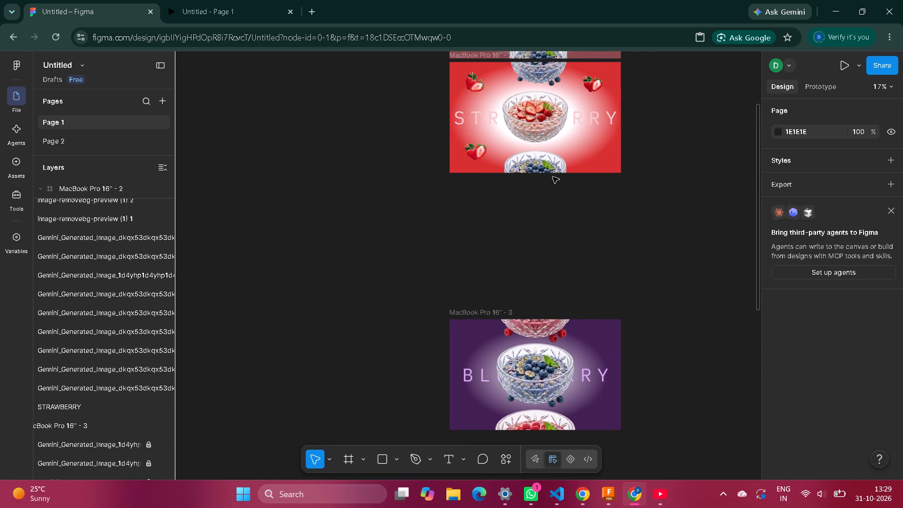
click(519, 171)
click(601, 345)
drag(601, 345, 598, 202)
Move the MacBook Pro 16" - 3 frame up to just below the MacBook Pro 16" - 2 frame, leaving a narrow gap.
right_click(613, 330)
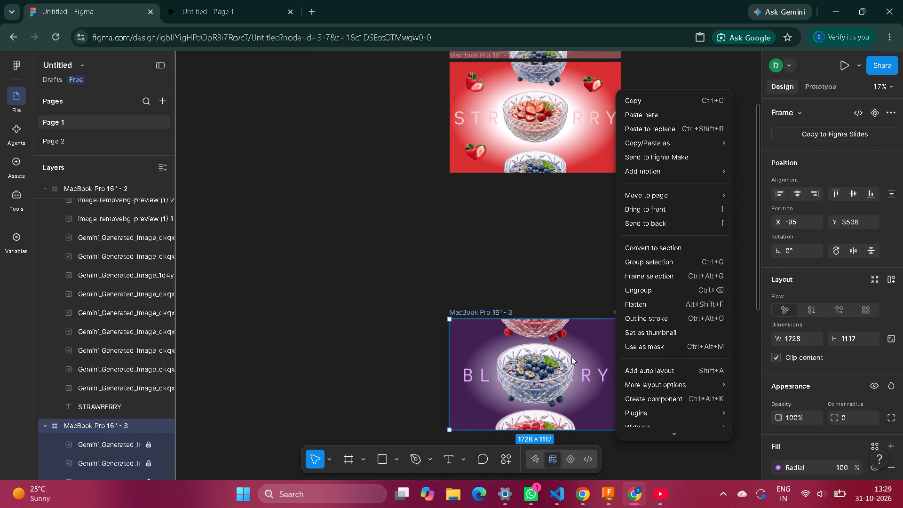
drag(544, 372, 558, 315)
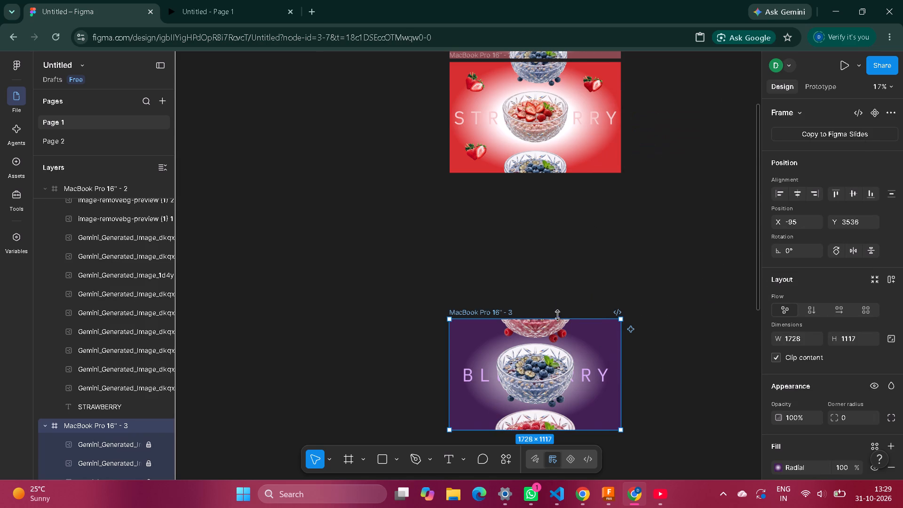
drag(558, 315, 559, 195)
key(Up)
key(Up)
key(Up)
key(Up)
key(Up)
key(Up)
key(Up)
key(Up)
key(Up)
key(Up)
key(Up)
key(Up)
key(Up)
key(Up)
key(Up)
key(Up)
key(Up)
key(Up)
key(Up)
key(Up)
key(Up)
key(Up)
key(Up)
key(Up)
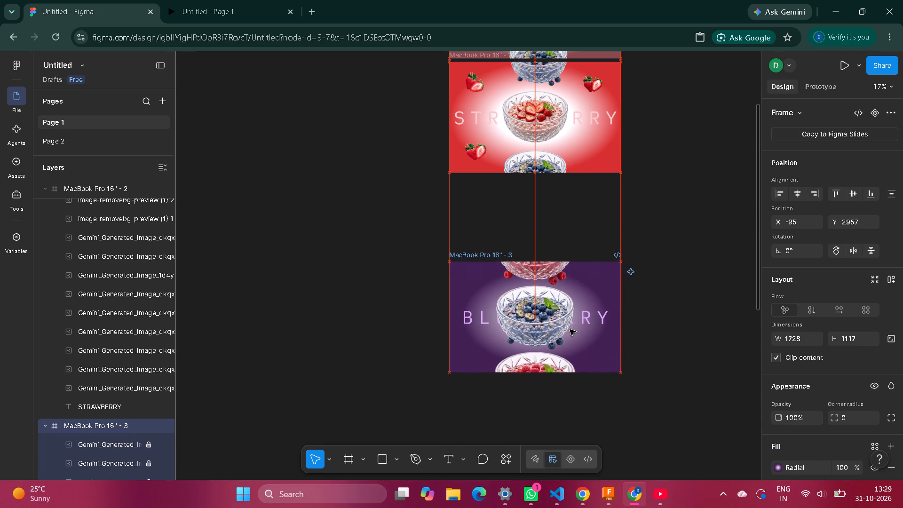
key(Up)
key(Up)
key(Up)
key(Up)
key(Up)
key(Up)
key(Up)
key(Up)
key(Up)
key(Up)
key(Up)
key(Up)
key(Up)
key(Up)
key(Up)
key(Up)
key(Up)
key(Up)
key(Up)
key(Up)
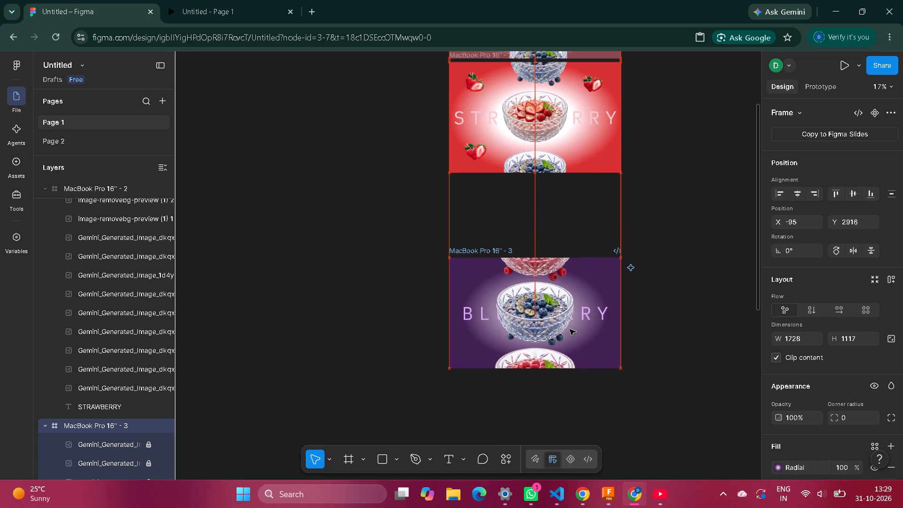
drag(594, 282, 594, 279)
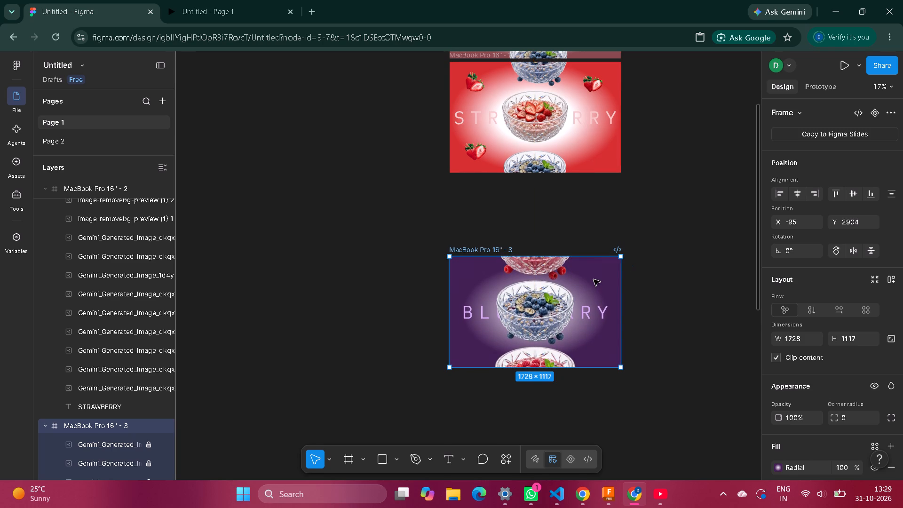
drag(594, 279, 594, 212)
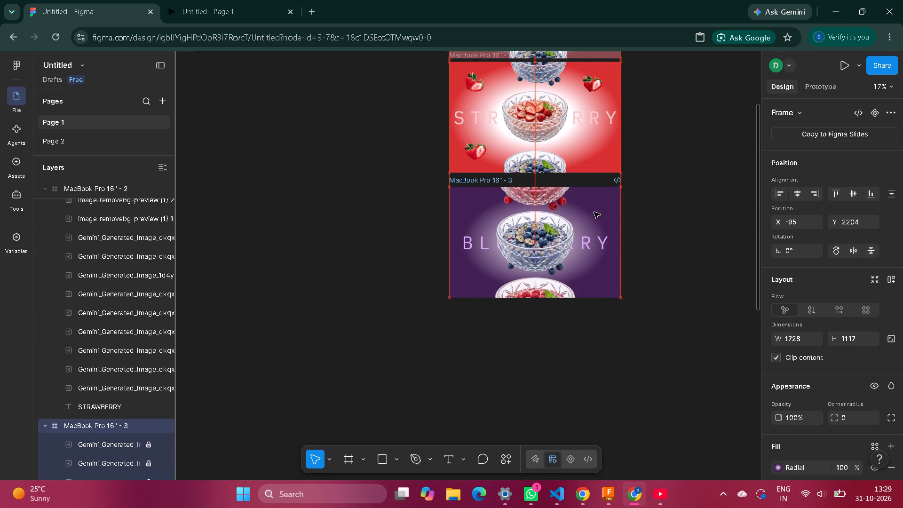
drag(594, 212, 594, 207)
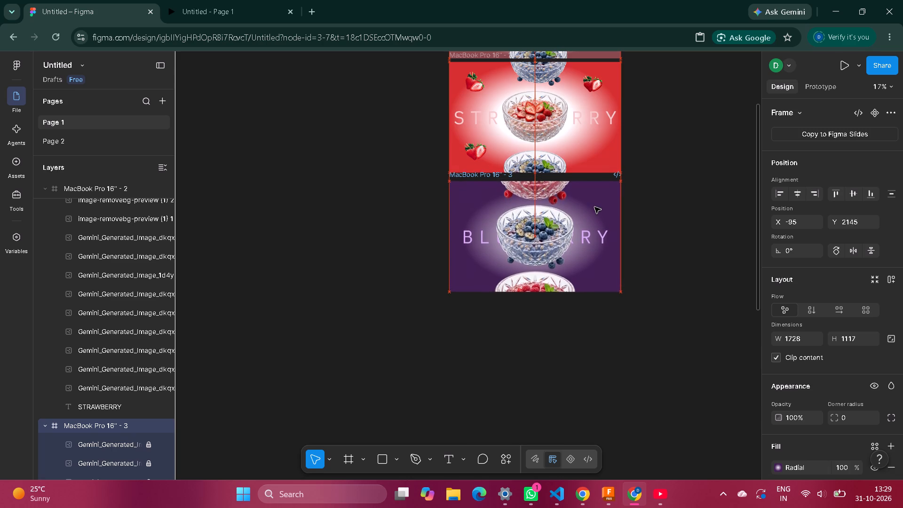
drag(594, 207, 594, 206)
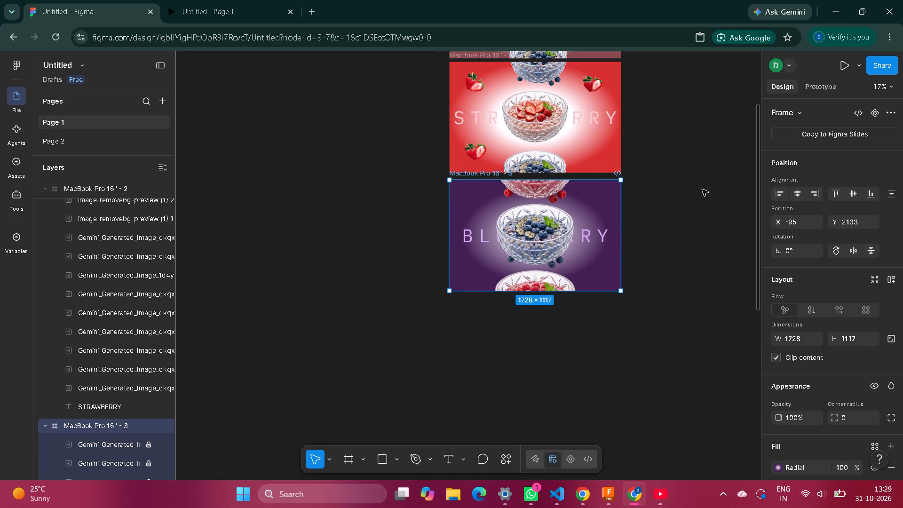
click(599, 216)
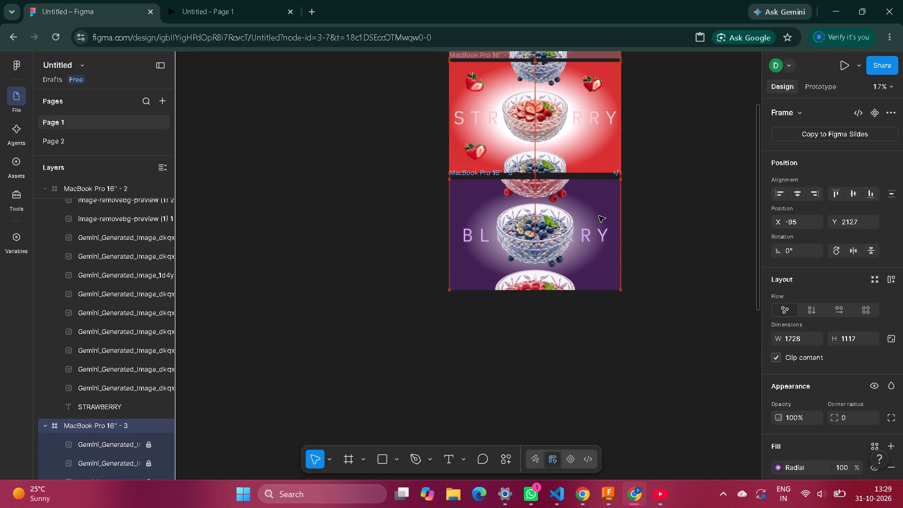
click(669, 222)
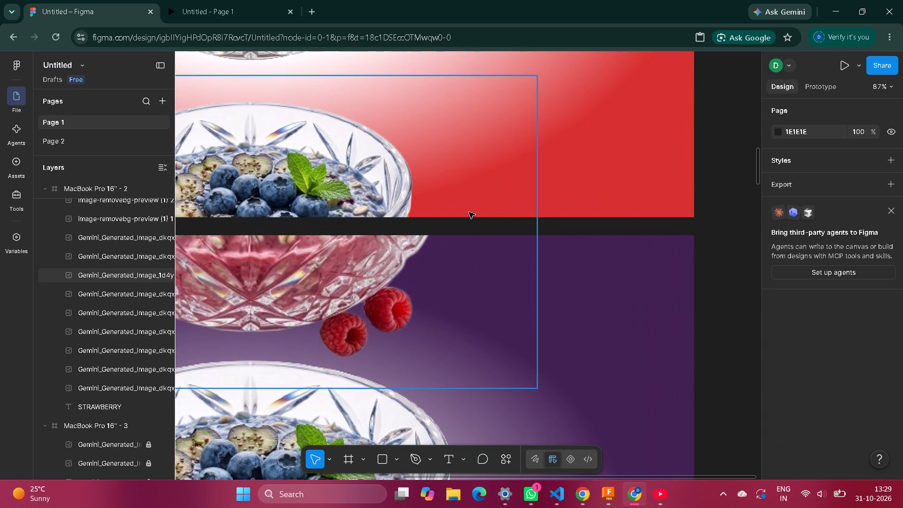
Add an On drag interaction to the MacBook Pro 16" - 2 frame that navigates to MacBook Pro 16" - 3.
double_click(610, 198)
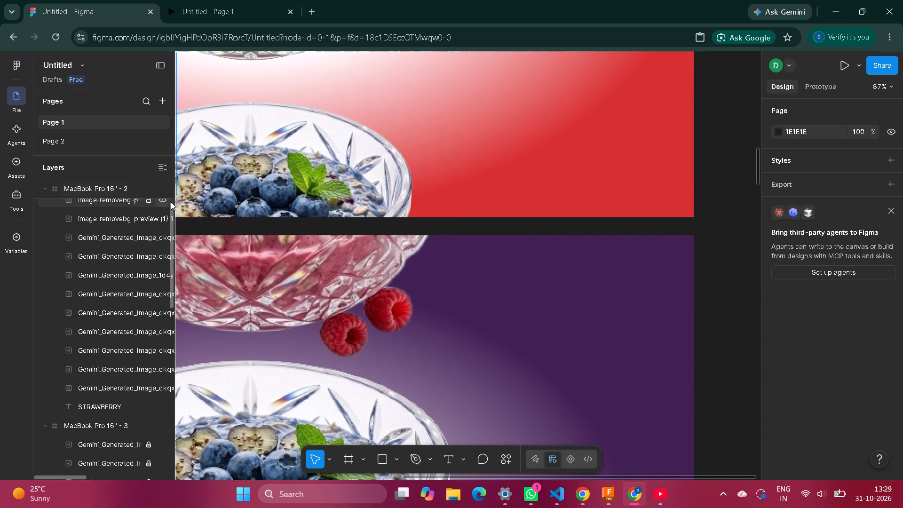
click(123, 190)
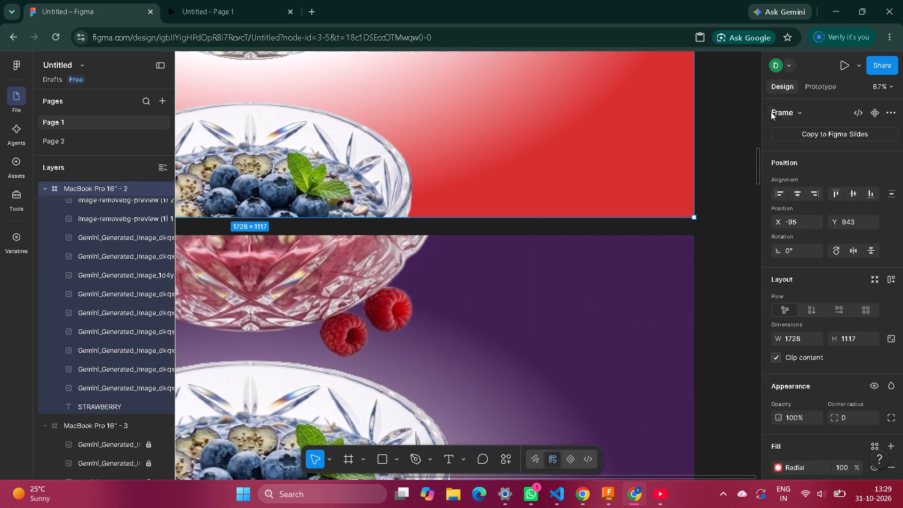
click(813, 85)
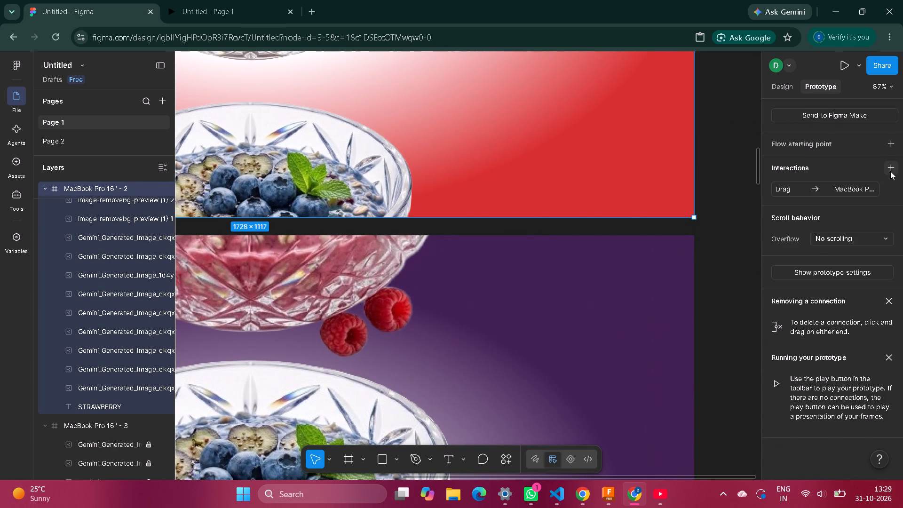
click(892, 168)
click(744, 214)
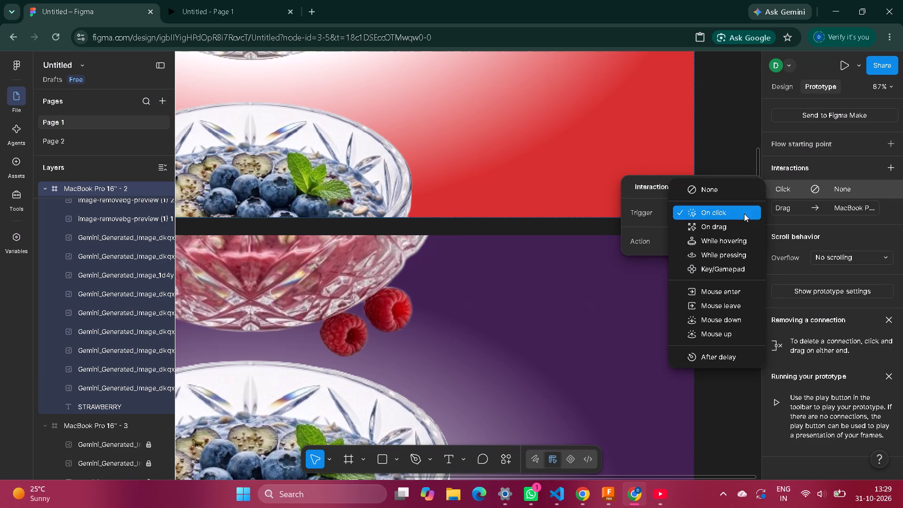
click(737, 221)
click(745, 242)
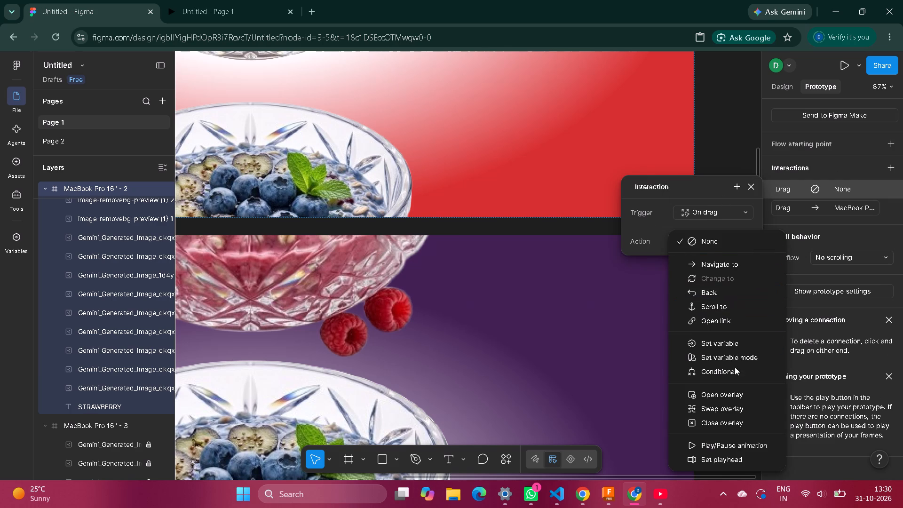
click(750, 267)
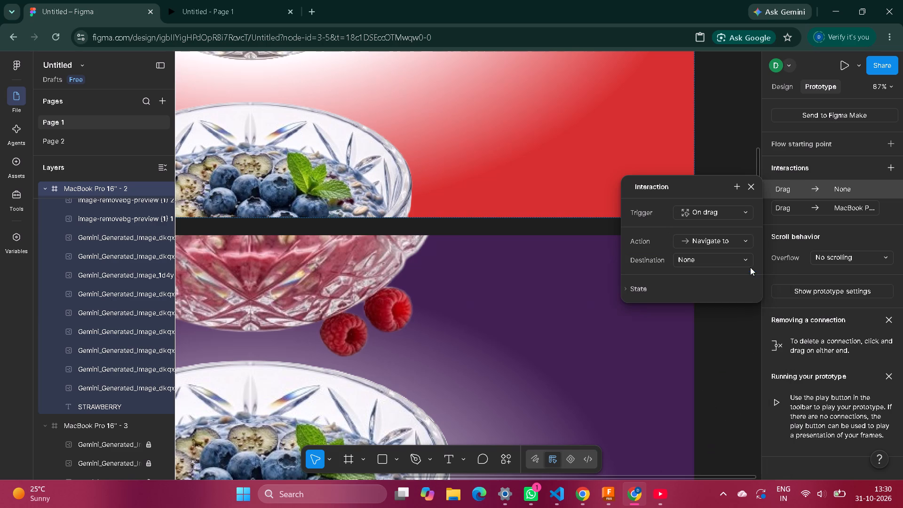
click(725, 262)
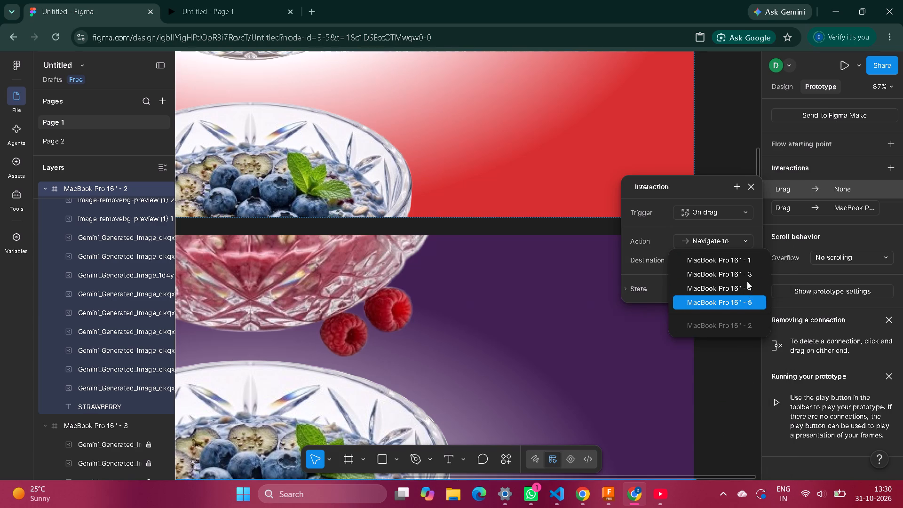
click(746, 274)
Set this interaction's animation to Smart animate with Ease in and out easing and a 900 ms duration.
click(740, 291)
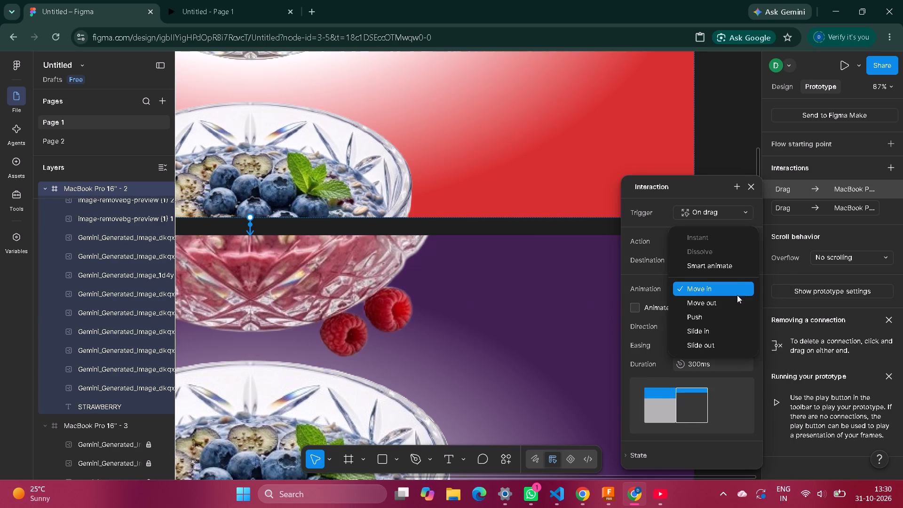
click(728, 288)
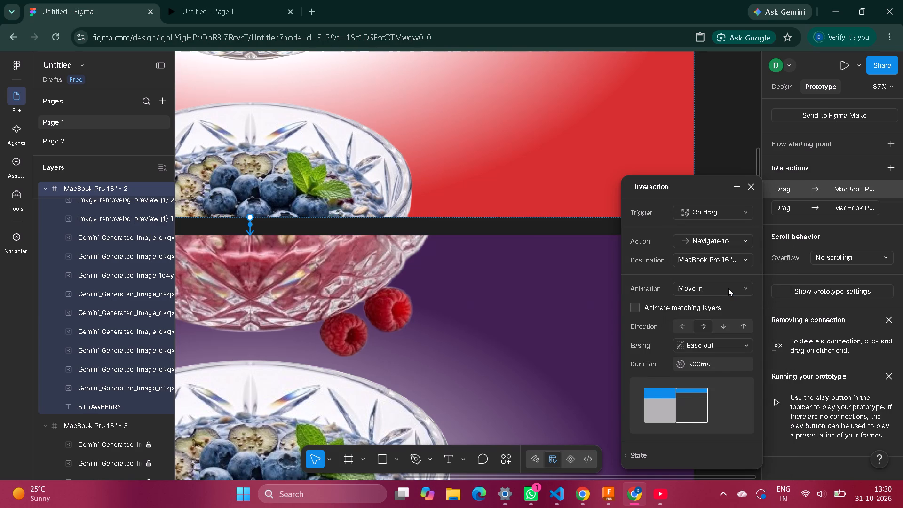
click(729, 291)
click(732, 268)
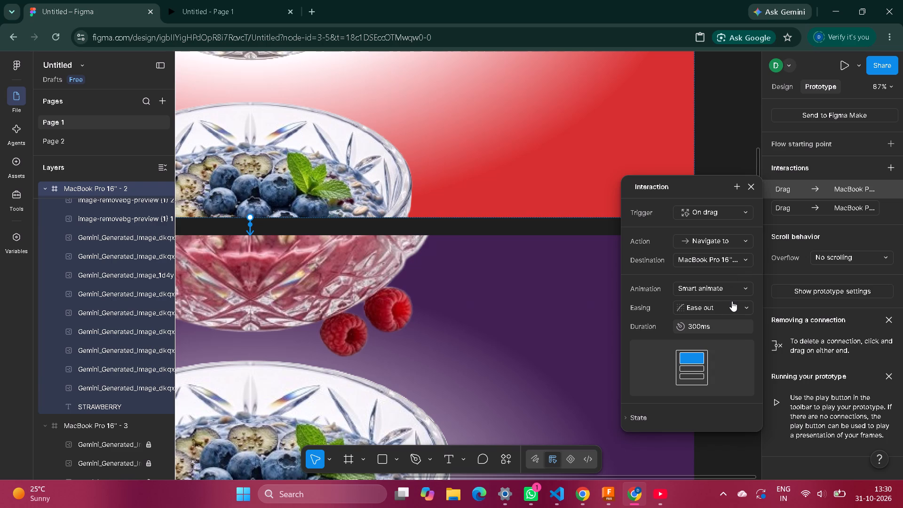
click(731, 303)
click(739, 429)
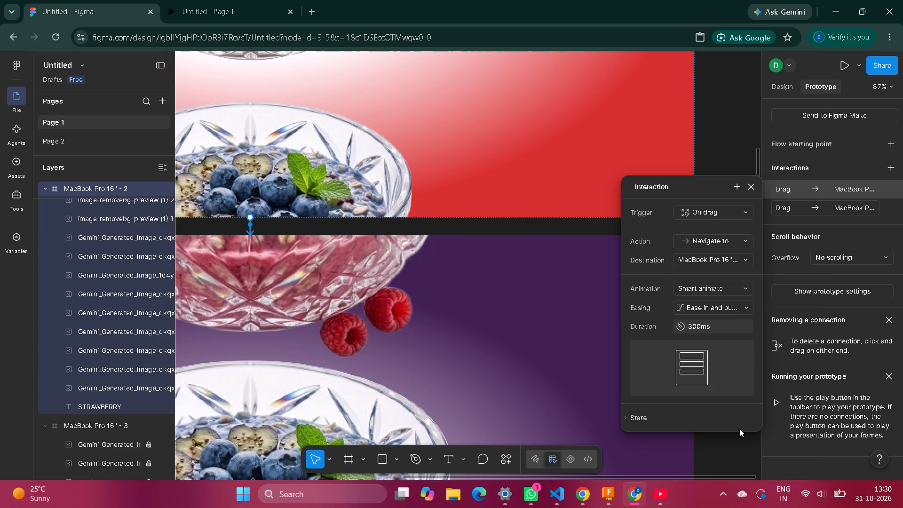
click(730, 320)
text(900)
key(Return)
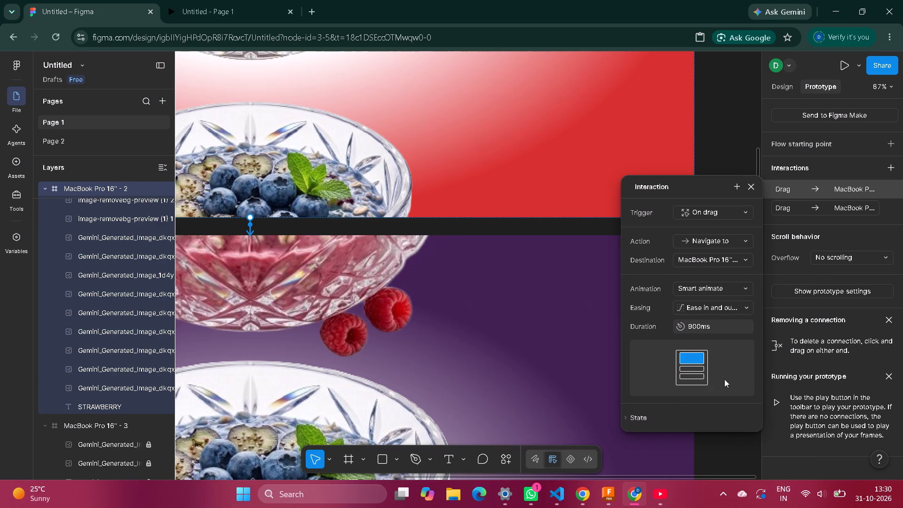
click(712, 449)
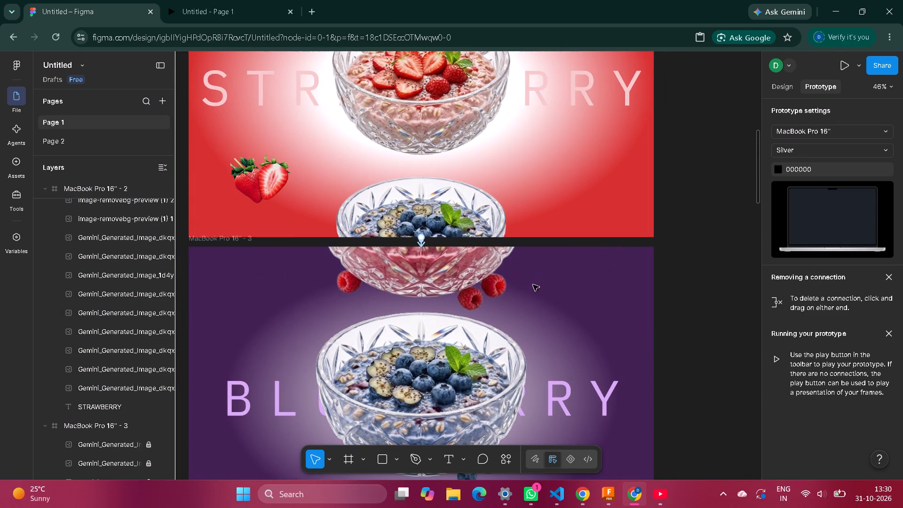
Add an On drag interaction to the MacBook Pro 16" - 3 frame that navigates to MacBook Pro 16" - 2.
click(518, 306)
click(518, 306)
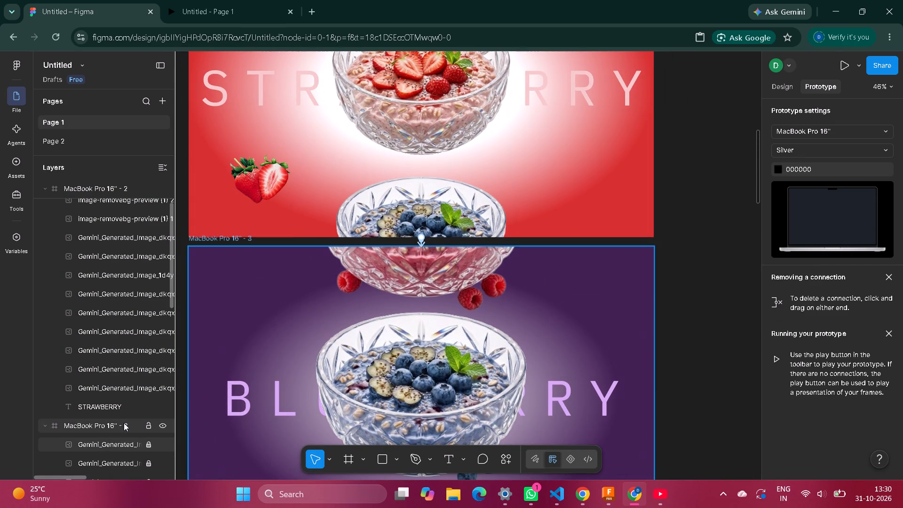
scroll(151, 446, down, 1)
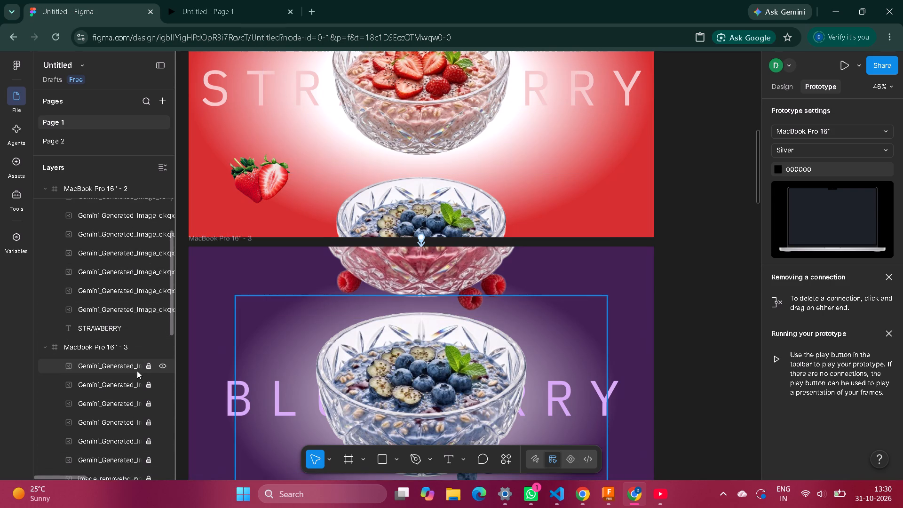
scroll(140, 353, down, 1)
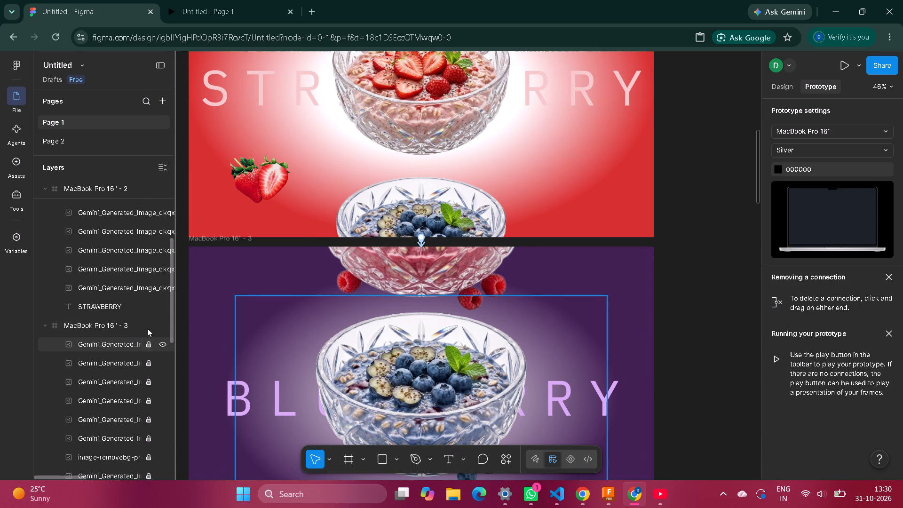
click(114, 330)
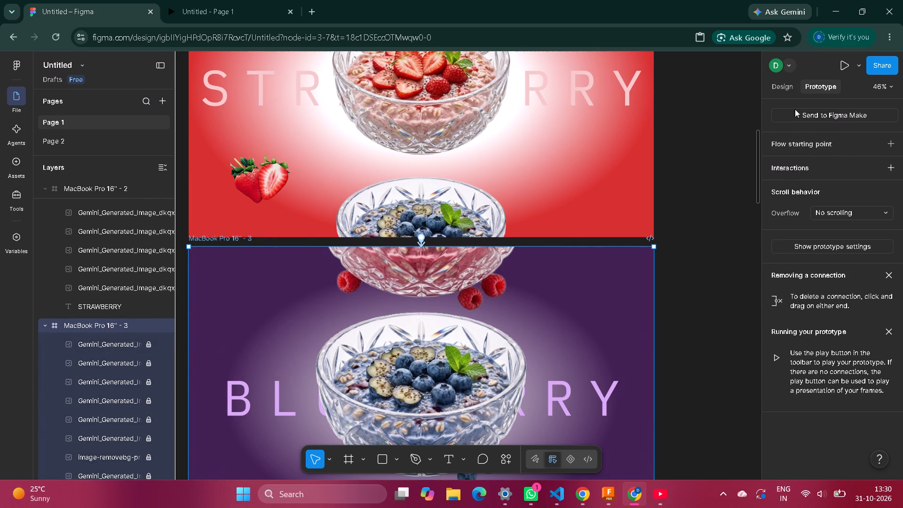
click(889, 169)
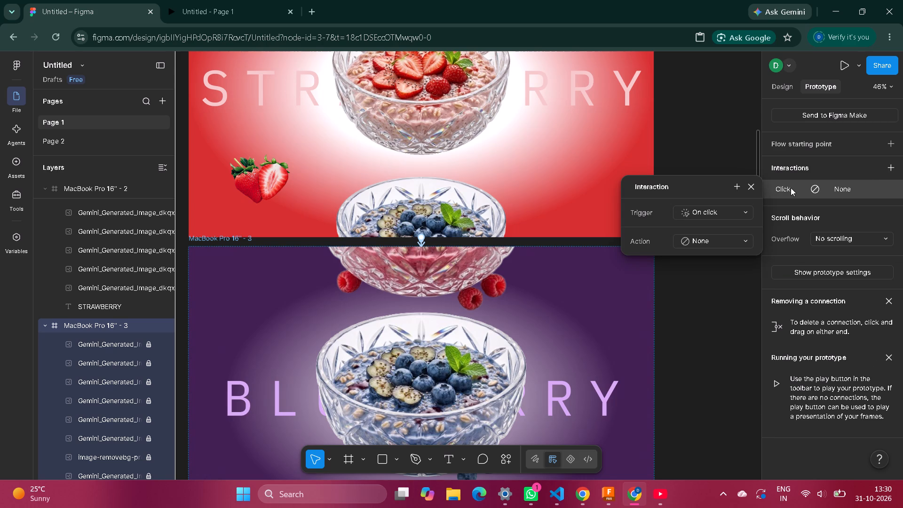
click(715, 206)
click(721, 223)
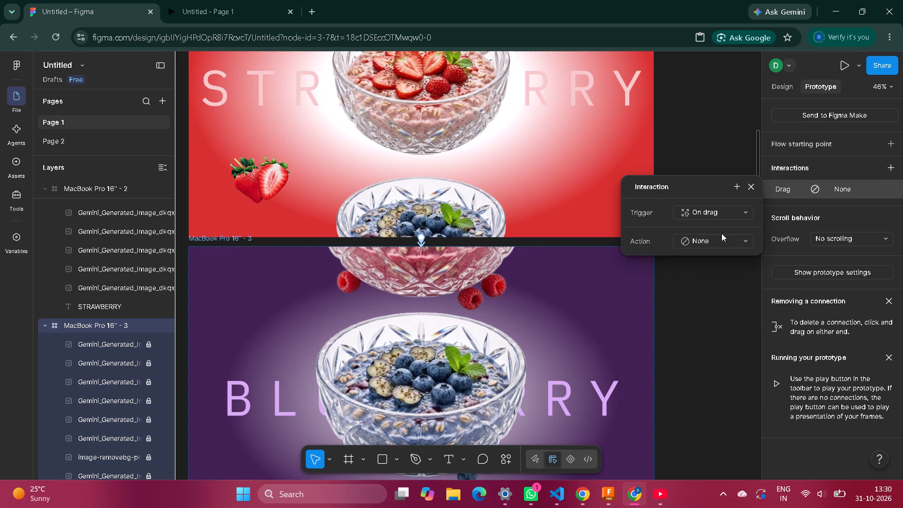
click(722, 235)
click(738, 267)
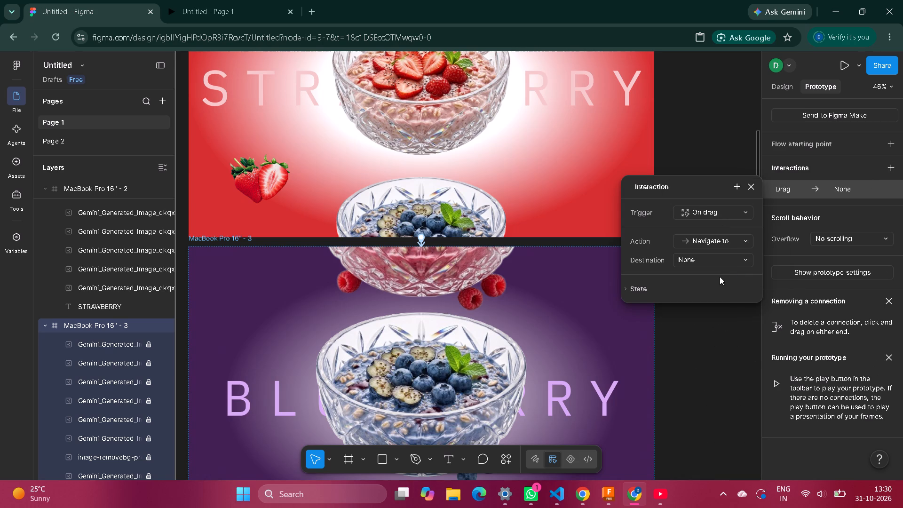
click(718, 256)
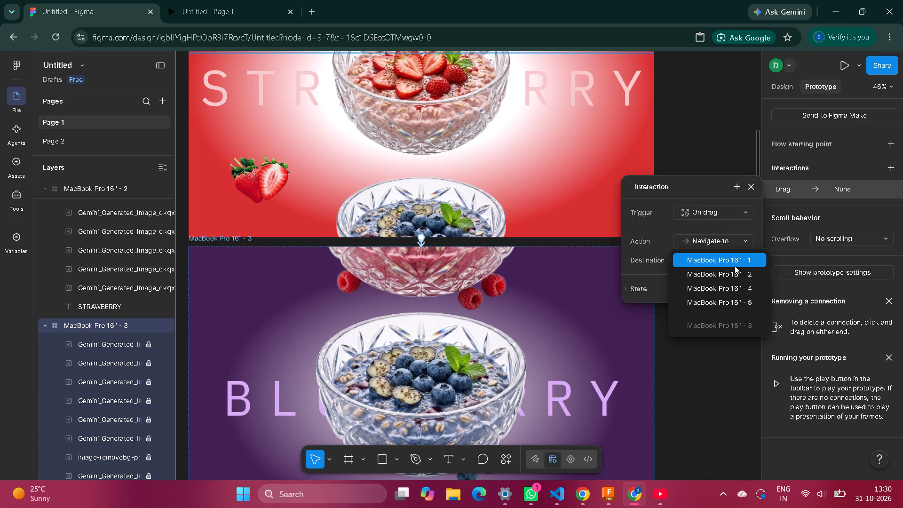
click(736, 275)
Keep this interaction's animation as Move in, with Ease in and out back easing and a 900 ms duration.
click(730, 288)
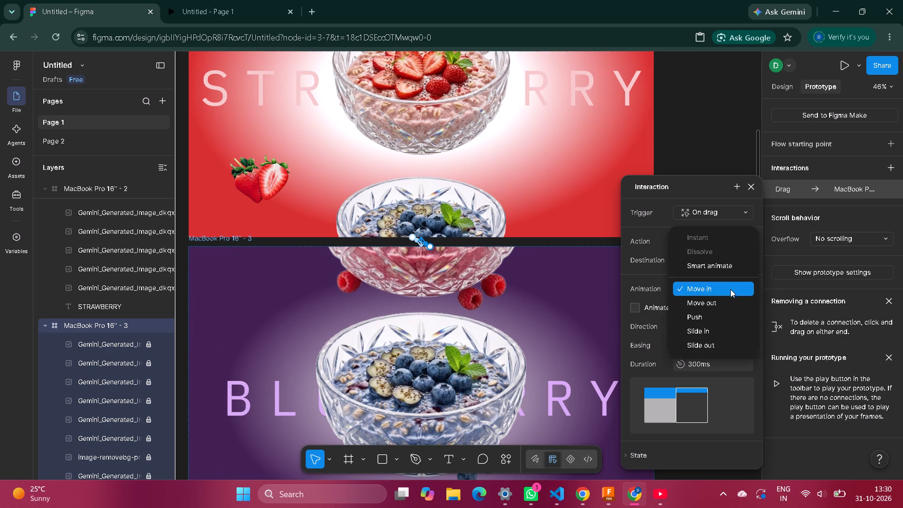
click(732, 291)
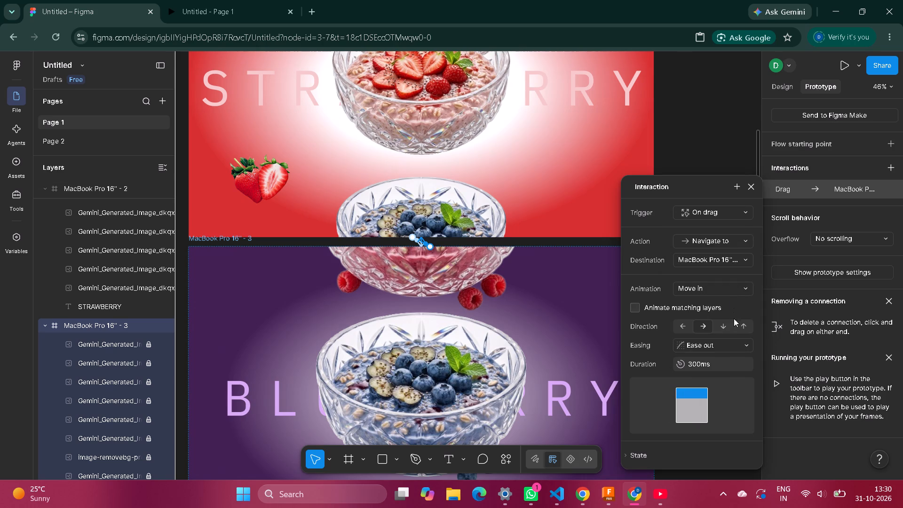
click(719, 342)
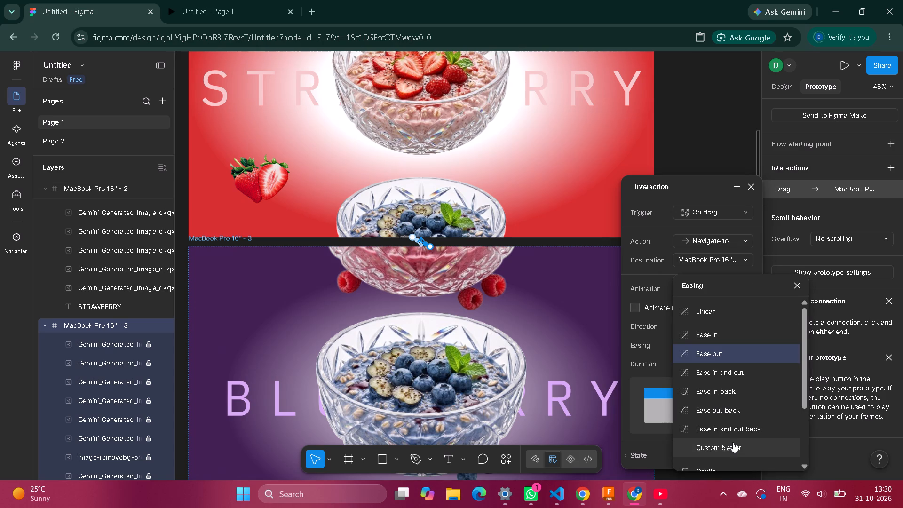
click(734, 435)
click(742, 358)
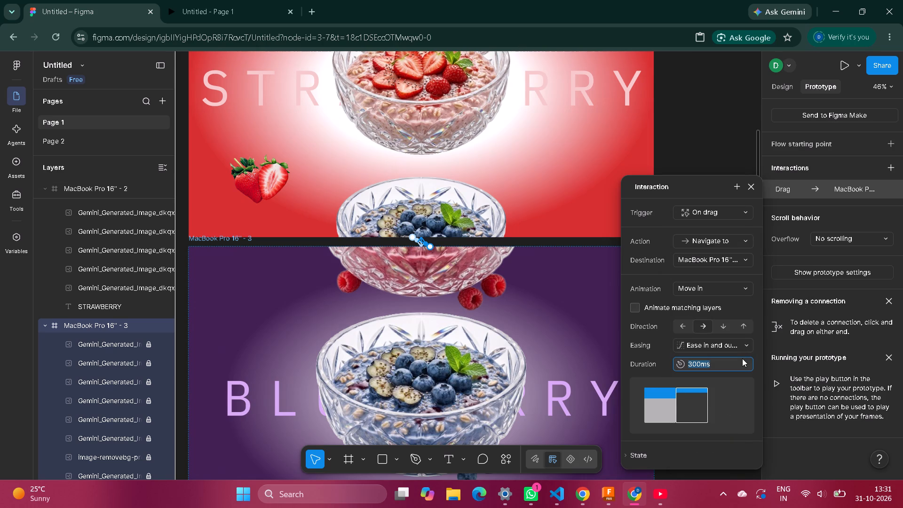
text(900)
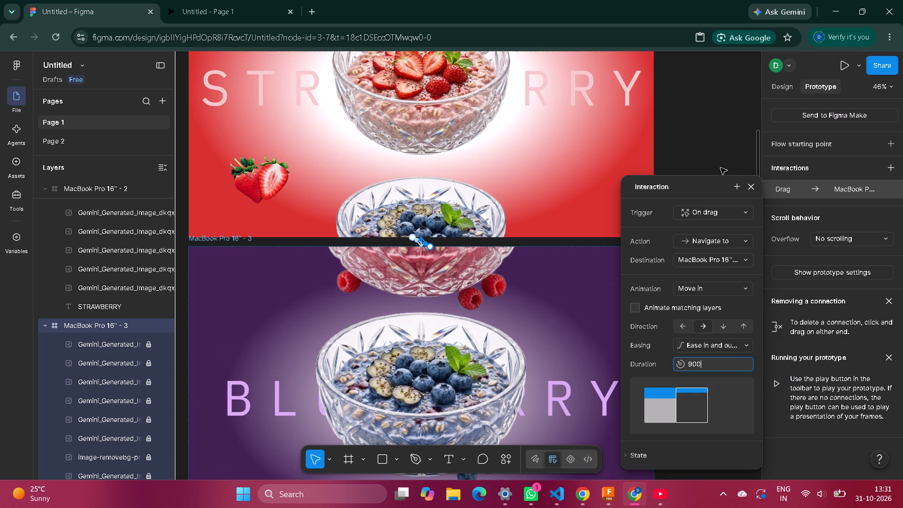
click(718, 159)
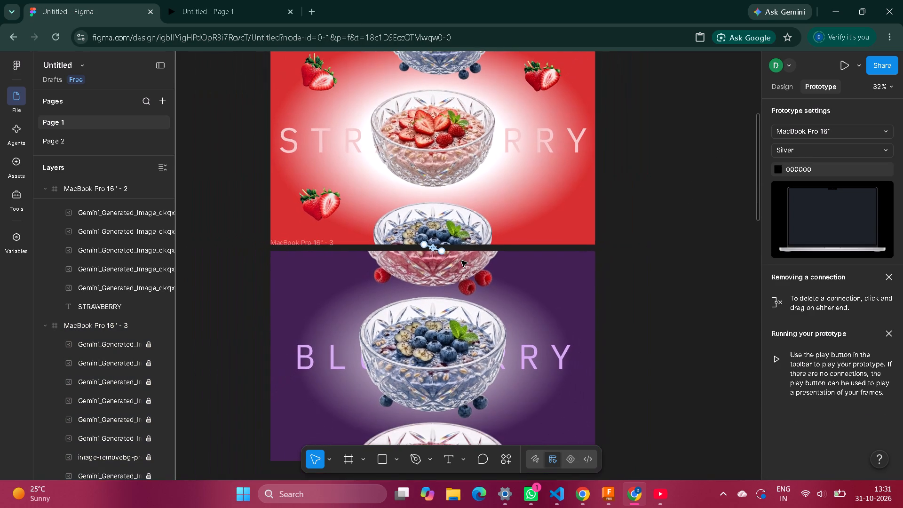
Delete the blueberry bowl image overlapping the bottom edge of the Strawberry frame.
scroll(461, 261, up, 1)
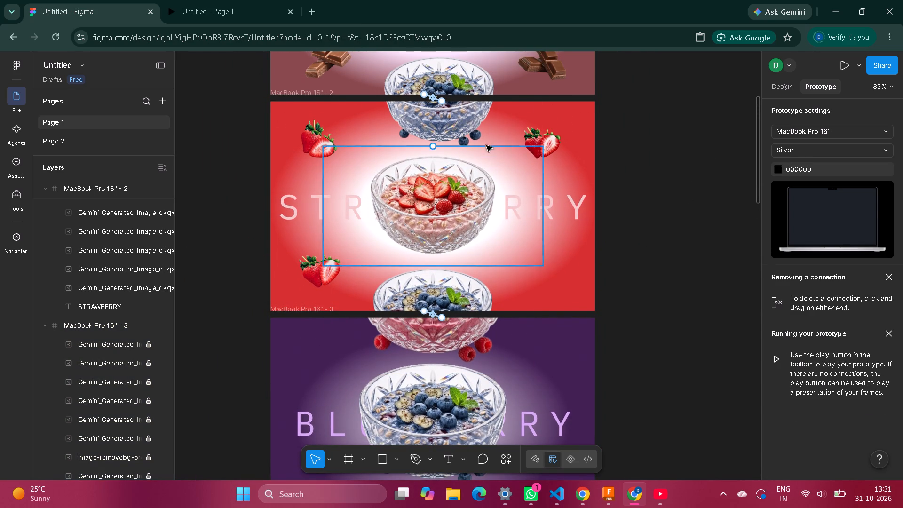
scroll(461, 325, up, 1)
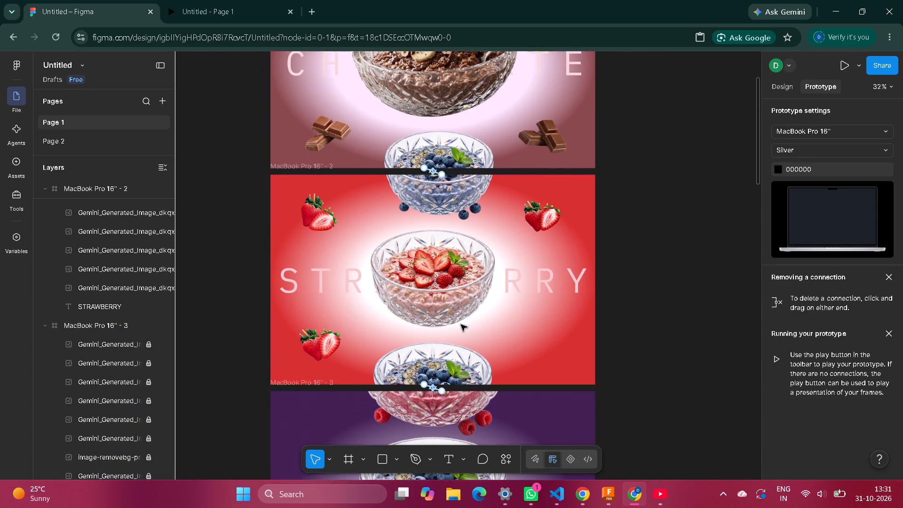
scroll(461, 325, up, 1)
click(457, 358)
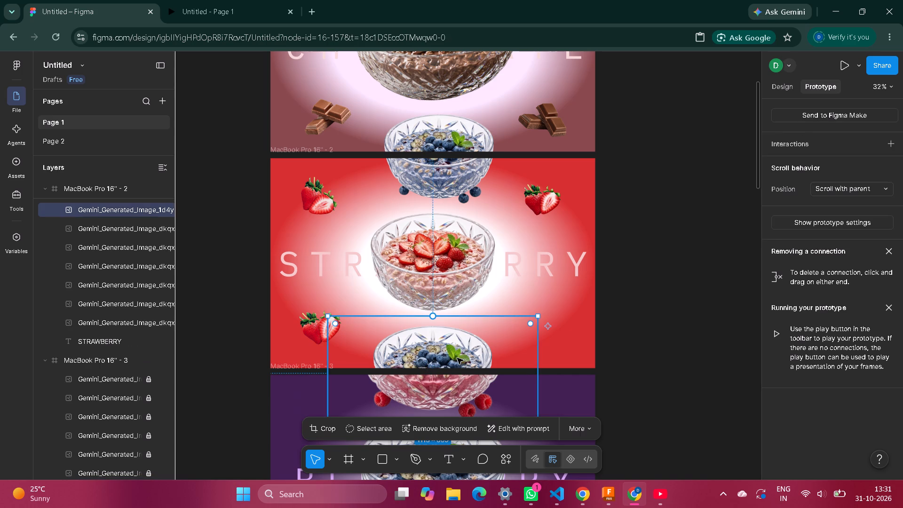
scroll(458, 356, down, 1)
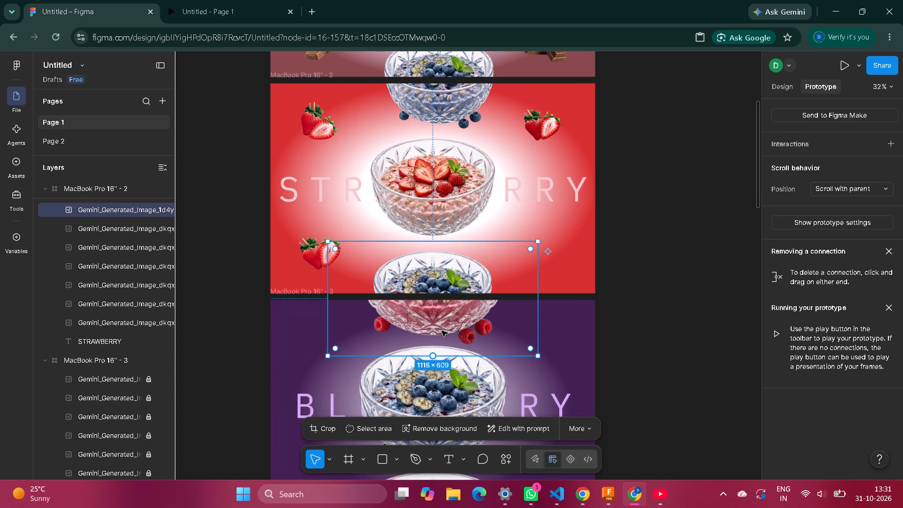
key(BackSpace)
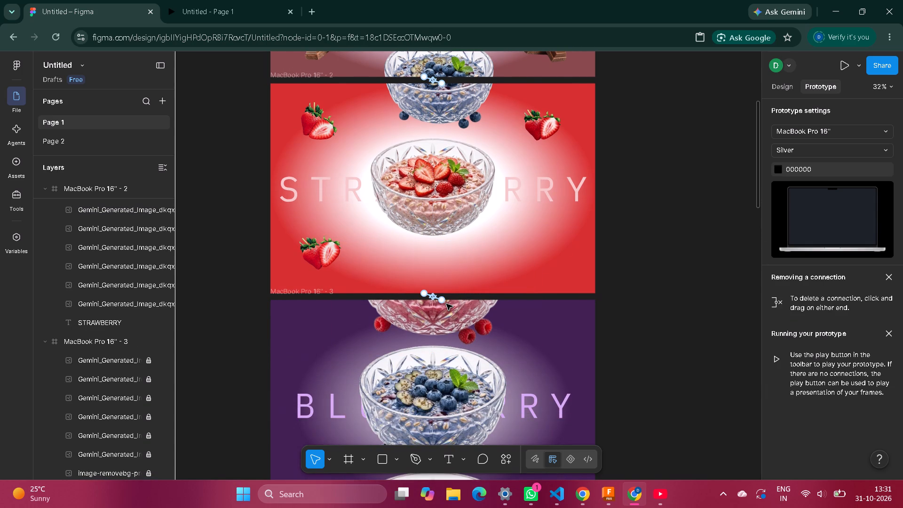
Unlock the first four Gemini_Generated image layers in the MacBook Pro 16" - 3 frame.
click(446, 304)
click(436, 332)
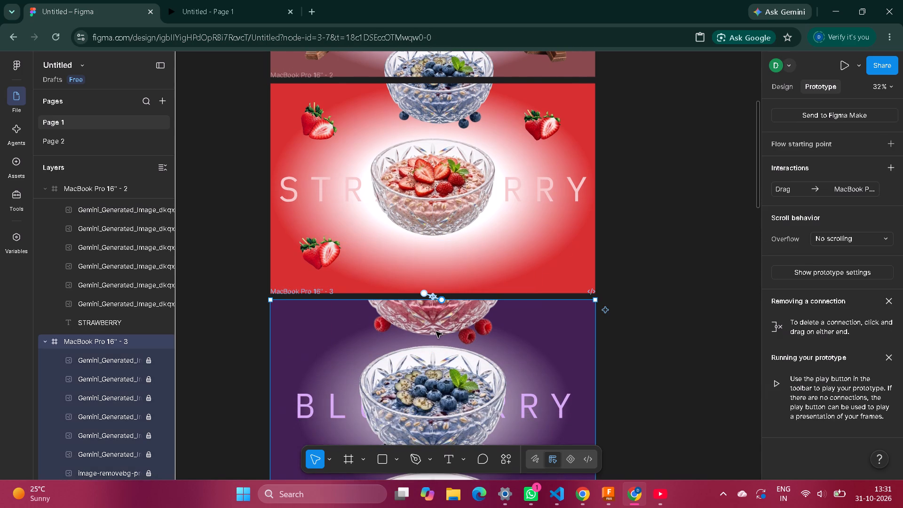
click(148, 363)
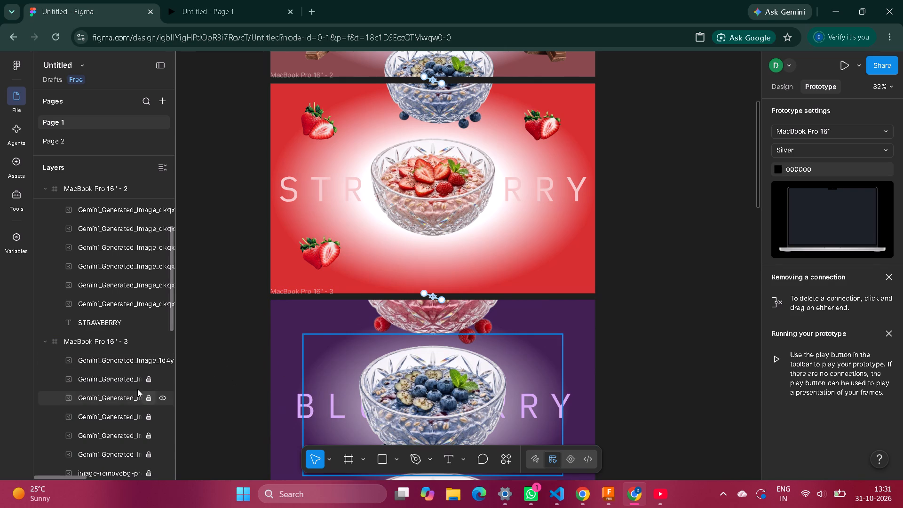
click(150, 380)
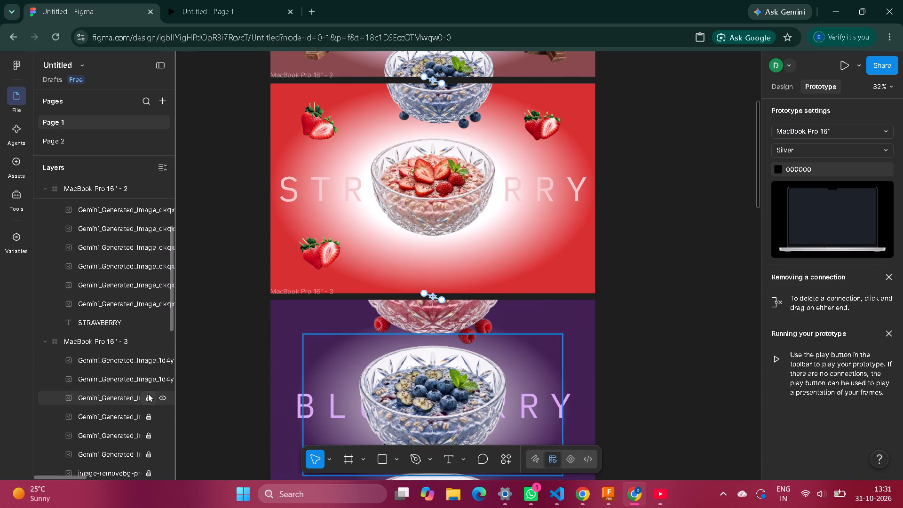
click(148, 394)
click(148, 419)
Unlock and delete the raspberry bowl image, image-removebg-preview (2) 1, at the top edge of the Blueberry frame.
scroll(148, 419, down, 1)
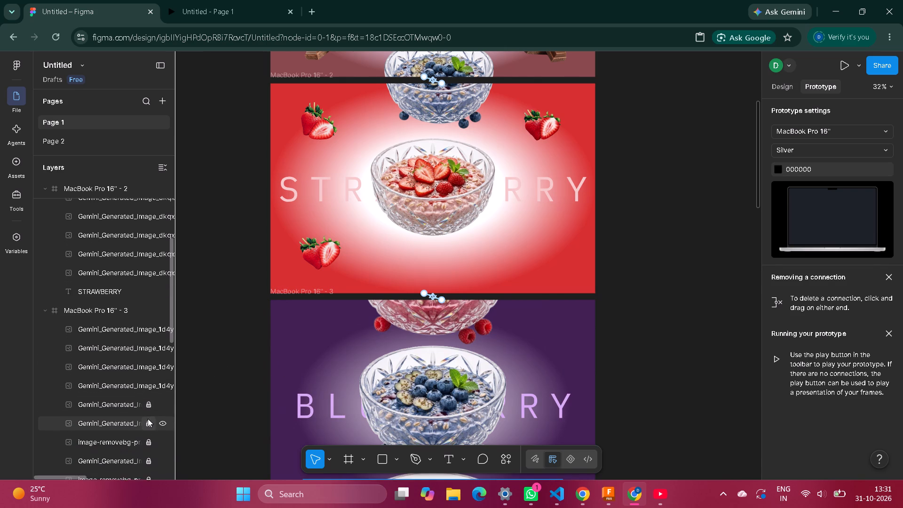
scroll(148, 419, down, 1)
scroll(158, 380, down, 1)
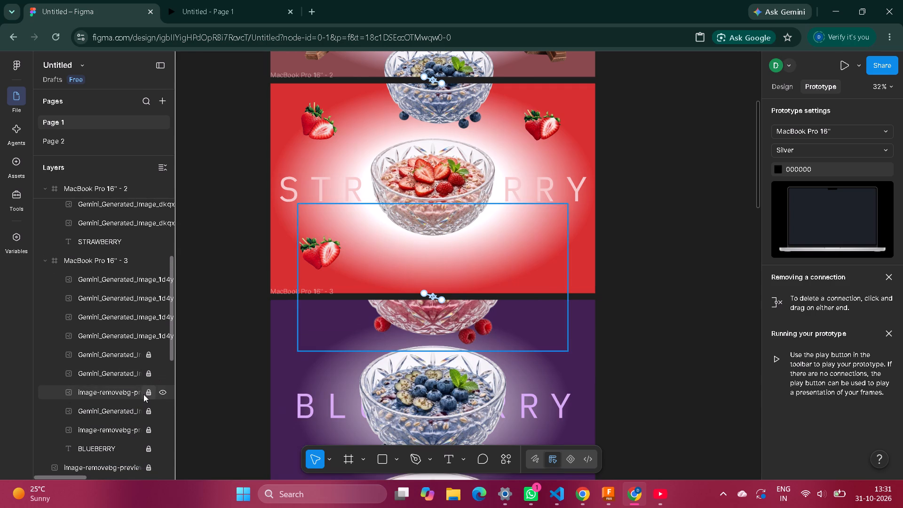
click(143, 394)
click(396, 316)
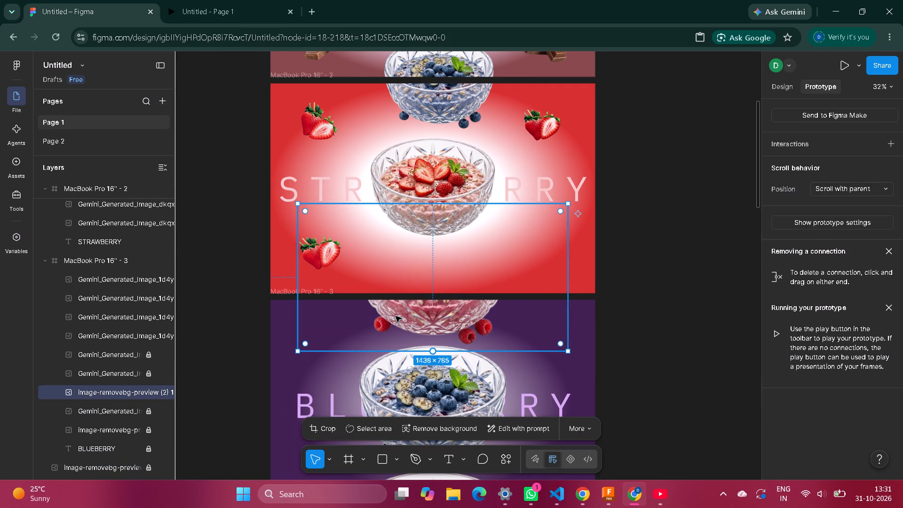
key(BackSpace)
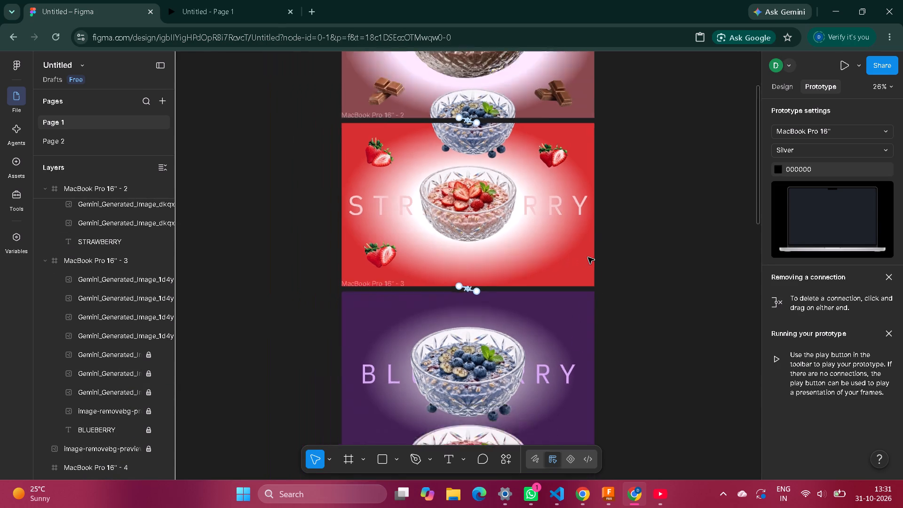
Review the stacked Chocolate, Strawberry and Blueberry frames and the bowls at their shared edges.
scroll(588, 257, up, 1)
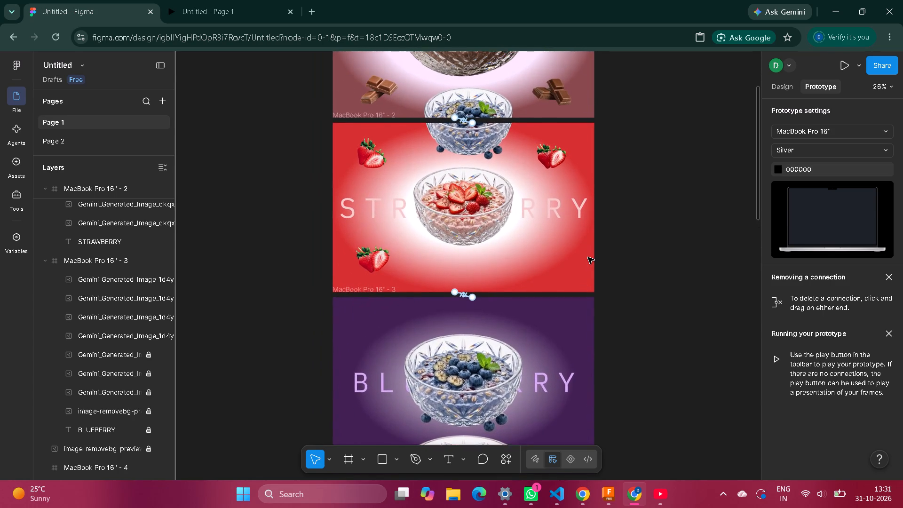
scroll(588, 257, up, 1)
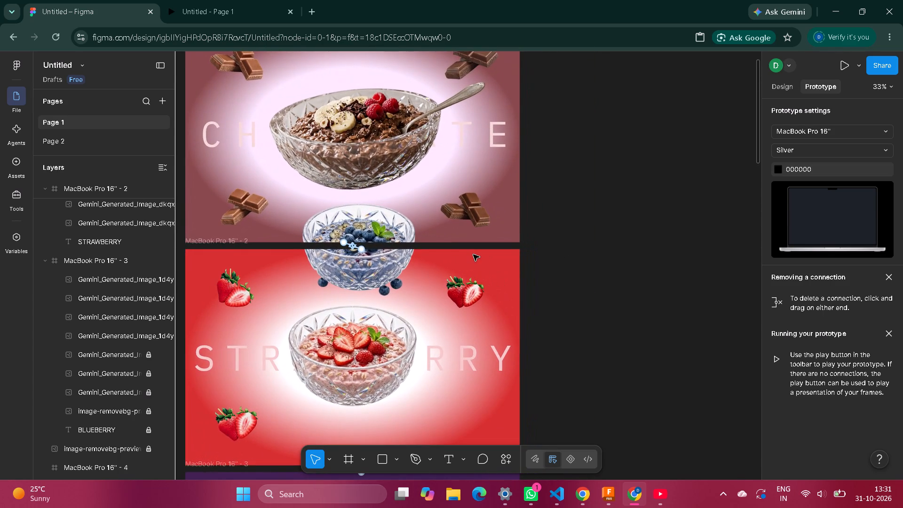
scroll(473, 254, down, 1)
scroll(473, 254, left, 1)
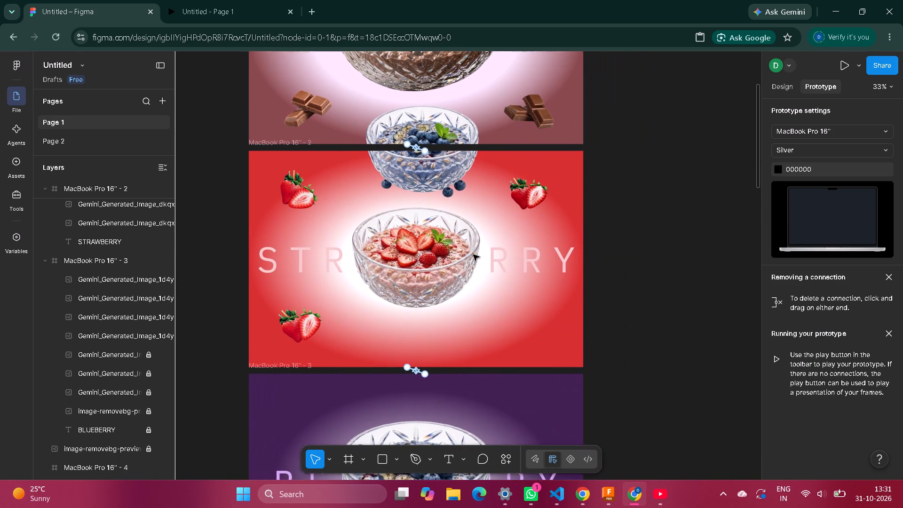
scroll(473, 254, left, 1)
scroll(473, 336, down, 1)
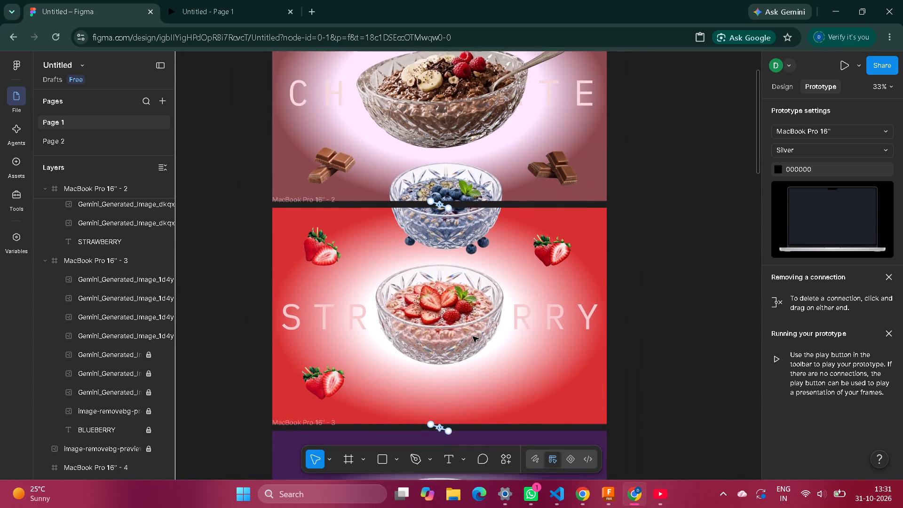
scroll(473, 336, down, 2)
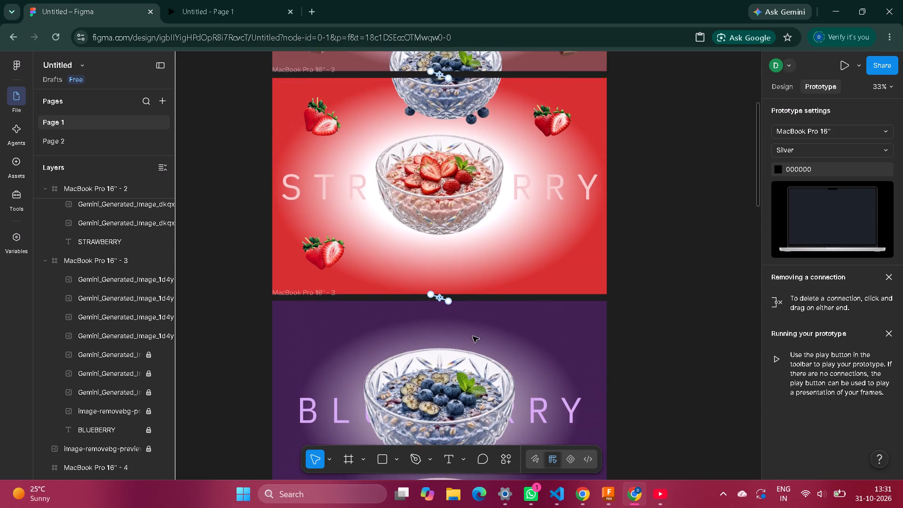
scroll(473, 336, down, 1)
scroll(582, 265, up, 2)
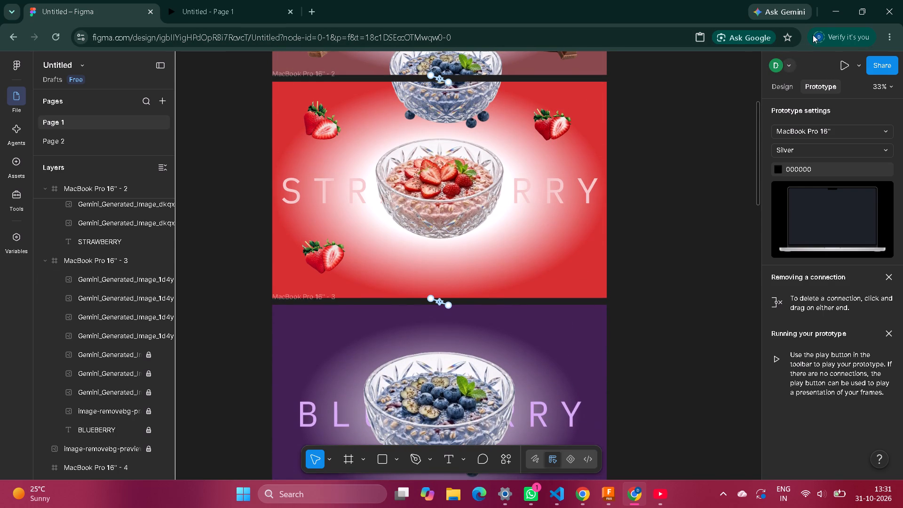
Find the background-removed chocolate oatmeal bowl, Gemini_Generated_Image_s3bf91s3bf91s3bf (1)-fotor-bg-remover, in the browser's download history, open it and copy the image.
click(887, 31)
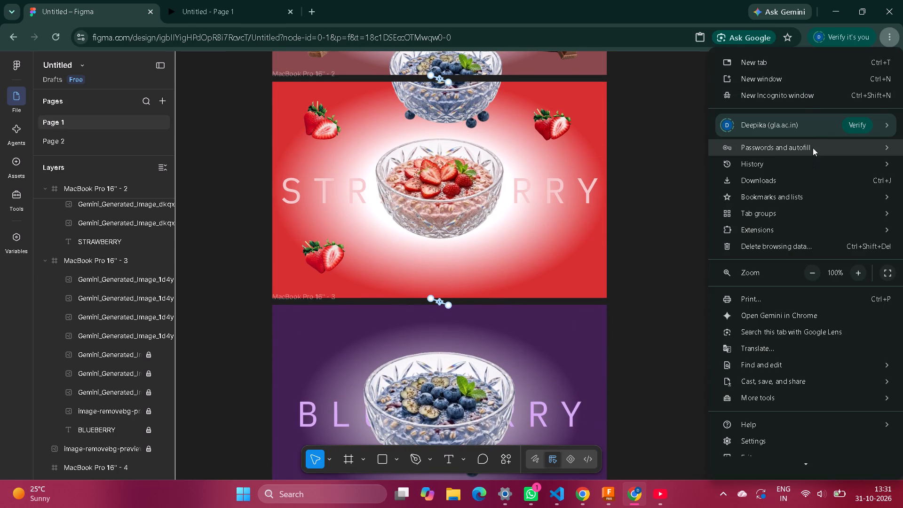
click(824, 182)
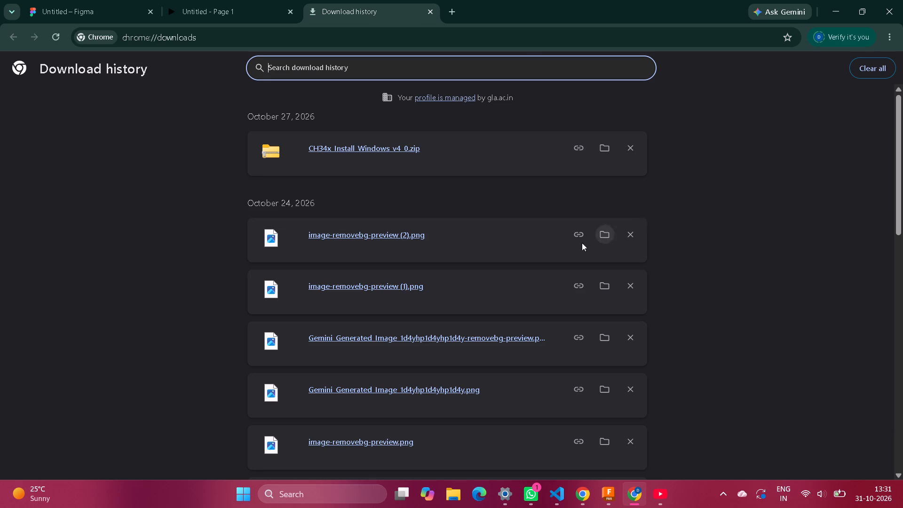
scroll(436, 384, down, 2)
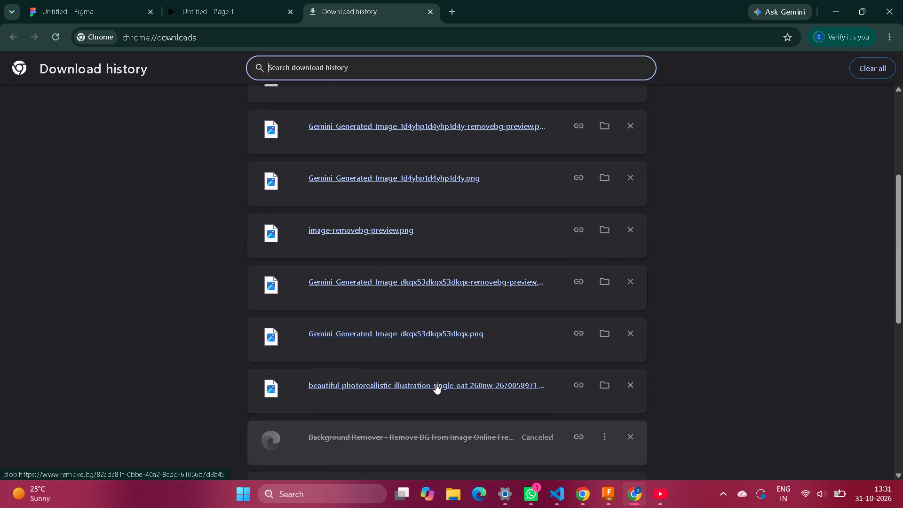
scroll(436, 384, down, 6)
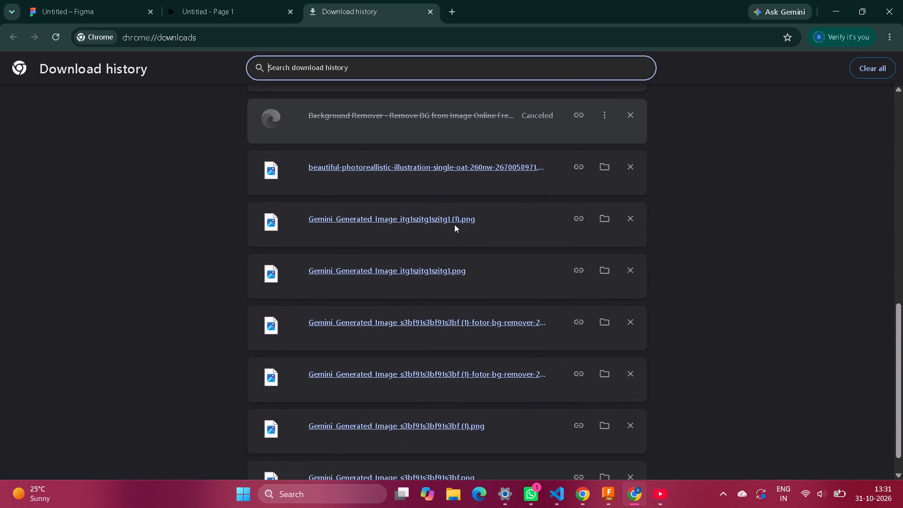
click(460, 322)
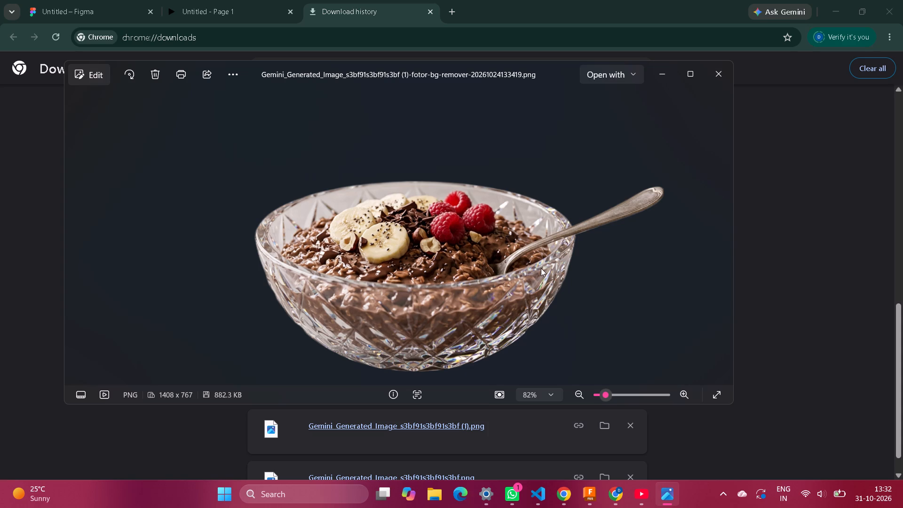
key(ctrl+c)
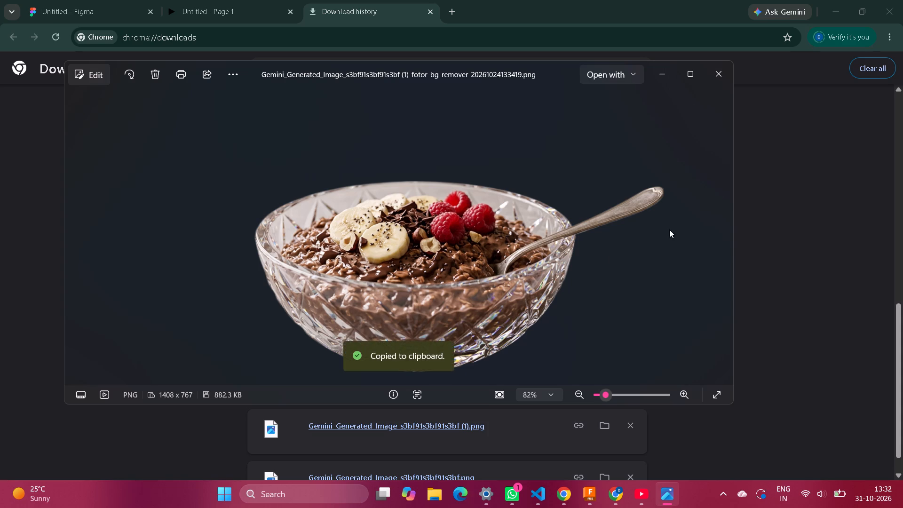
Paste the chocolate bowl into the Figma design at about 1133 × 617, centred across the edge between the Strawberry and Blueberry frames.
click(269, 3)
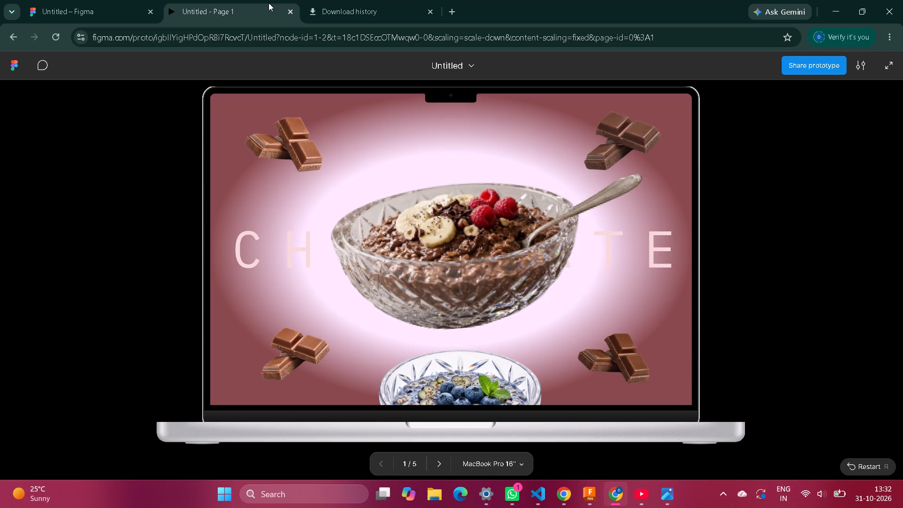
click(106, 20)
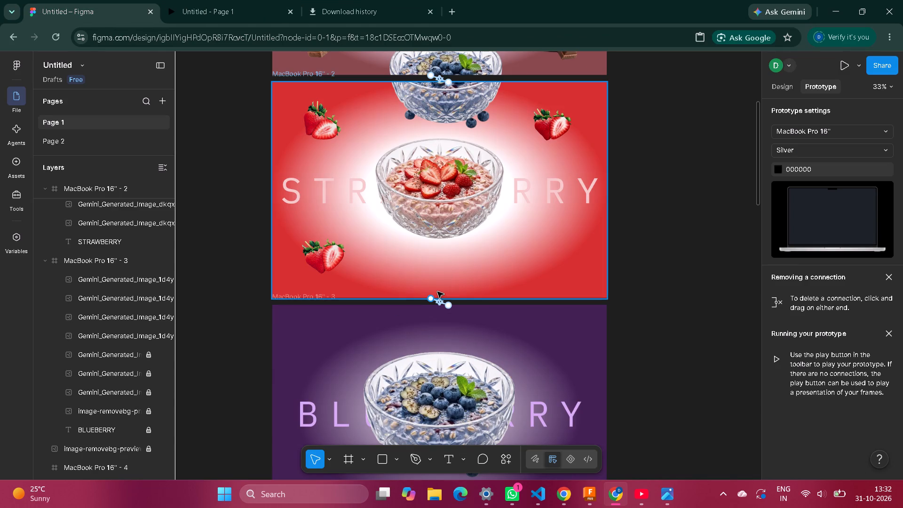
key(ctrl+v)
drag(526, 283, 510, 289)
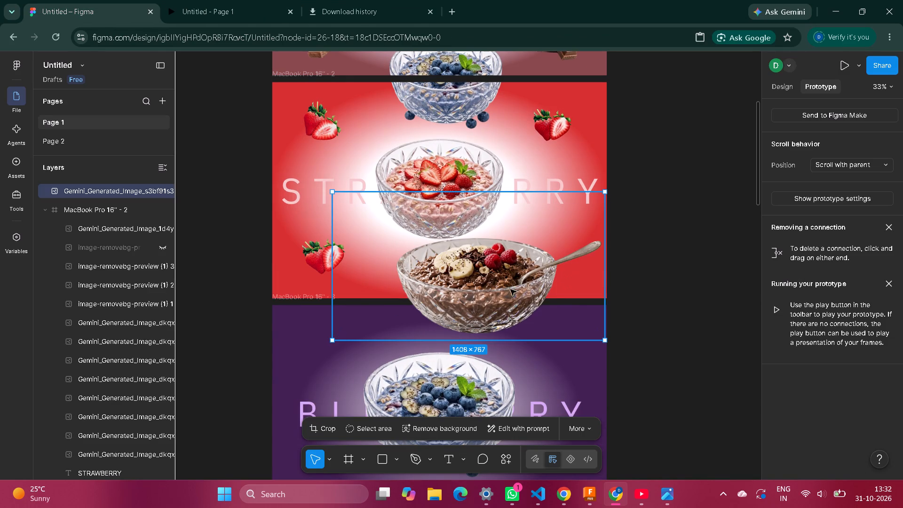
drag(510, 289, 492, 302)
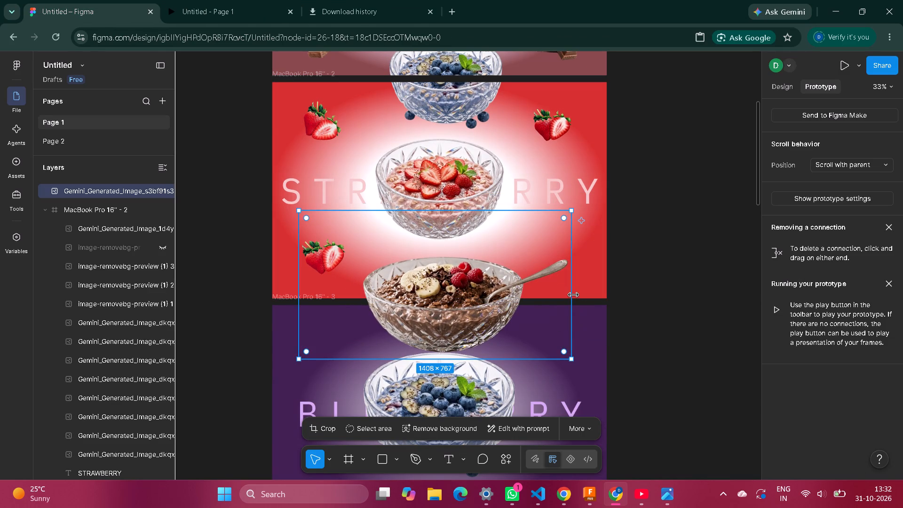
drag(573, 295, 518, 301)
drag(414, 294, 438, 292)
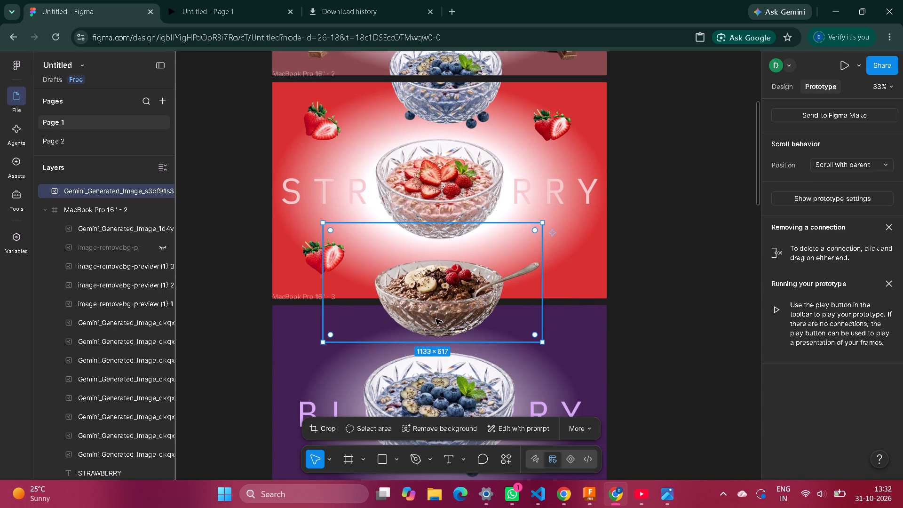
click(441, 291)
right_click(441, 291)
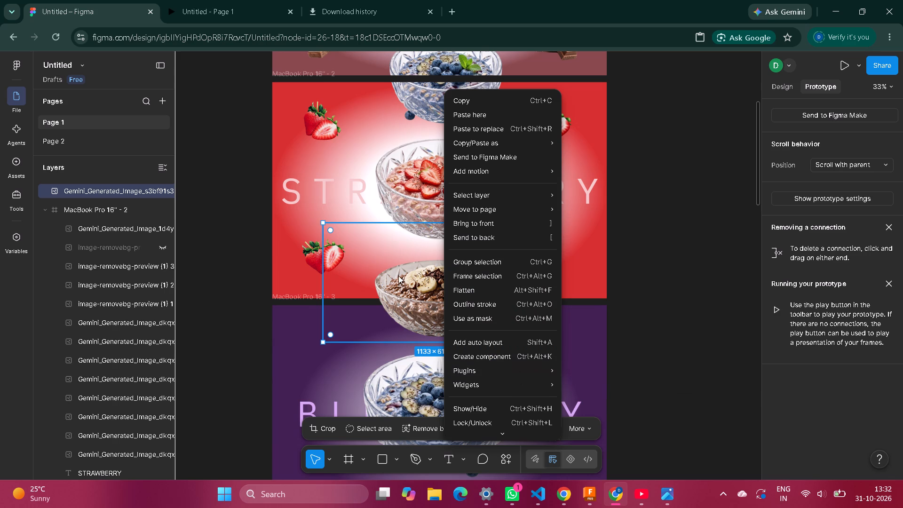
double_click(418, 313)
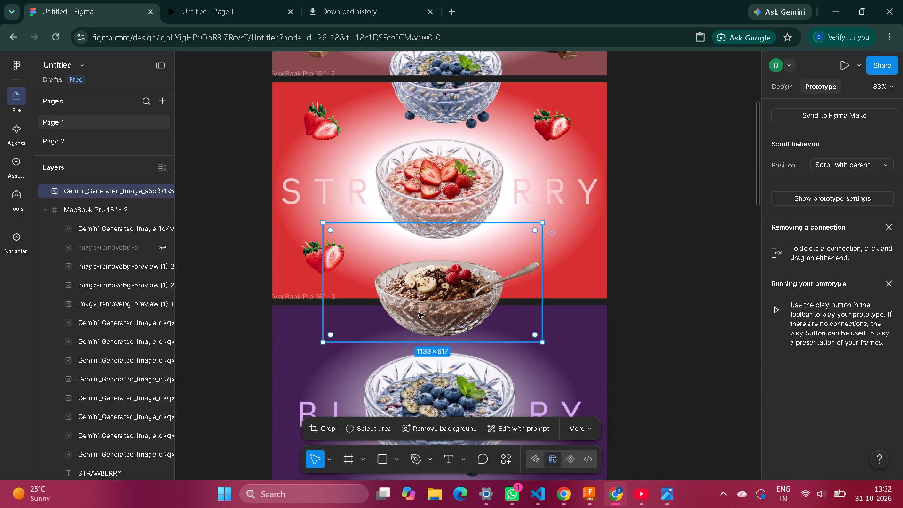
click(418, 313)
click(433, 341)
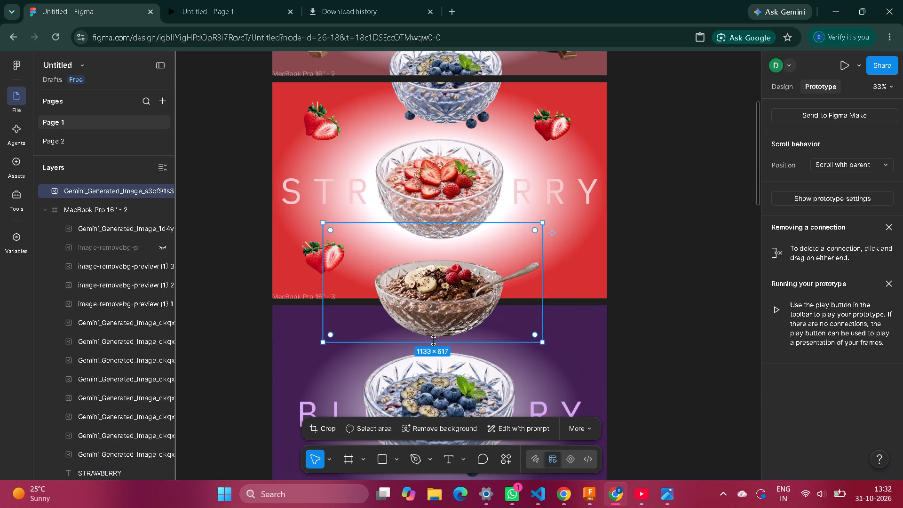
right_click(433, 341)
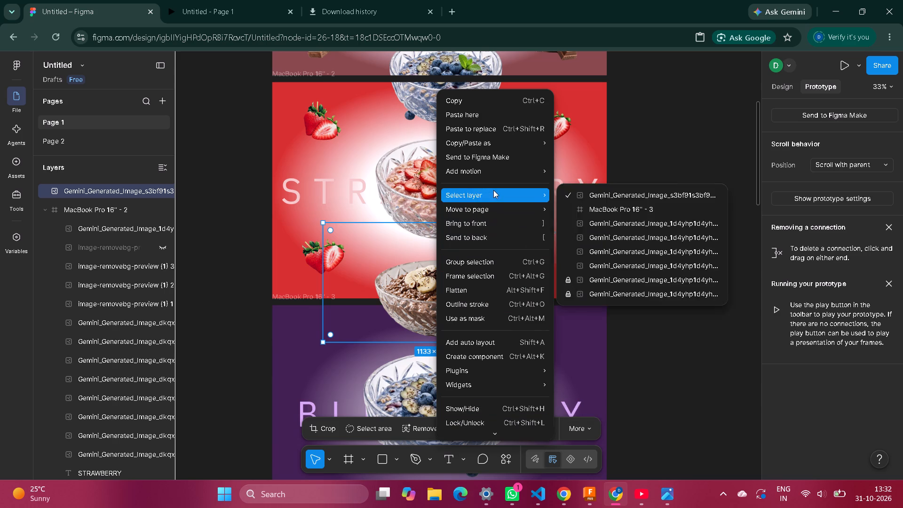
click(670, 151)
Scale the pasted chocolate bowl image to about 1113 × 606.
drag(440, 344, 440, 342)
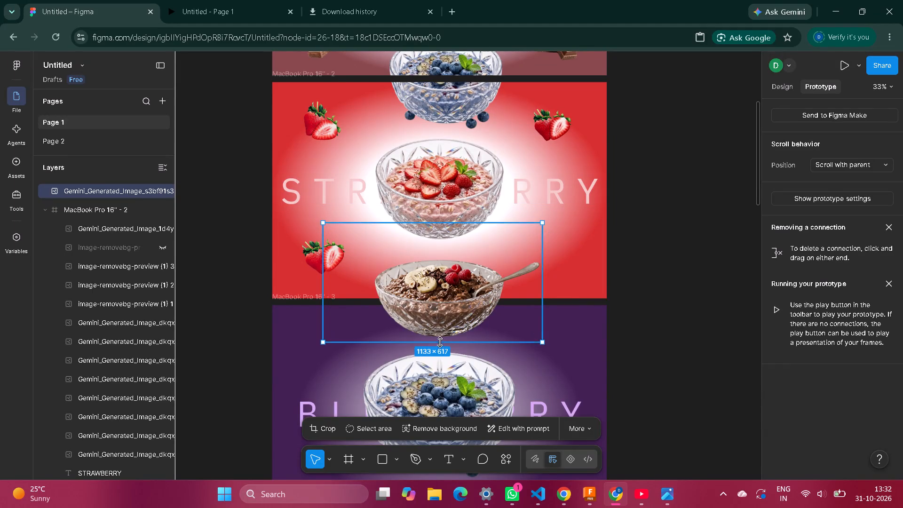
drag(440, 342, 440, 342)
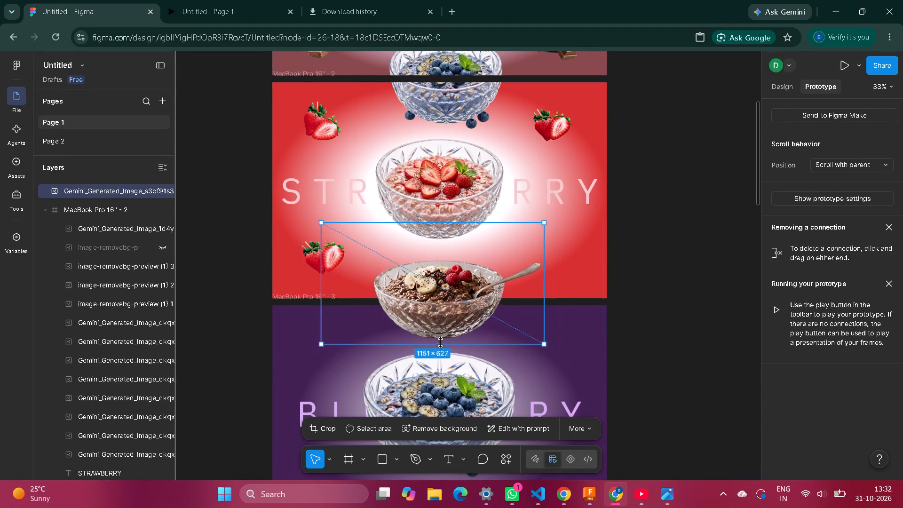
drag(440, 342, 440, 340)
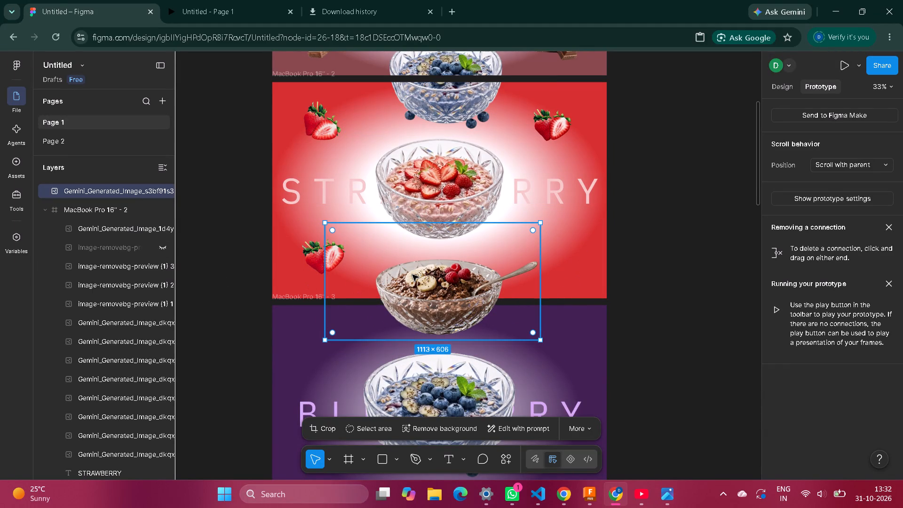
Copy the full chocolate bowl image, and crop the original at the Strawberry frame's bottom edge to about 1113 × 391.
key(ctrl+c)
click(321, 429)
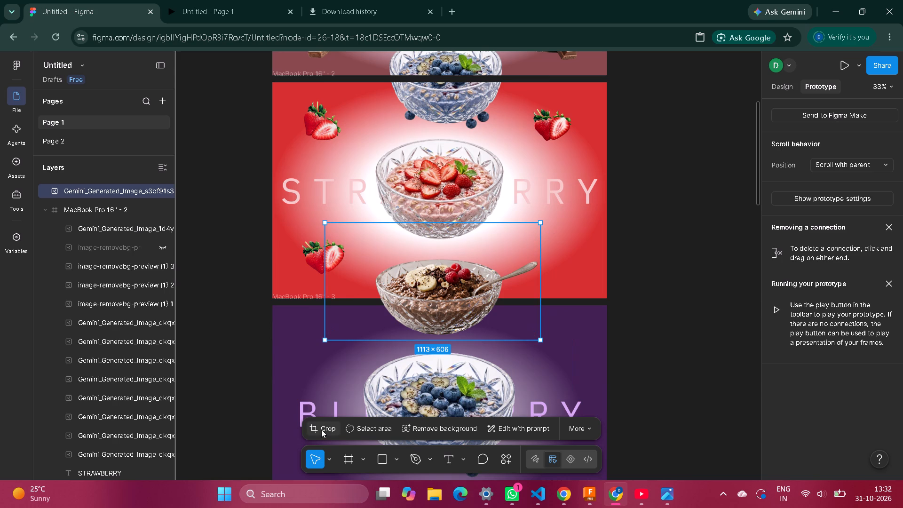
drag(454, 341, 454, 313)
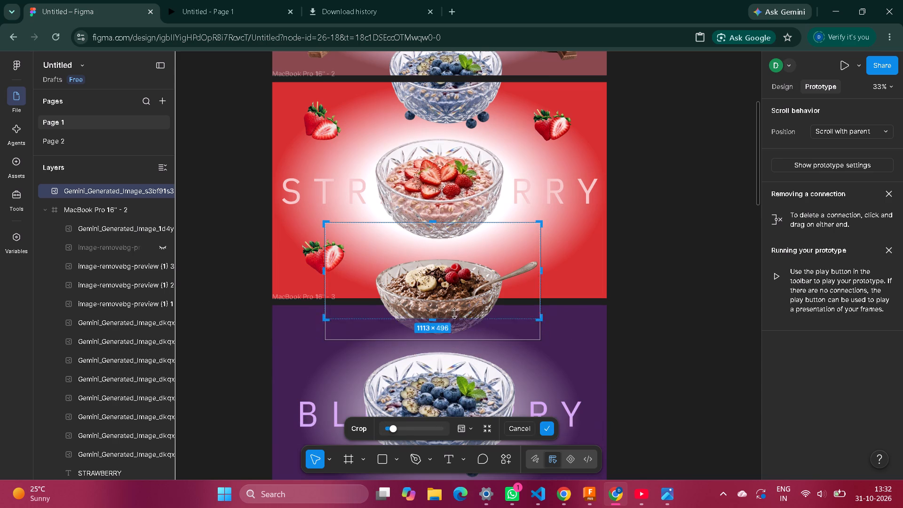
drag(454, 313, 455, 297)
click(455, 297)
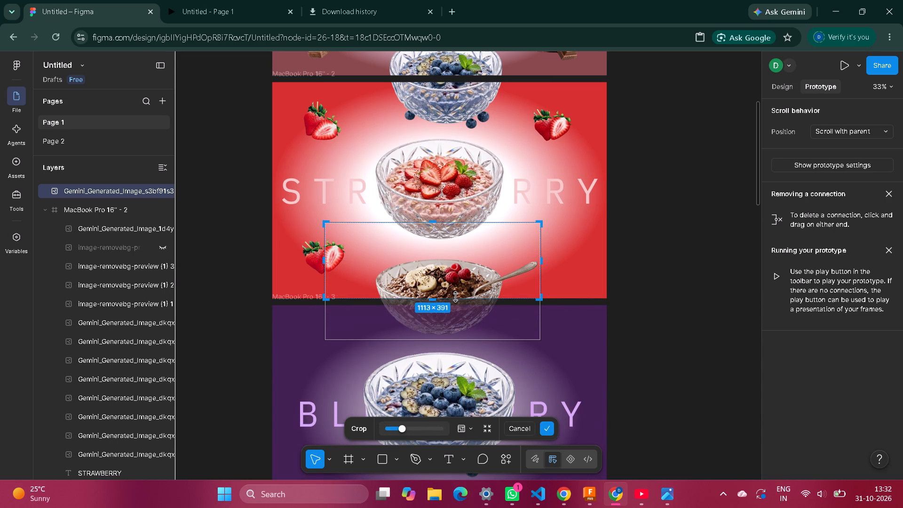
key(Return)
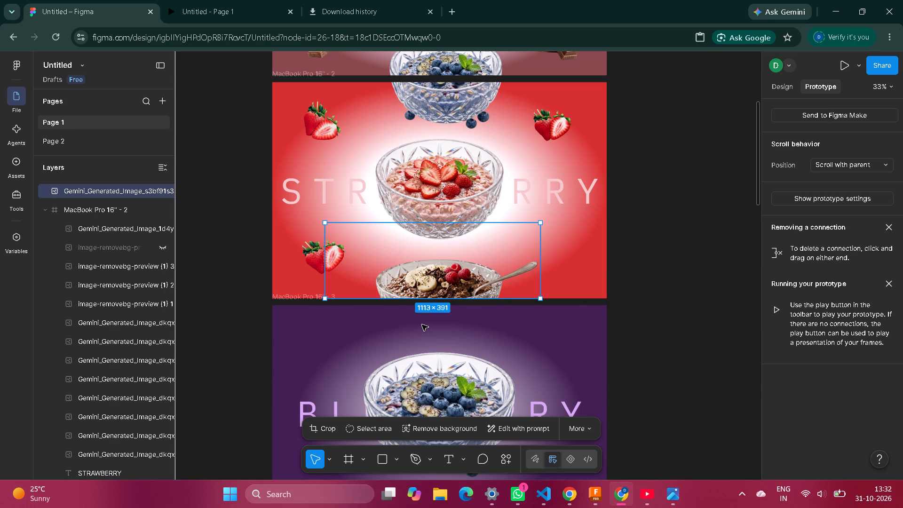
Paste the full chocolate bowl copy and crop it from above to the Blueberry frame's top edge, about 1113 × 180.
key(ctrl+v)
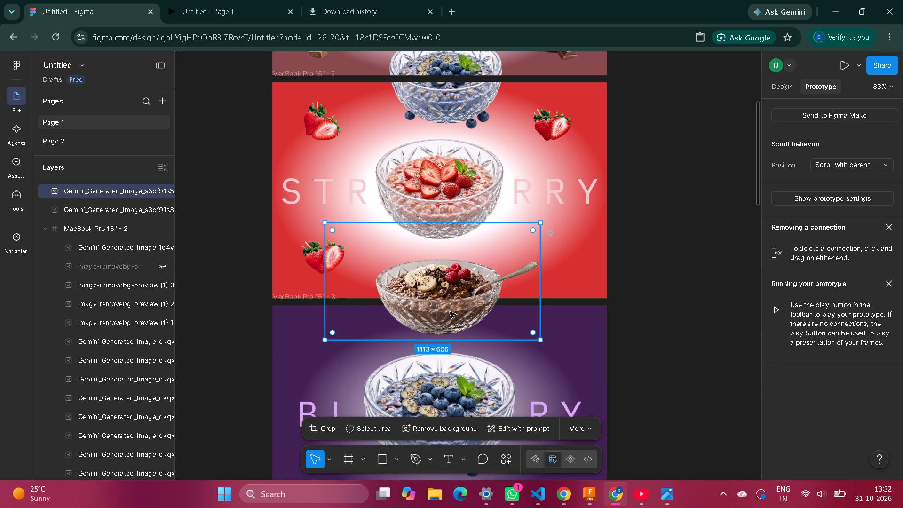
click(354, 455)
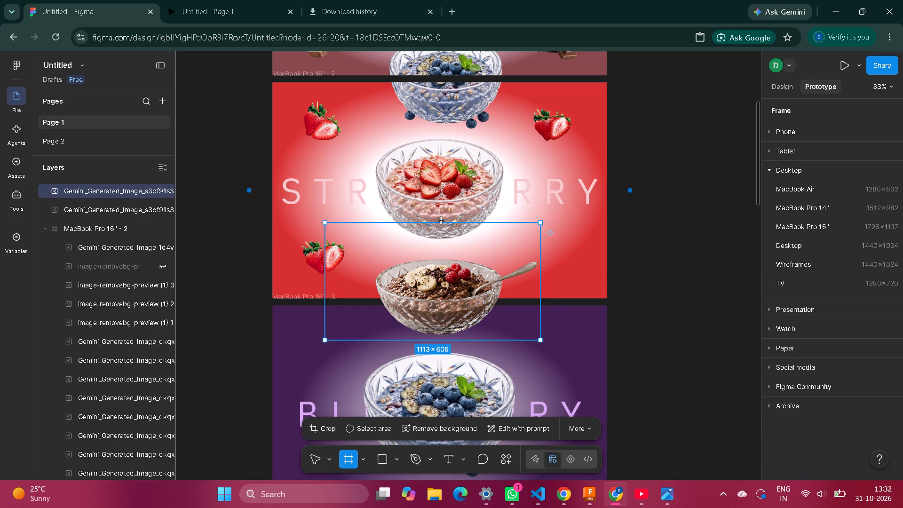
click(325, 427)
drag(438, 223, 442, 281)
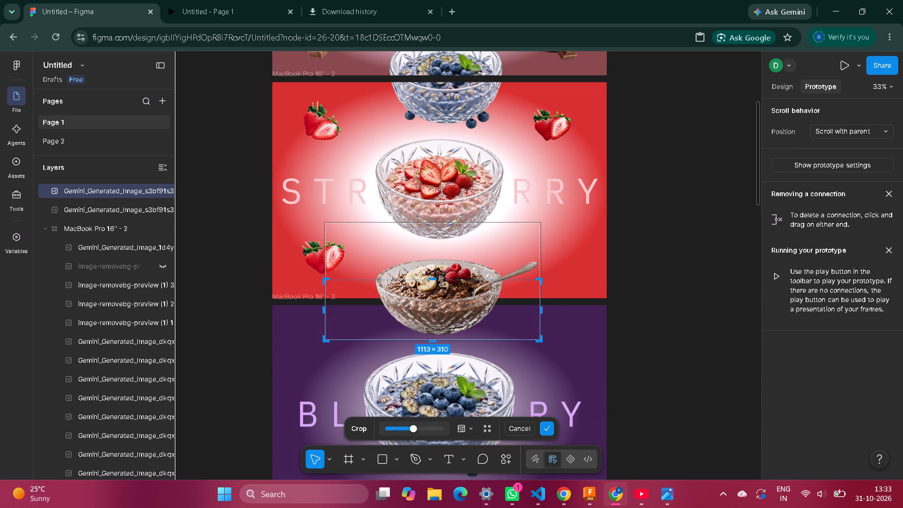
drag(442, 281, 442, 308)
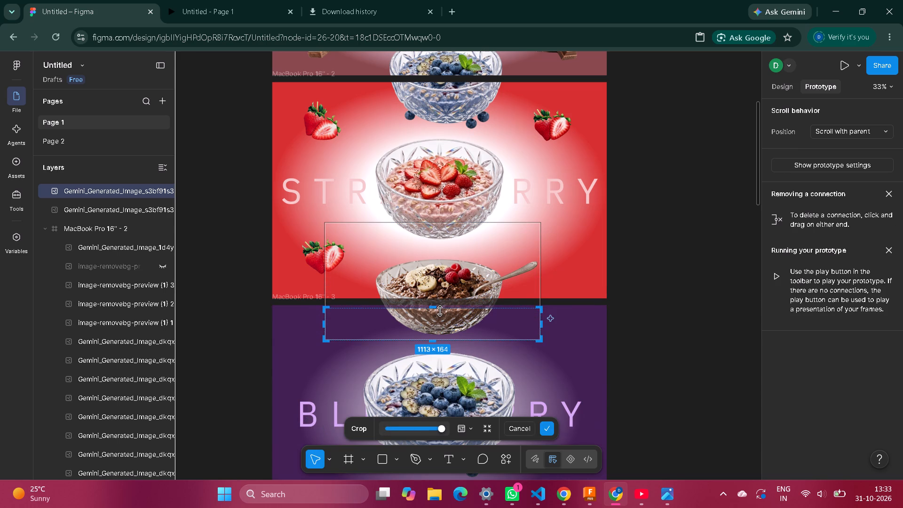
drag(440, 311, 475, 306)
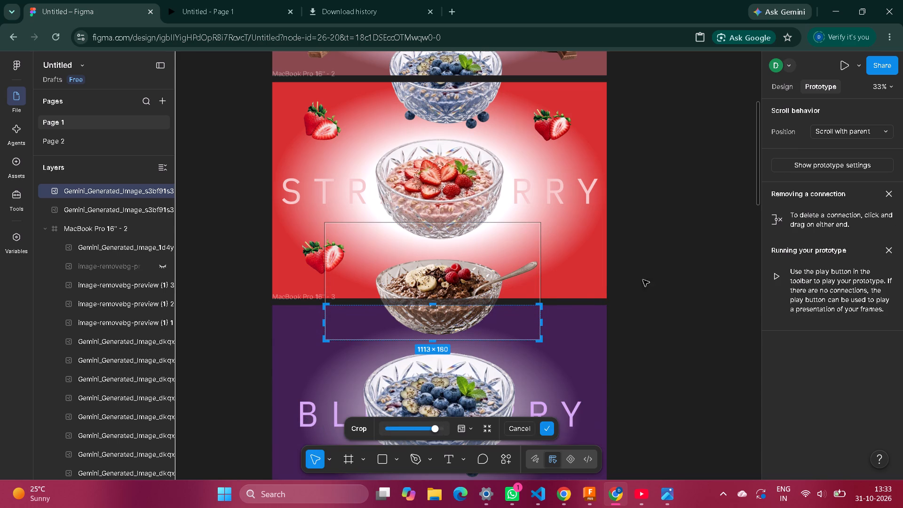
key(Return)
click(698, 267)
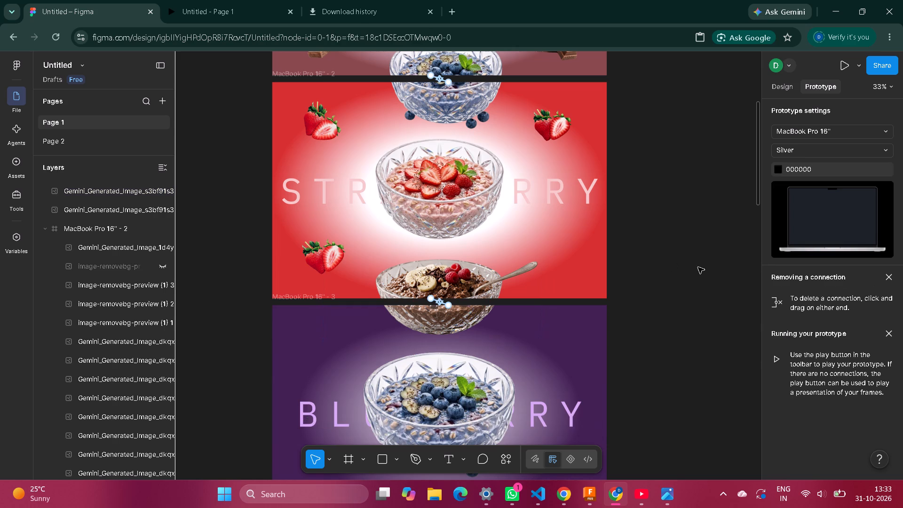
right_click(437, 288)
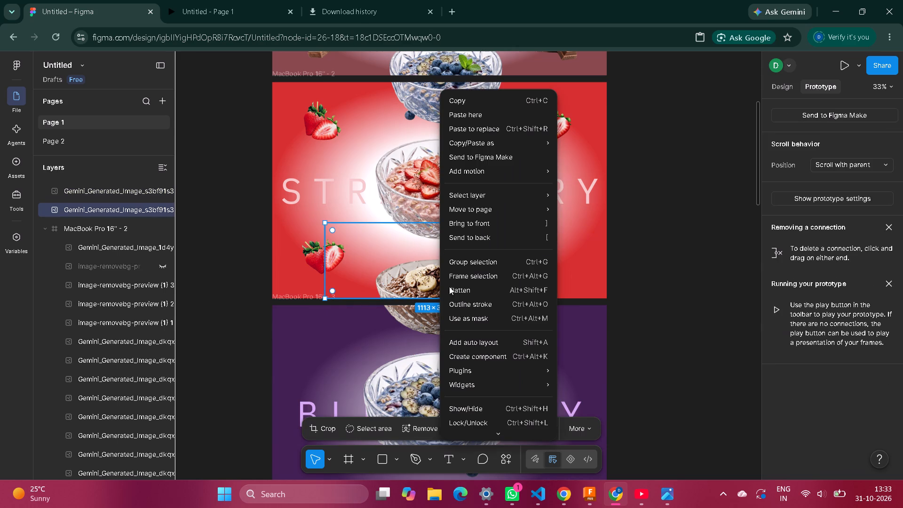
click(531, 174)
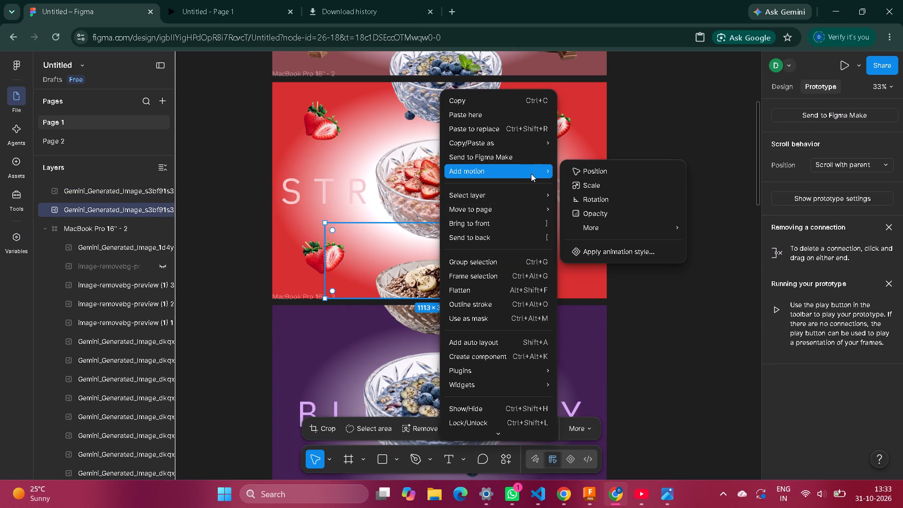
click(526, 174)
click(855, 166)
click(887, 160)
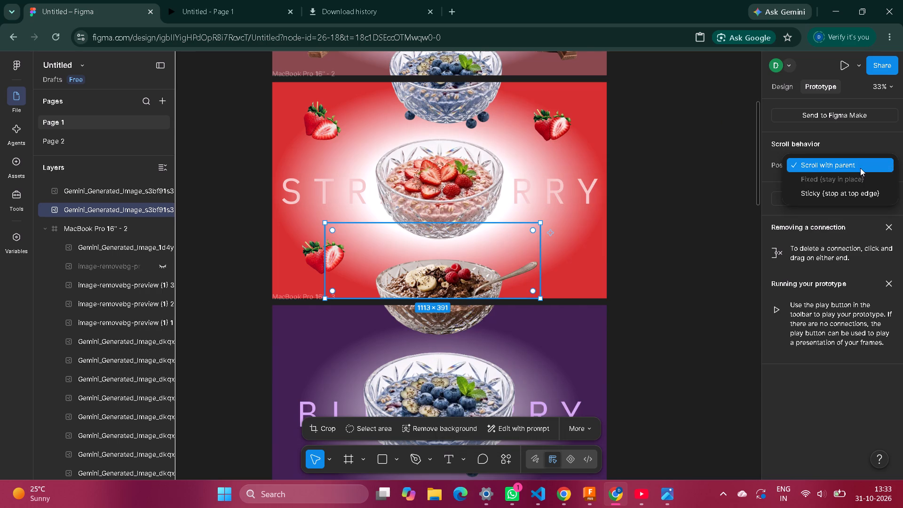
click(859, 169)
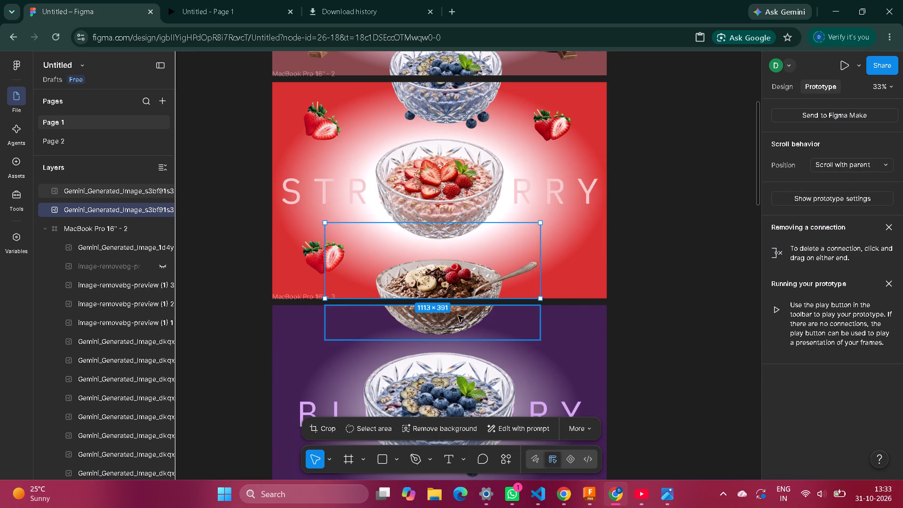
Preview the prototype, moving back and forth between the Chocolate, Strawberry and Blueberry frames to examine the transitions and split bowl images.
click(489, 313)
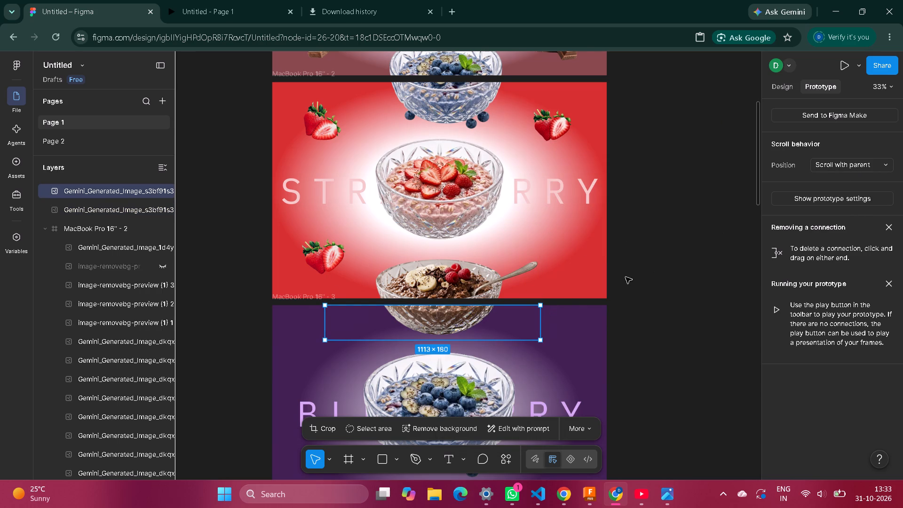
click(626, 277)
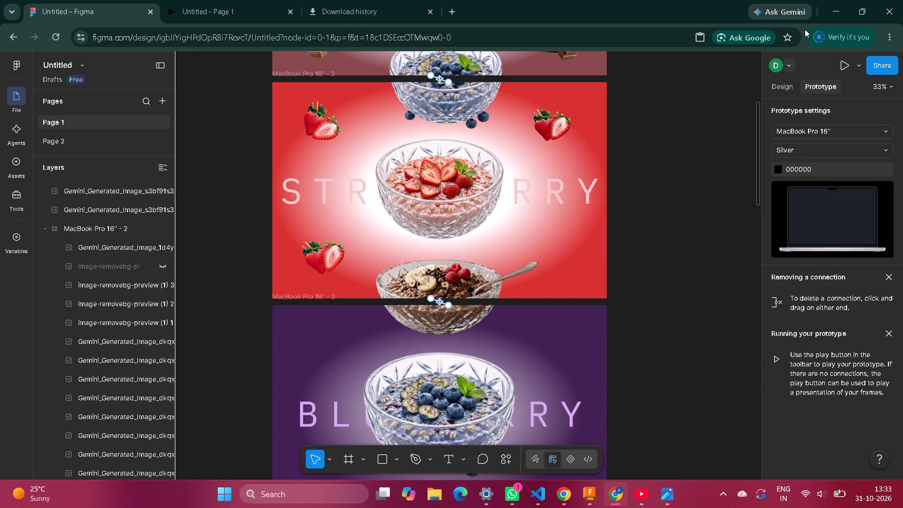
click(841, 70)
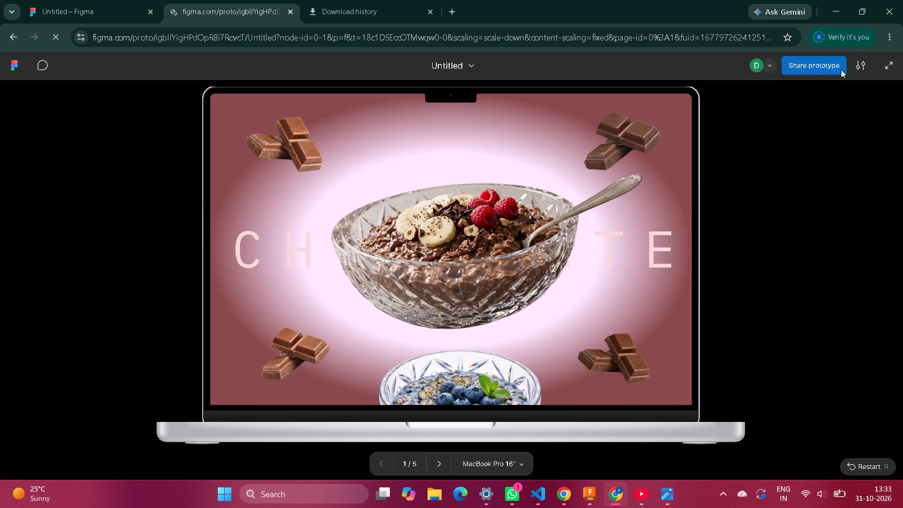
key(Right)
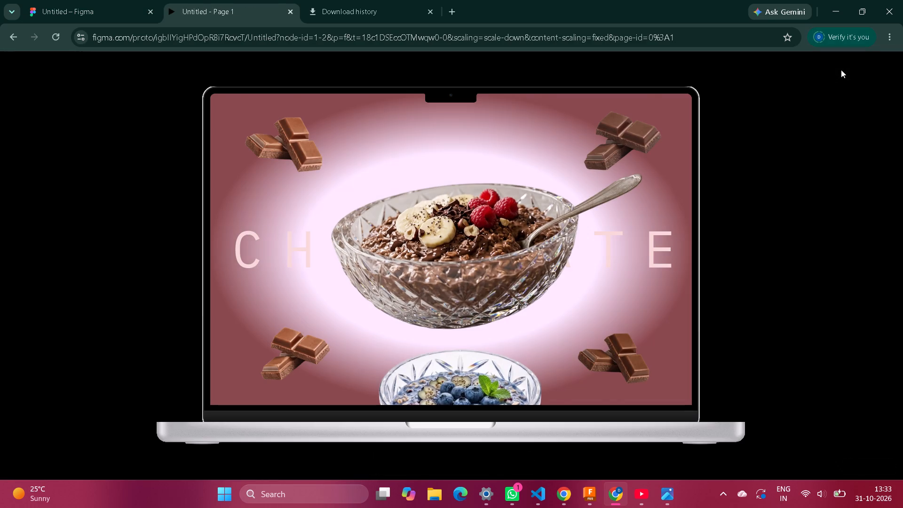
key(Right)
key(Right)
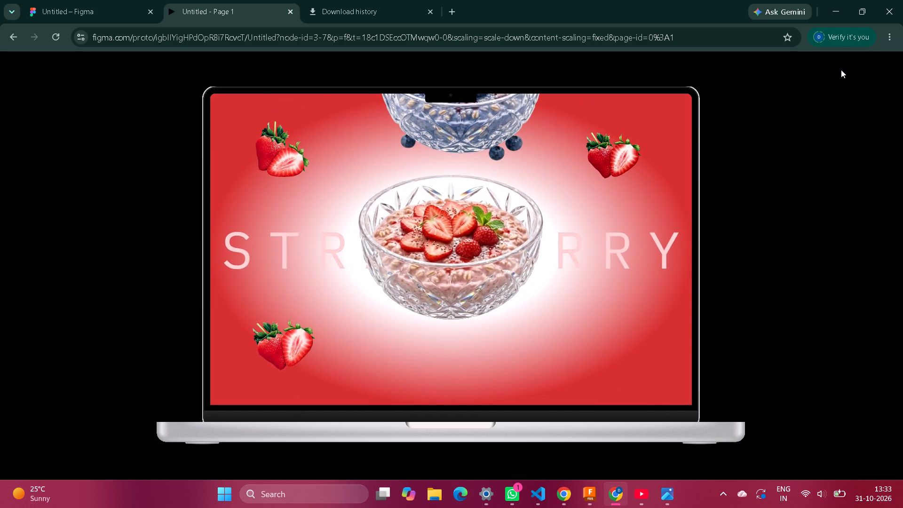
key(Right)
key(Left)
key(Left)
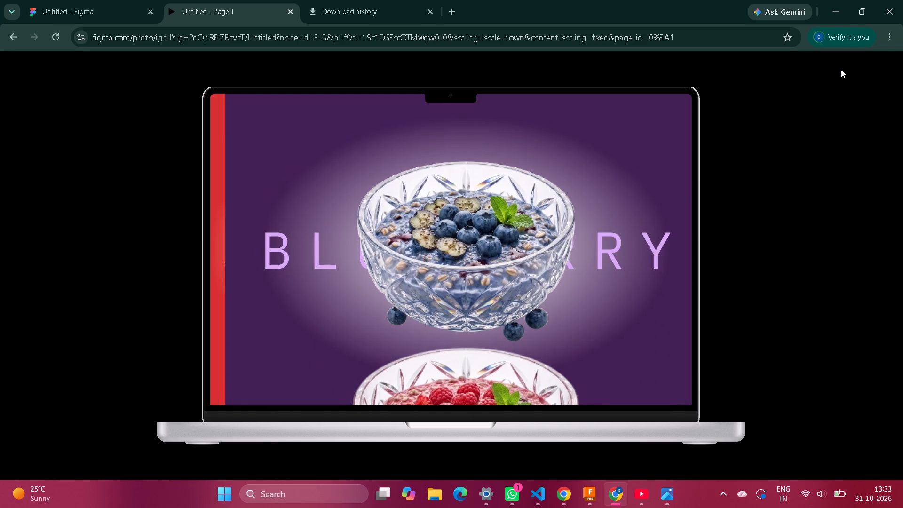
key(Right)
key(Left)
key(Left)
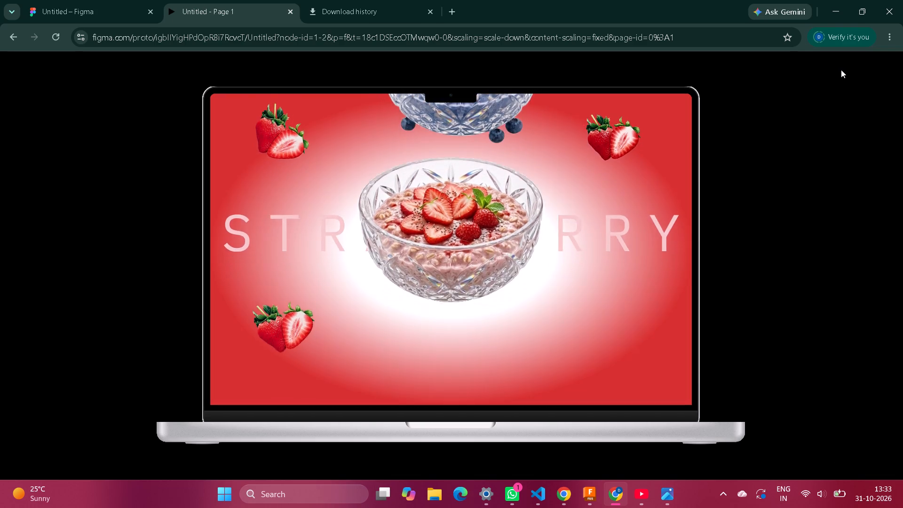
key(Right)
key(Right)
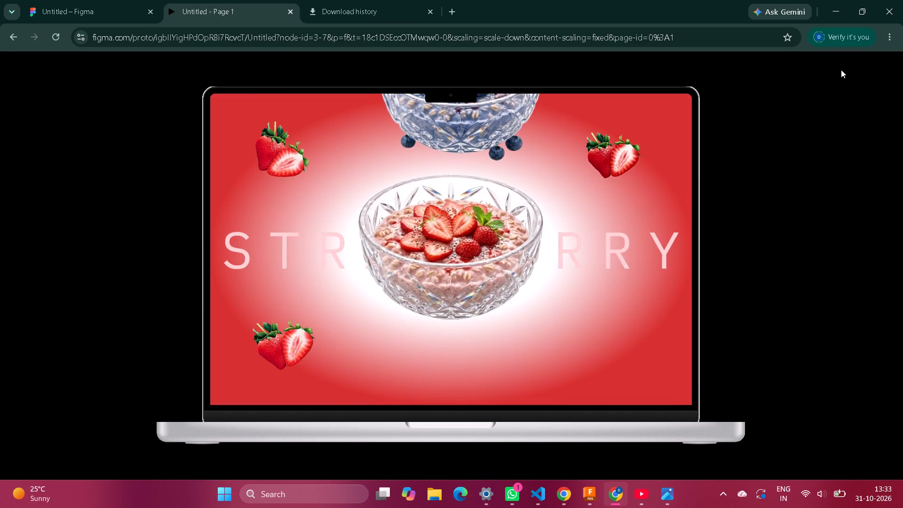
key(Right)
key(Left)
key(Left)
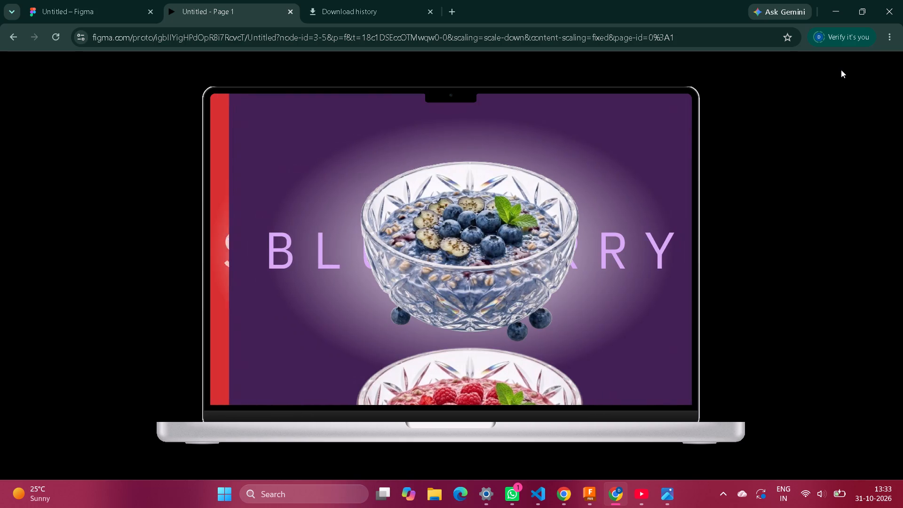
key(Left)
key(Left)
key(Left)
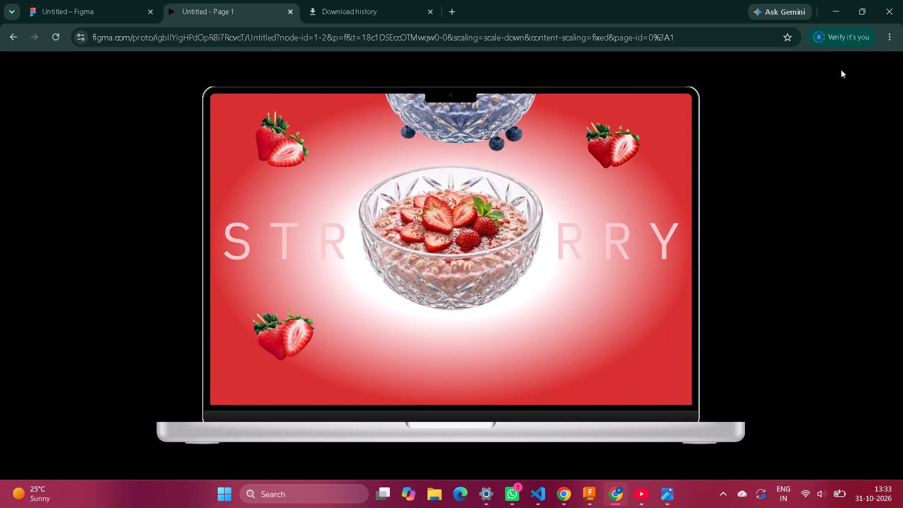
Step forward through the prototype to its final frames and back to the Strawberry frame, checking each screen.
key(Right)
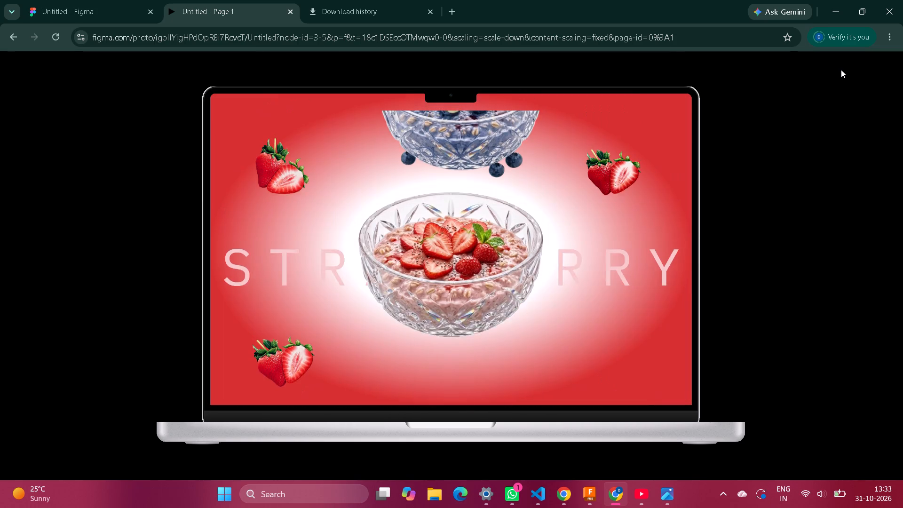
key(Right)
key(Right)
key(Right)
key(Left)
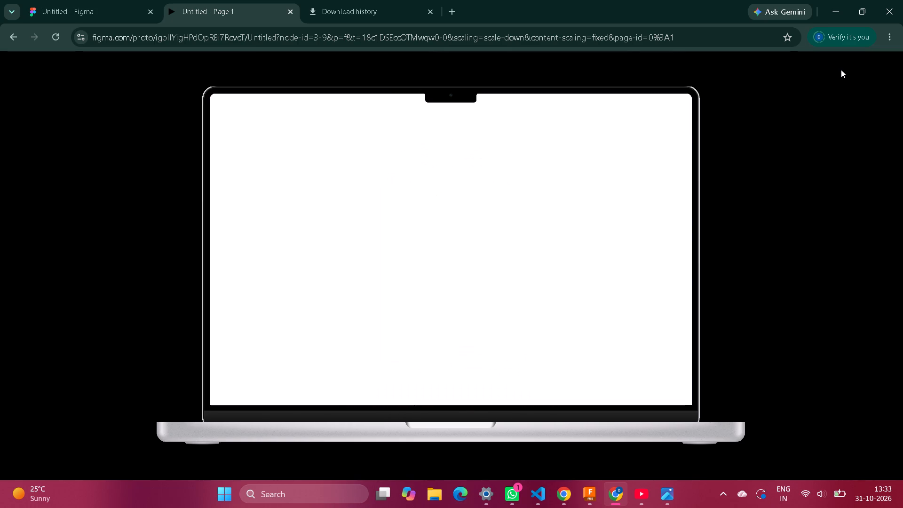
key(Left)
key(Left)
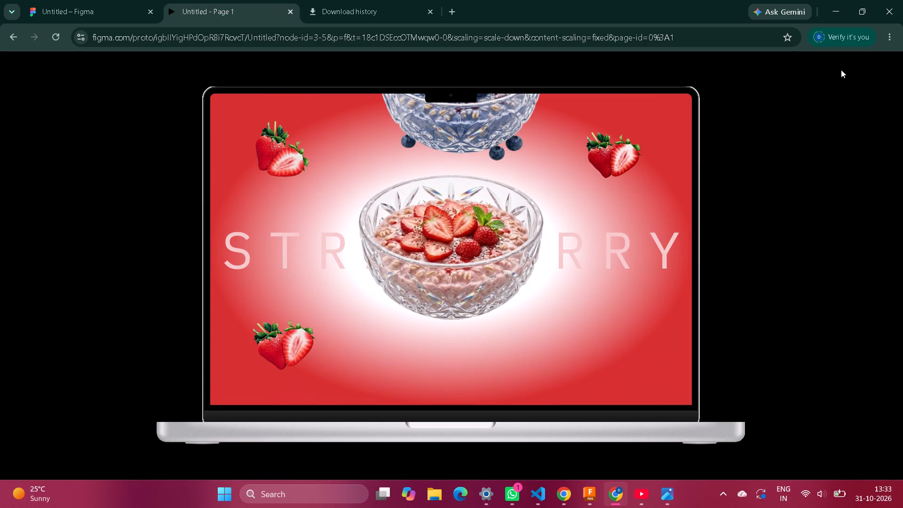
Replay the transition between the Chocolate and Strawberry frames several times, and return to the design file.
key(Left)
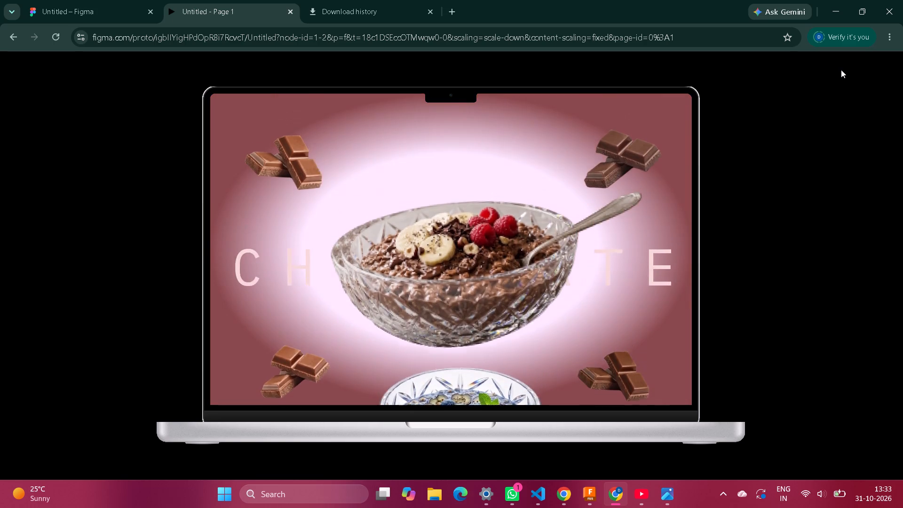
key(Right)
key(Left)
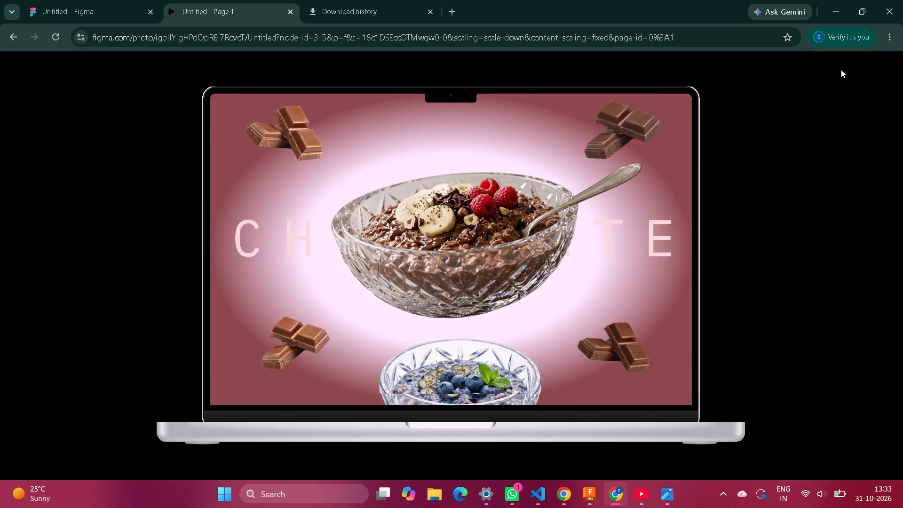
key(Right)
key(Left)
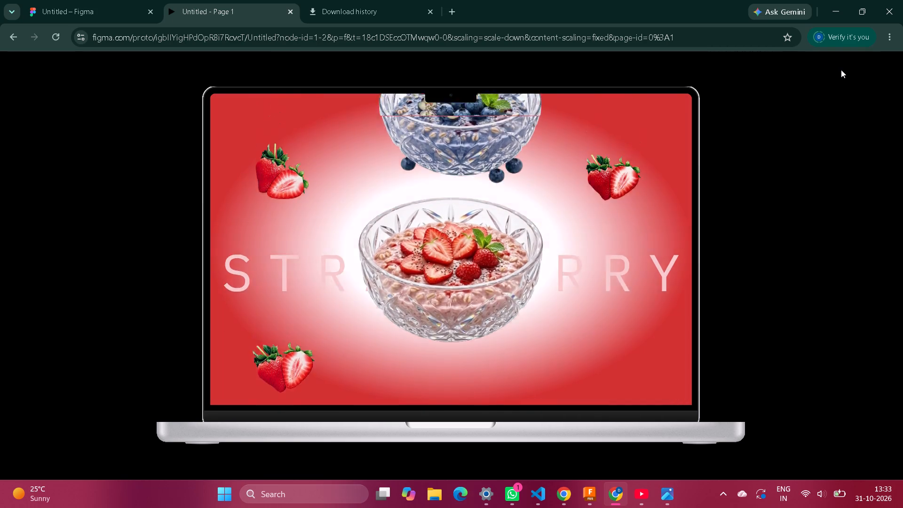
key(Right)
key(Left)
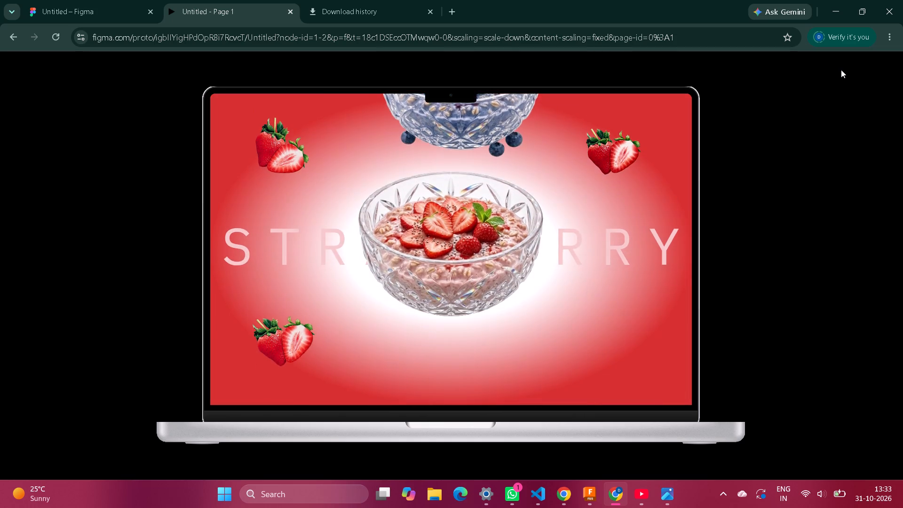
key(Right)
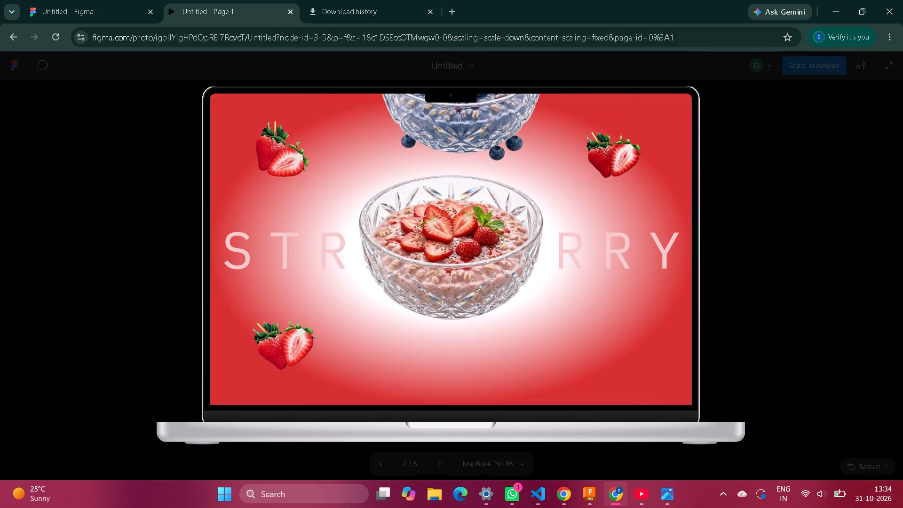
click(88, 0)
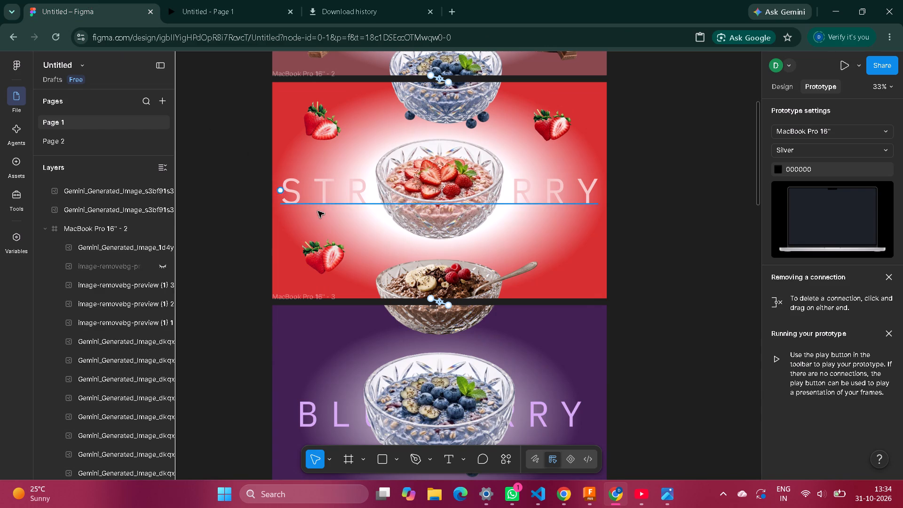
Set the scroll behavior position of both chocolate bowl crops, at the Strawberry–Blueberry edge, to Sticky (stop at top edge).
click(440, 283)
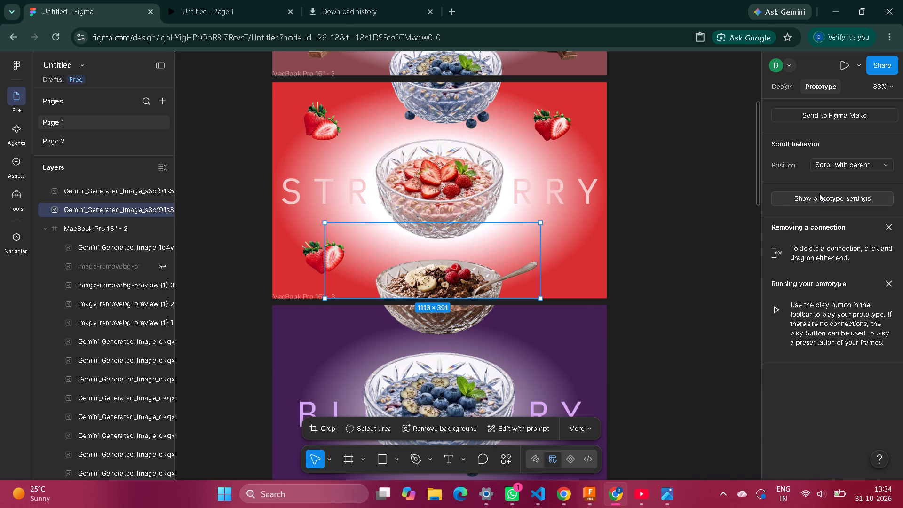
click(887, 177)
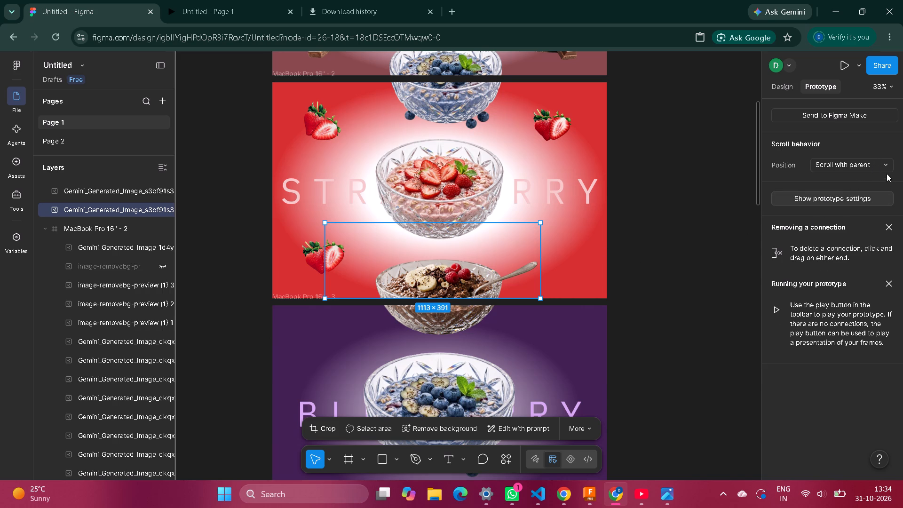
click(885, 168)
click(868, 190)
click(466, 322)
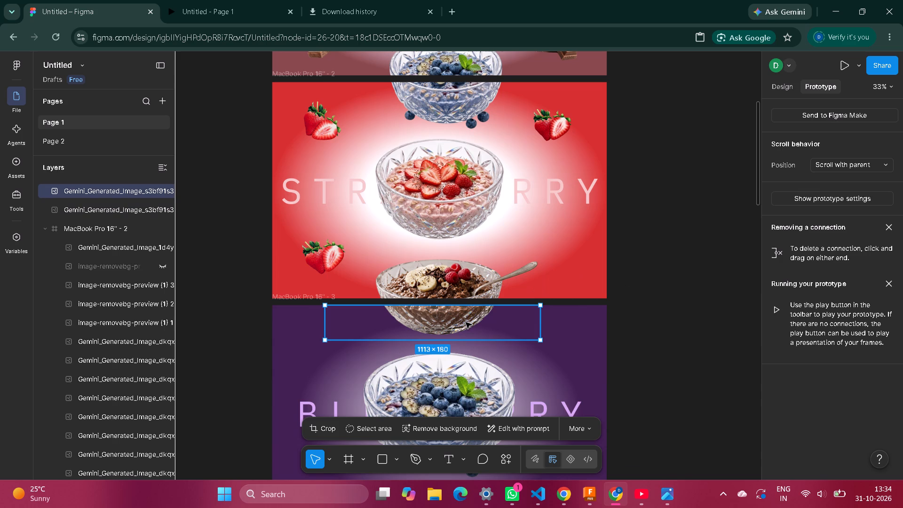
click(878, 165)
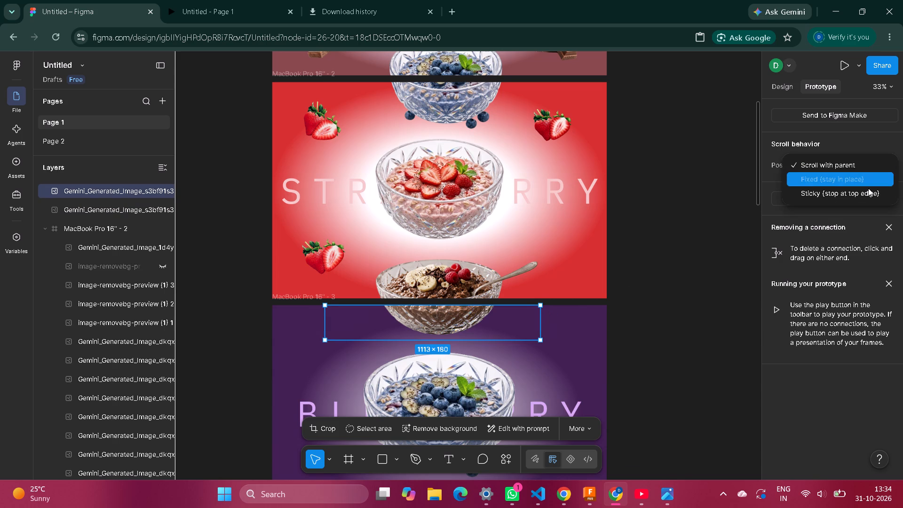
click(868, 189)
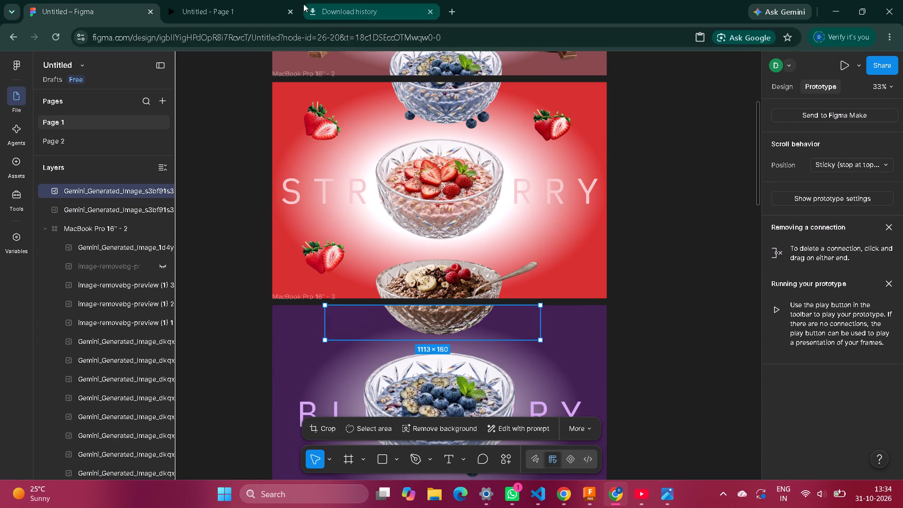
Close the old preview, rerun the prototype, examine the Chocolate, Strawberry and Blueberry transitions in both directions, and return to the design file.
click(292, 14)
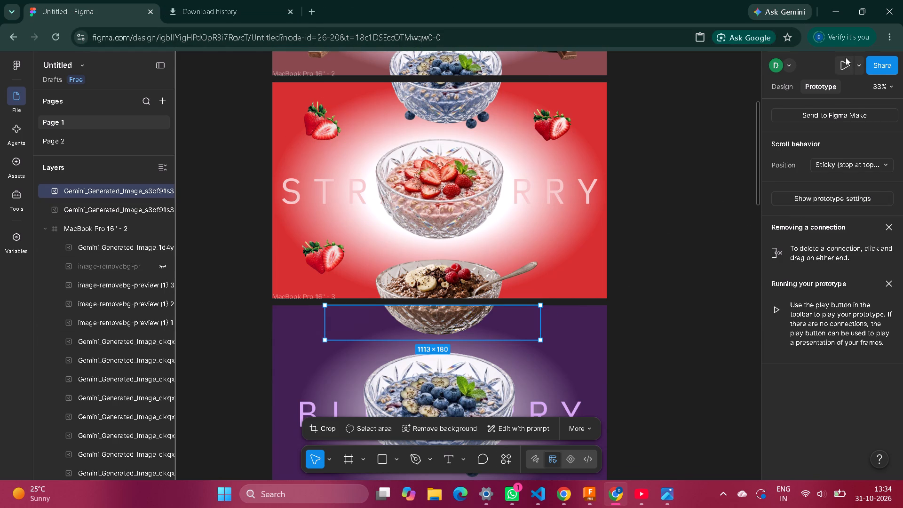
click(846, 57)
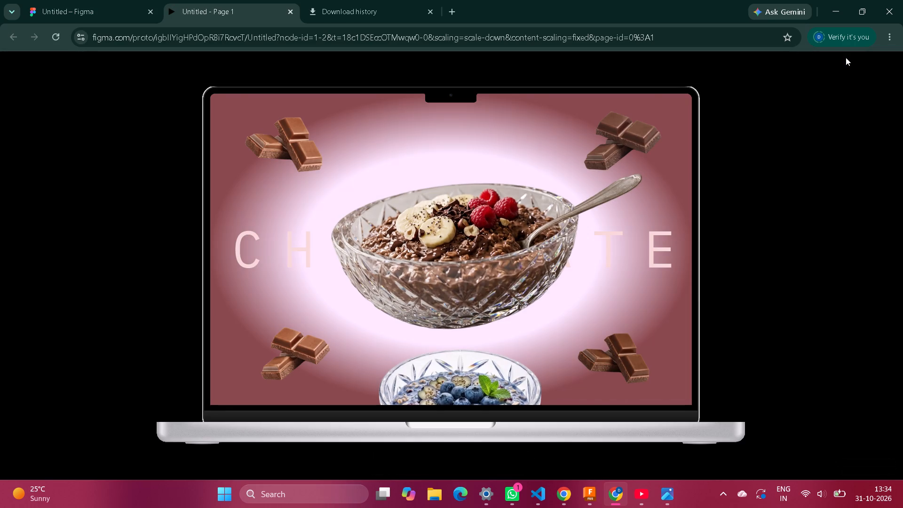
key(Right)
key(Right)
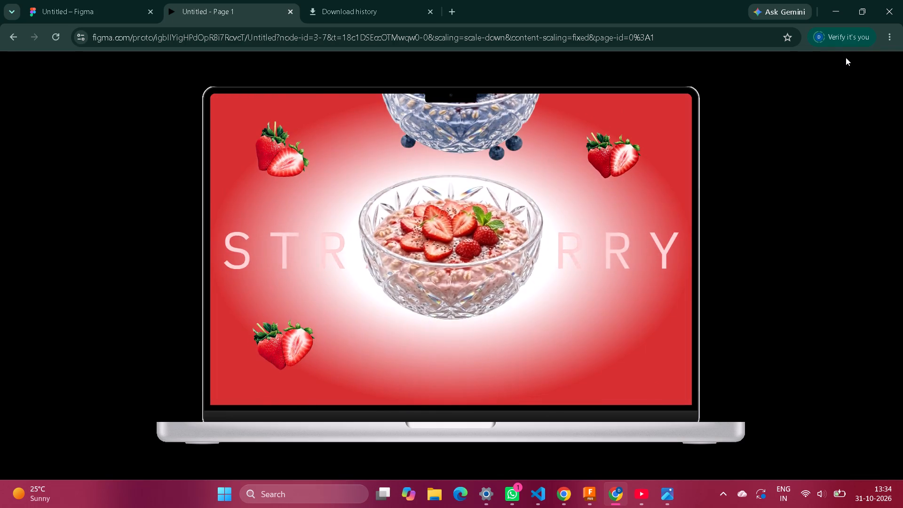
key(Right)
key(Left)
key(Left)
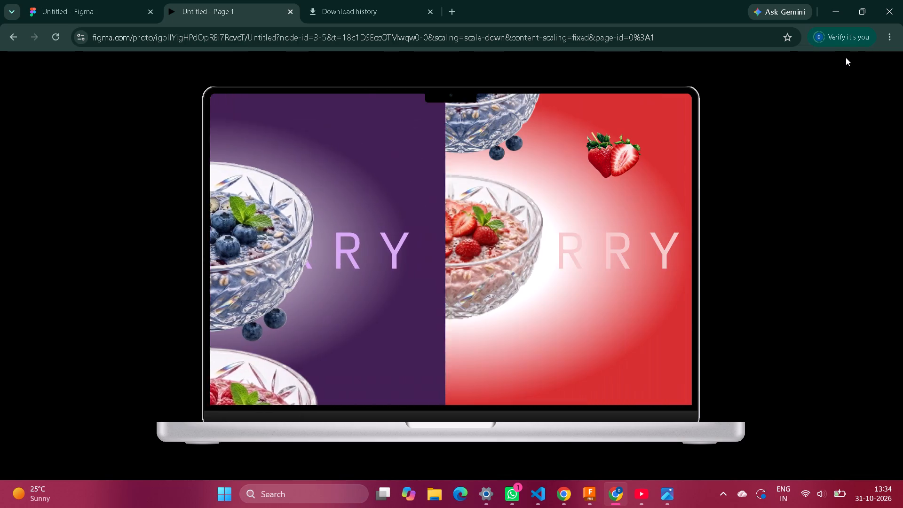
key(Right)
key(Left)
key(Left)
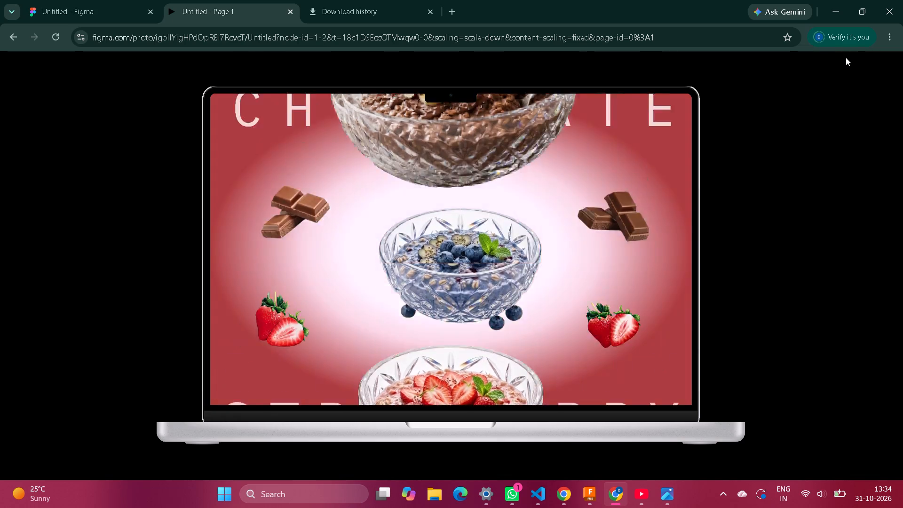
key(Right)
key(Right)
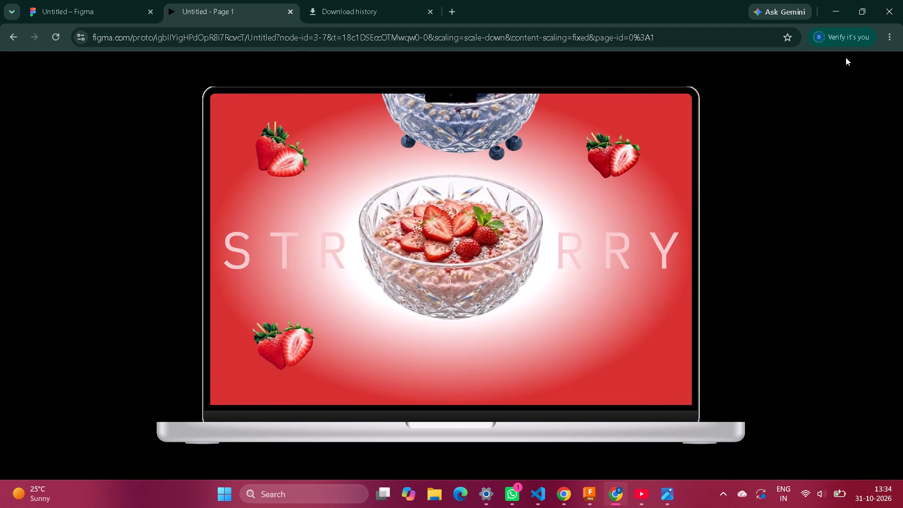
key(Left)
key(Left)
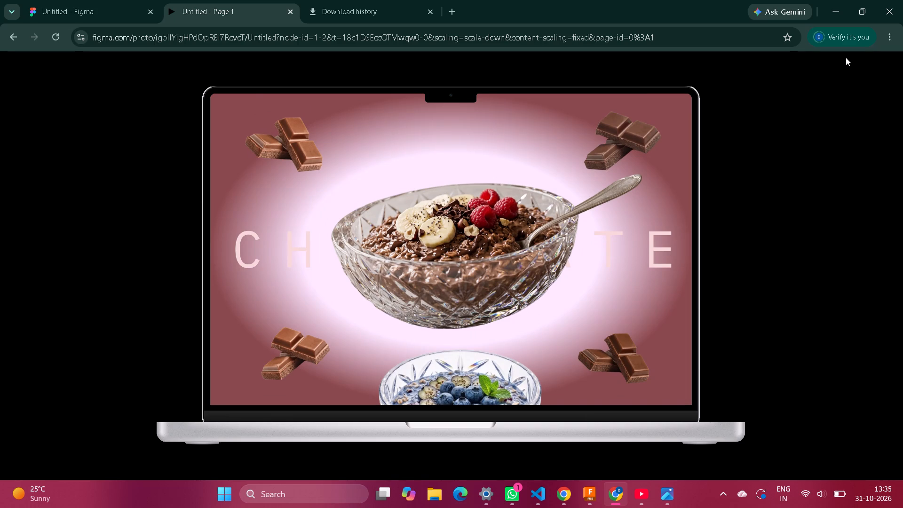
key(Right)
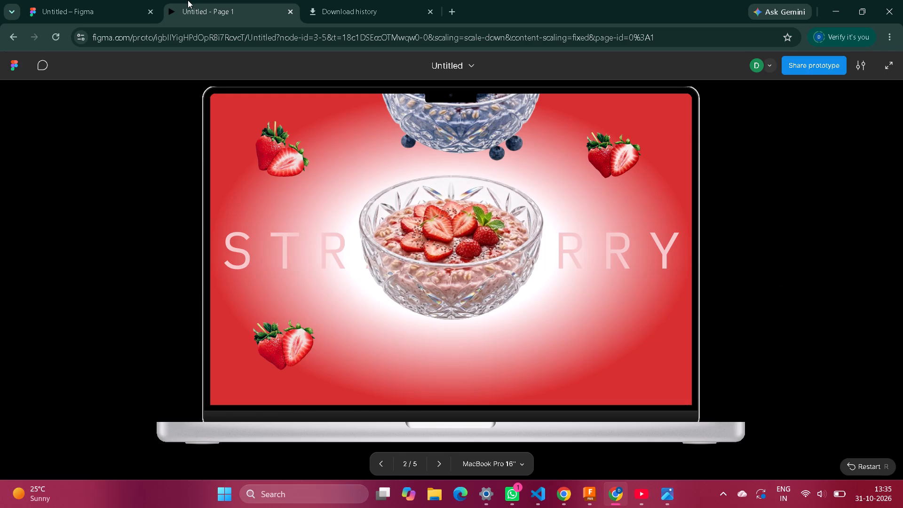
click(141, 7)
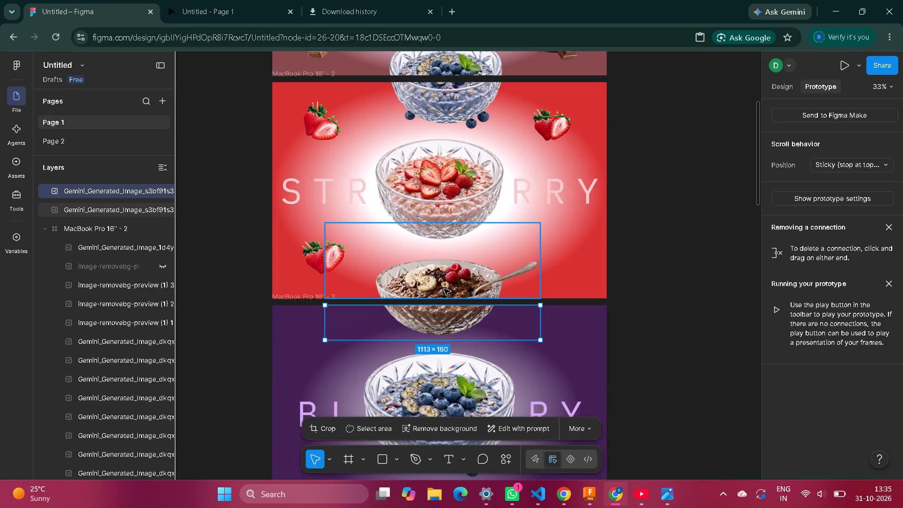
Move the lower chocolate bowl crop's layer into the Blueberry frame, MacBook Pro 16" - 3, collapsing the Strawberry frame's layers.
drag(139, 184, 147, 256)
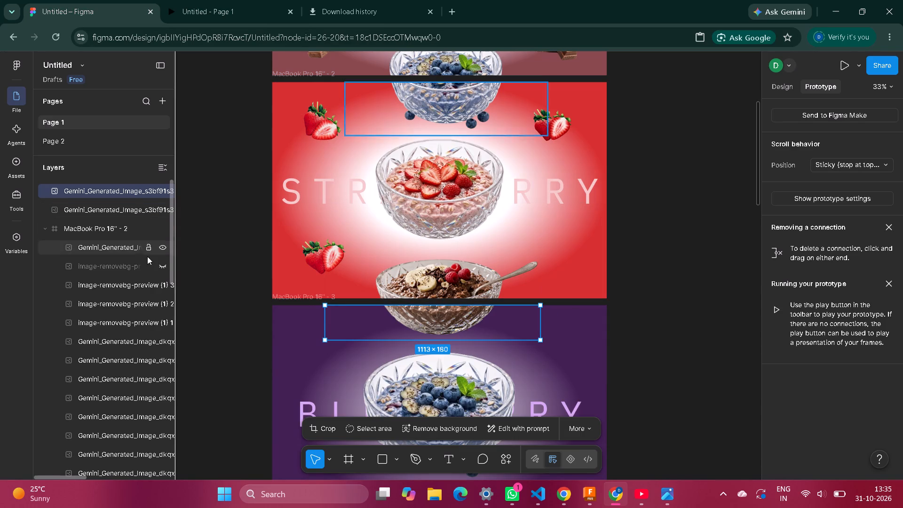
drag(147, 256, 160, 351)
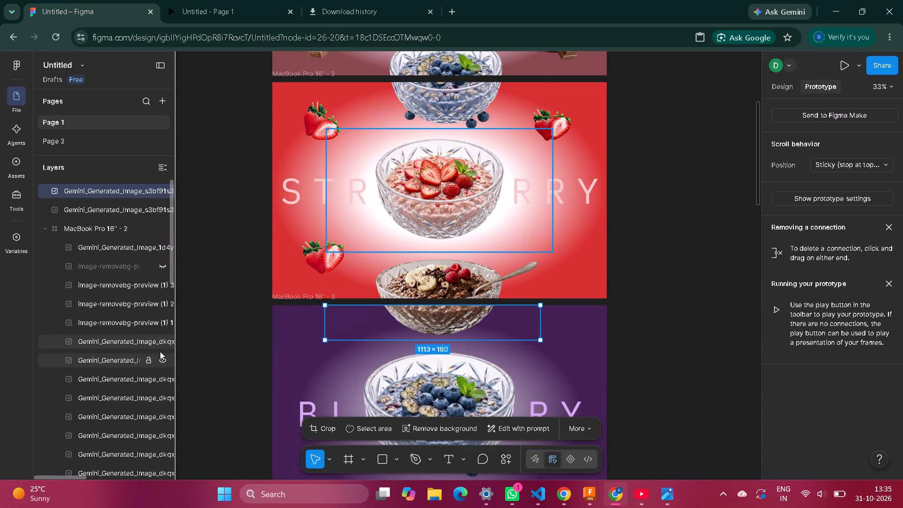
drag(160, 351, 168, 451)
drag(168, 451, 169, 507)
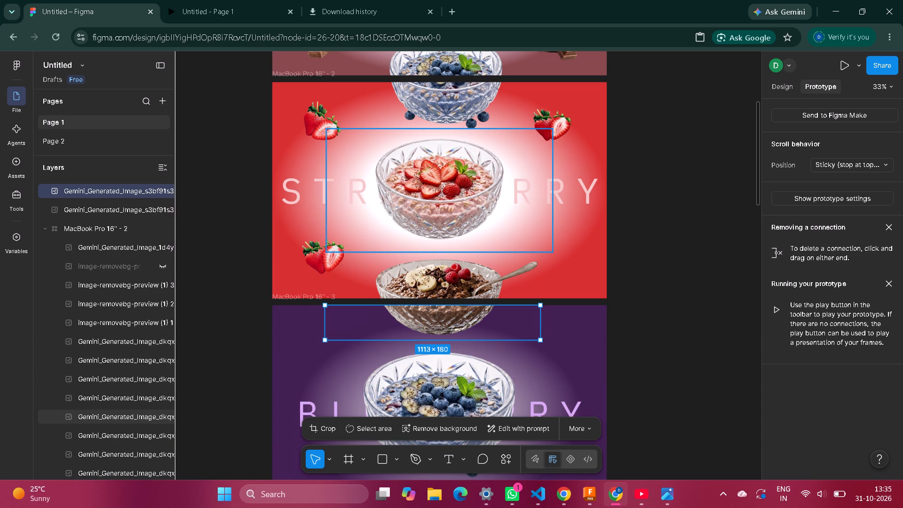
drag(169, 507, 233, 279)
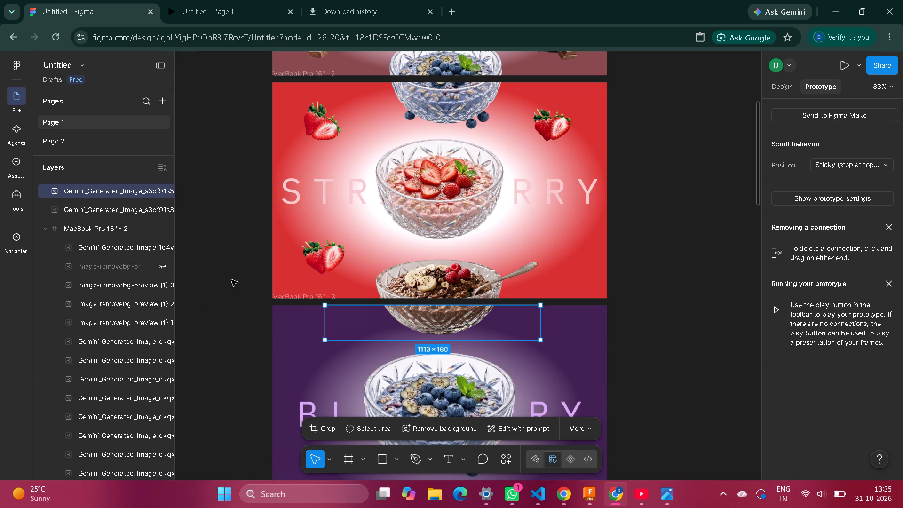
click(86, 228)
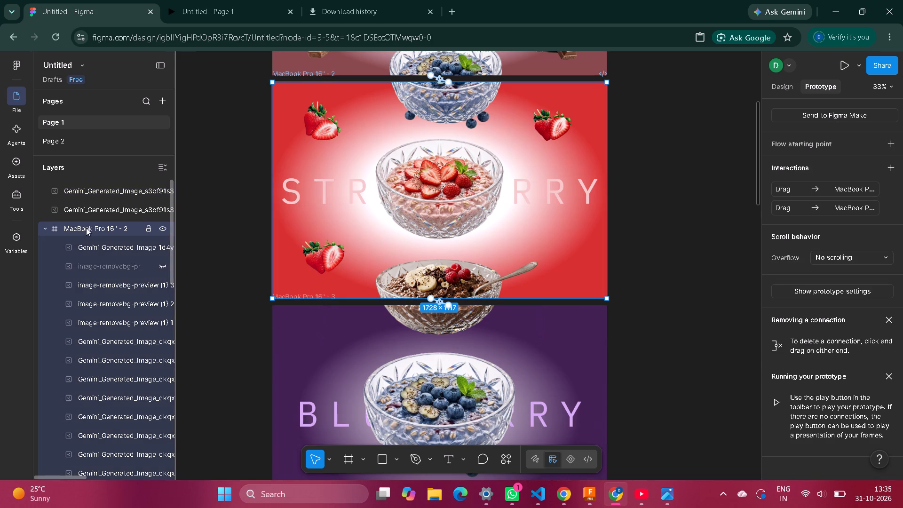
click(46, 229)
drag(90, 186, 102, 269)
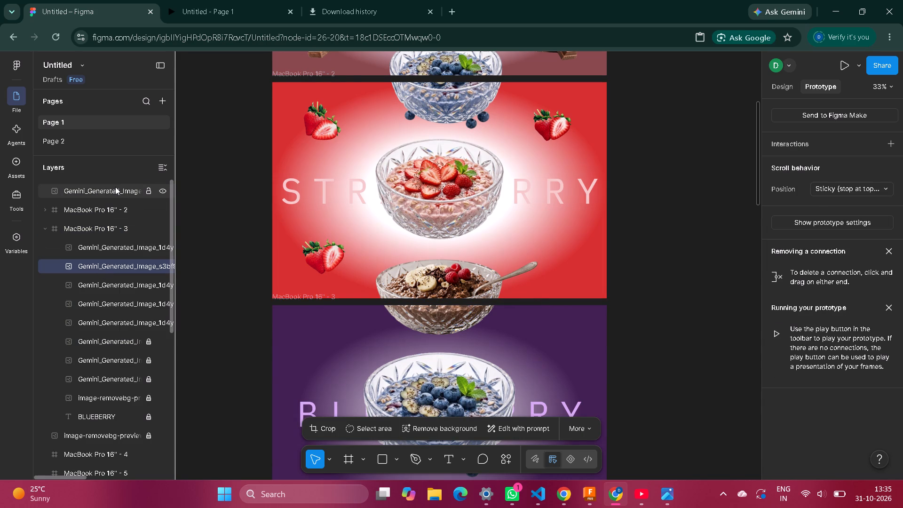
Move the upper chocolate bowl crop's layer below the Strawberry frame, and delete that crop.
drag(115, 195, 120, 218)
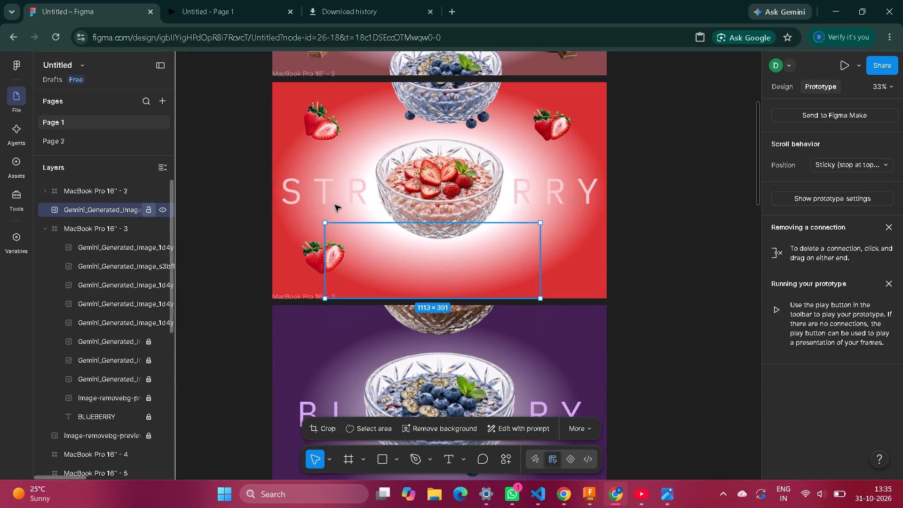
click(639, 255)
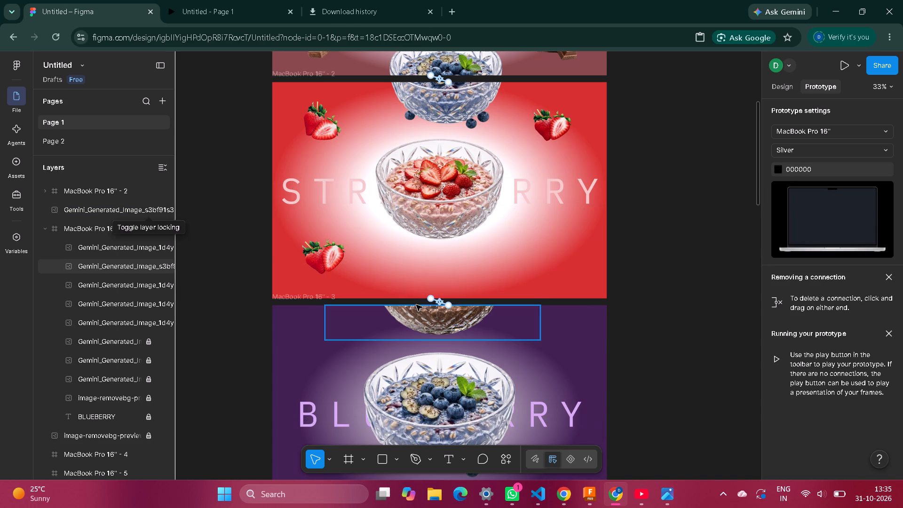
key(BackSpace)
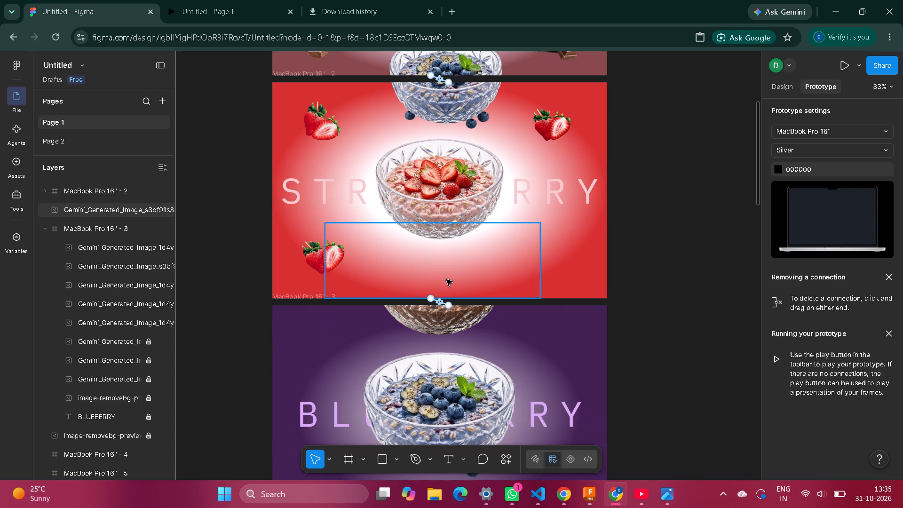
click(447, 280)
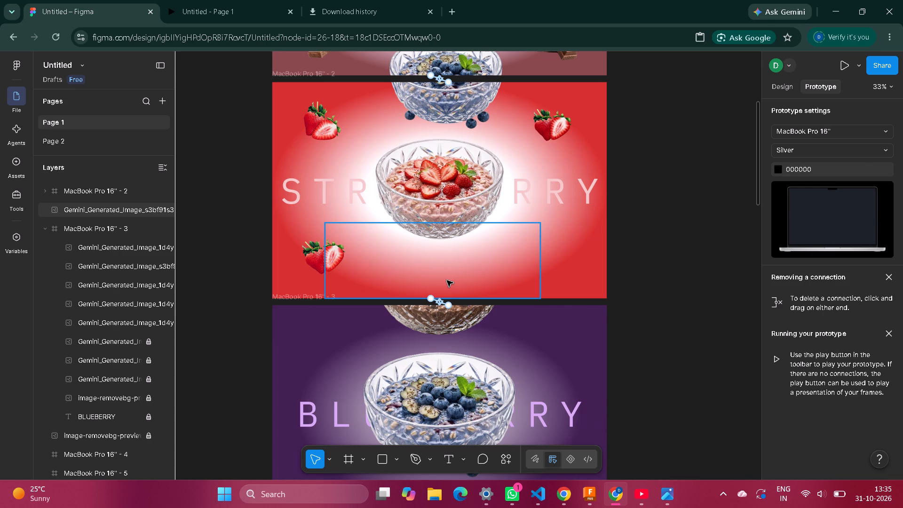
key(BackSpace)
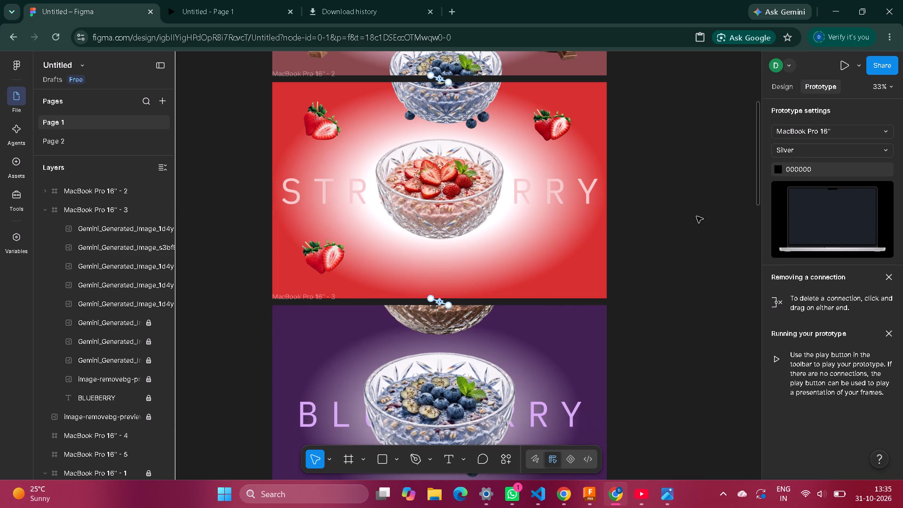
Paste the chocolate bowl image across the Strawberry–Blueberry edge and crop it to 1113 × 391 at the Strawberry frame's bottom edge.
key(ctrl+v)
click(460, 316)
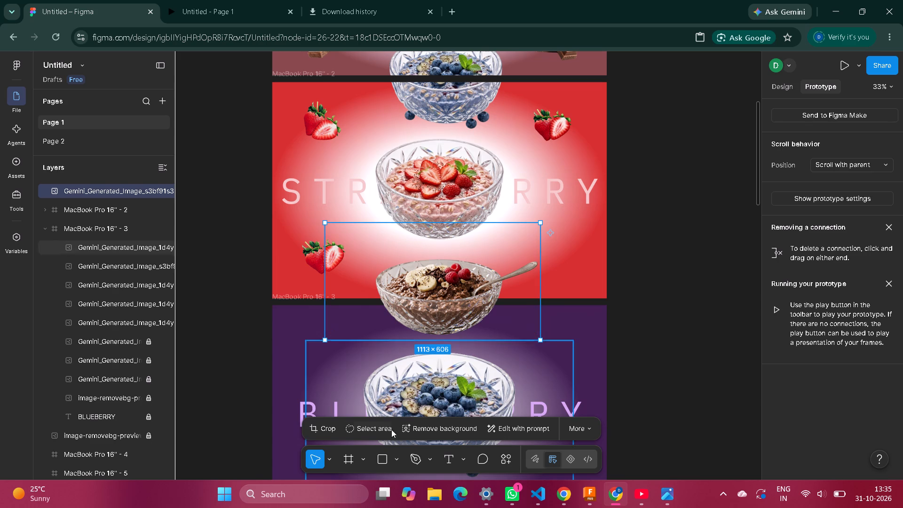
click(317, 434)
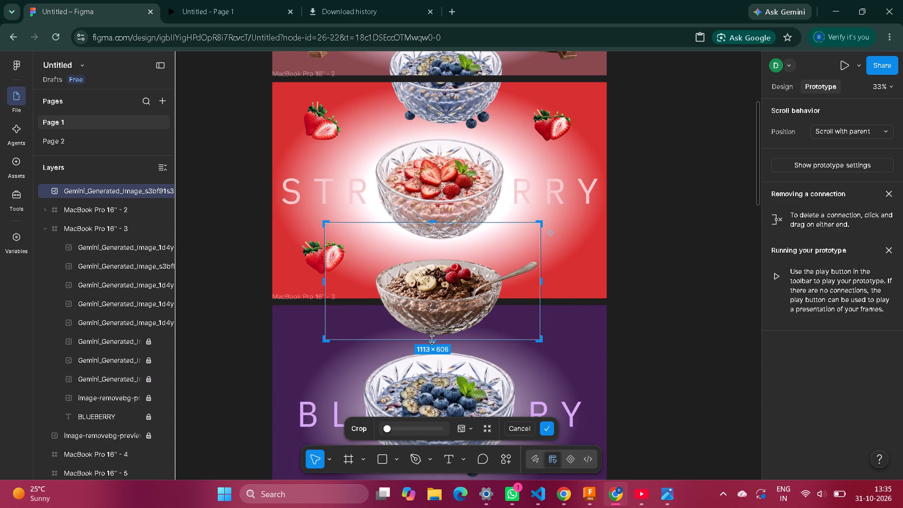
drag(432, 339, 433, 294)
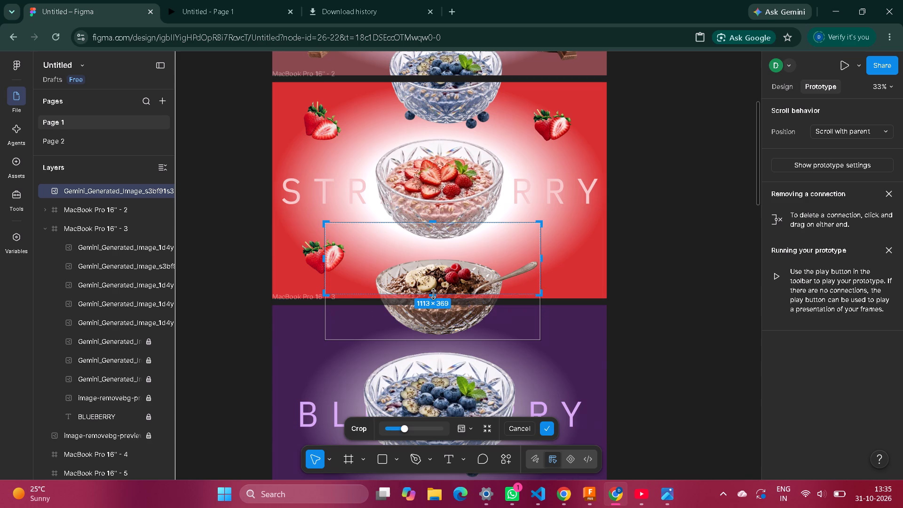
drag(433, 294, 434, 298)
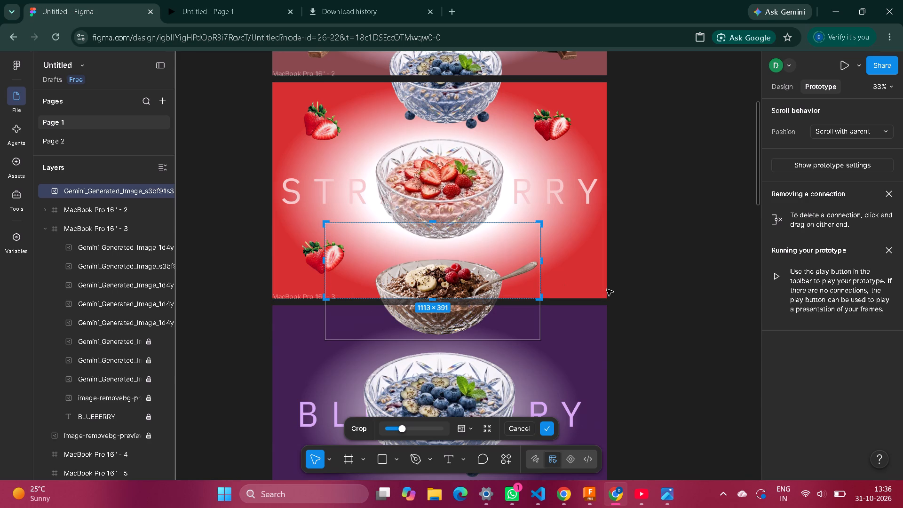
key(Return)
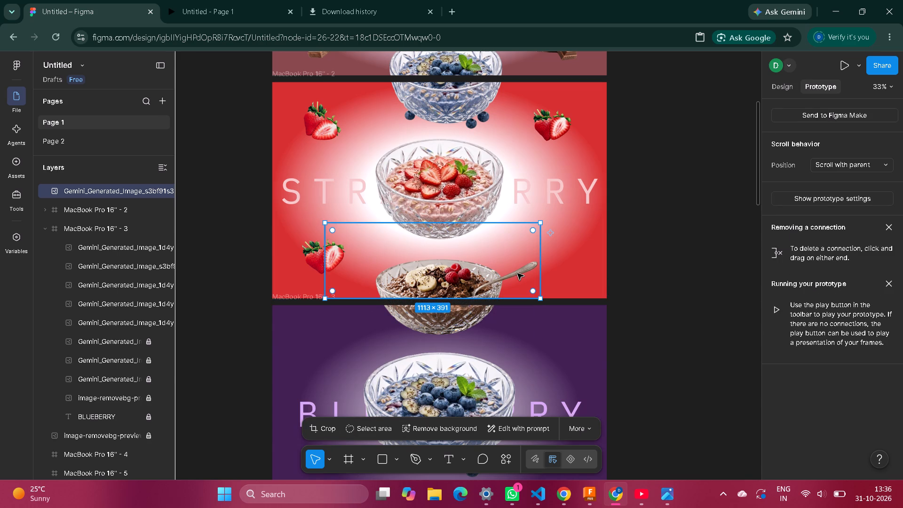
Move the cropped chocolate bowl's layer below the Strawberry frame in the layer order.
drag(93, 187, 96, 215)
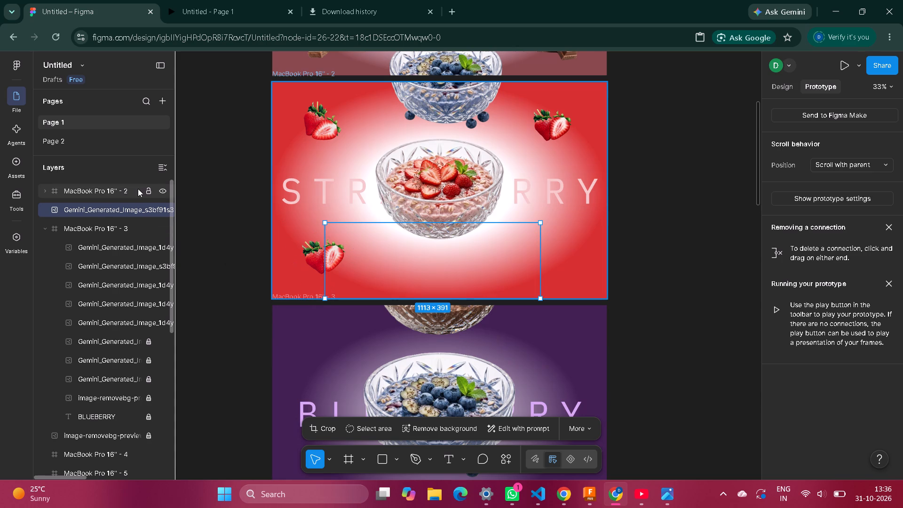
Expand the Strawberry frame's layers and unhide its hidden strawberry image.
click(47, 190)
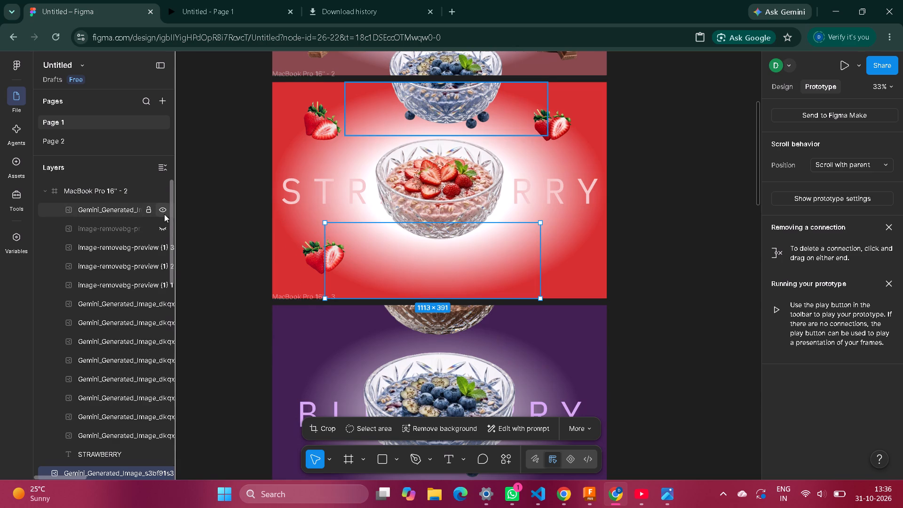
click(163, 231)
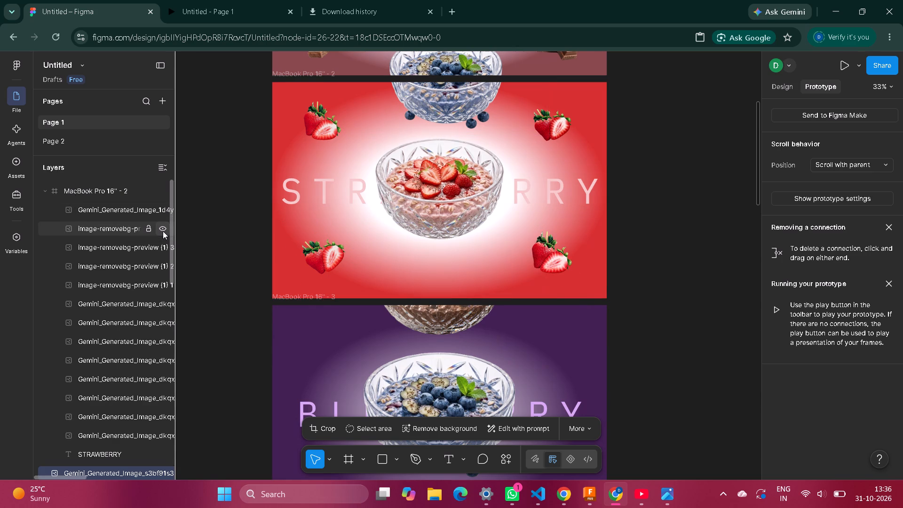
Bring the cropped chocolate bowl image at the Strawberry frame's bottom edge to the front.
right_click(390, 273)
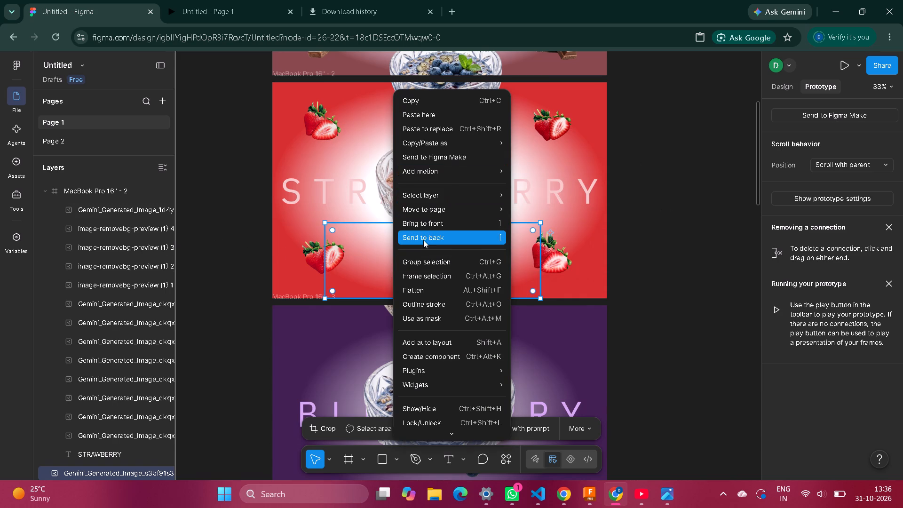
click(429, 227)
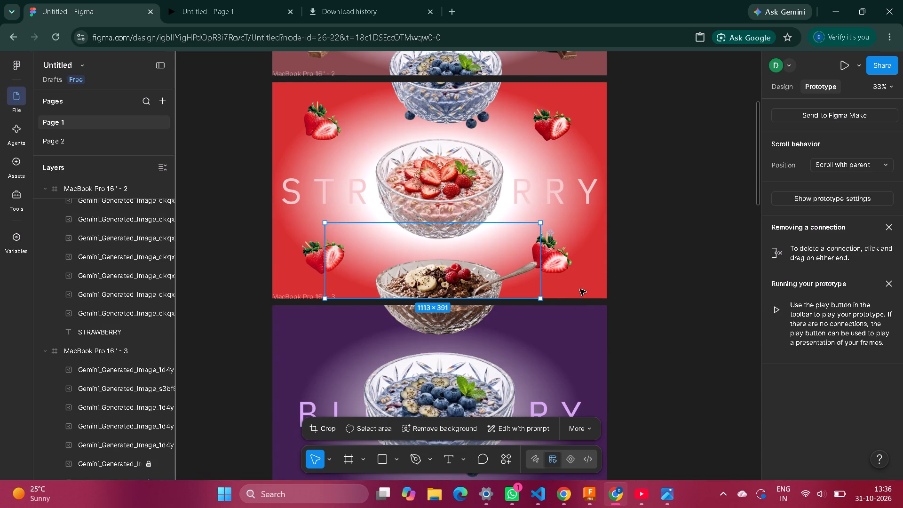
click(634, 299)
Reload the prototype preview and step forward to the last frames and back to the Chocolate frame, checking each screen.
click(236, 0)
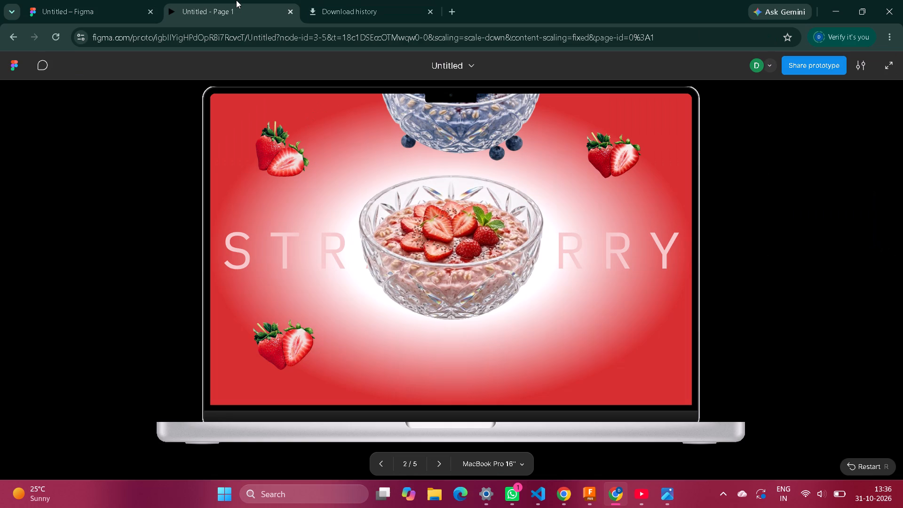
click(236, 0)
key(ctrl+r)
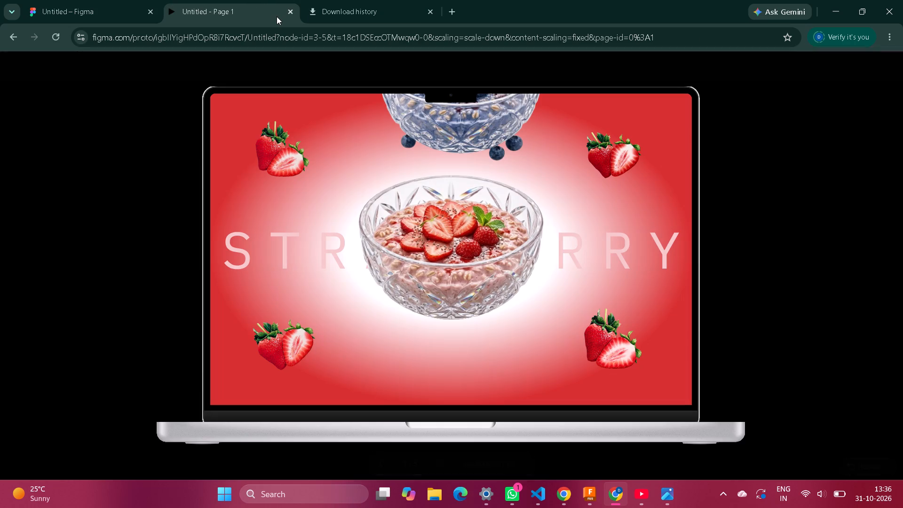
key(Right)
key(Right)
key(Right)
key(Right)
key(Left)
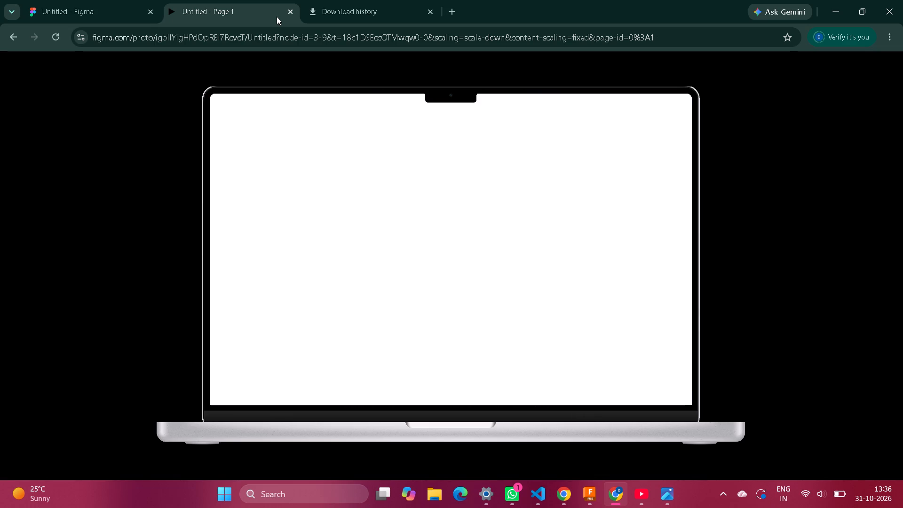
key(Left)
key(Left)
key(Left)
key(Left)
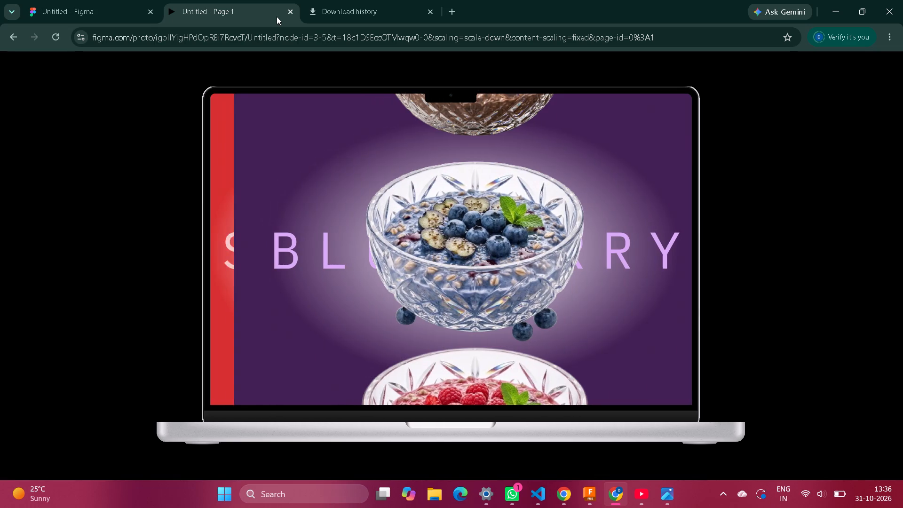
key(Left)
Restart the prototype, examine the transitions from Chocolate through Strawberry to Blueberry, and return to the design file.
key(r)
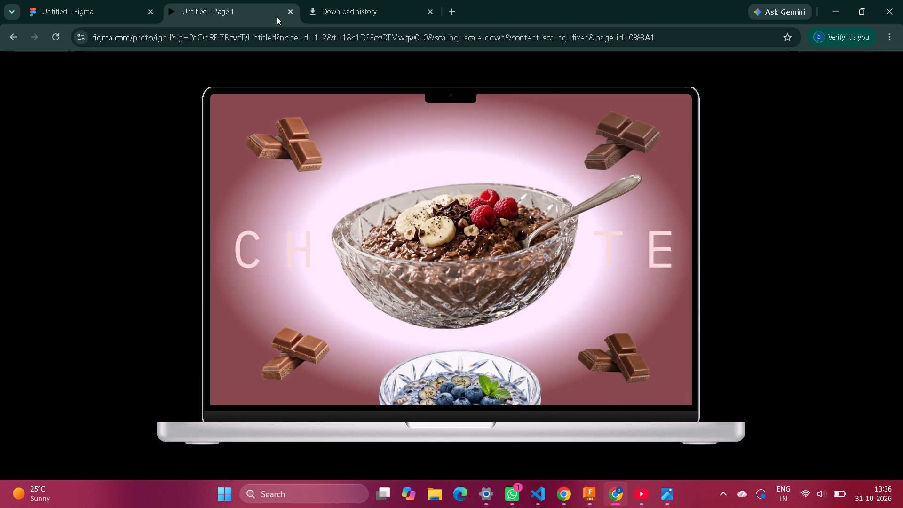
key(Right)
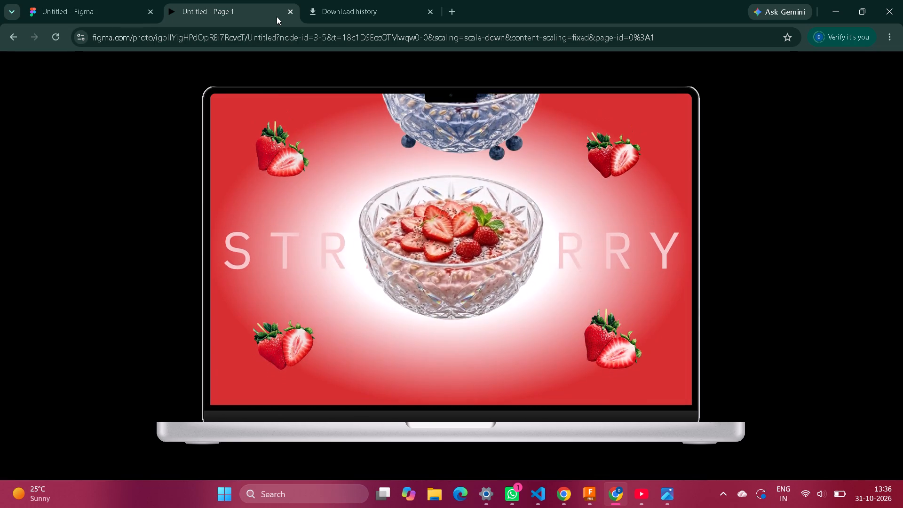
key(Right)
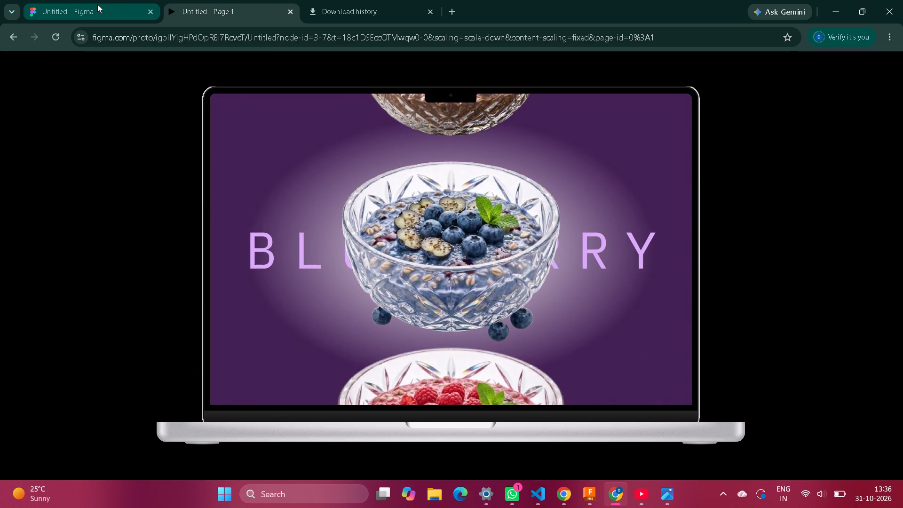
click(97, 4)
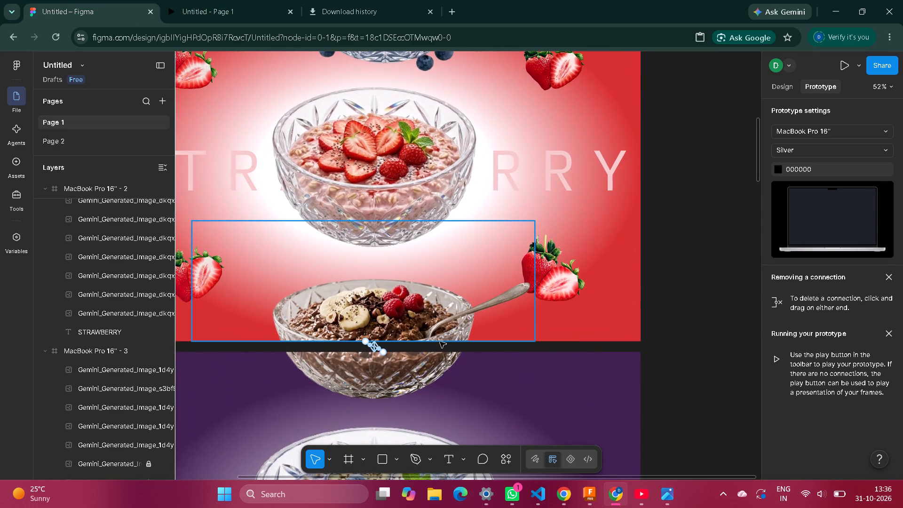
Enable Animate matching layers on the Blueberry frame's Move in drag interaction.
click(376, 347)
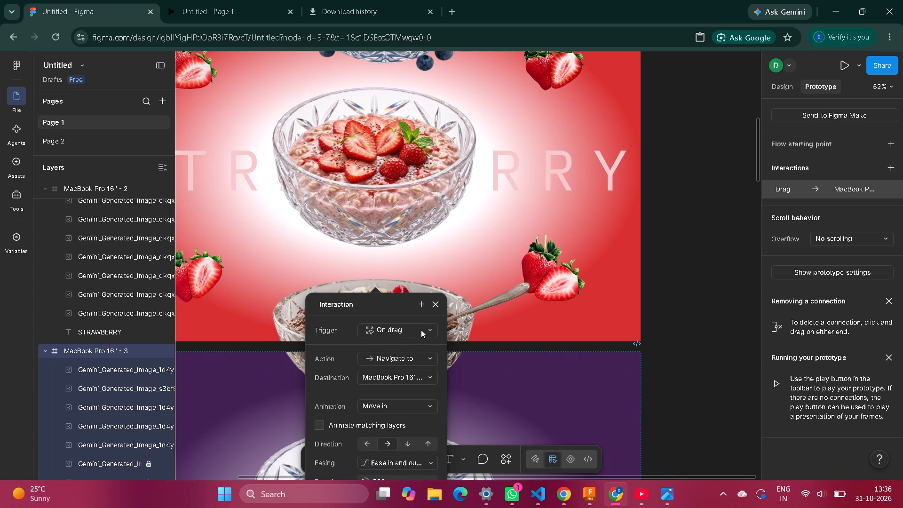
click(324, 428)
click(672, 343)
Open the Strawberry frame's drag interaction towards the Blueberry frame and examine its animation, easing and duration settings.
click(379, 293)
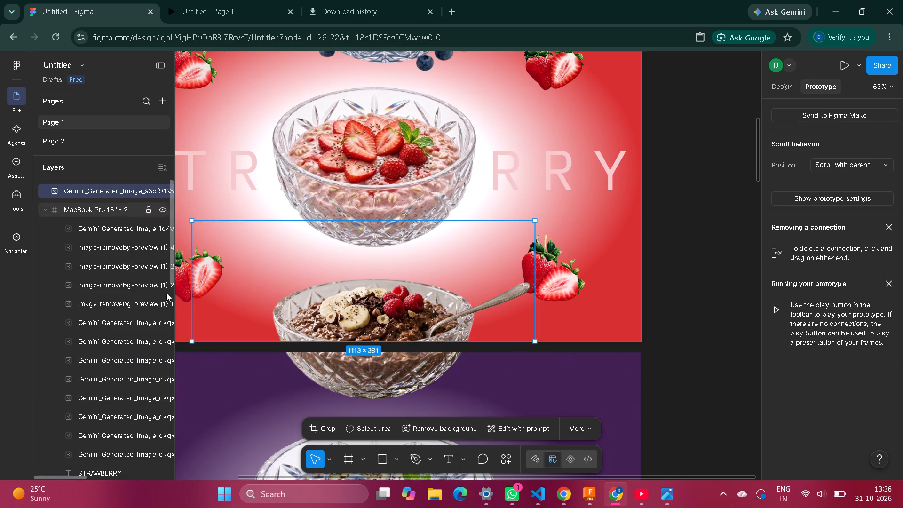
click(737, 237)
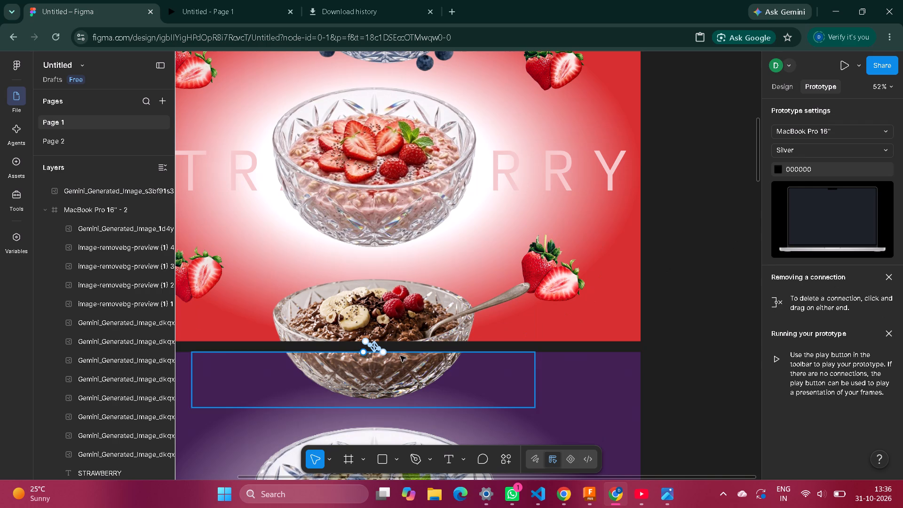
click(374, 350)
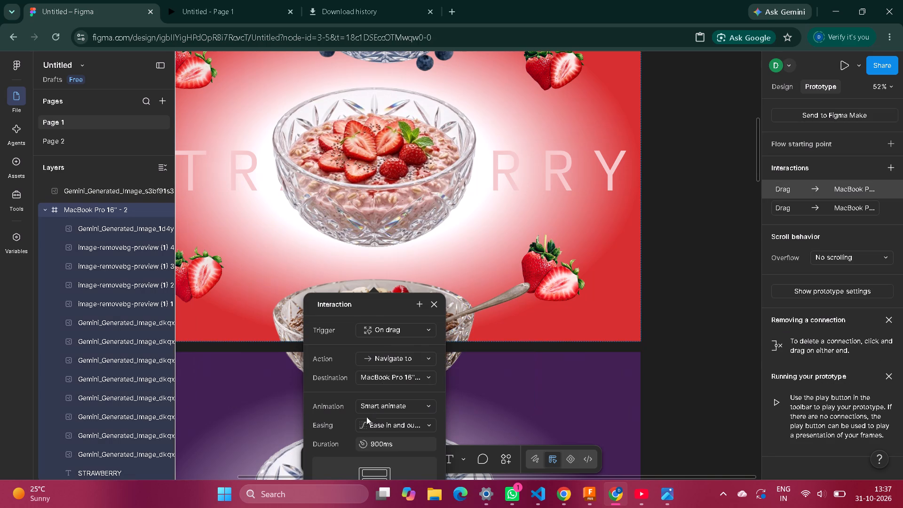
scroll(366, 421, down, 2)
scroll(387, 362, down, 1)
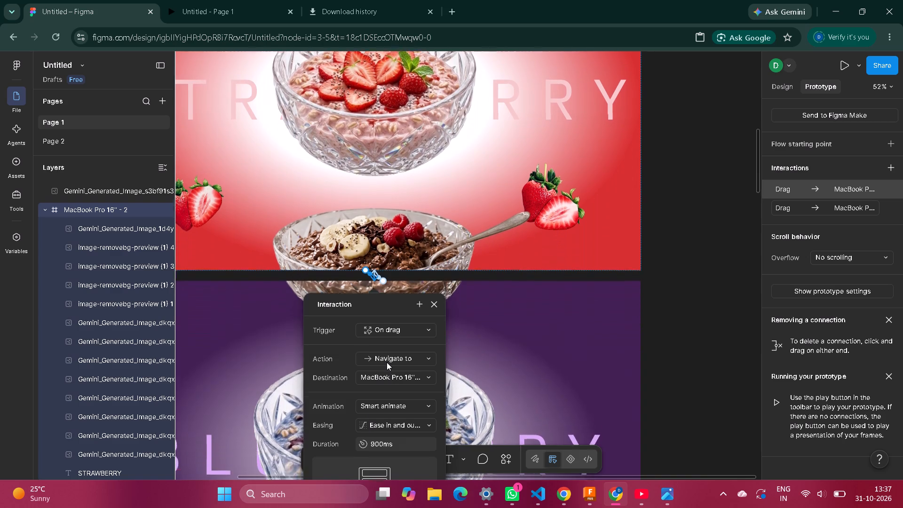
scroll(387, 362, down, 1)
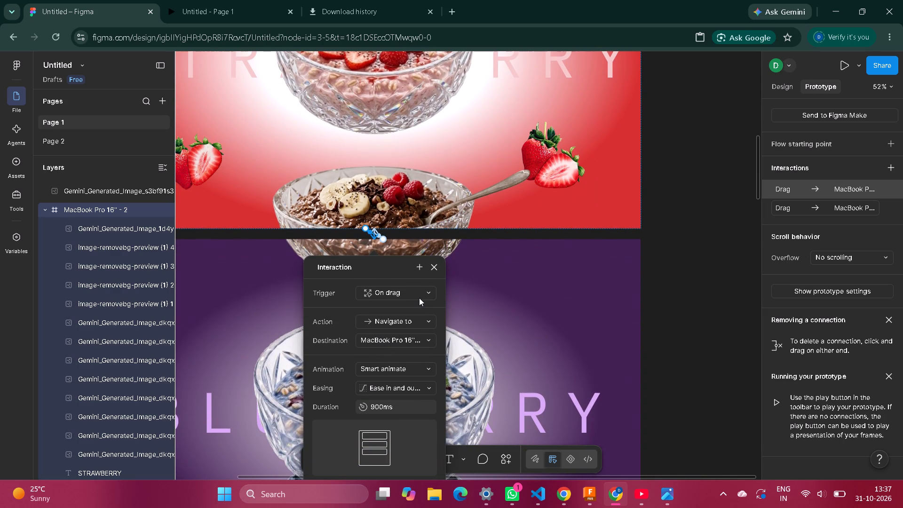
Move the loose cropped chocolate bowl image layer into the MacBook Pro 16" - 2 frame, at the top of its layers.
click(118, 193)
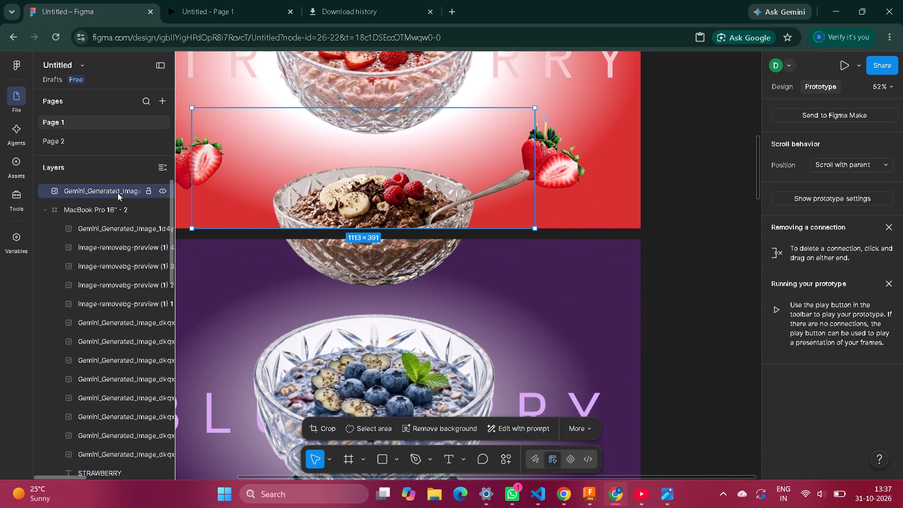
drag(118, 193, 119, 221)
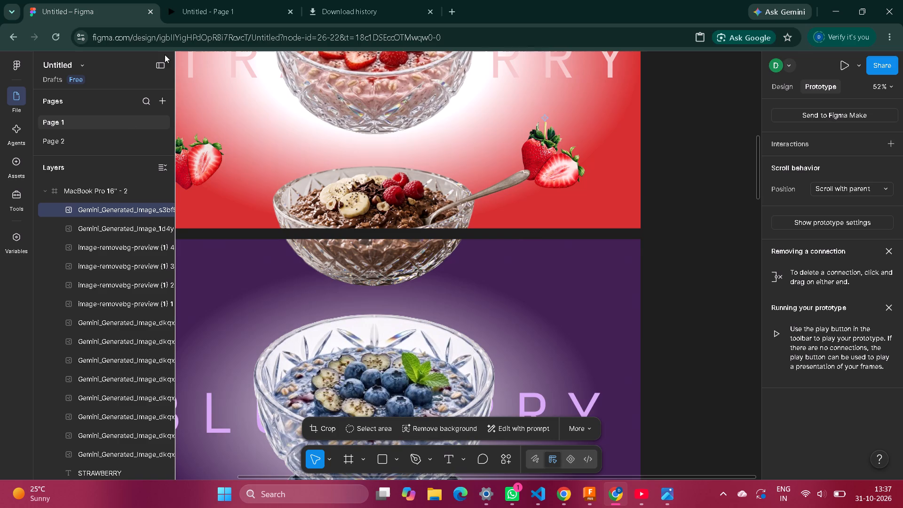
Restart the prototype preview, step repeatedly between Chocolate, Strawberry and Blueberry to examine the transitions, and return to the design file.
click(199, 5)
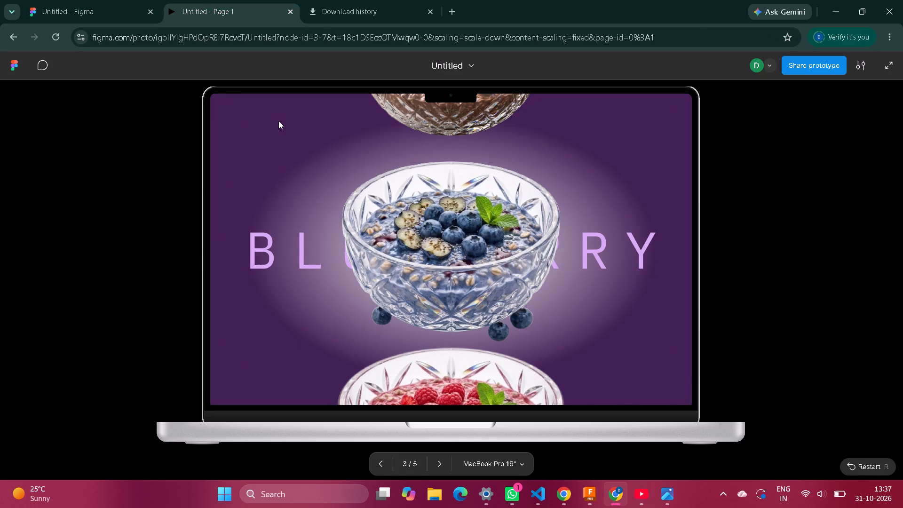
key(r)
key(Right)
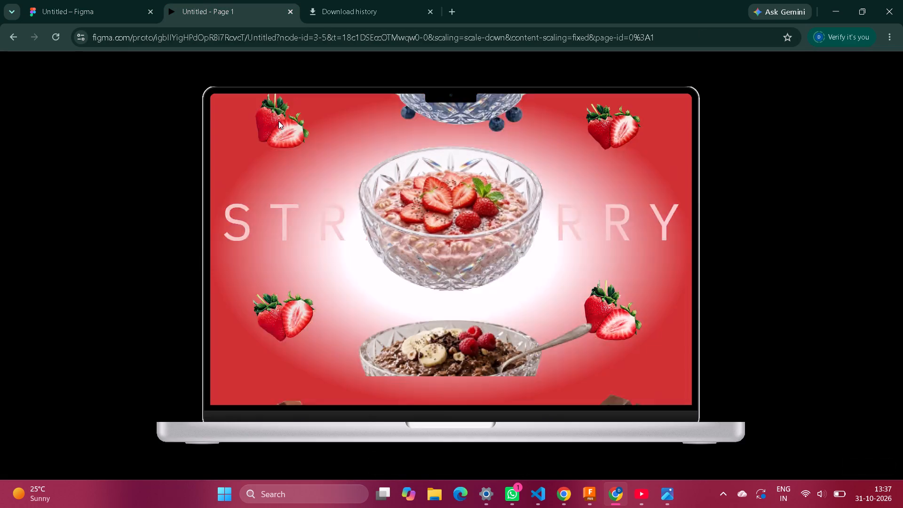
key(Right)
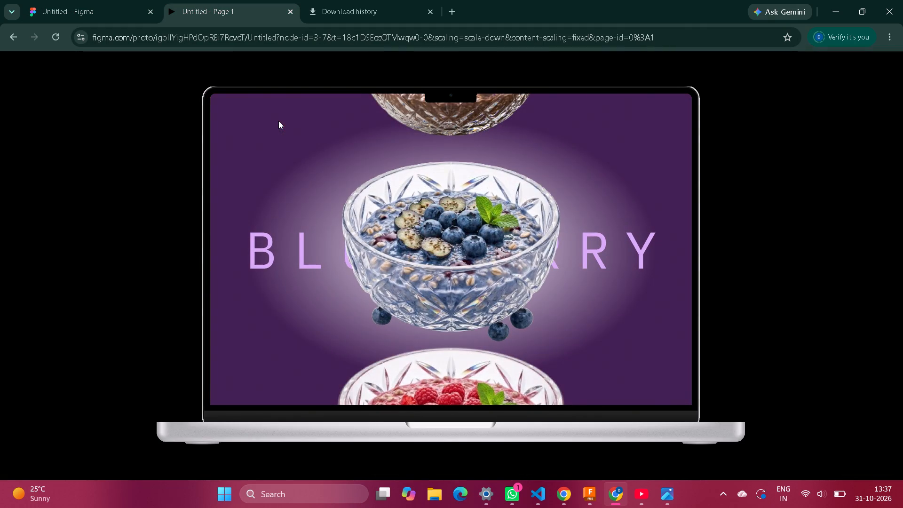
key(Left)
key(Left)
key(Left)
key(r)
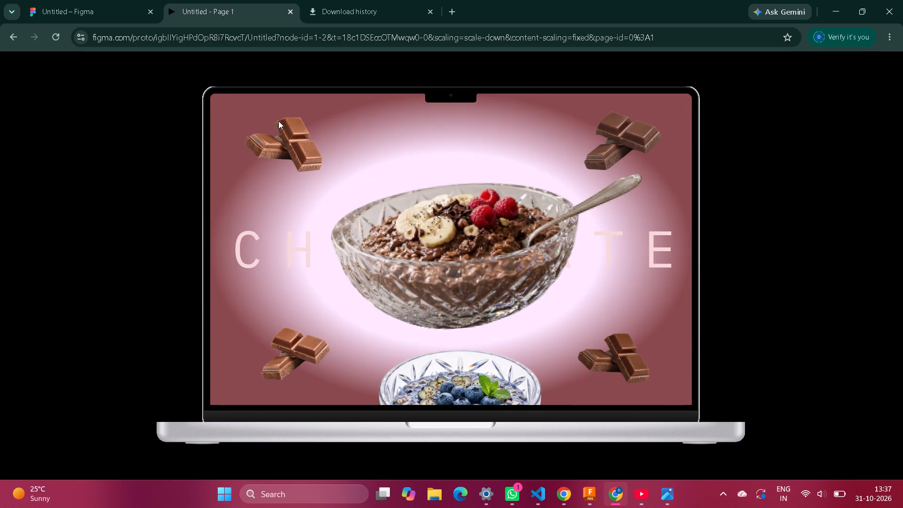
key(Right)
key(Right)
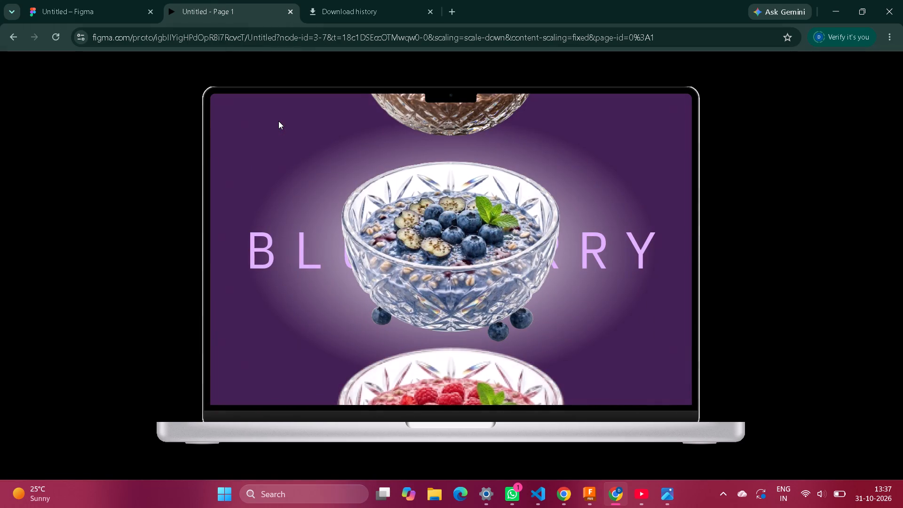
click(53, 0)
scroll(247, 171, down, 3)
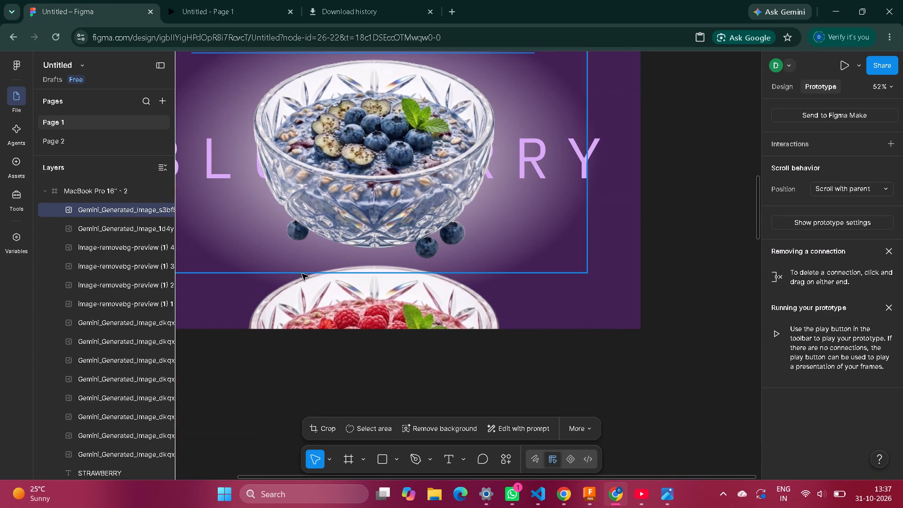
click(338, 299)
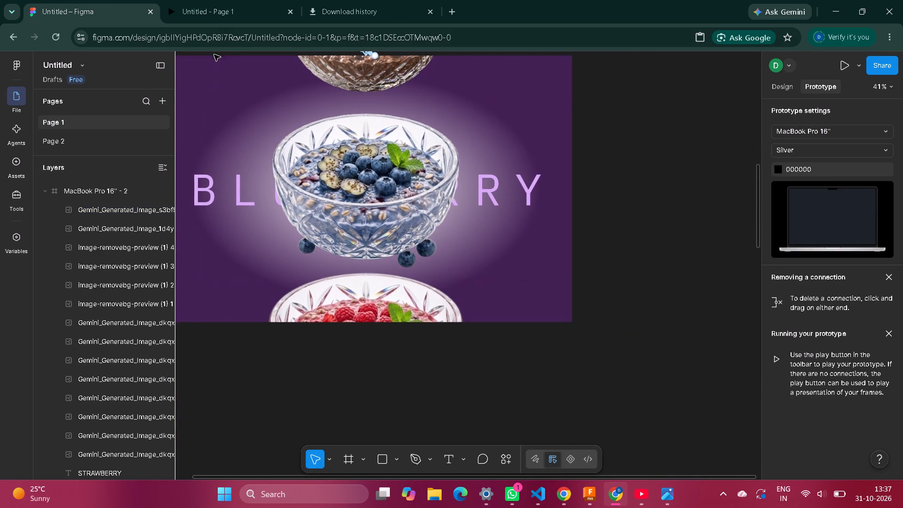
Replay the prototype from Chocolate through Strawberry to Blueberry, watching how the bowls move, and return to the design file.
click(227, 1)
key(r)
key(Right)
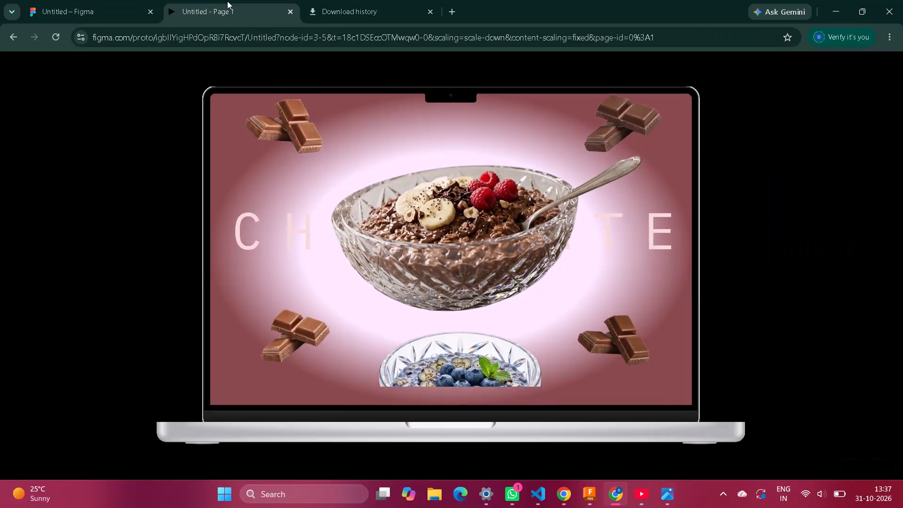
key(Right)
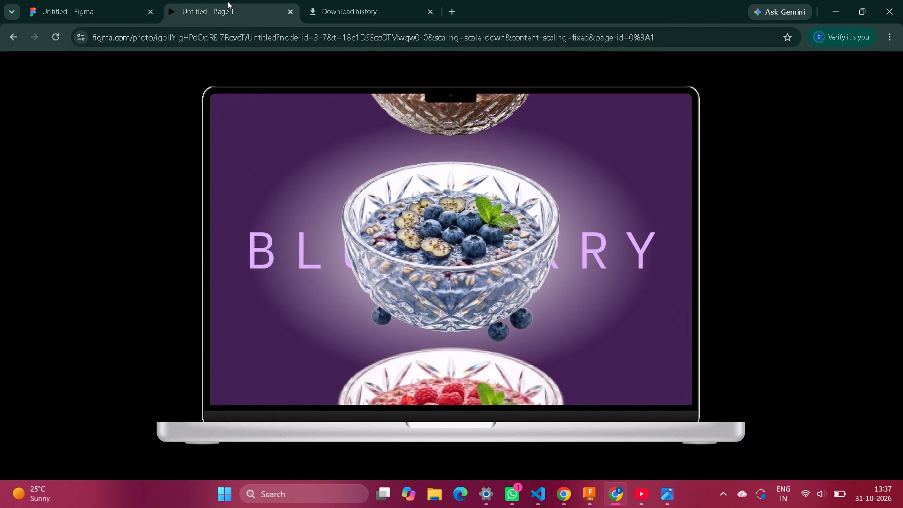
click(130, 0)
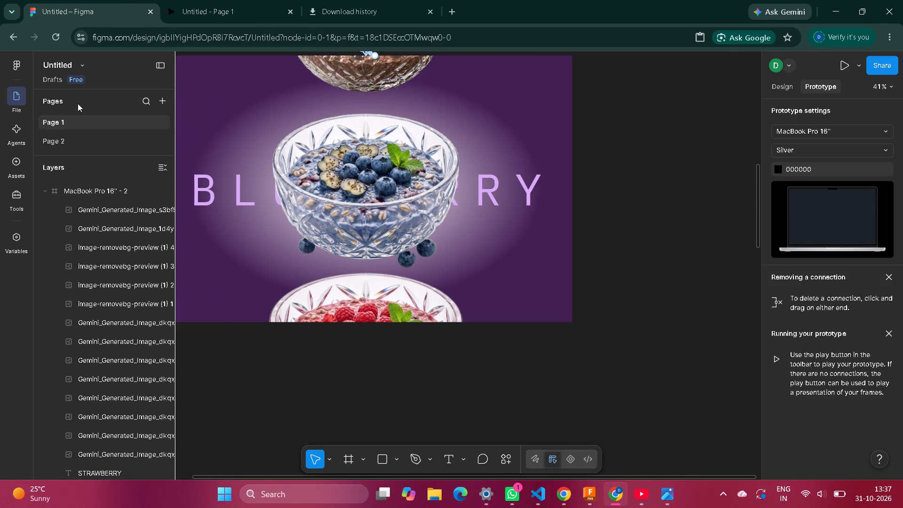
Collapse the layer lists of the MacBook Pro 16" - 2, - 3 and - 1 frames.
click(44, 193)
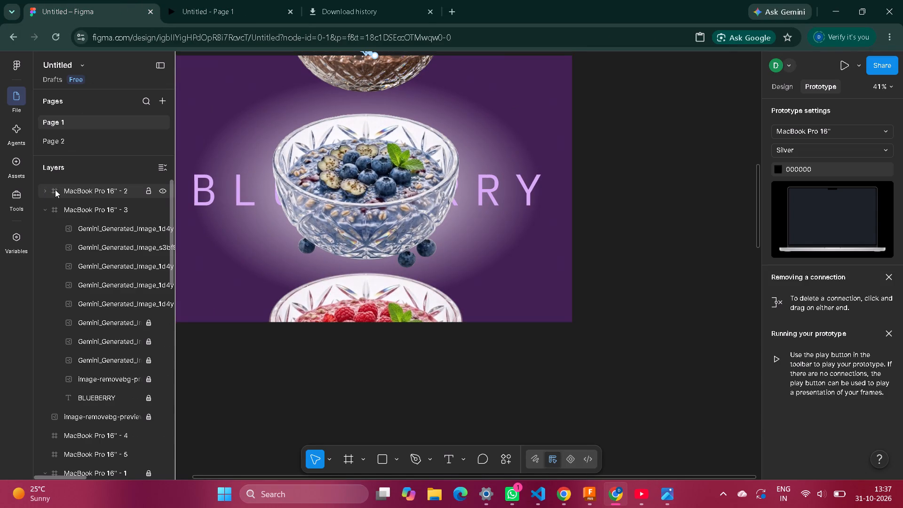
click(42, 210)
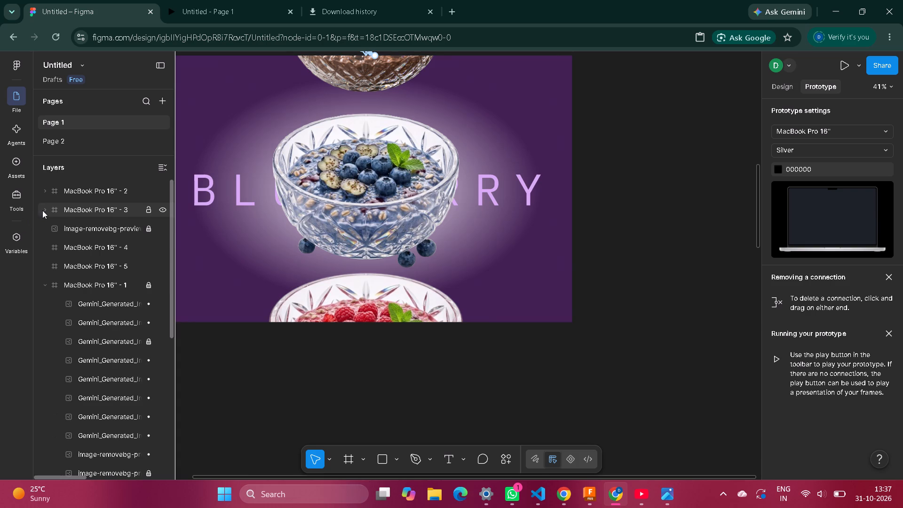
click(43, 281)
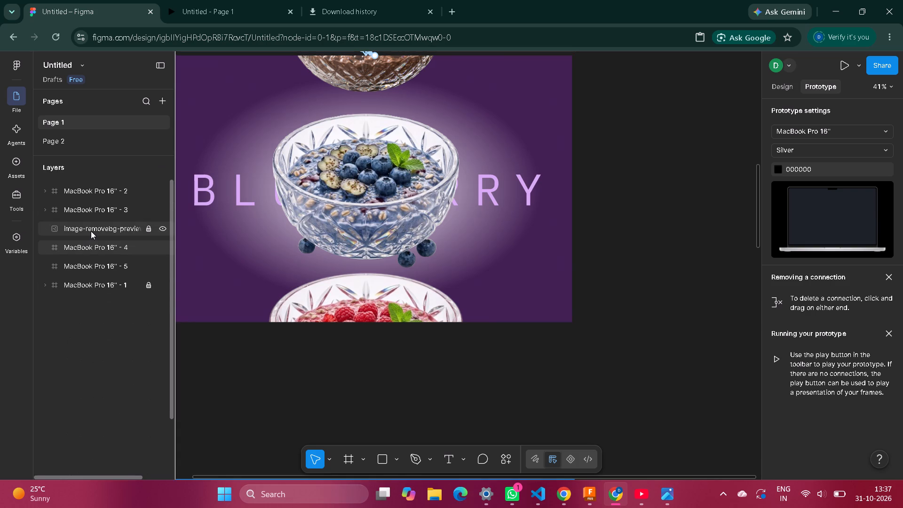
Unlock the loose image-removebg-preview (2) 2 layer that sits outside the frames.
click(95, 232)
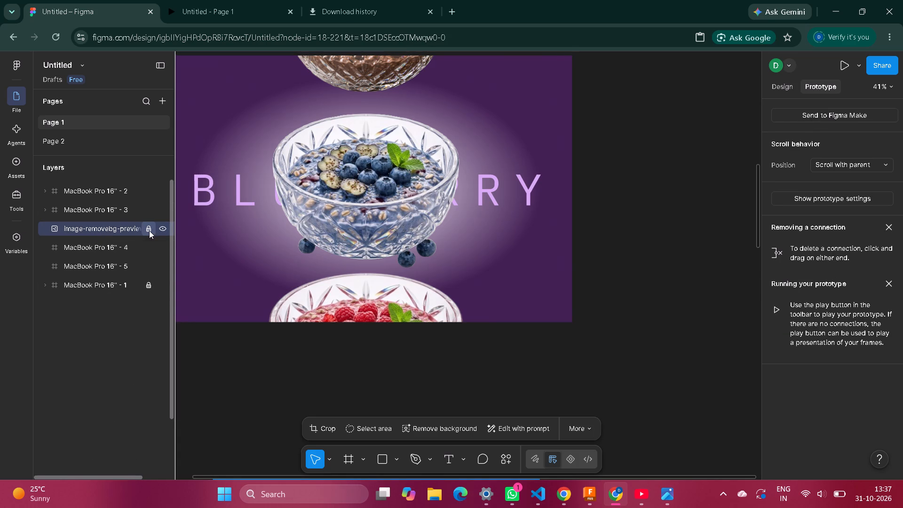
click(154, 230)
click(119, 227)
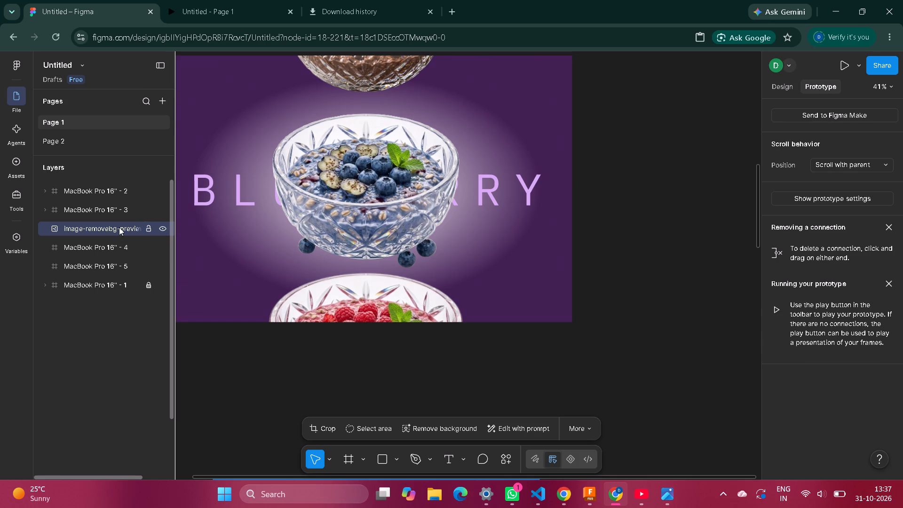
Hide and show the image-removebg-preview (2) 2 layer and look over the frames to locate it on the canvas.
click(164, 227)
click(164, 227)
scroll(319, 164, up, 1)
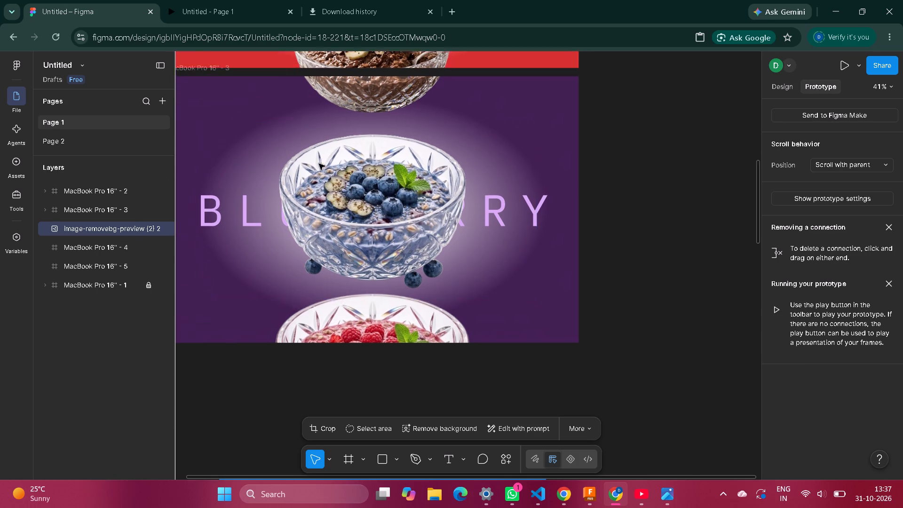
scroll(319, 164, up, 1)
scroll(363, 134, up, 3)
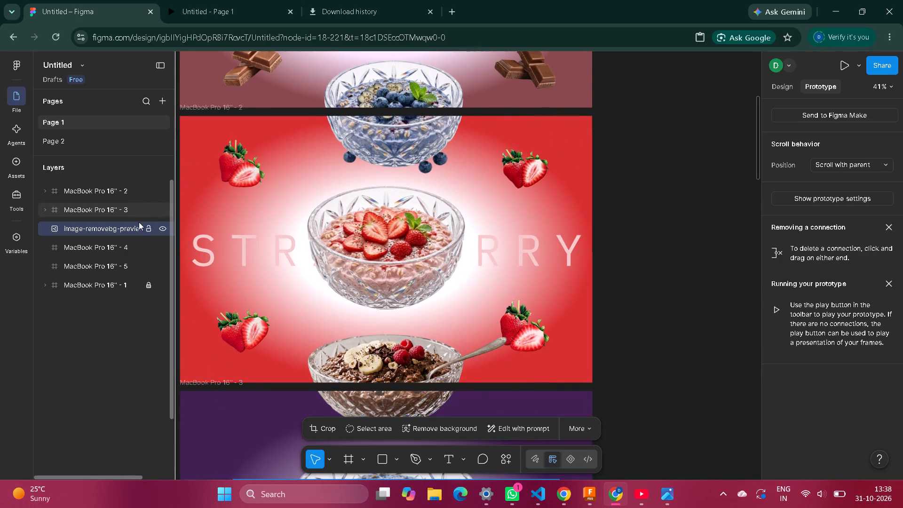
click(137, 228)
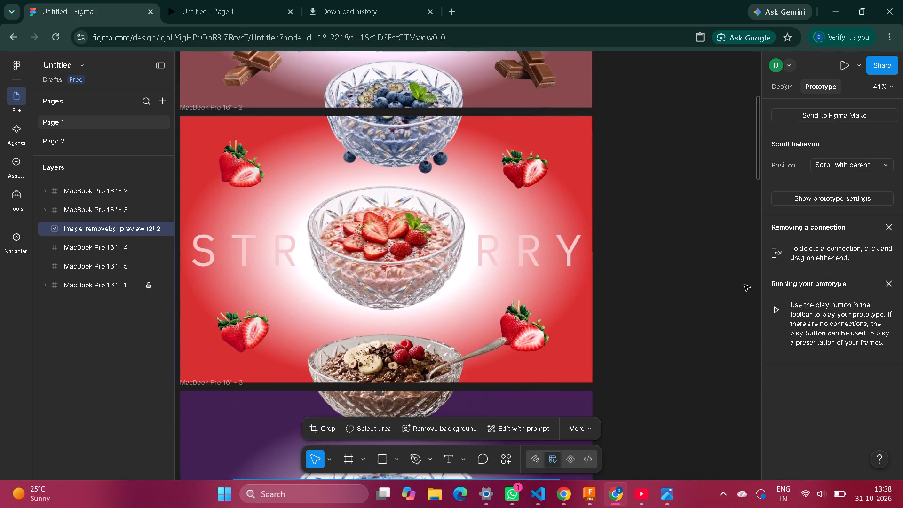
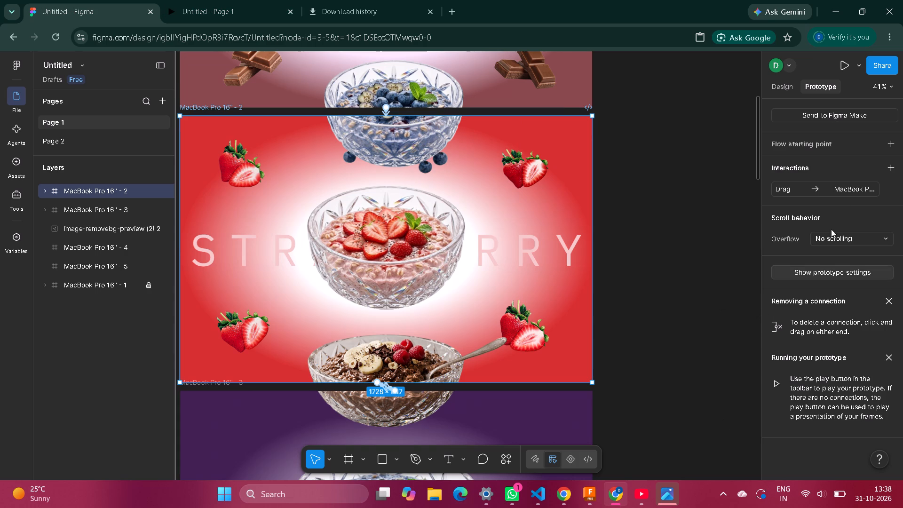
Check the drag interaction and animation settings of the MacBook Pro 16" - 2 and MacBook Pro 16" - 1 frames.
click(826, 194)
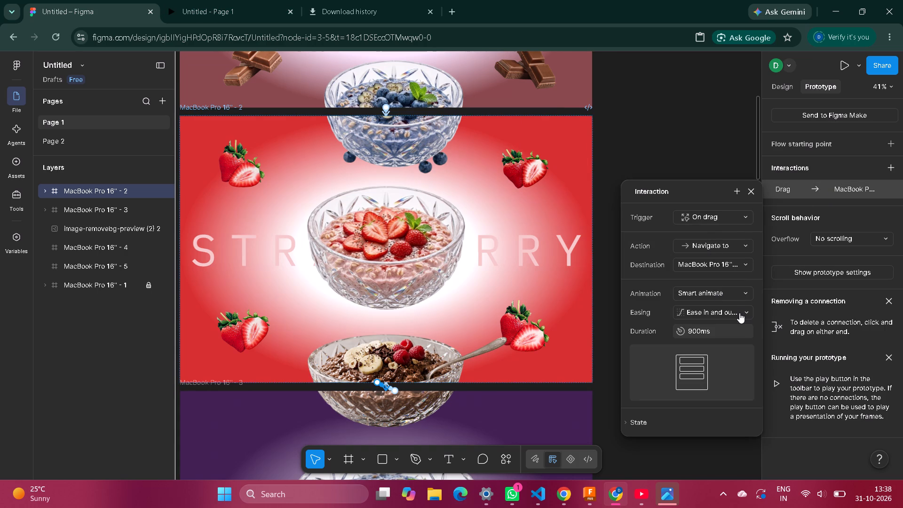
click(739, 294)
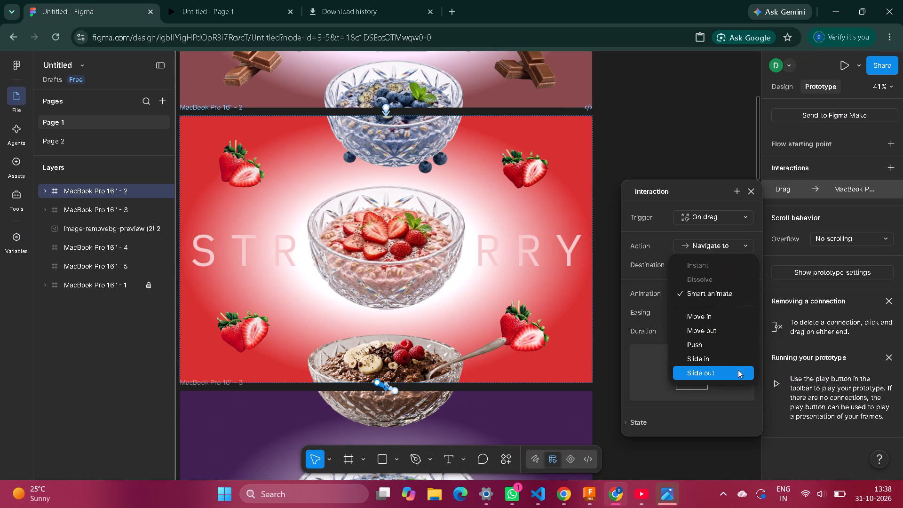
click(384, 108)
click(384, 108)
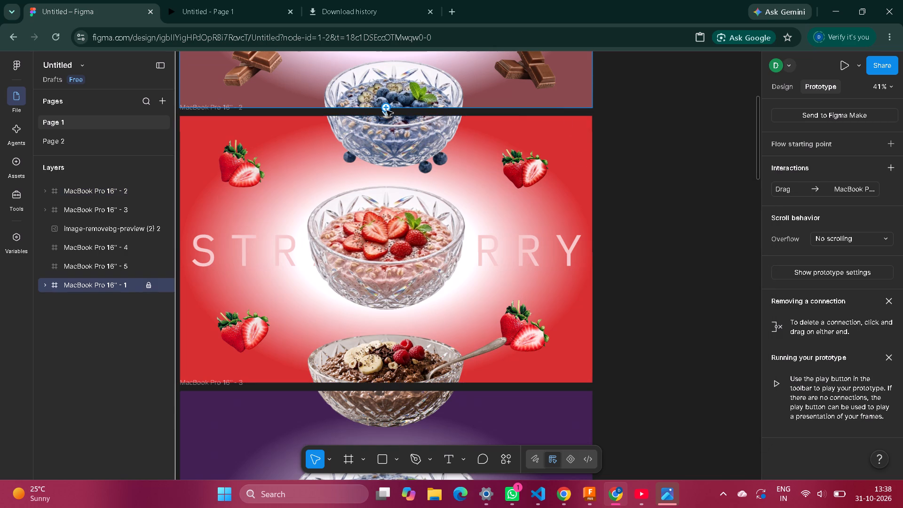
click(385, 112)
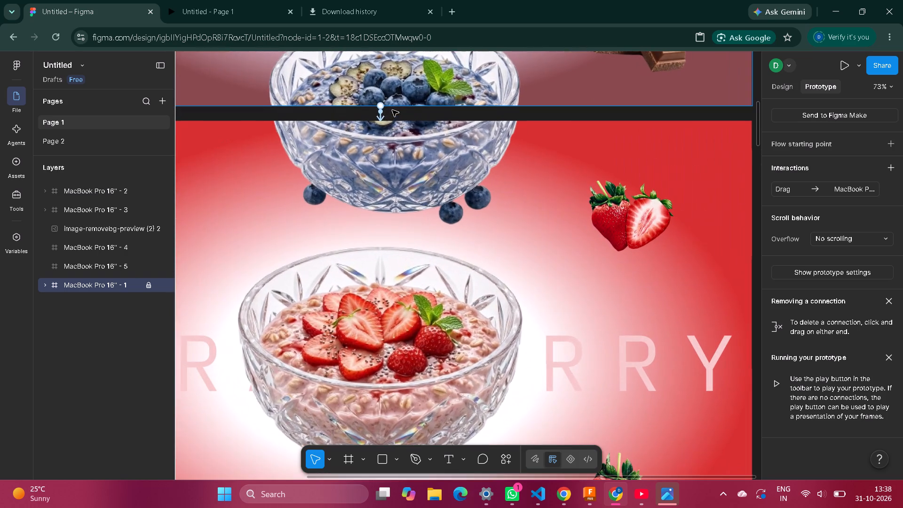
click(380, 117)
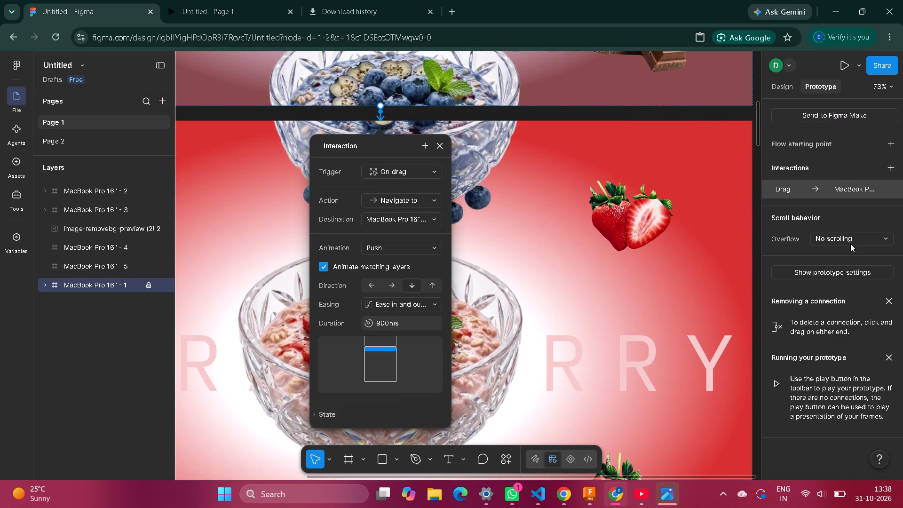
click(809, 187)
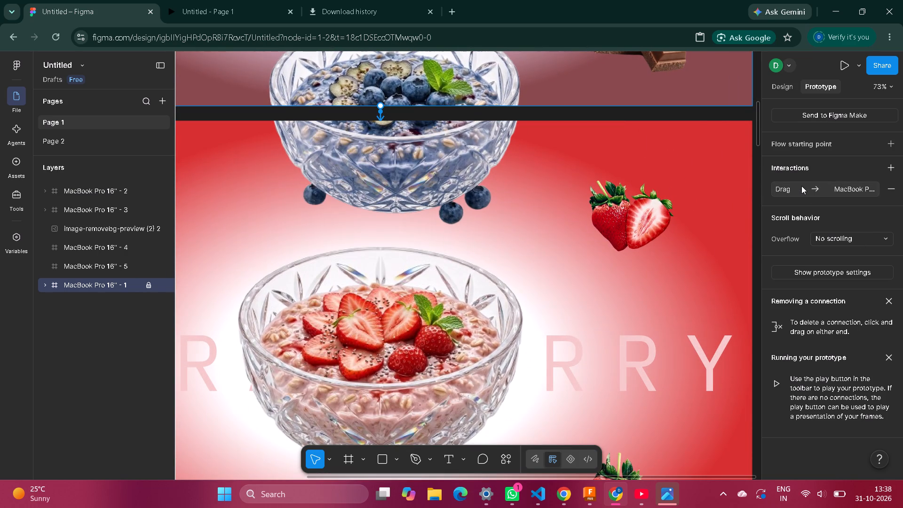
right_click(801, 186)
right_click(801, 186)
click(844, 182)
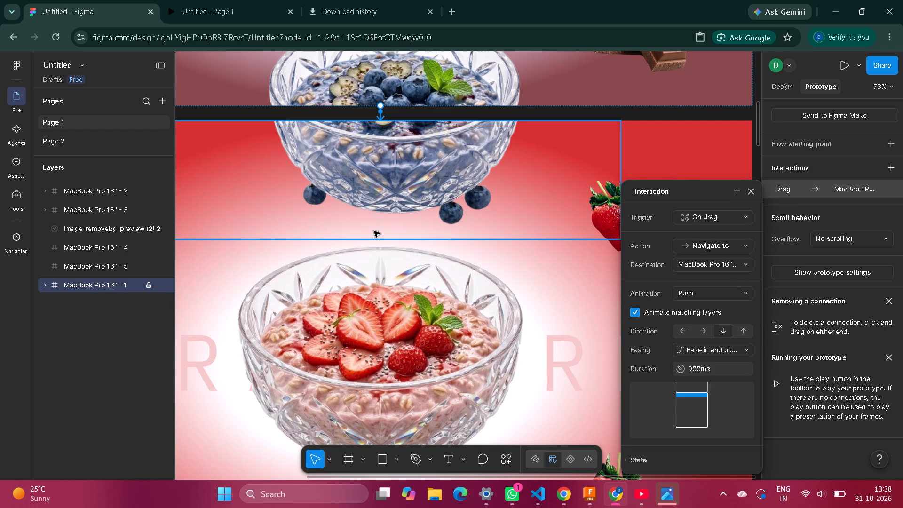
Set the MacBook Pro 16" - 2 frame's drag interaction to a downward Push animation with matching layers animated.
click(139, 193)
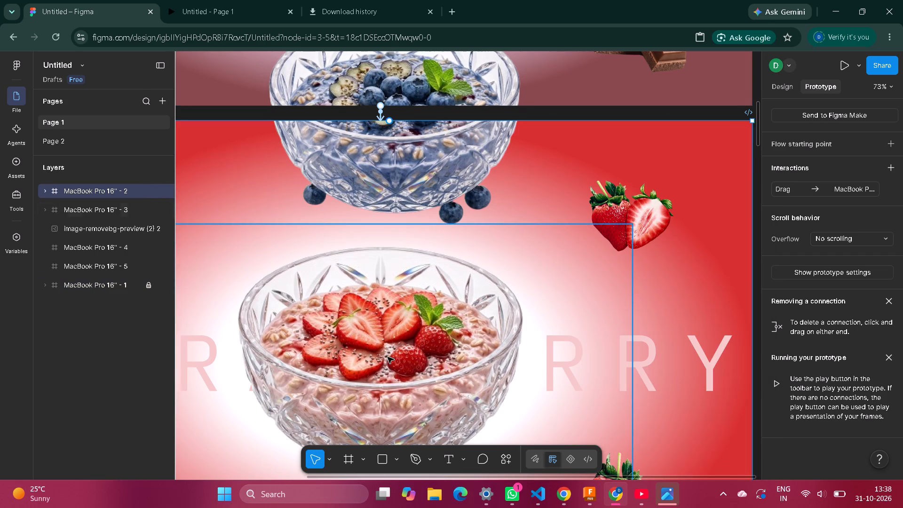
scroll(388, 357, down, 3)
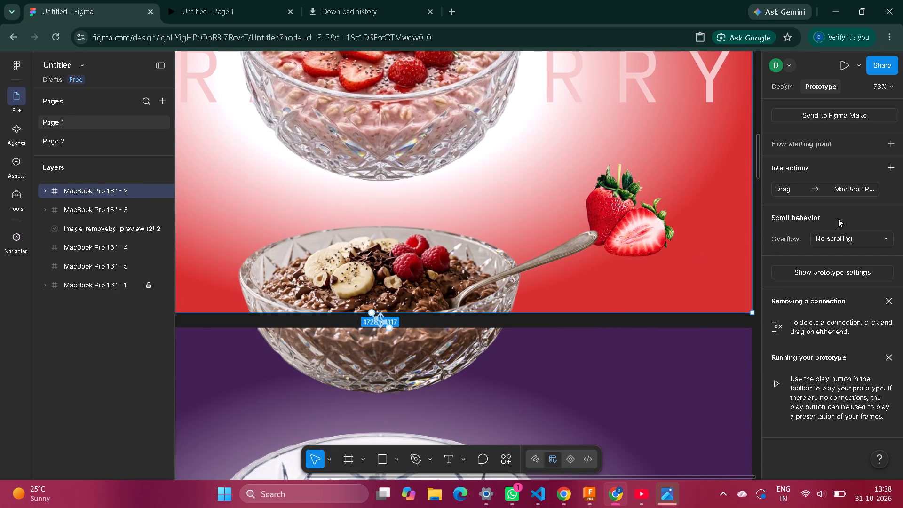
click(802, 187)
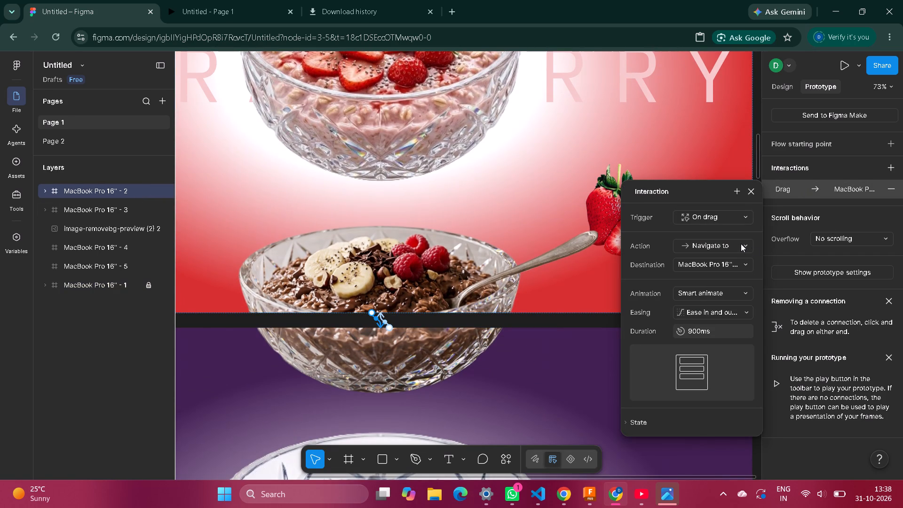
click(741, 244)
click(741, 244)
click(739, 289)
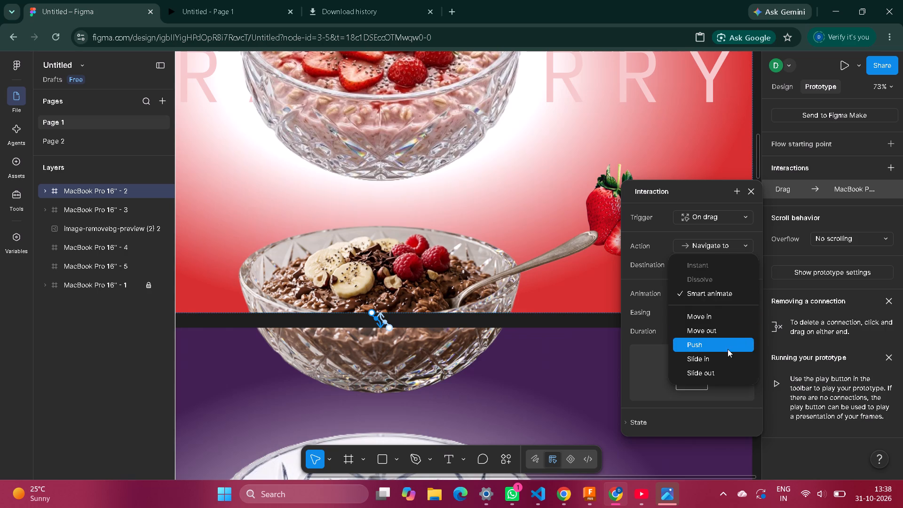
click(727, 348)
click(723, 333)
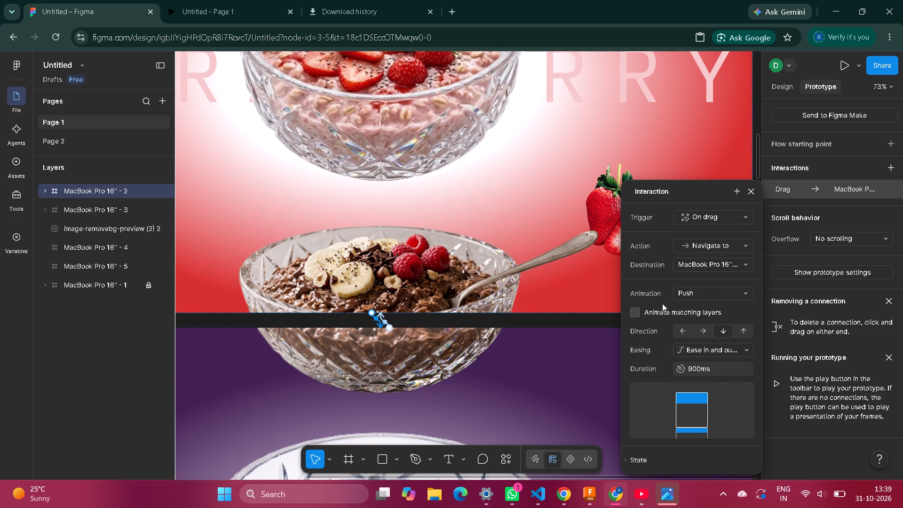
click(637, 311)
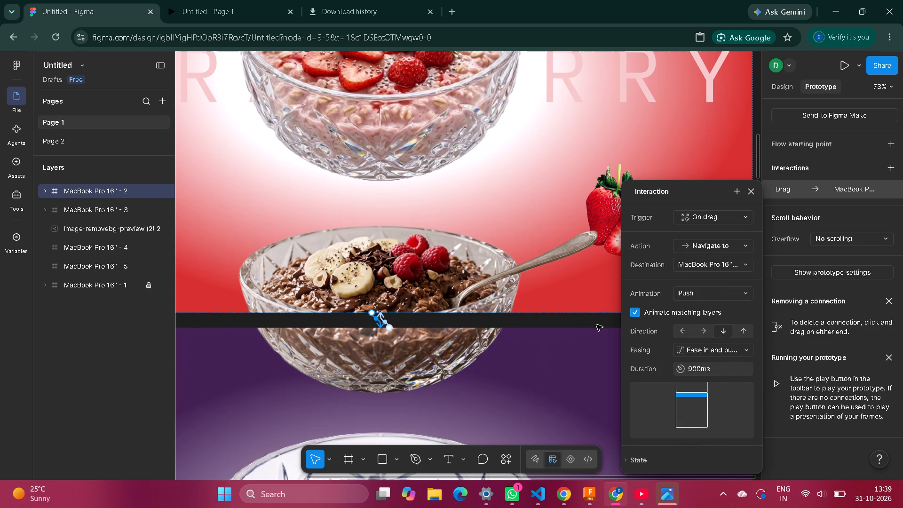
click(596, 325)
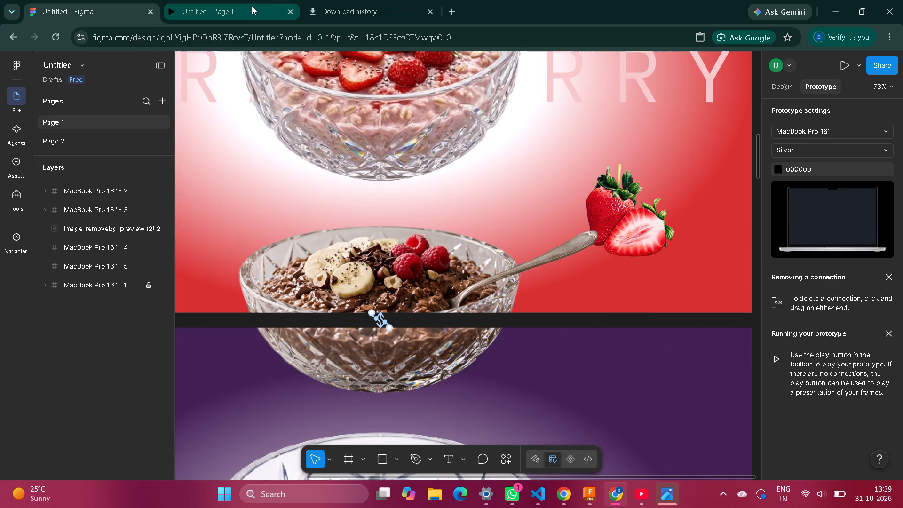
Restart the prototype preview, step back and forth through the flavour frames to check the transitions, and return to the design file.
click(252, 6)
key(space)
text(r)
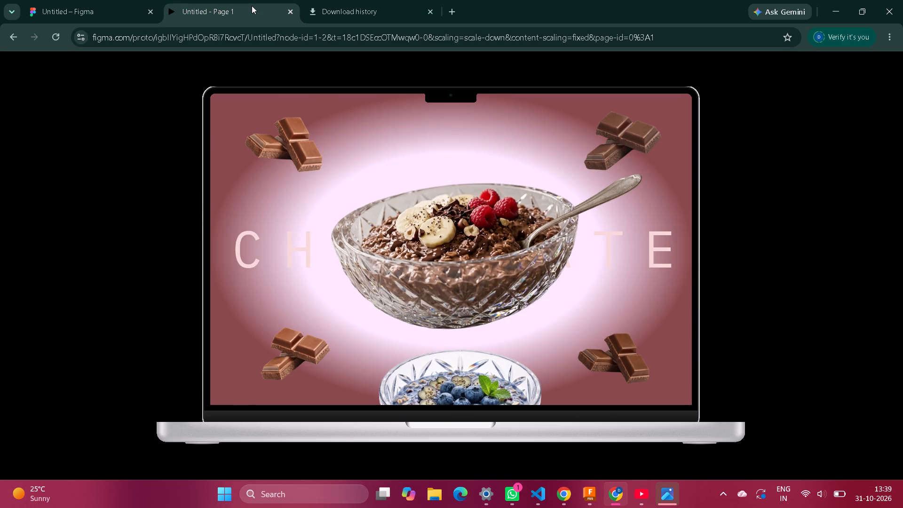
key(Right)
key(Right)
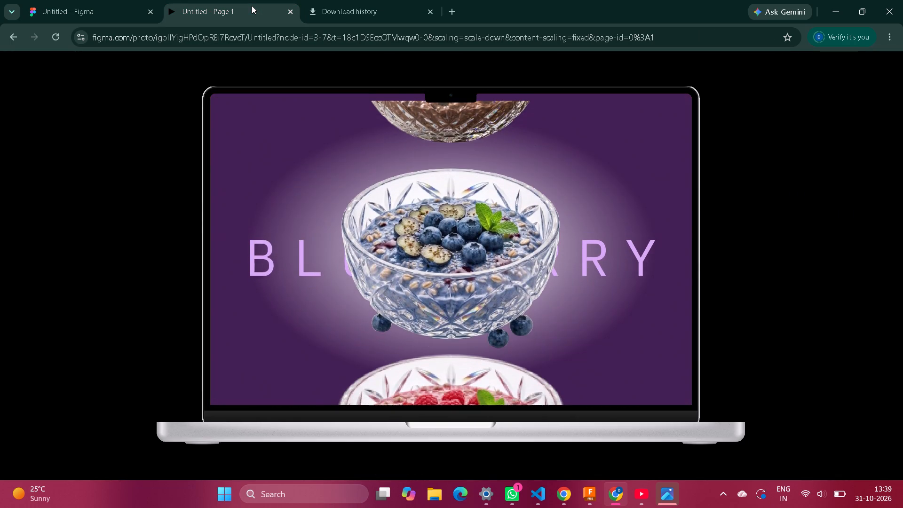
key(Left)
key(Left)
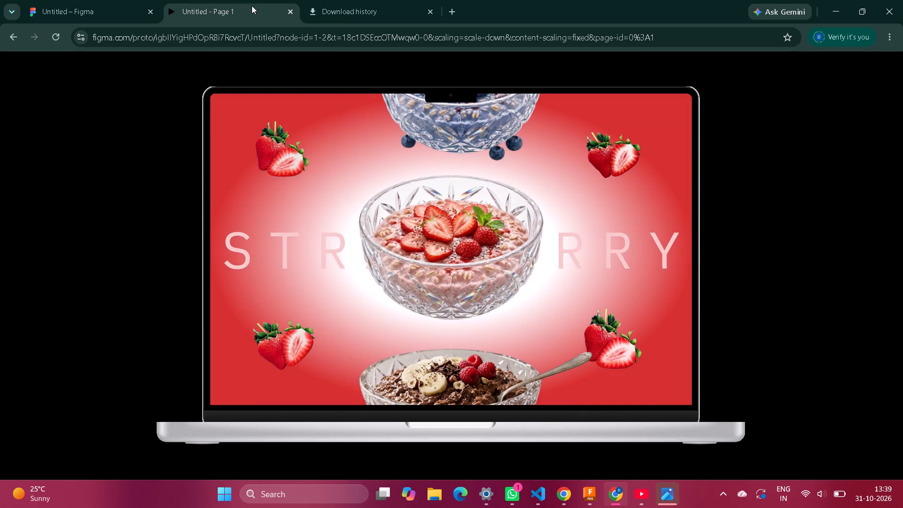
key(Right)
key(r)
key(Right)
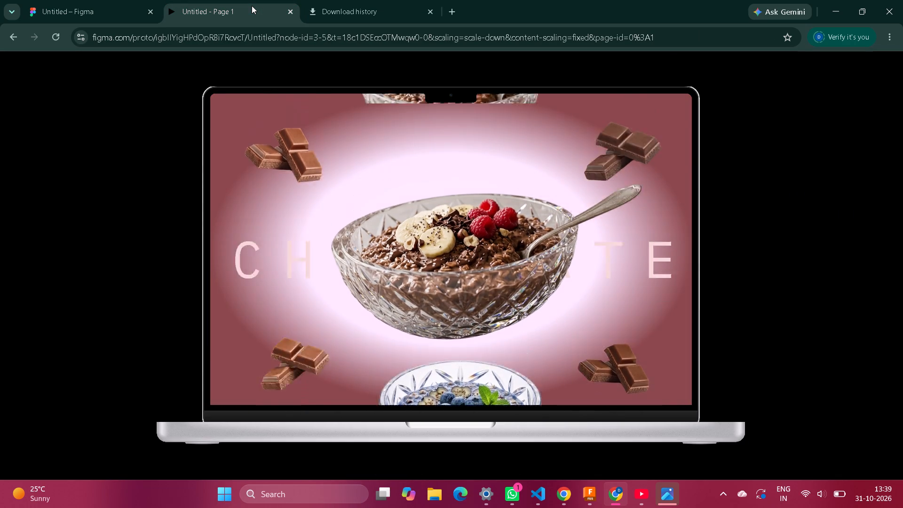
key(Right)
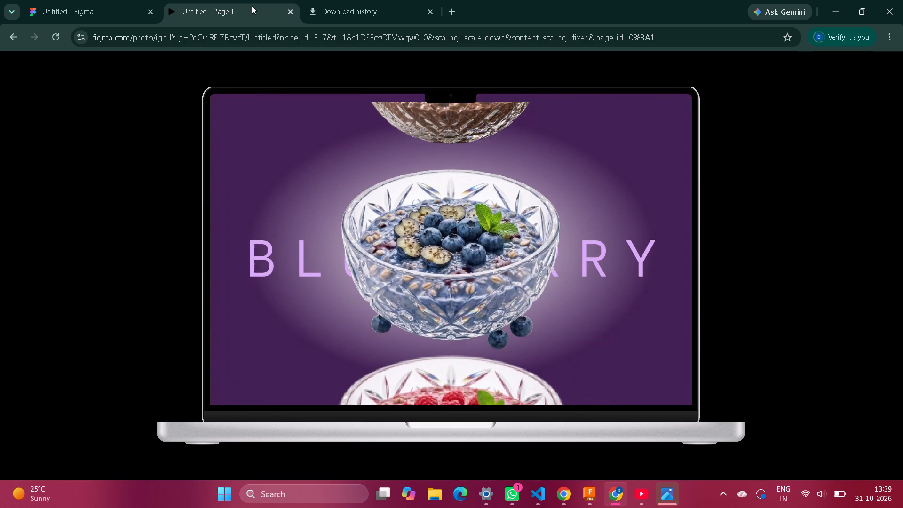
click(55, 10)
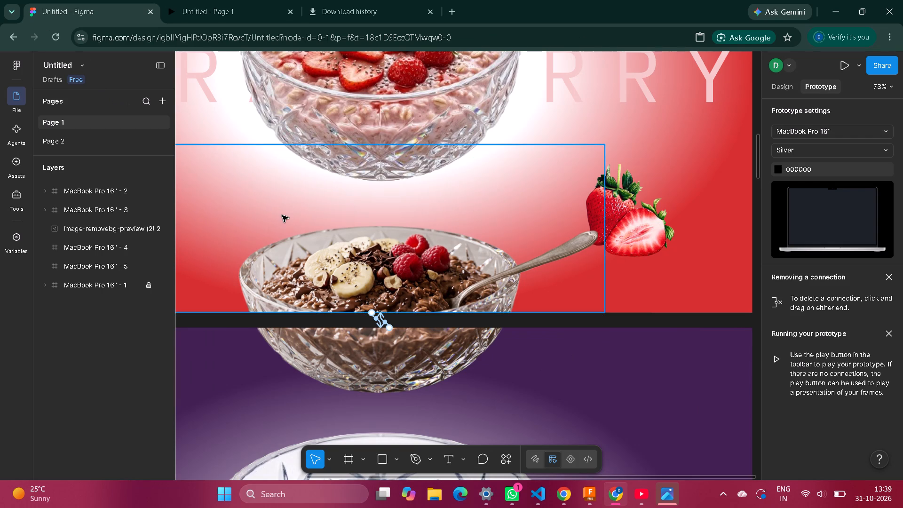
Expand the layer lists of the MacBook Pro 16" - 3 and MacBook Pro 16" - 2 frames.
scroll(282, 215, right, 1)
click(100, 208)
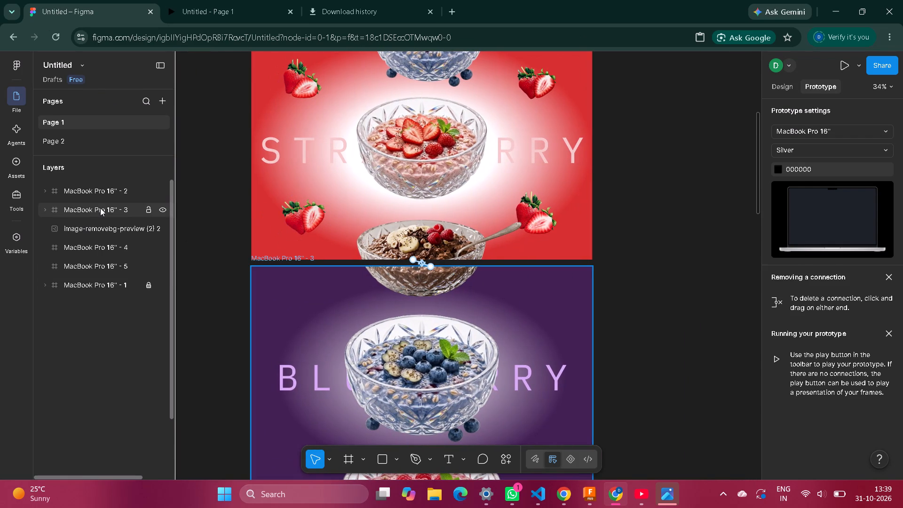
click(102, 215)
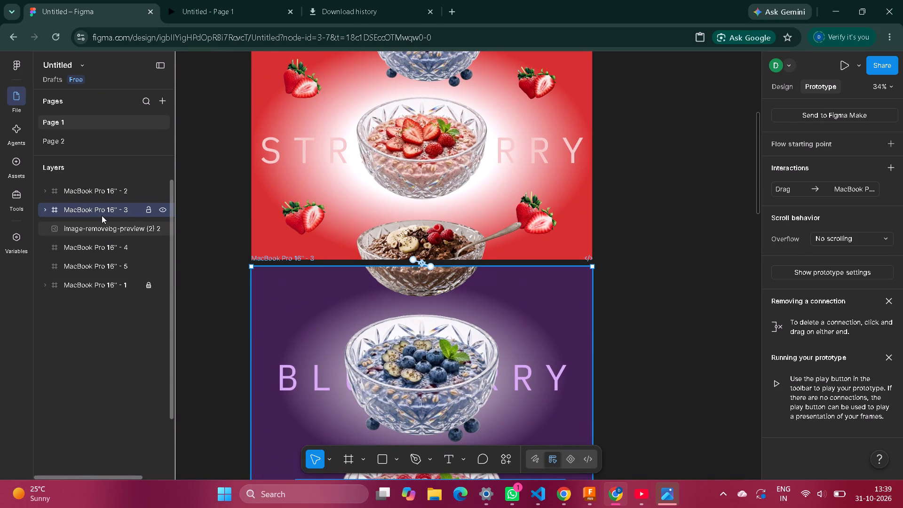
click(46, 208)
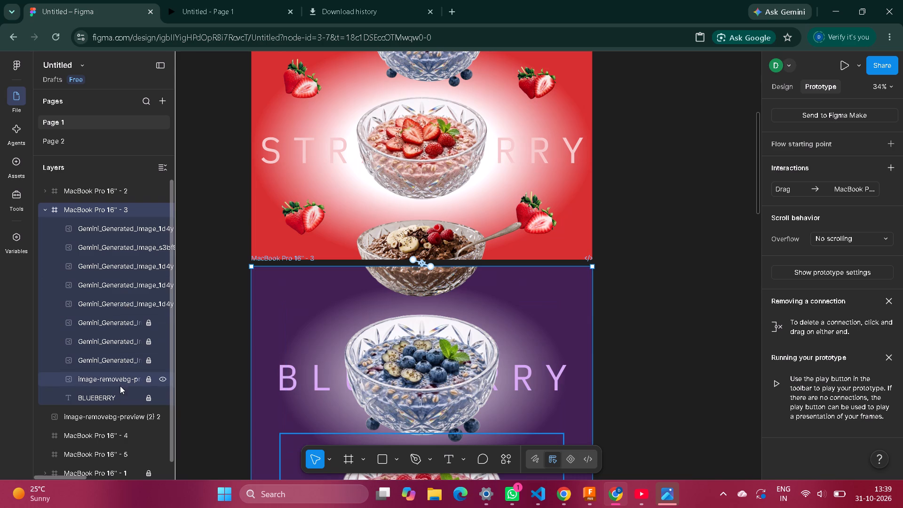
click(128, 196)
click(44, 190)
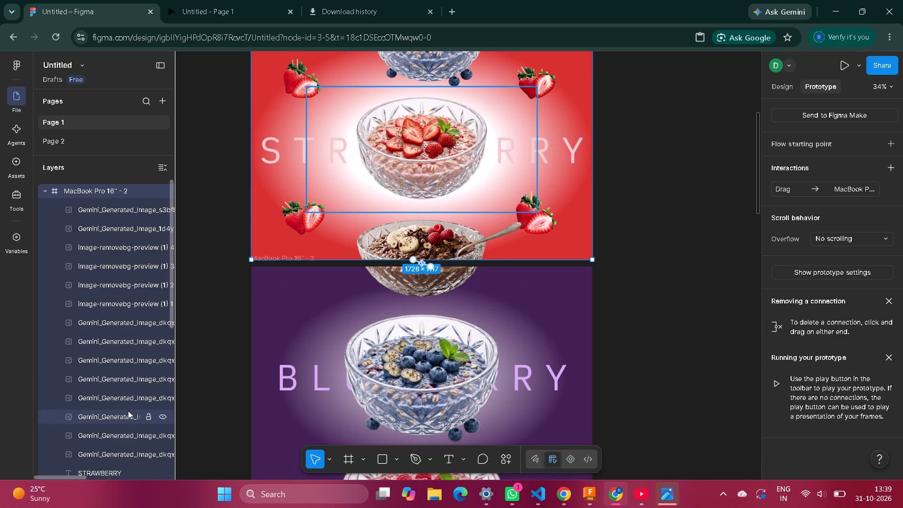
Examine the layer list of the MacBook Pro 16" - 2 frame for stacked duplicate bowl images.
scroll(122, 448, down, 1)
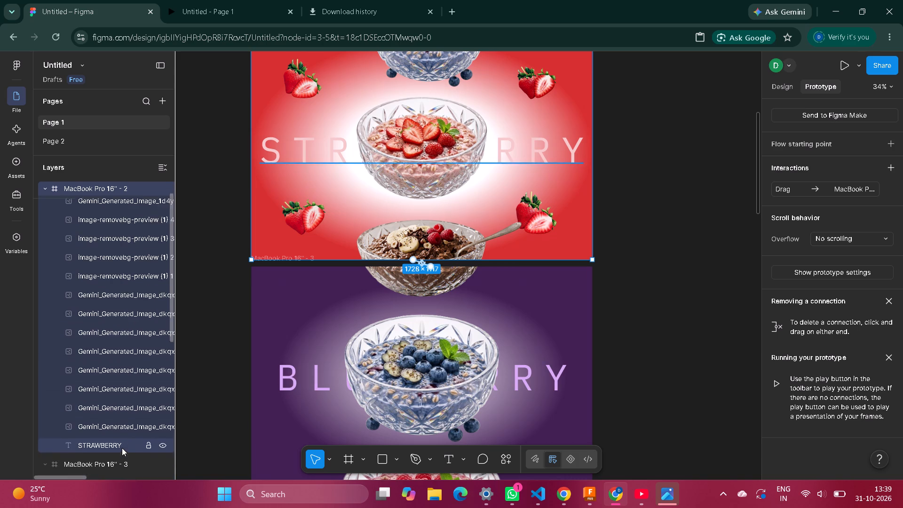
scroll(122, 448, down, 1)
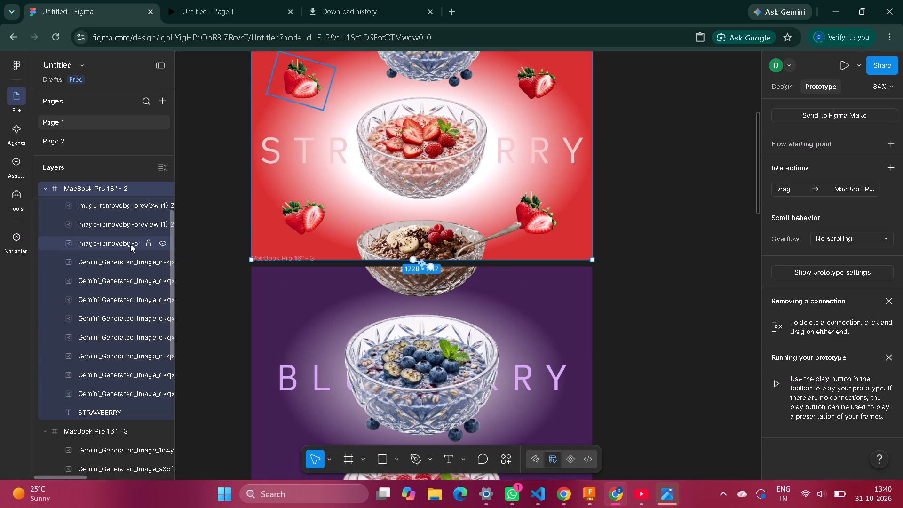
scroll(135, 219, up, 1)
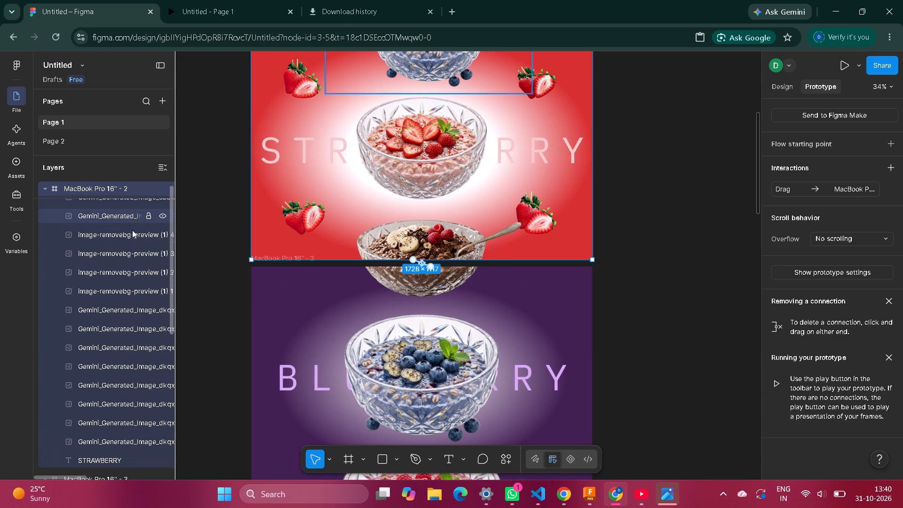
scroll(131, 233, up, 1)
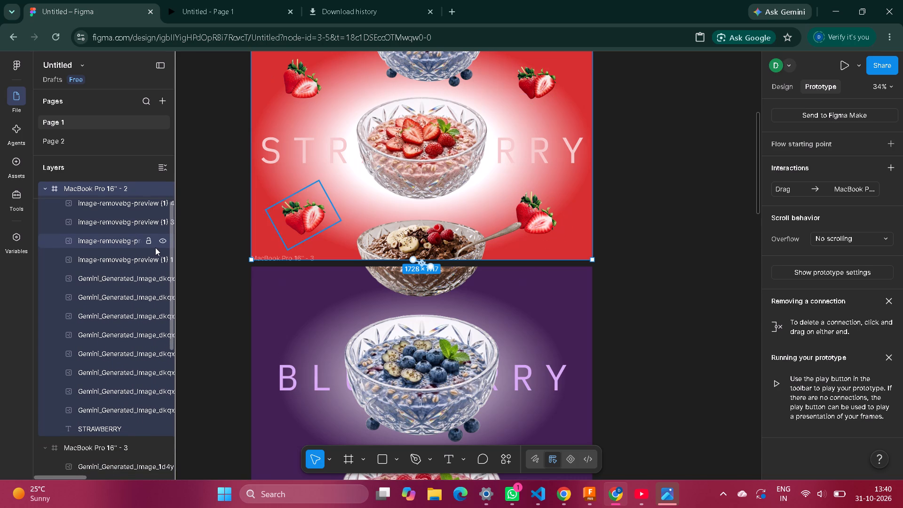
scroll(158, 248, left, 1)
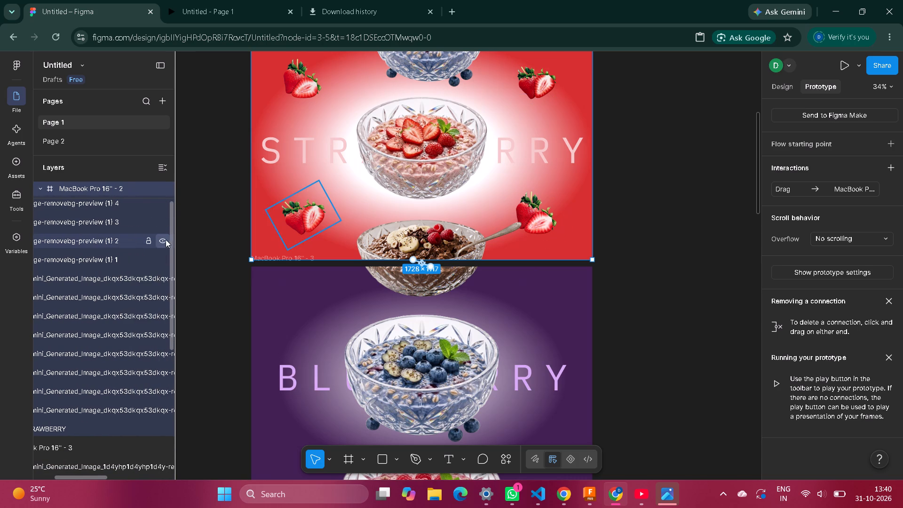
scroll(104, 279, right, 1)
scroll(103, 252, up, 2)
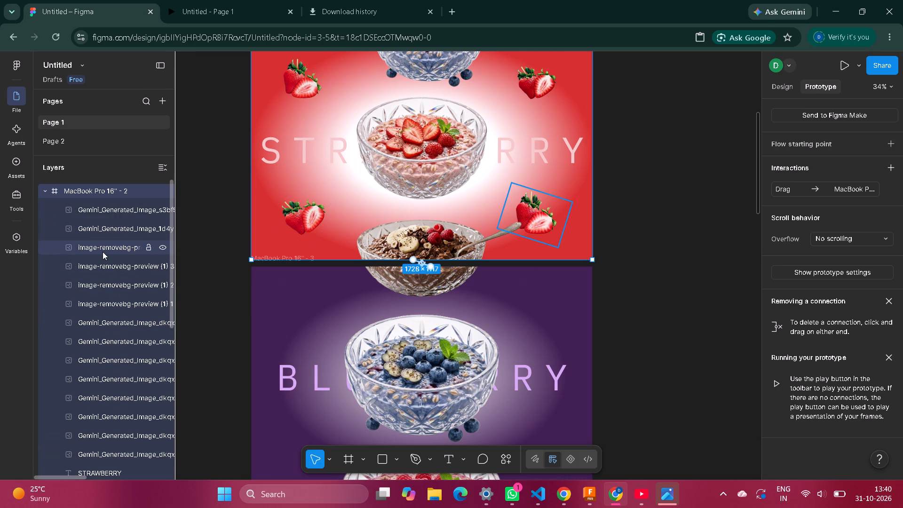
Hide the seven upper duplicate strawberry bowl images in the MacBook Pro 16" - 2 frame, keeping the one just above the STRAWBERRY text visible.
scroll(140, 349, down, 1)
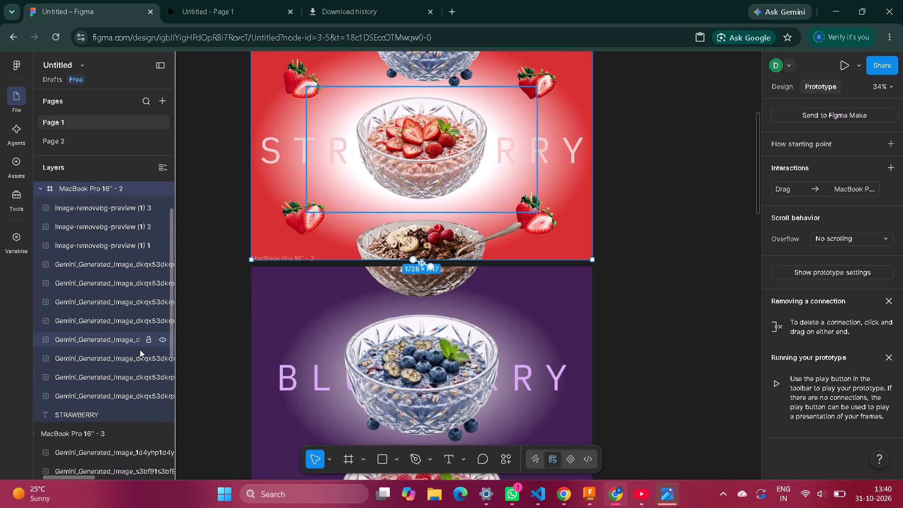
scroll(140, 349, down, 1)
scroll(140, 349, left, 2)
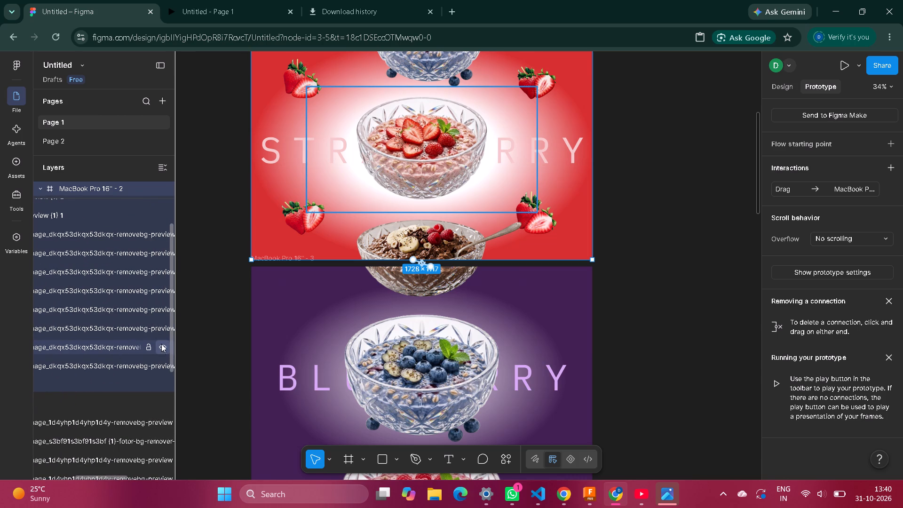
click(162, 349)
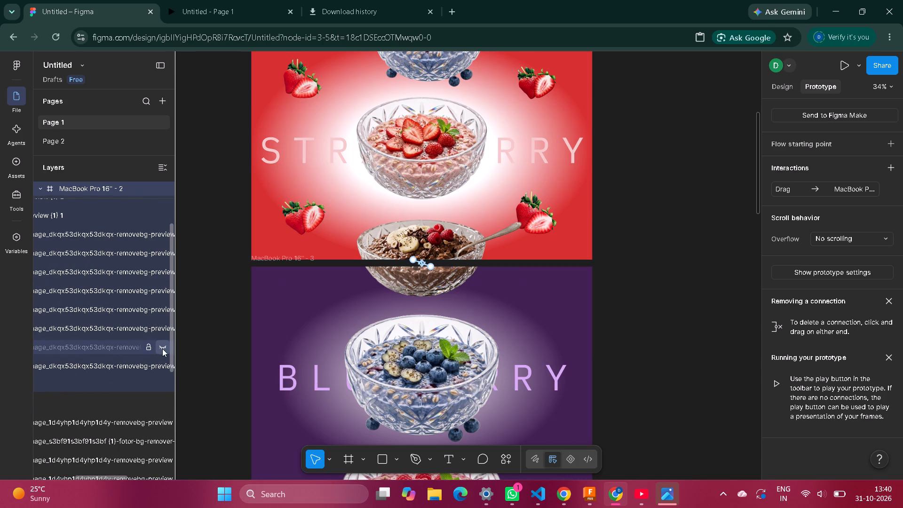
click(163, 330)
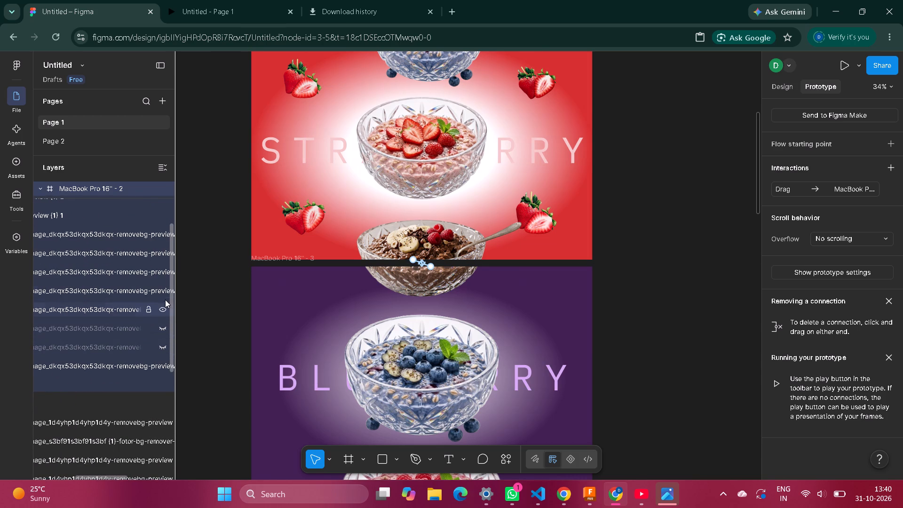
click(164, 305)
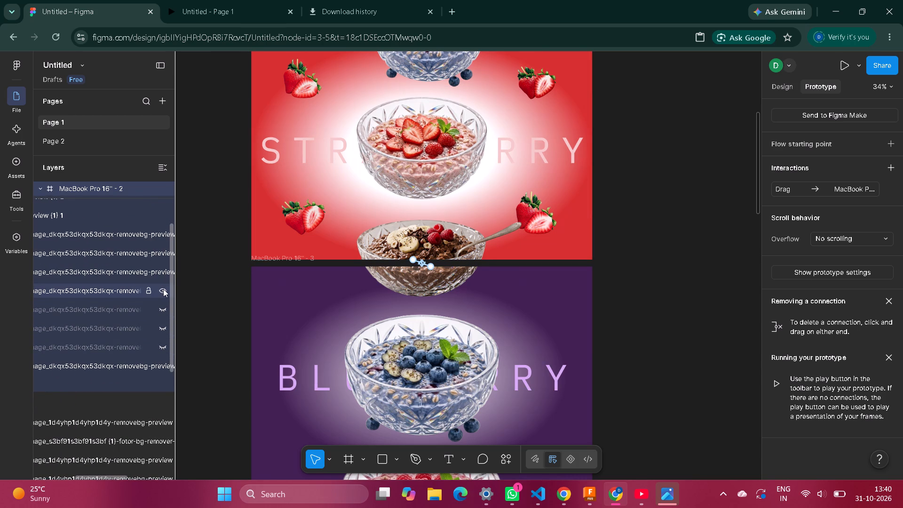
click(163, 289)
click(163, 271)
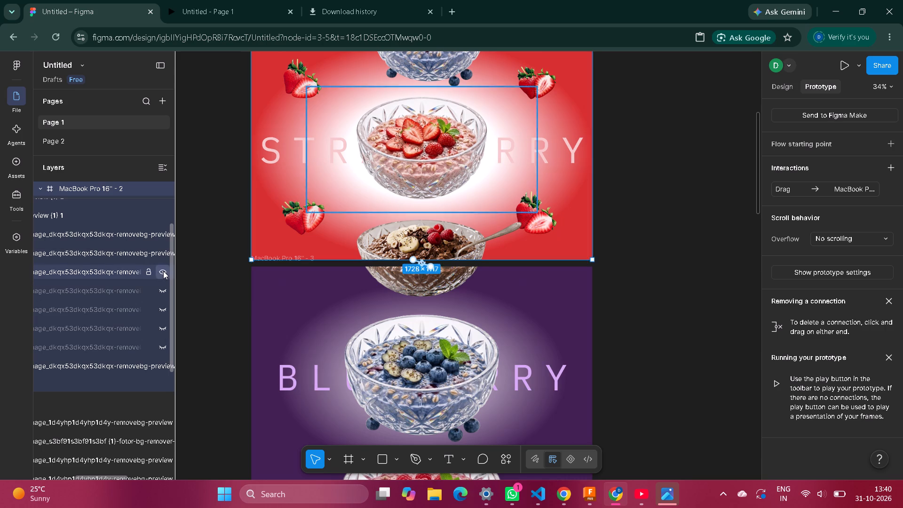
click(163, 252)
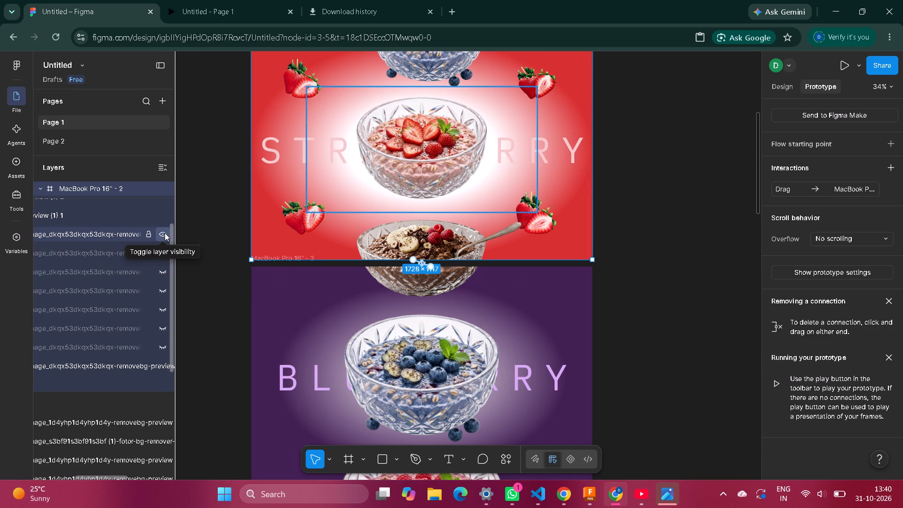
click(164, 230)
click(164, 233)
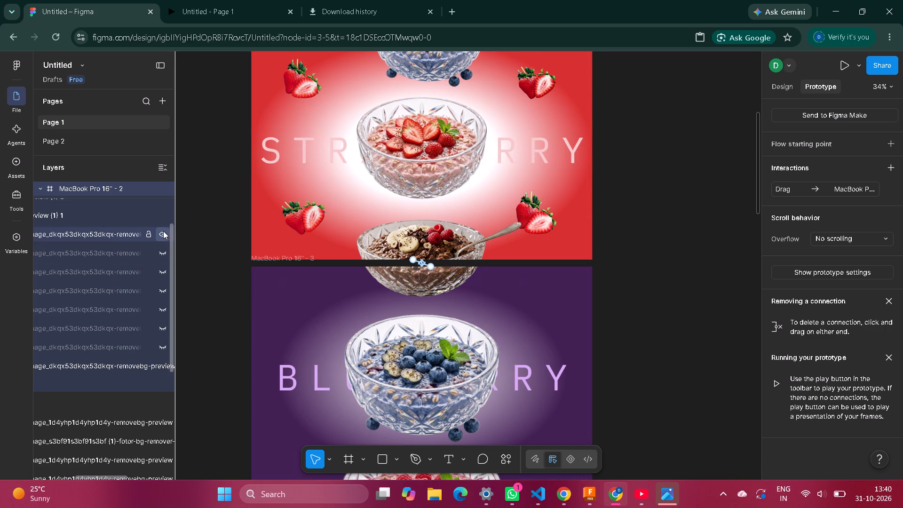
click(161, 237)
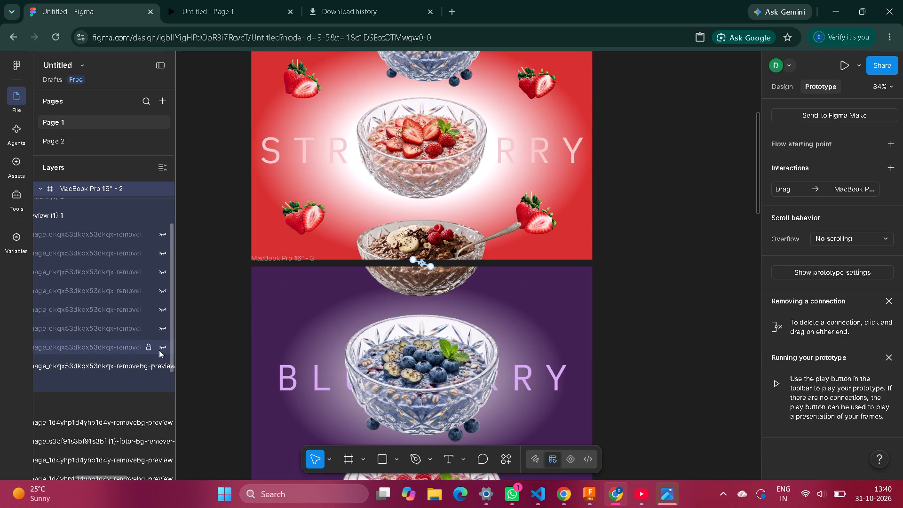
click(161, 367)
click(161, 367)
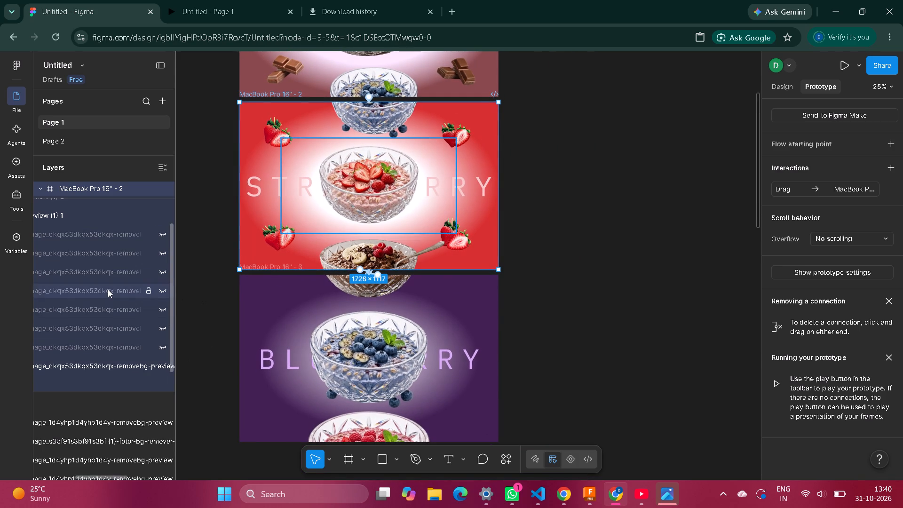
Review the remaining layers of the MacBook Pro 16" - 2 frame and the layer stack of the MacBook Pro 16" - 3 frame.
scroll(108, 289, right, 3)
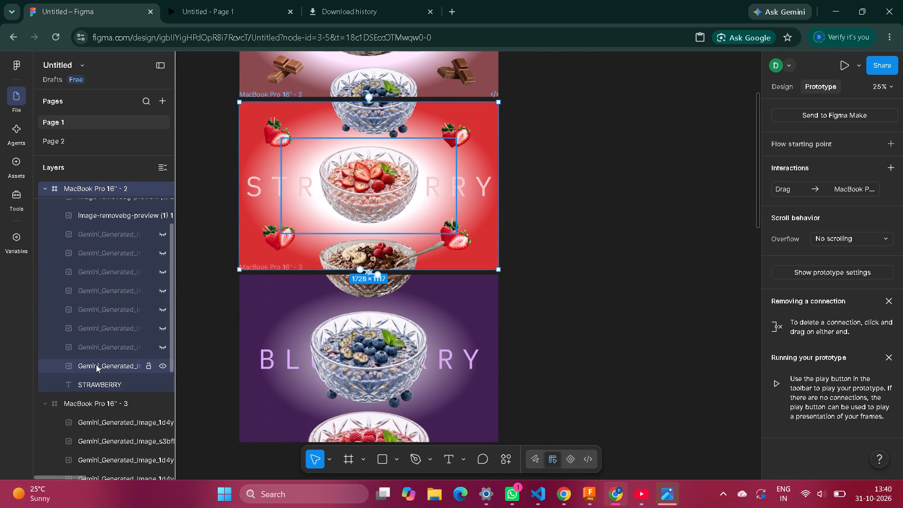
scroll(102, 206, up, 1)
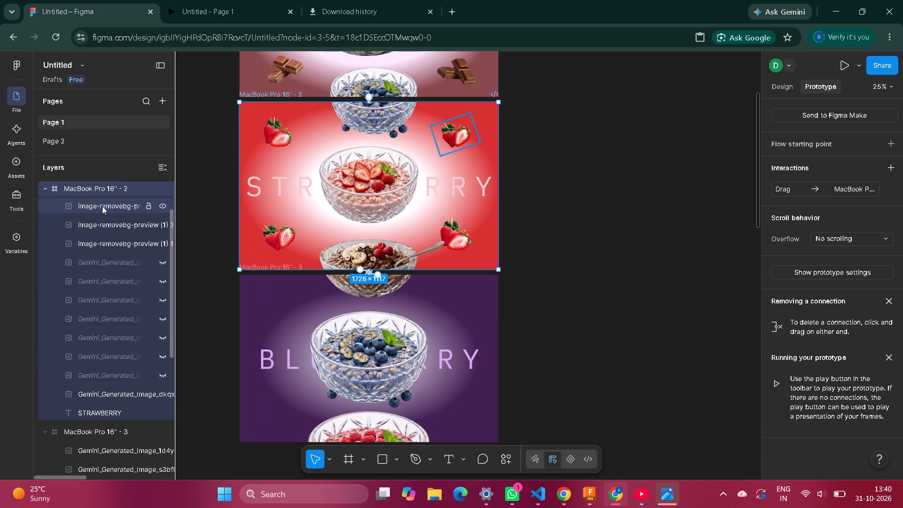
scroll(102, 206, up, 1)
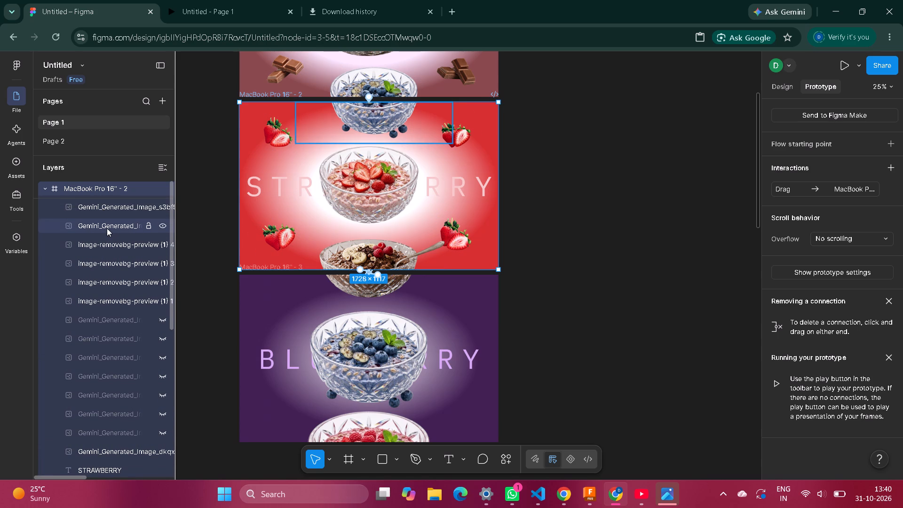
scroll(107, 228, up, 1)
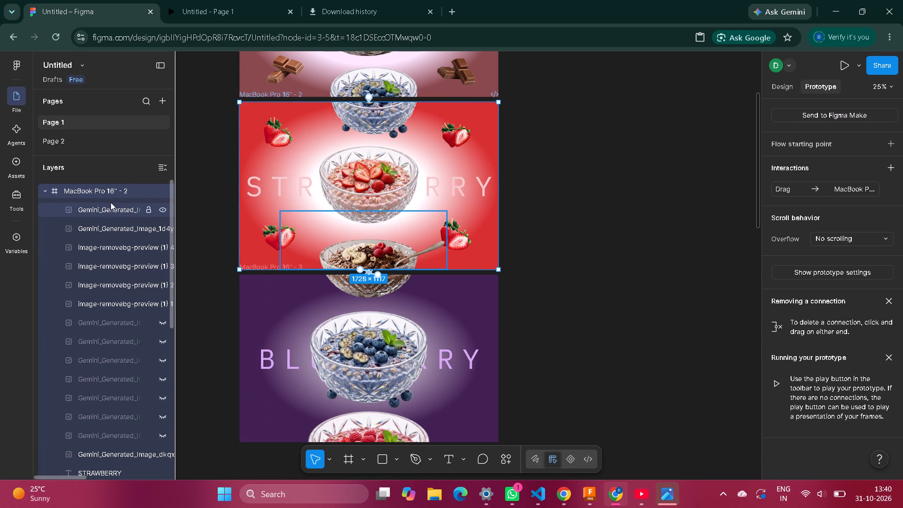
scroll(111, 347, down, 2)
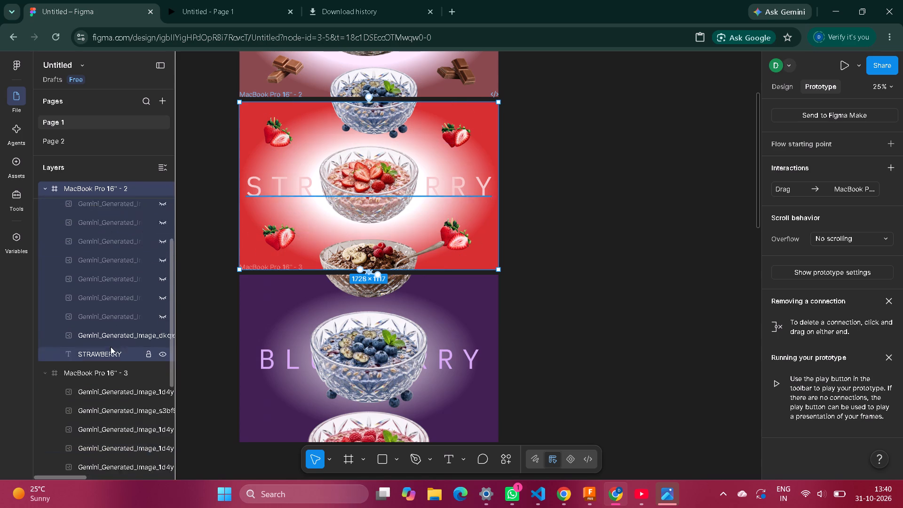
scroll(111, 347, down, 2)
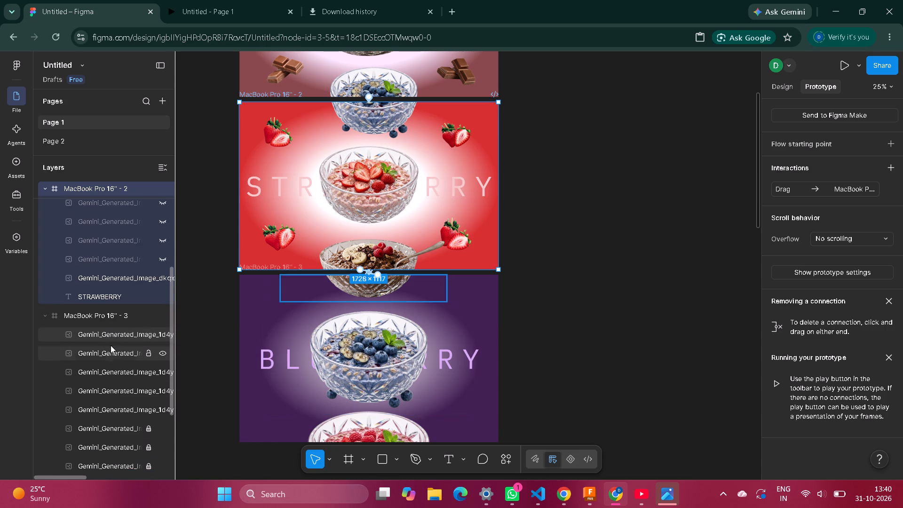
scroll(111, 345, down, 1)
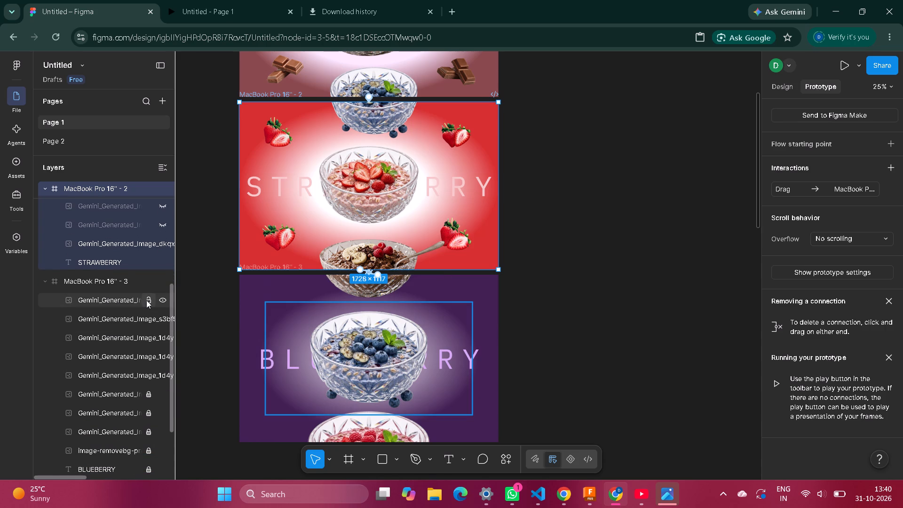
Hide the six stacked duplicate bowl images in the MacBook Pro 16" - 3 frame, keeping the chocolate bowl and the lowest bowl image visible.
click(163, 300)
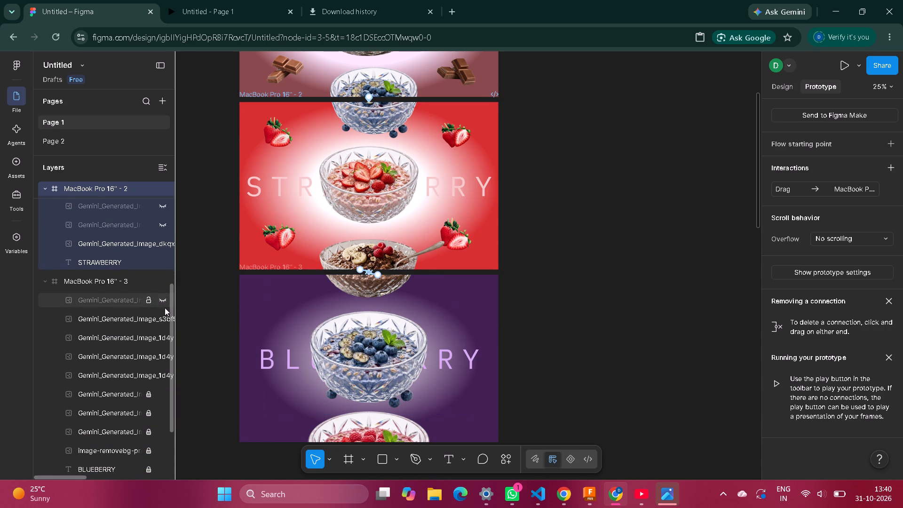
click(163, 314)
click(163, 336)
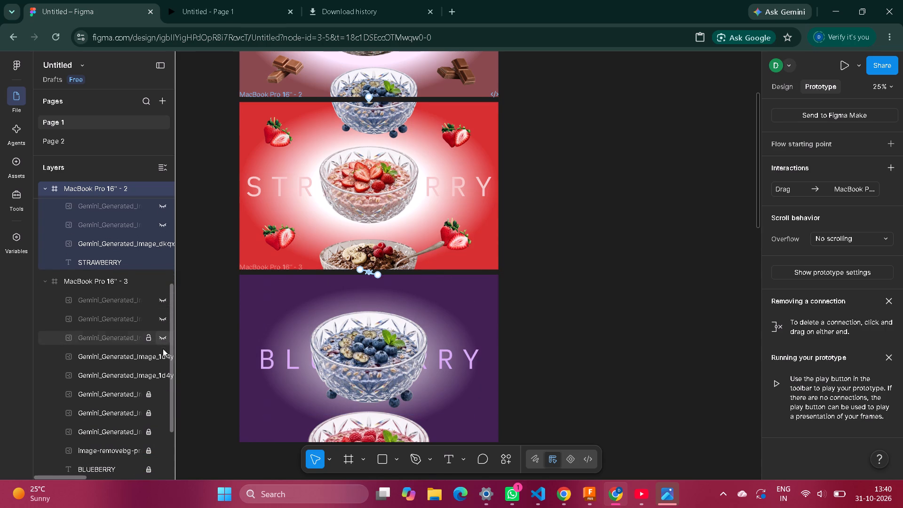
click(160, 339)
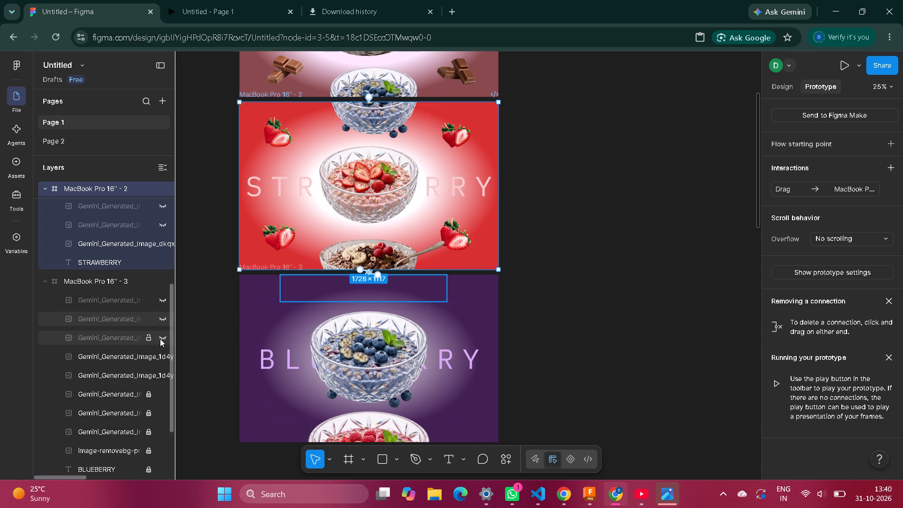
click(164, 337)
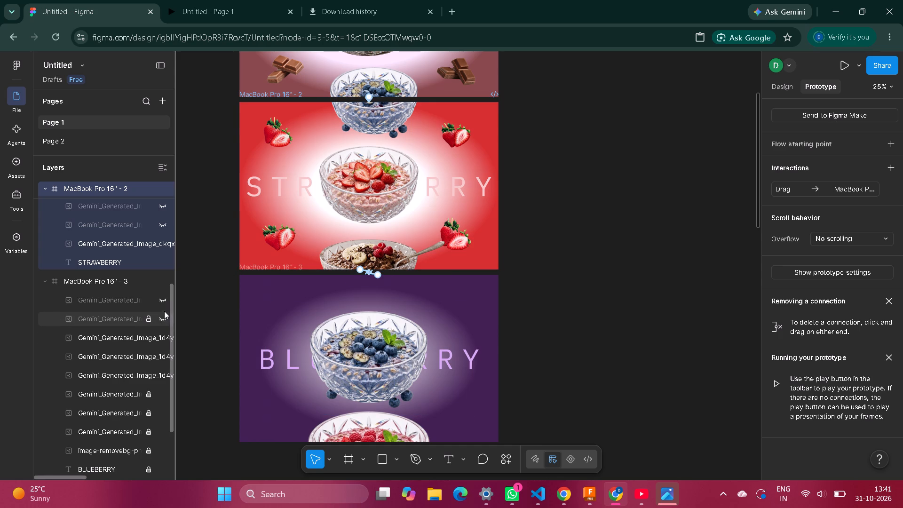
click(165, 315)
click(163, 337)
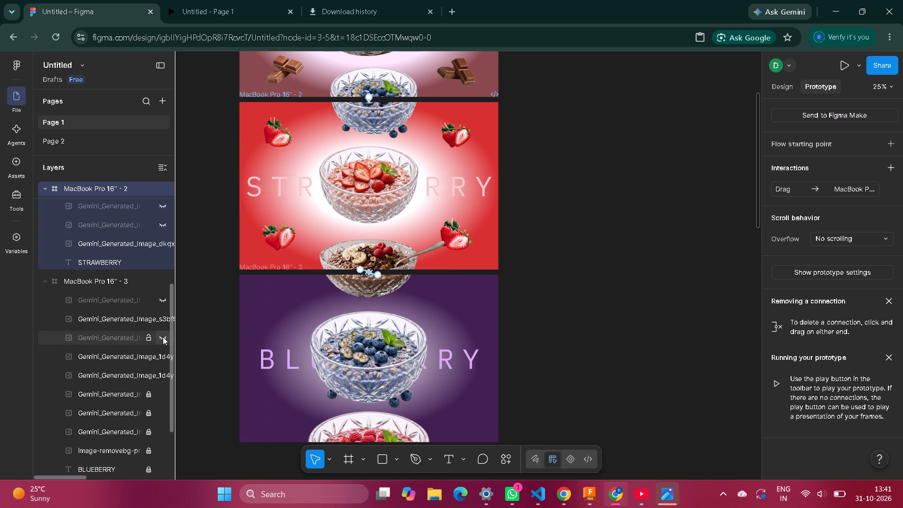
click(162, 358)
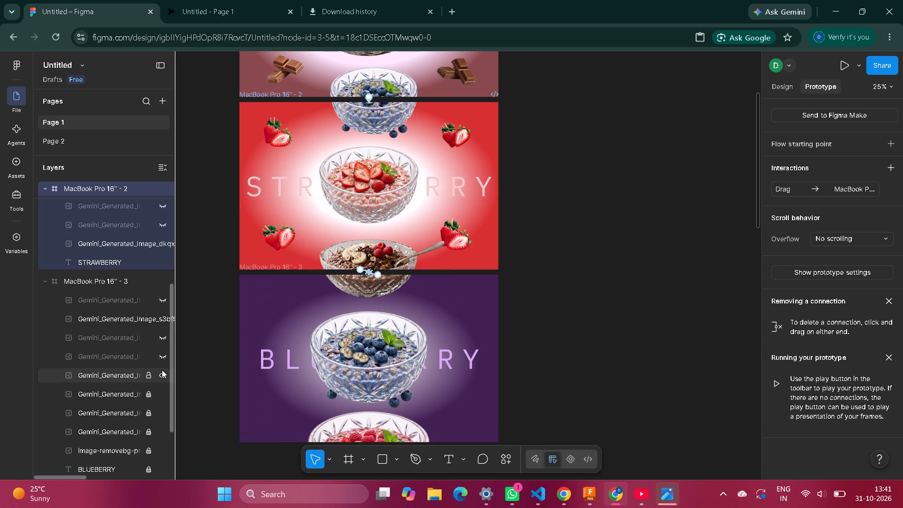
click(163, 373)
click(163, 389)
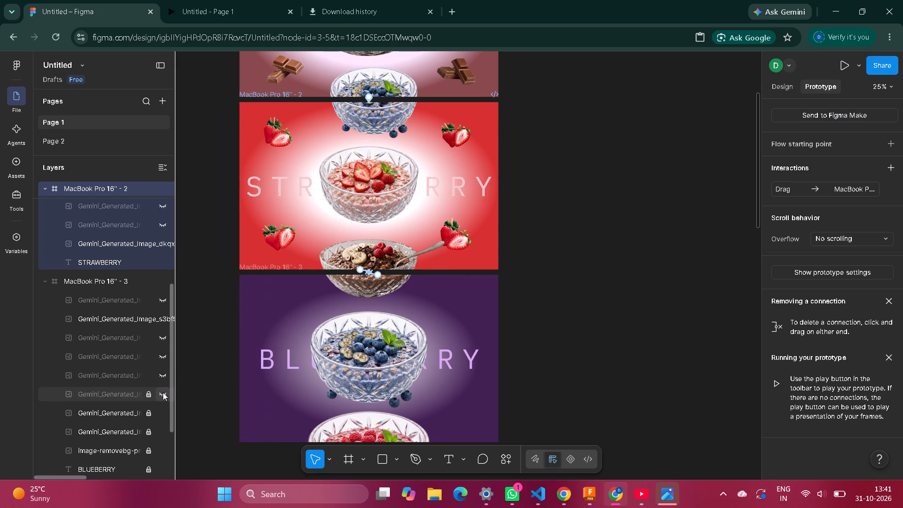
click(162, 403)
click(163, 417)
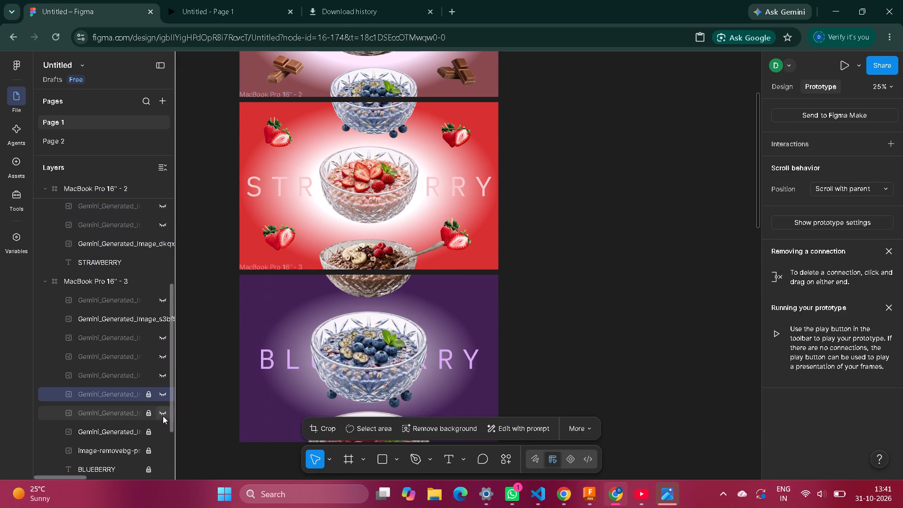
Toggle the visibility of the lowest image layers in the MacBook Pro 16" - 3 frame to check which are needed.
click(163, 413)
click(163, 414)
click(163, 429)
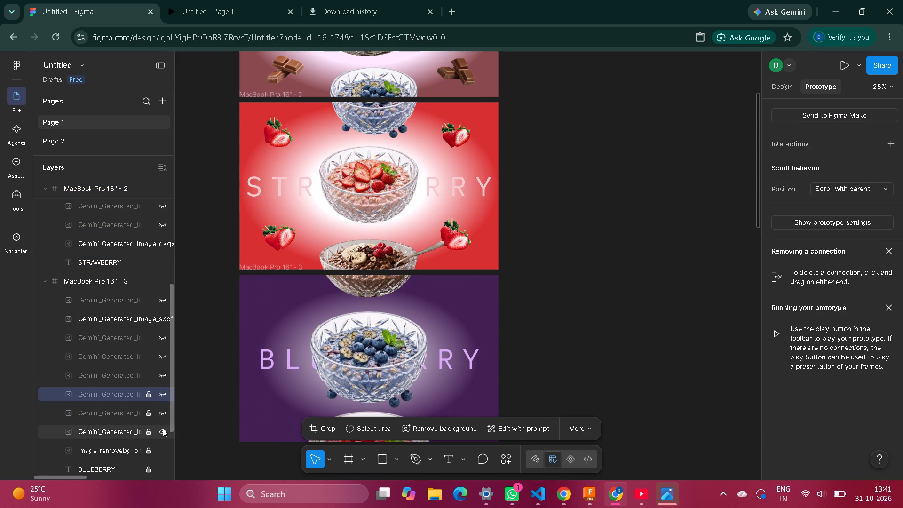
click(164, 430)
scroll(141, 383, down, 2)
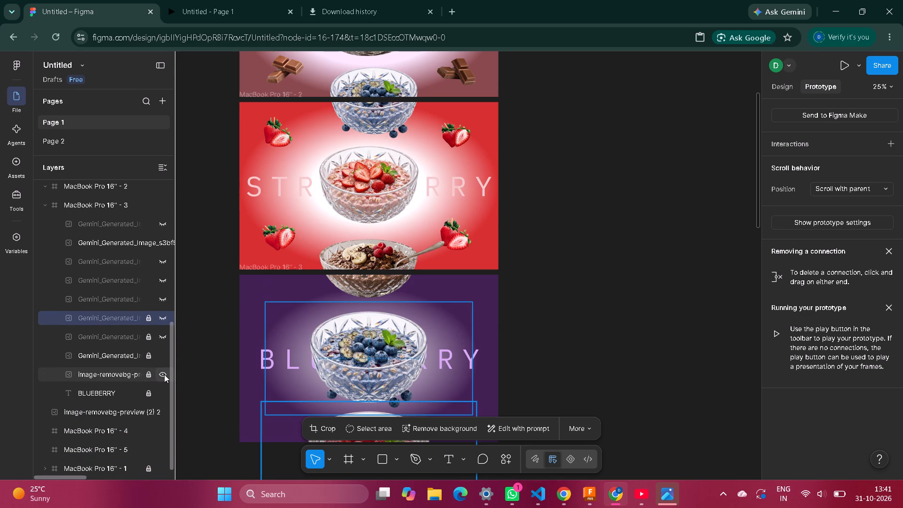
click(165, 376)
click(164, 376)
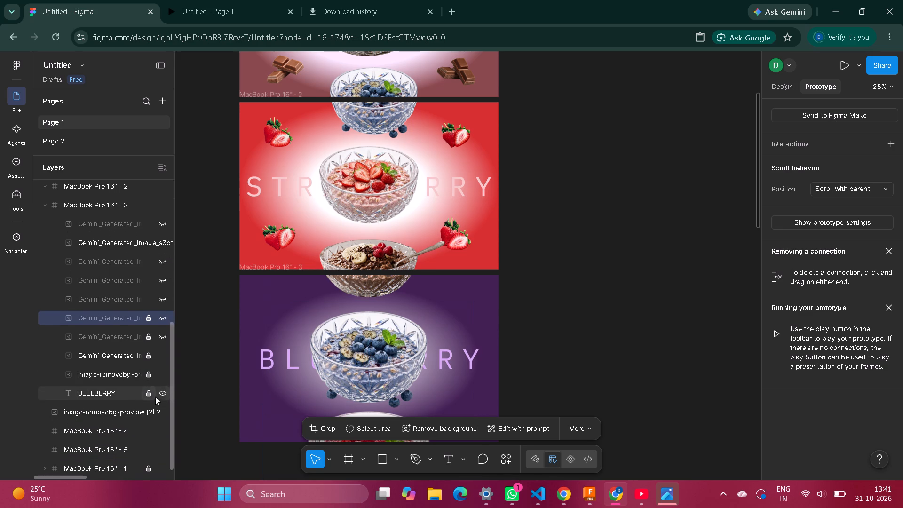
Toggle the visibility of the BLUEBERRY text in the MacBook Pro 16" - 3 frame to check what it shows.
click(163, 396)
click(163, 396)
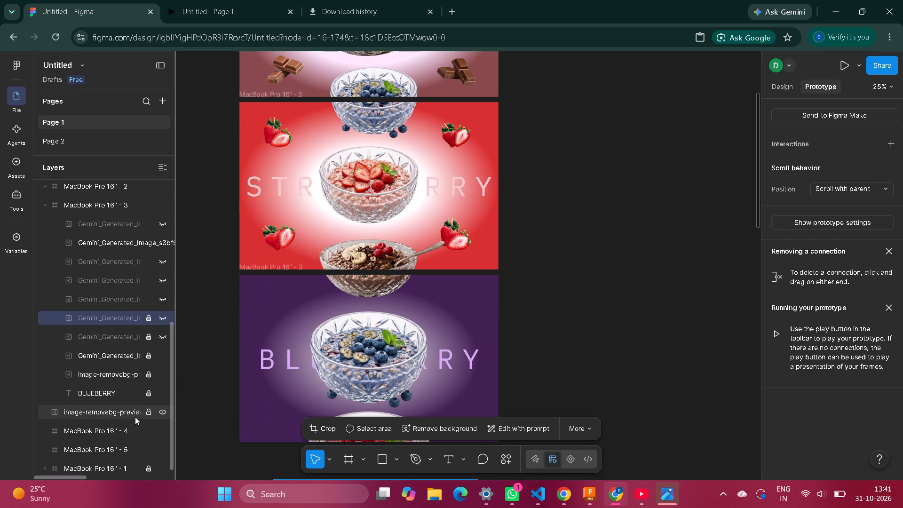
Hide the loose image-removebg-preview (2) 2 layer that sits outside the frames, just below MacBook Pro 16" - 3 in the layer order.
scroll(135, 417, down, 1)
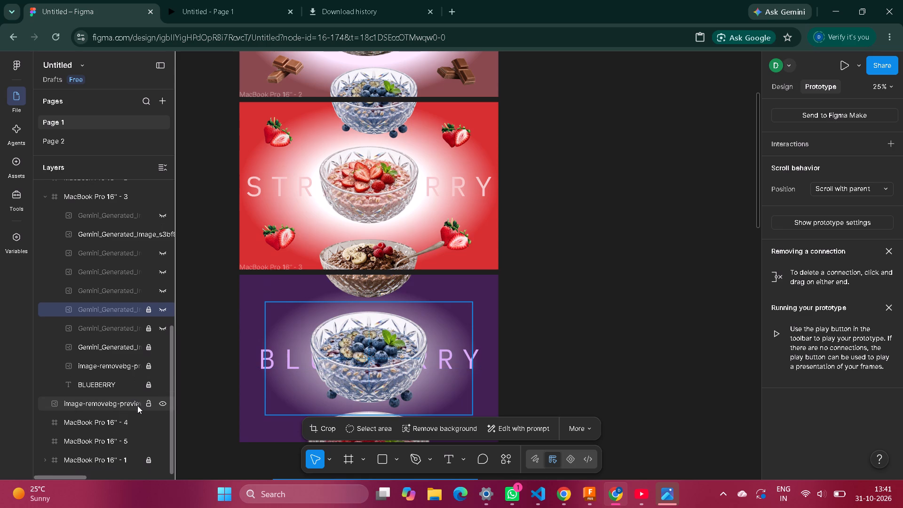
click(164, 404)
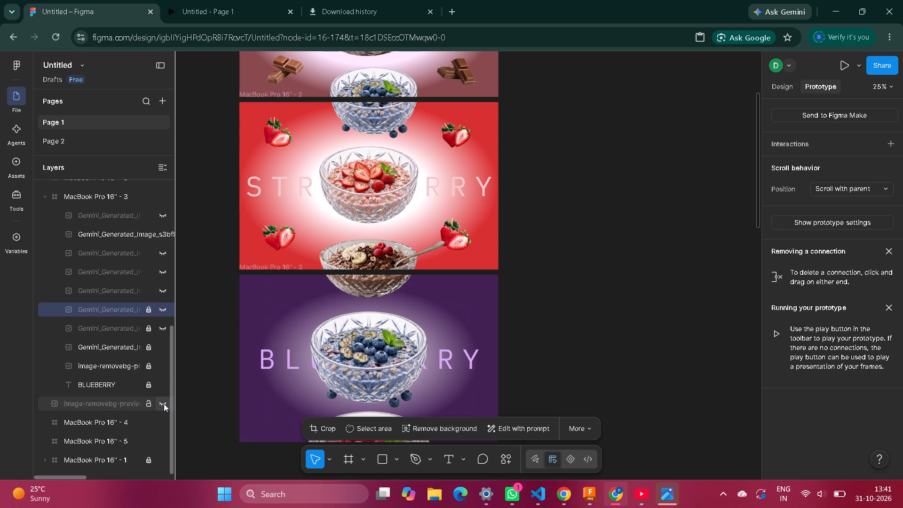
click(618, 183)
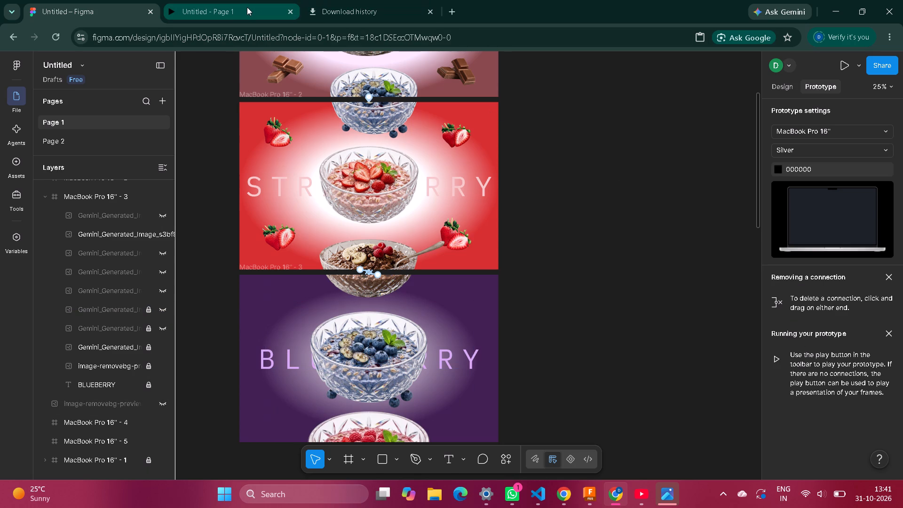
Switch to the prototype preview, restart it, and move back and forth through the chocolate, strawberry and blueberry frames to check the transitions.
click(246, 8)
key(r)
key(Right)
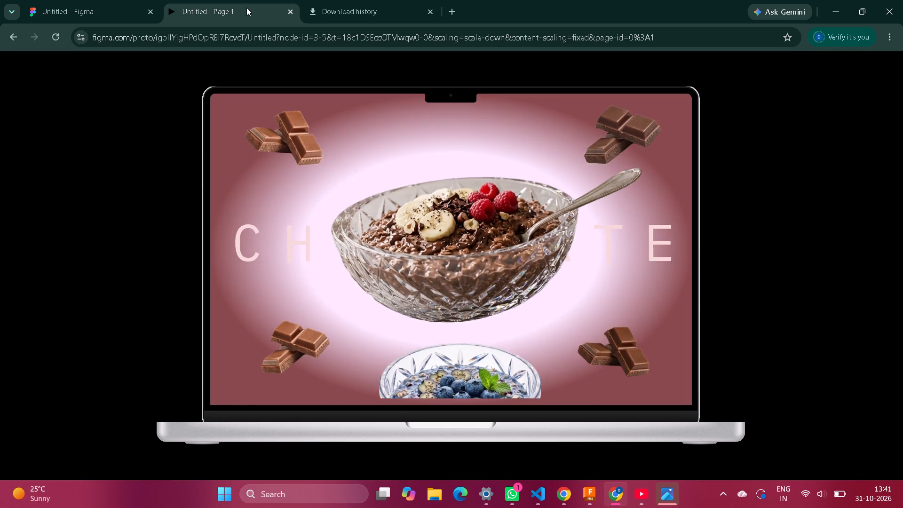
key(Right)
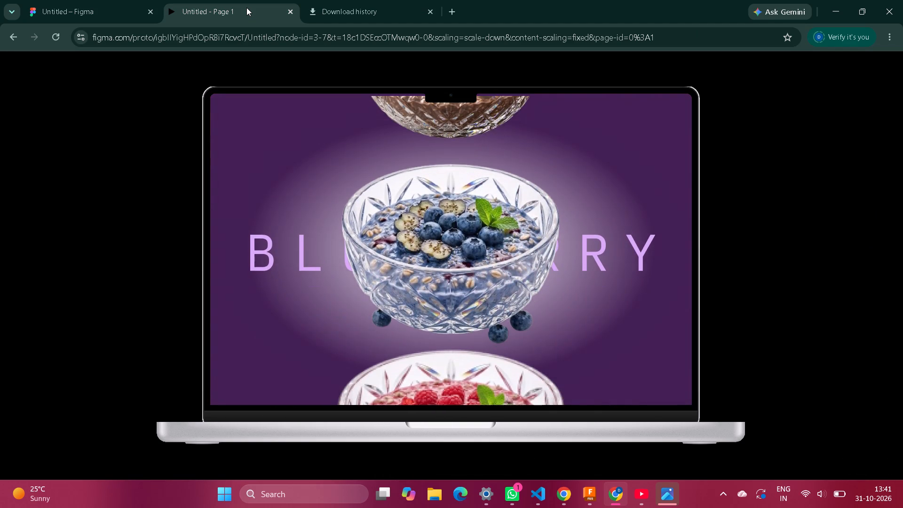
key(Left)
key(Left)
key(Left)
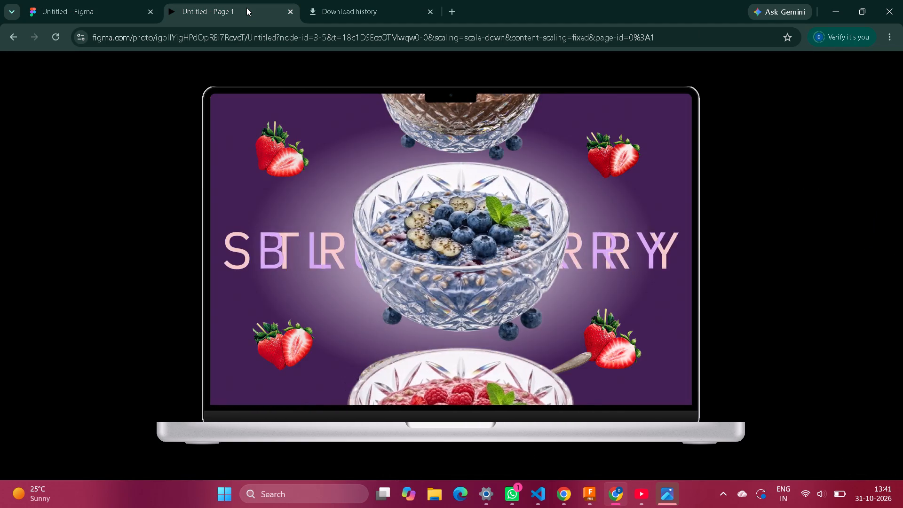
key(Left)
key(Right)
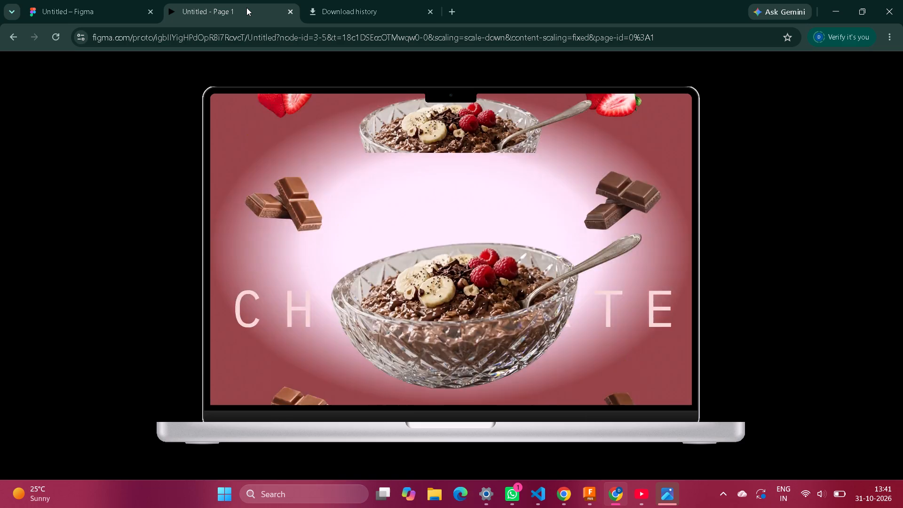
key(Right)
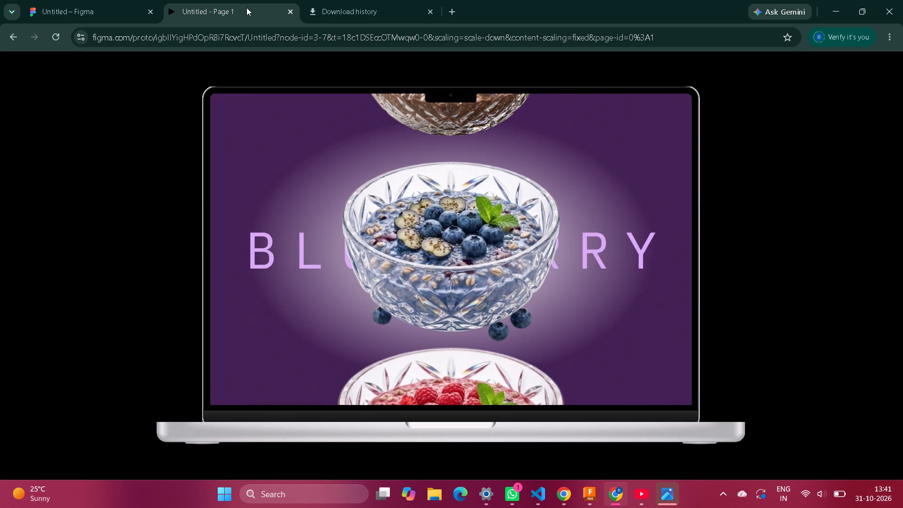
key(Left)
key(Left)
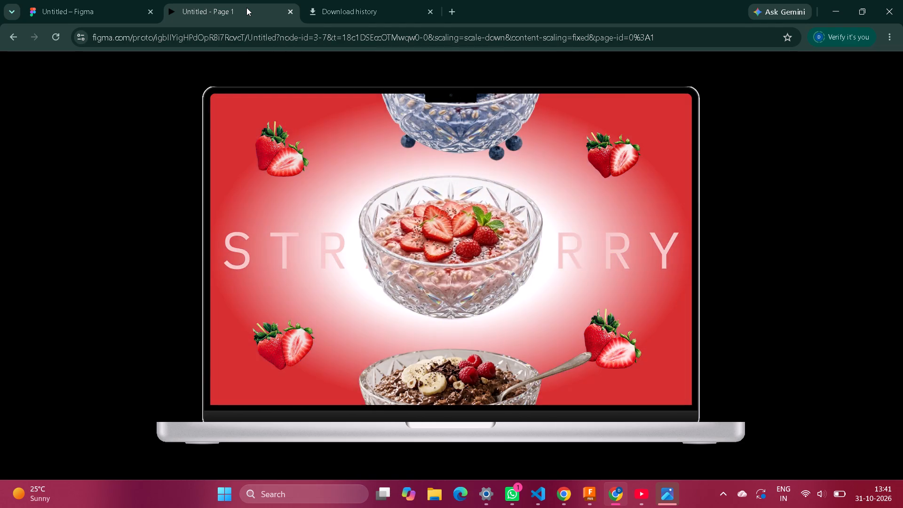
key(Left)
key(Right)
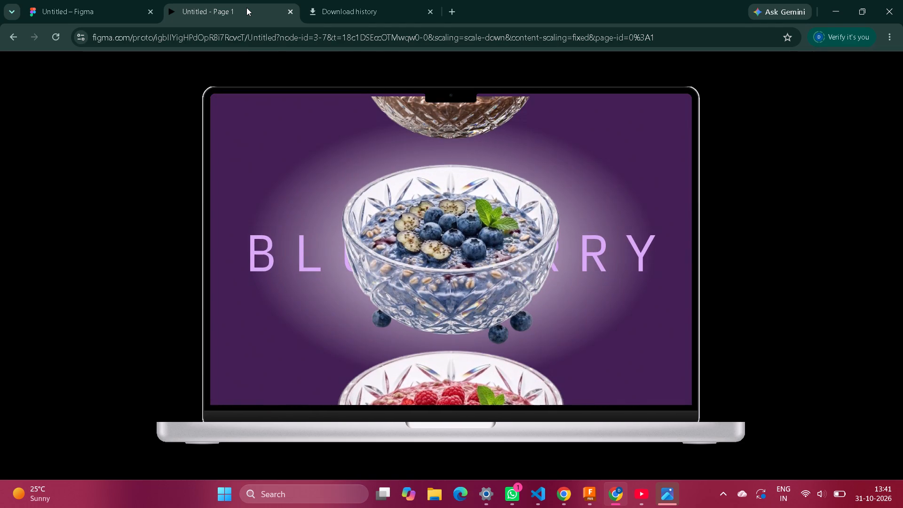
key(Left)
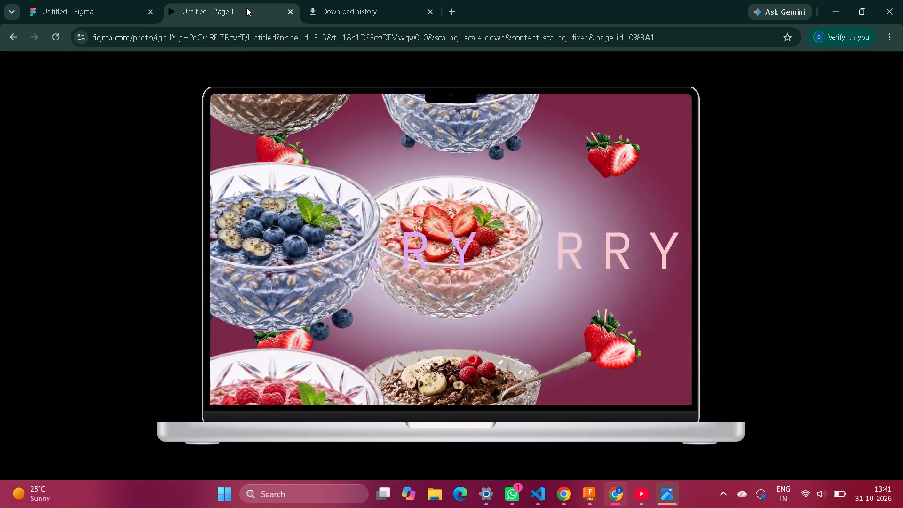
key(Left)
key(Right)
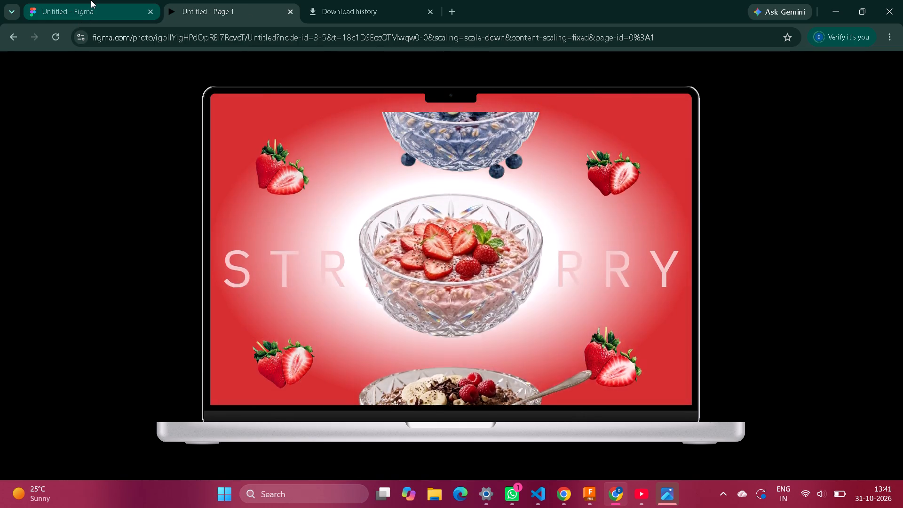
Return to the design file and collapse all expanded layers so only the top-level frames are listed.
click(92, 0)
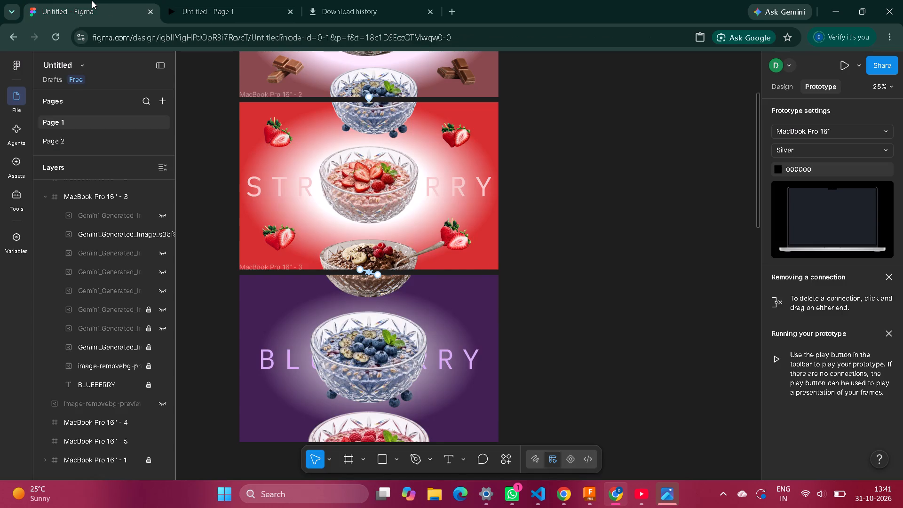
scroll(366, 251, down, 1)
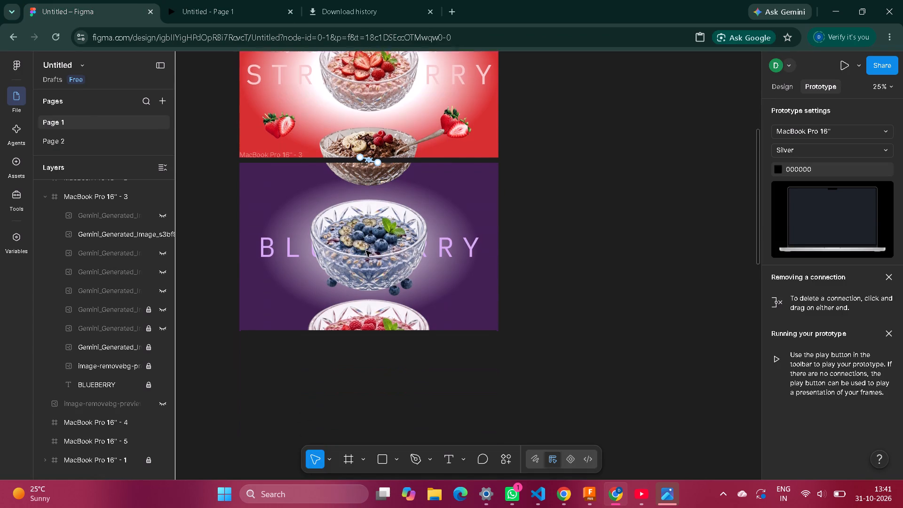
scroll(366, 251, down, 1)
click(369, 284)
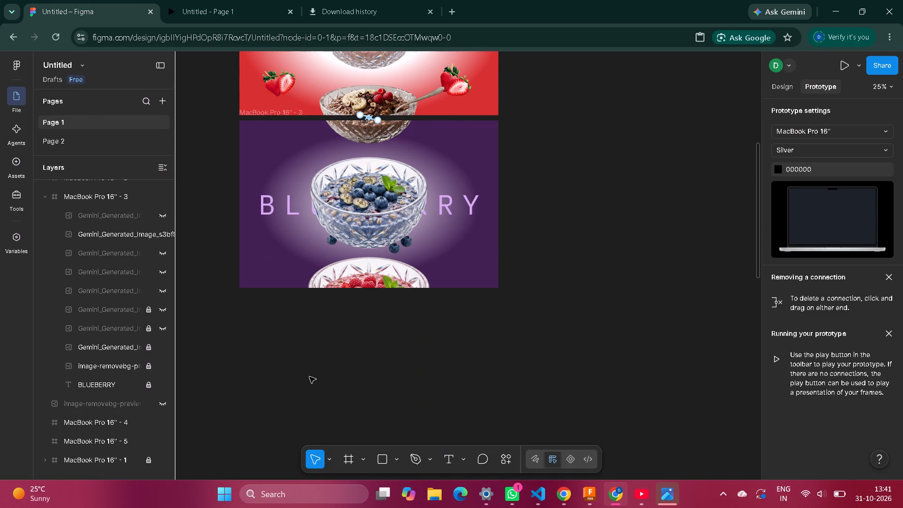
click(48, 425)
scroll(73, 347, down, 2)
click(158, 166)
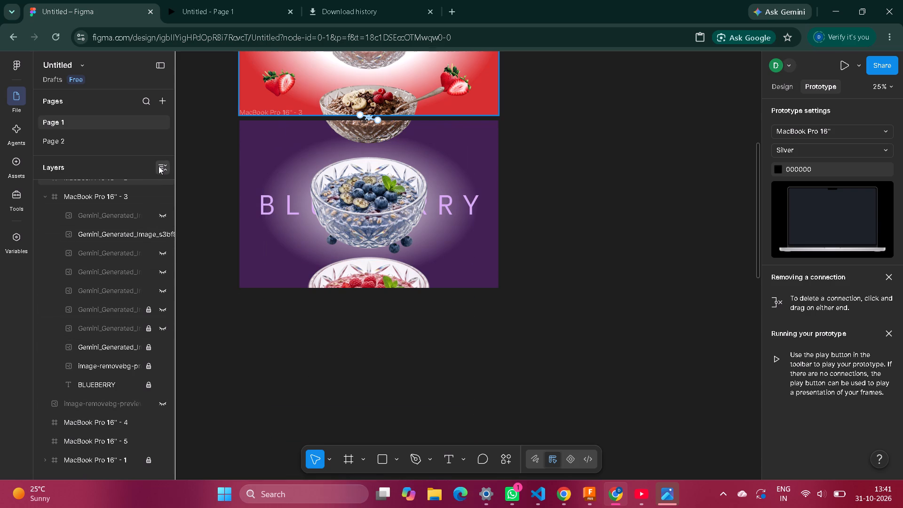
scroll(95, 208, left, 1)
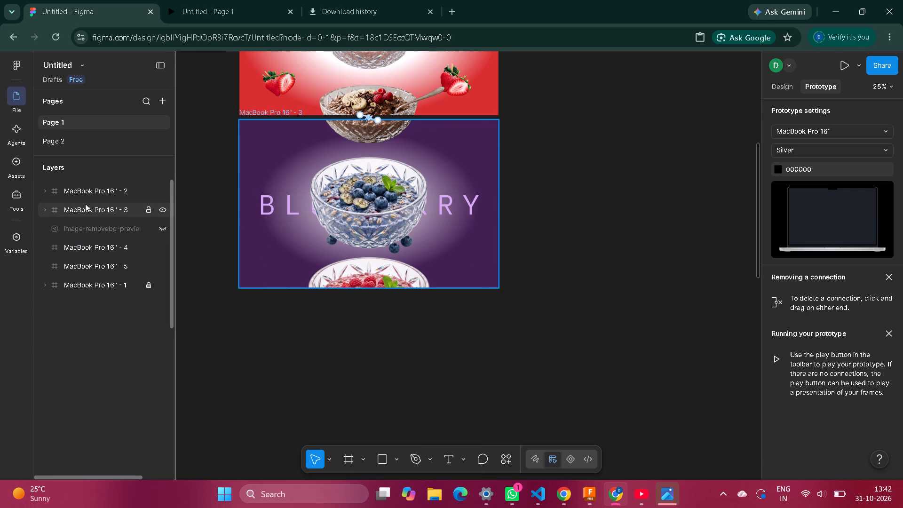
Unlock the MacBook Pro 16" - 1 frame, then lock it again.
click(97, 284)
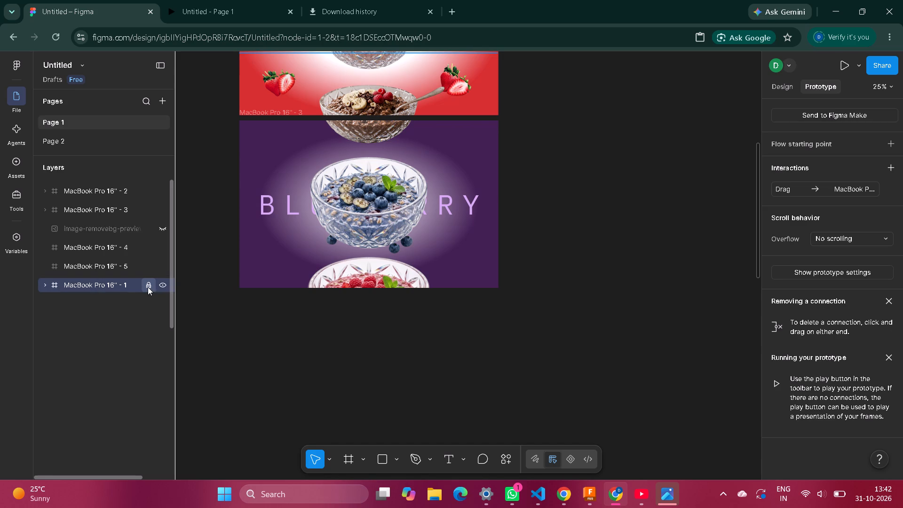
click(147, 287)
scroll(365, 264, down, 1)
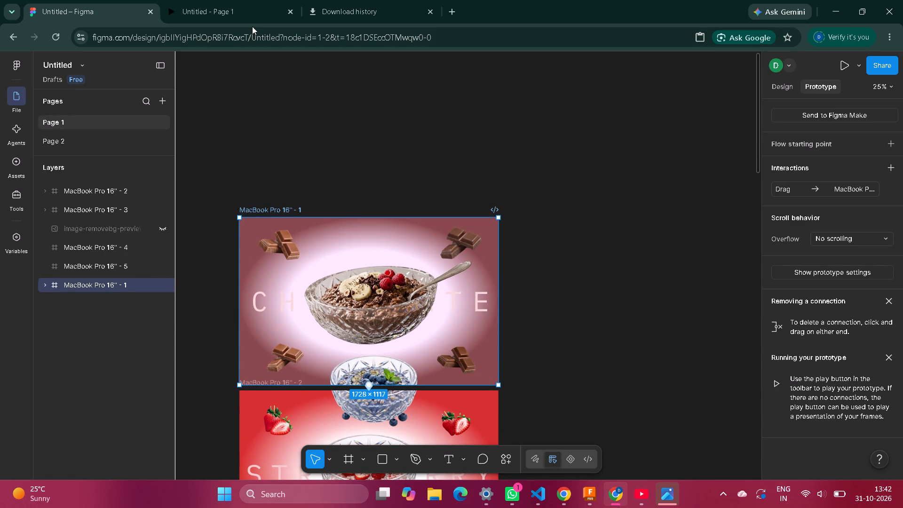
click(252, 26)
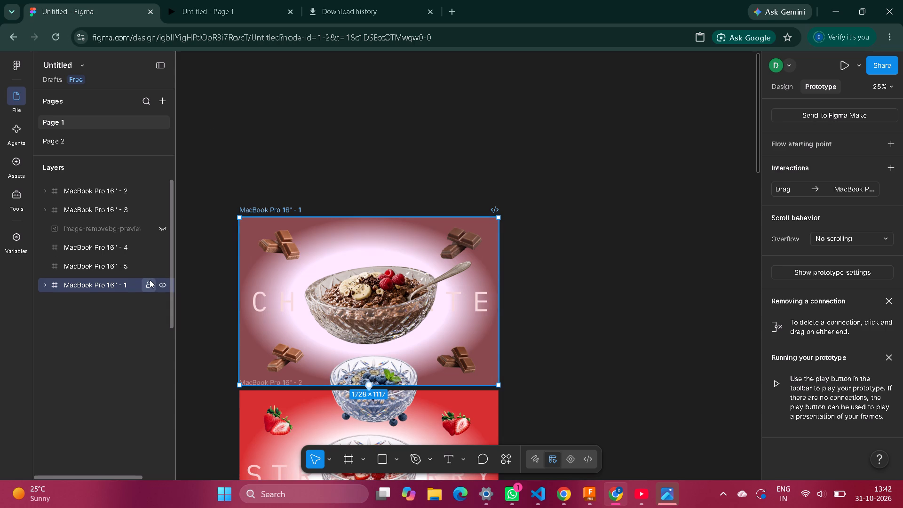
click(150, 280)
Open the drag interaction of the MacBook Pro 16" - 2 frame to review its animation settings.
right_click(132, 192)
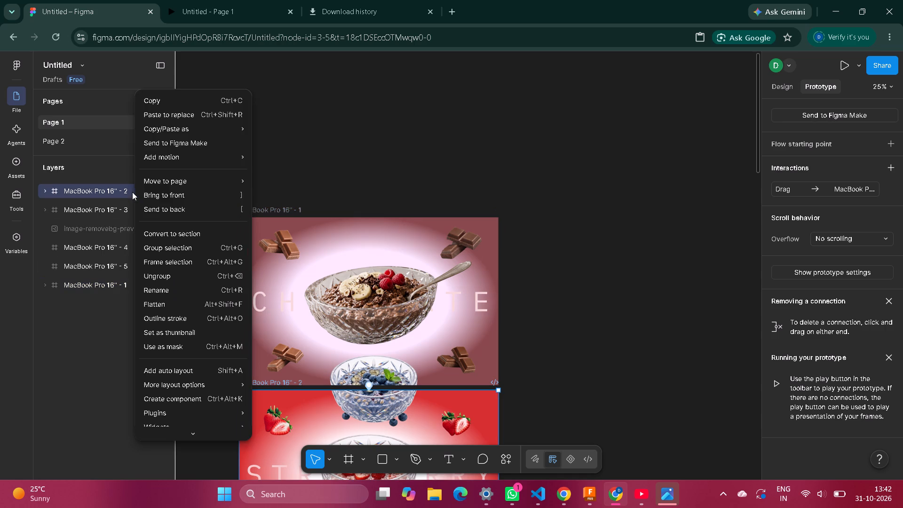
click(391, 109)
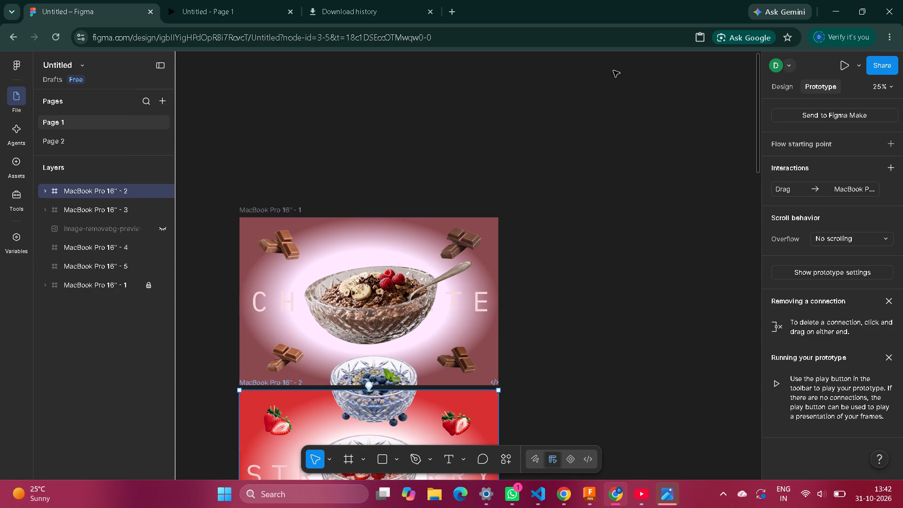
click(848, 193)
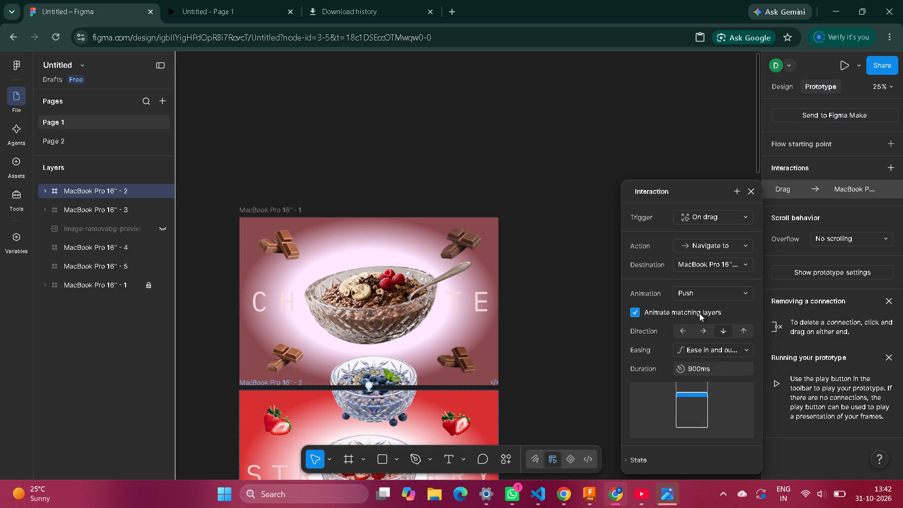
Restart the prototype preview and step through the flavour frames to blueberry and back to strawberry, examining the bowl animation.
click(275, 0)
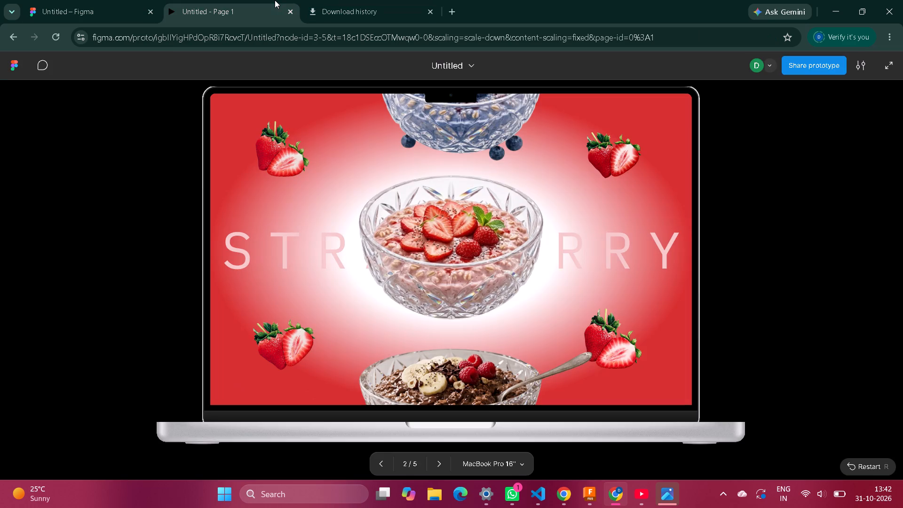
key(r)
key(Down)
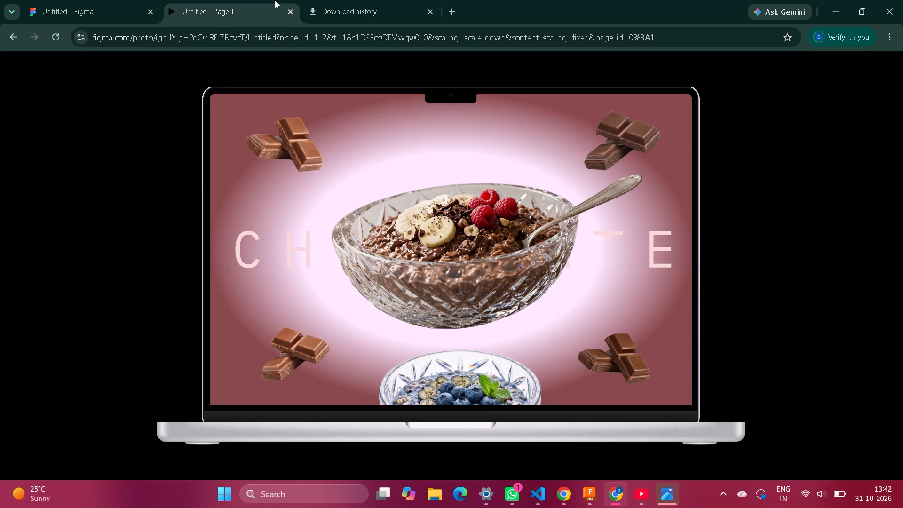
key(Right)
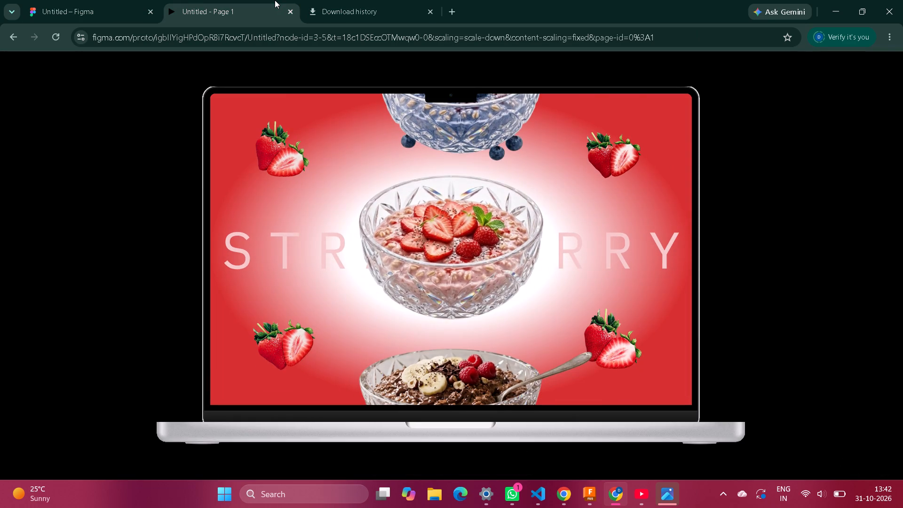
key(Right)
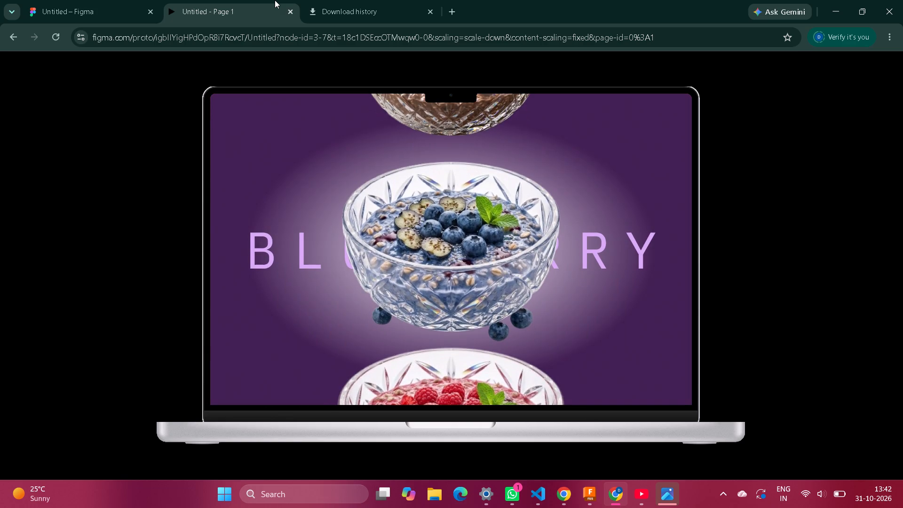
key(Left)
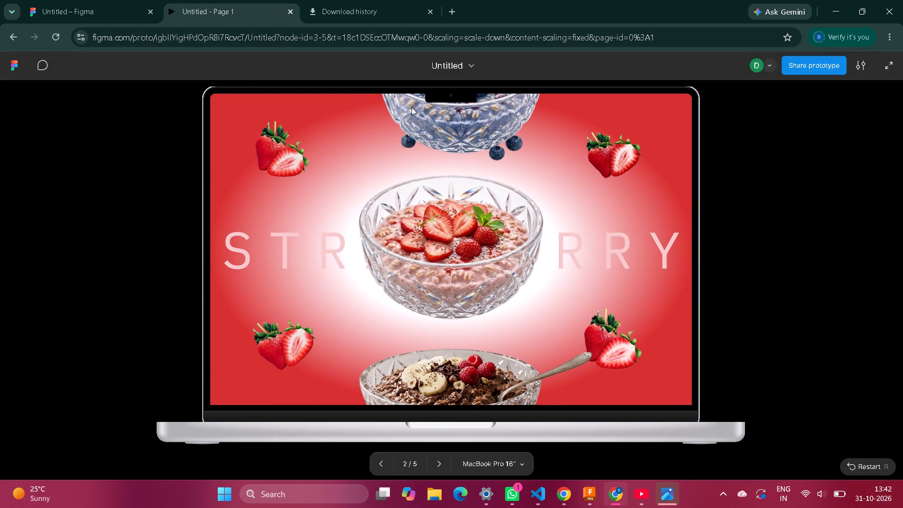
scroll(470, 113, down, 1)
Return to the design file and hide the partly visible berry bowl image at the bottom of the MacBook Pro 16" - 3 frame.
click(62, 12)
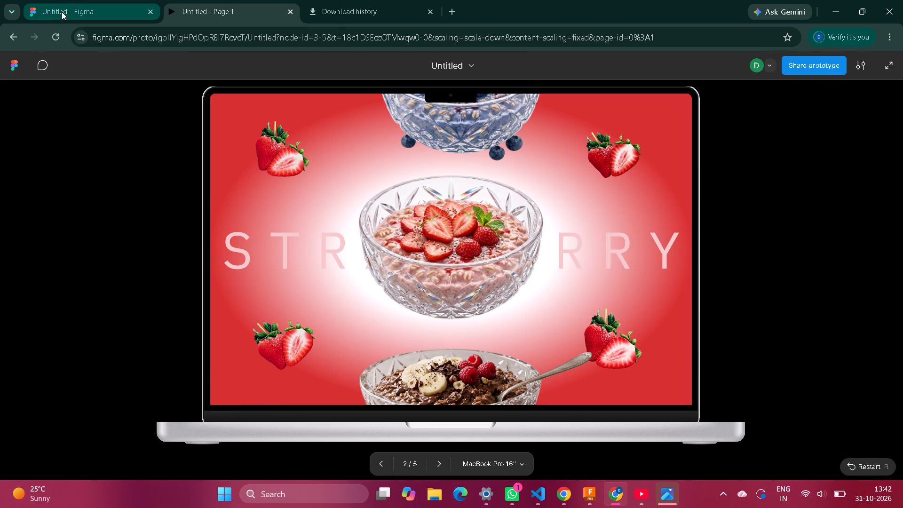
scroll(493, 279, down, 4)
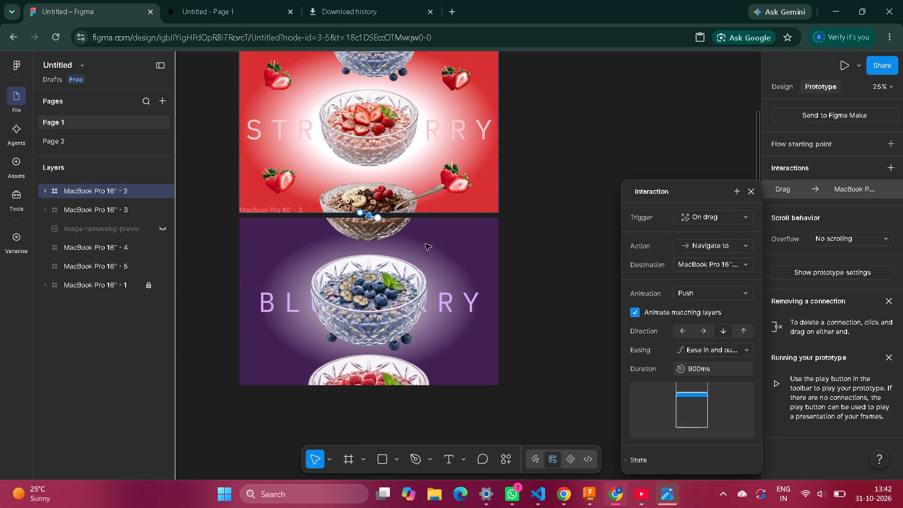
click(373, 371)
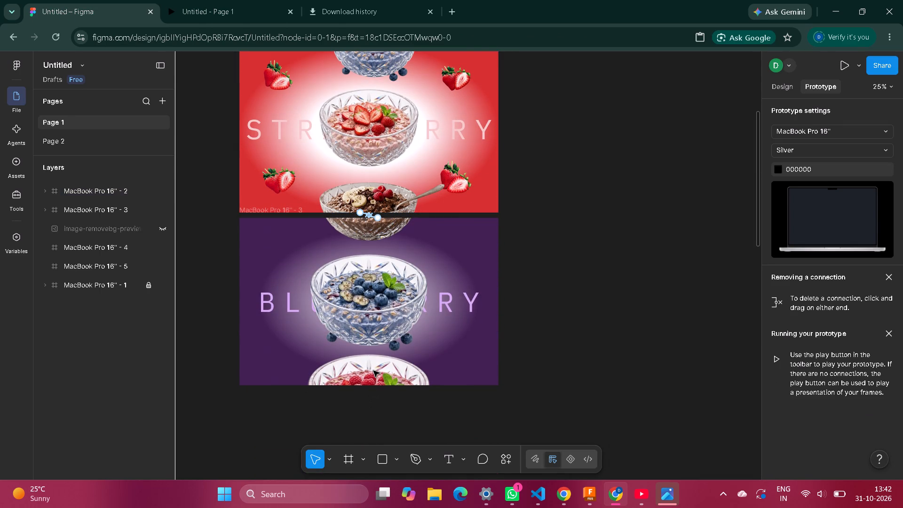
click(373, 371)
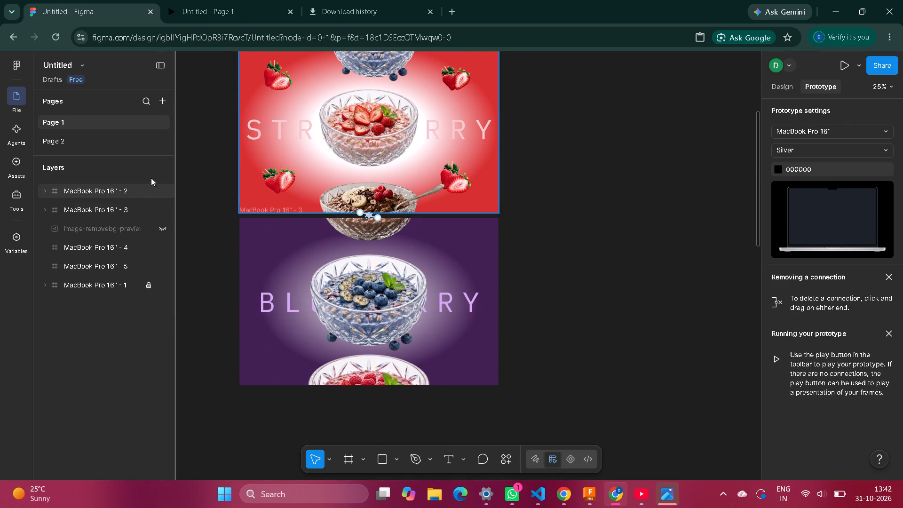
click(127, 216)
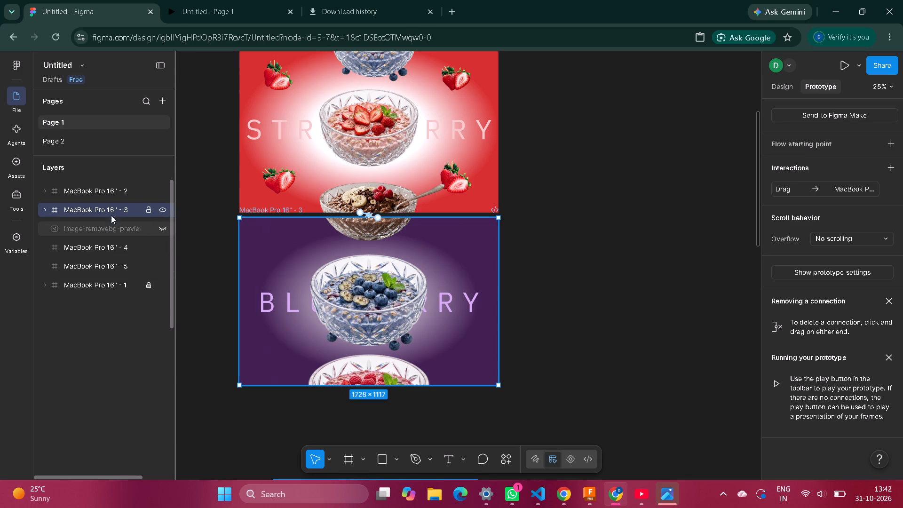
click(43, 210)
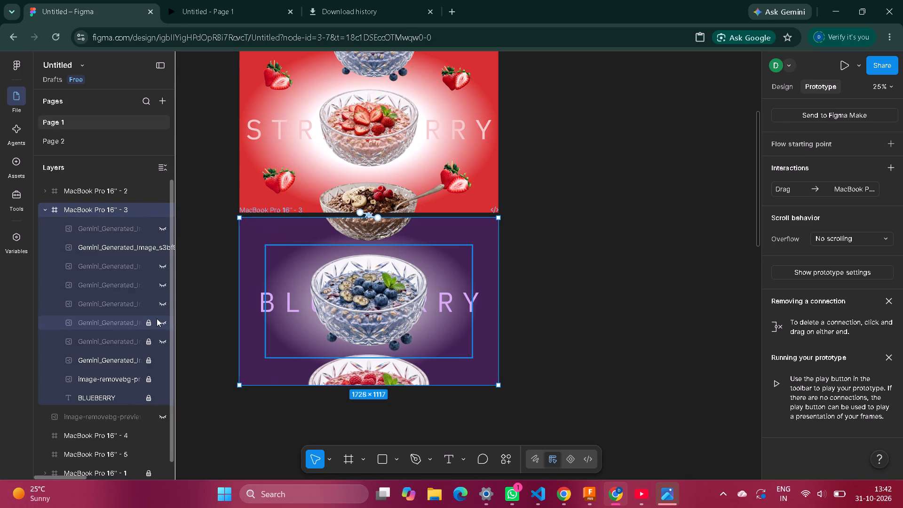
scroll(157, 318, down, 1)
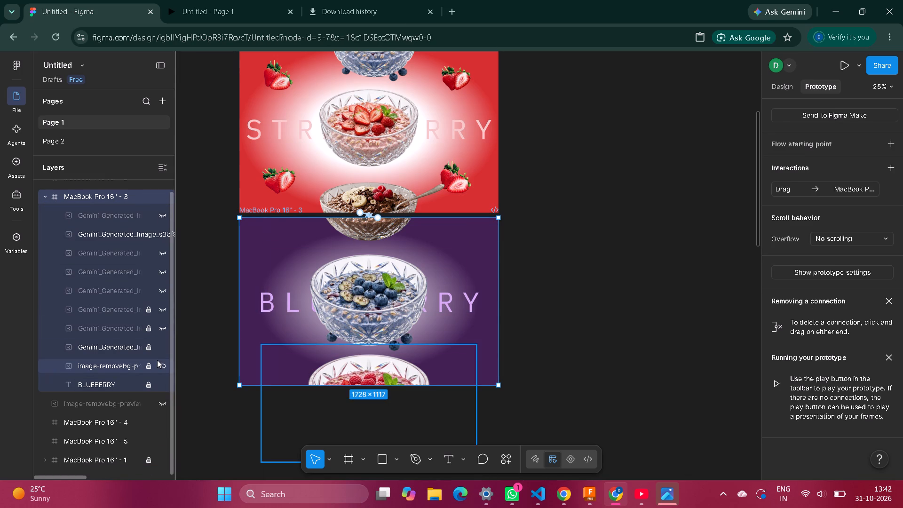
click(159, 365)
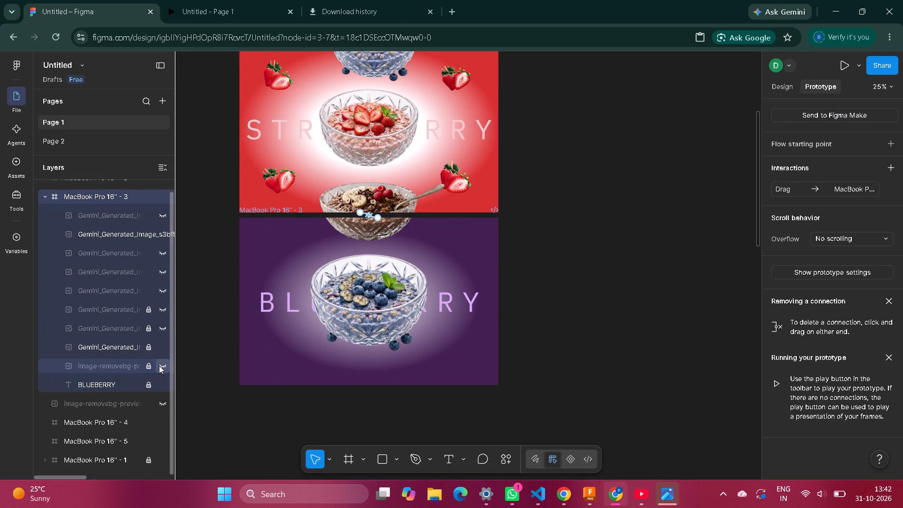
Restart the prototype preview and step forward and back between the flavour frames, examining the transitions around the blueberry frame.
click(252, 8)
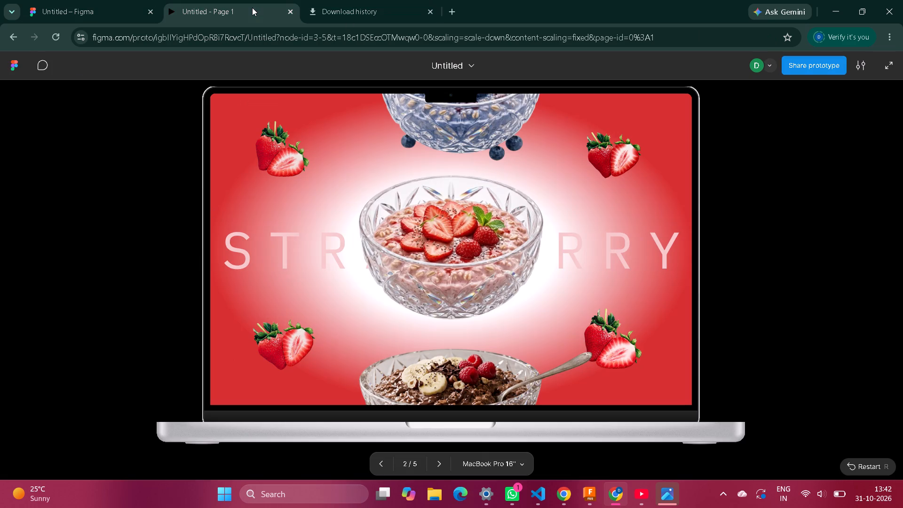
key(r)
key(Right)
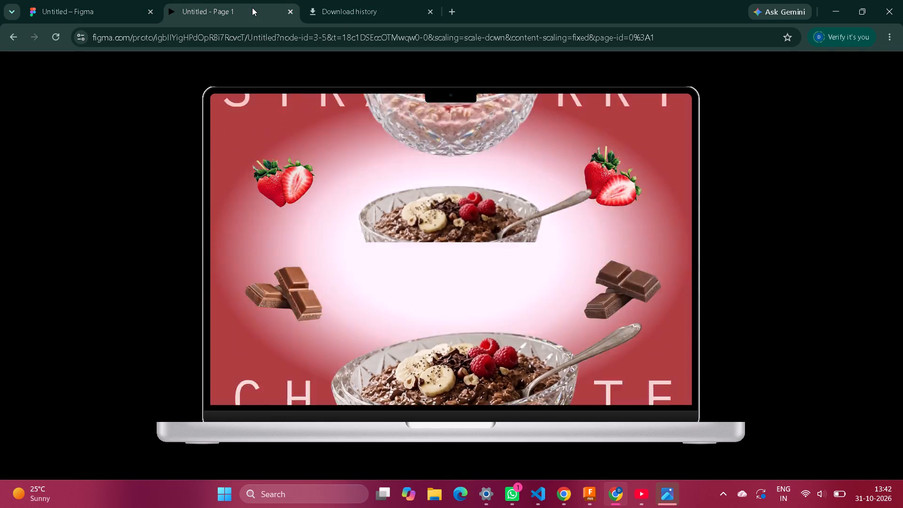
key(Right)
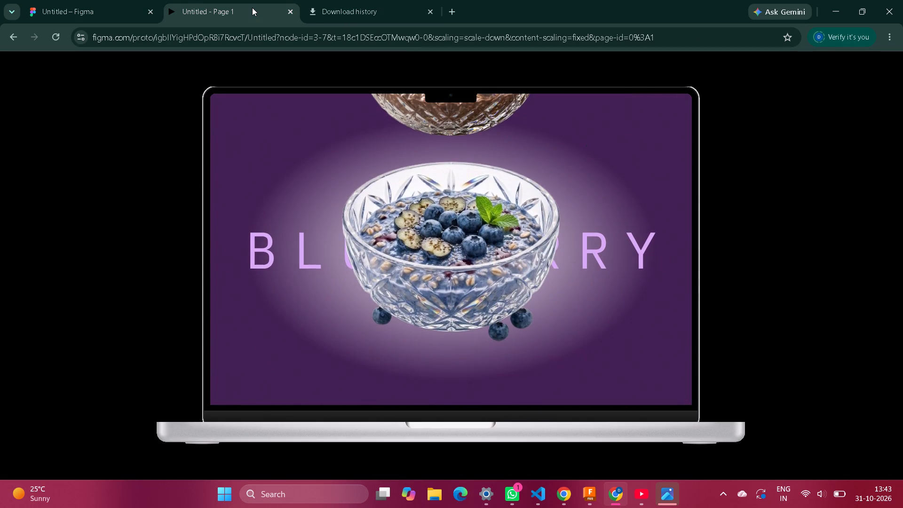
key(Left)
key(Right)
key(Right)
key(Left)
key(Left)
key(Left)
key(Left)
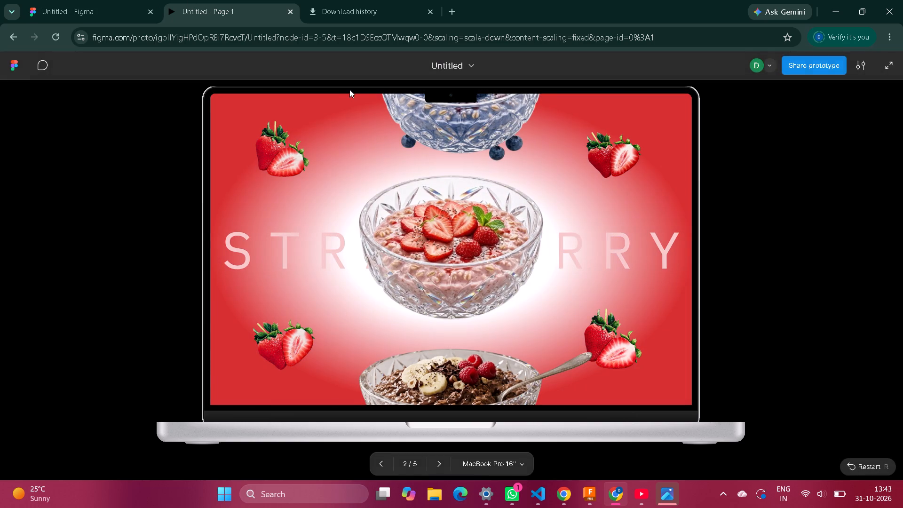
Replay the prototype preview several times from chocolate through strawberry to blueberry, examining how the bowls move between frames.
text(er)
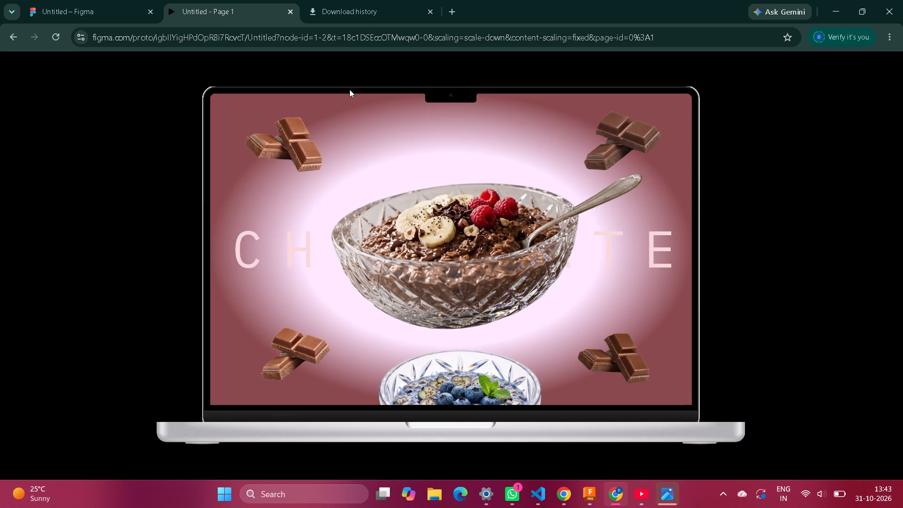
key(Right)
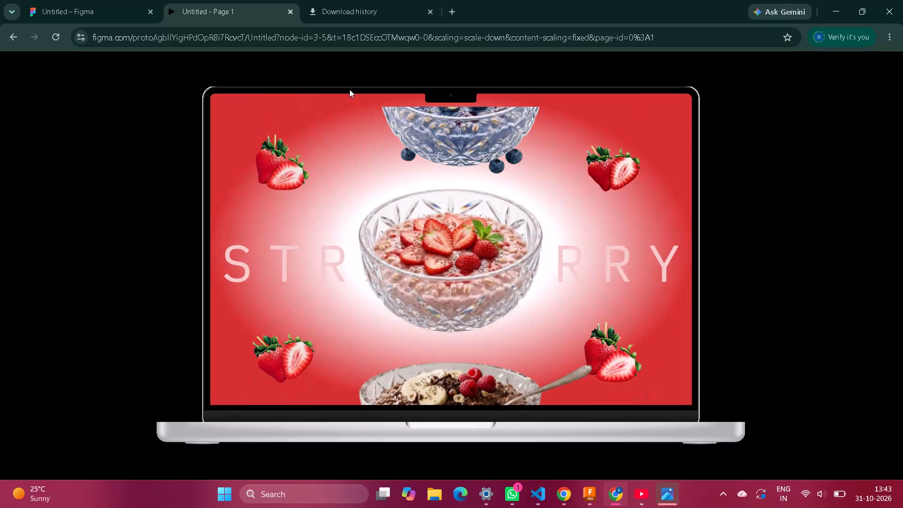
key(Right)
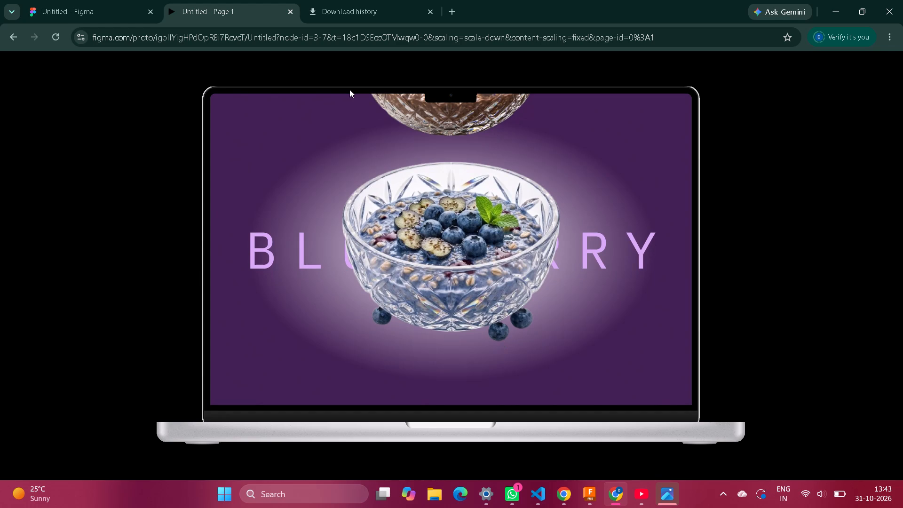
key(r)
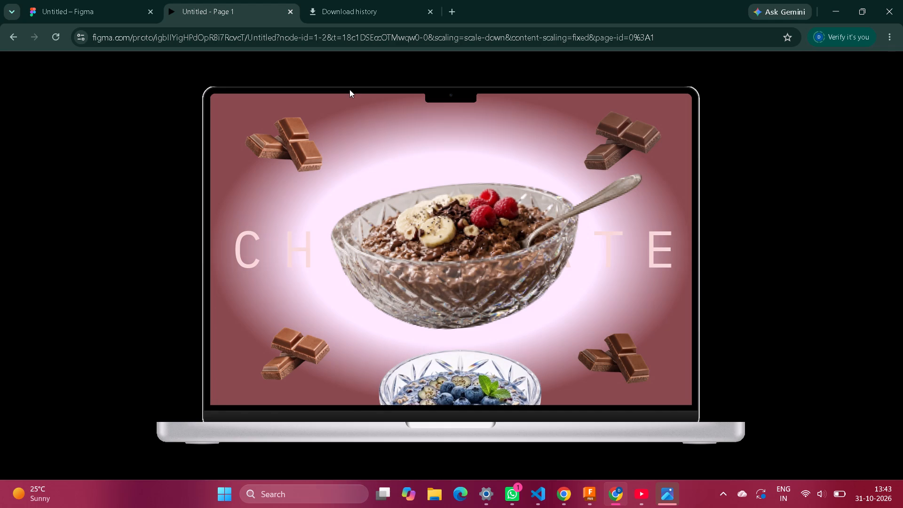
key(Right)
key(Right)
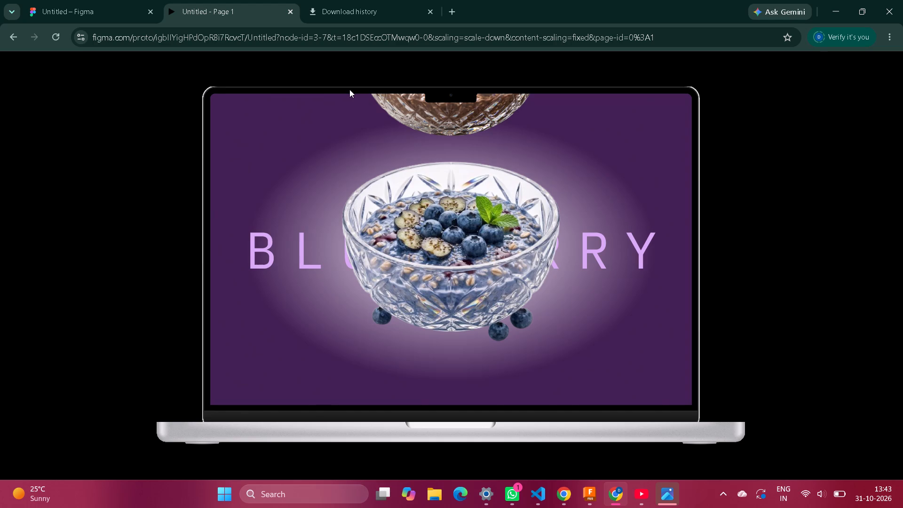
key(r)
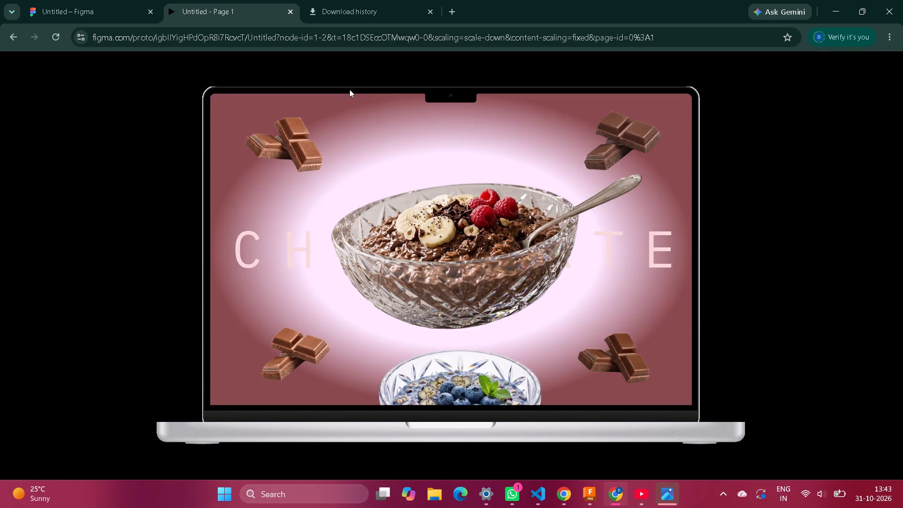
key(Right)
key(Right)
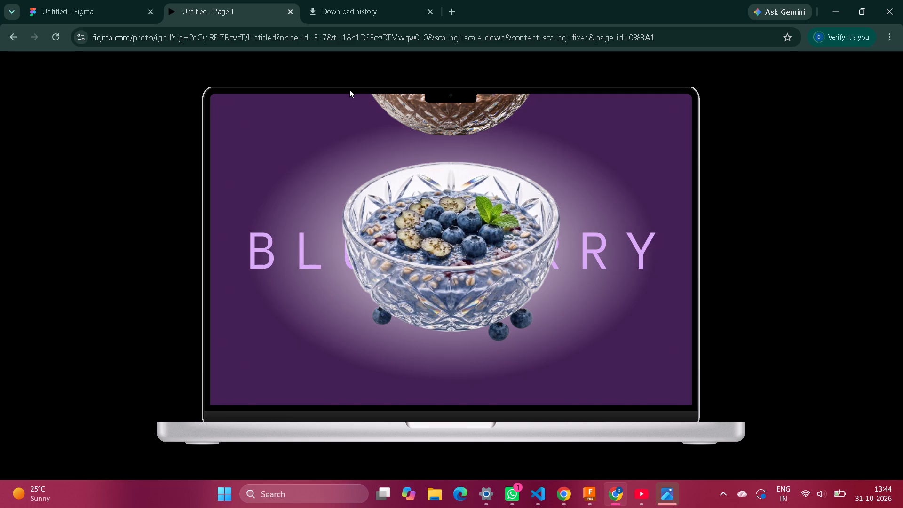
key(r)
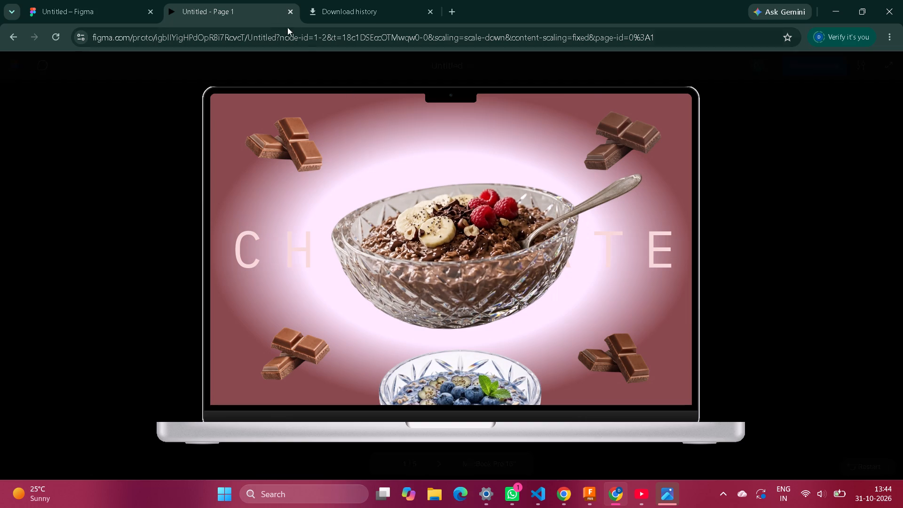
Return to the design file and select the blueberry bowl image atop the strawberry frame to compare its placement with the blueberry frame.
click(79, 16)
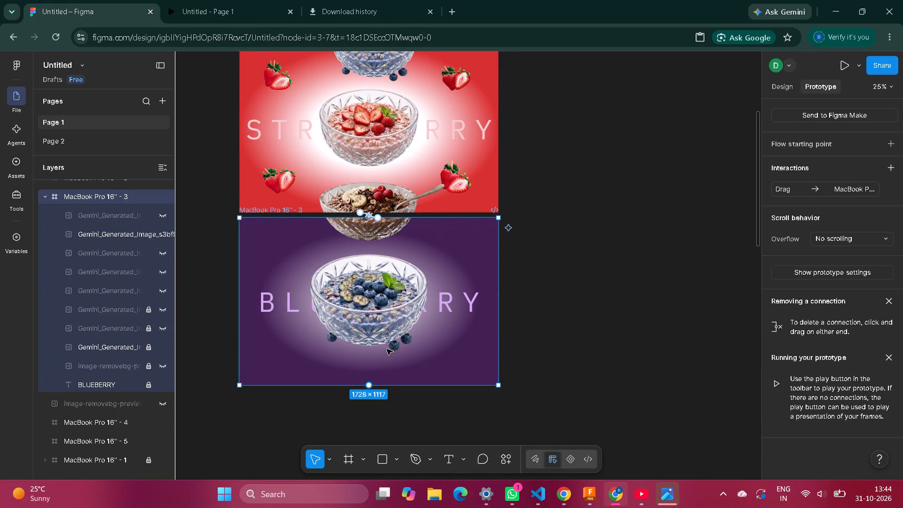
scroll(448, 143, up, 2)
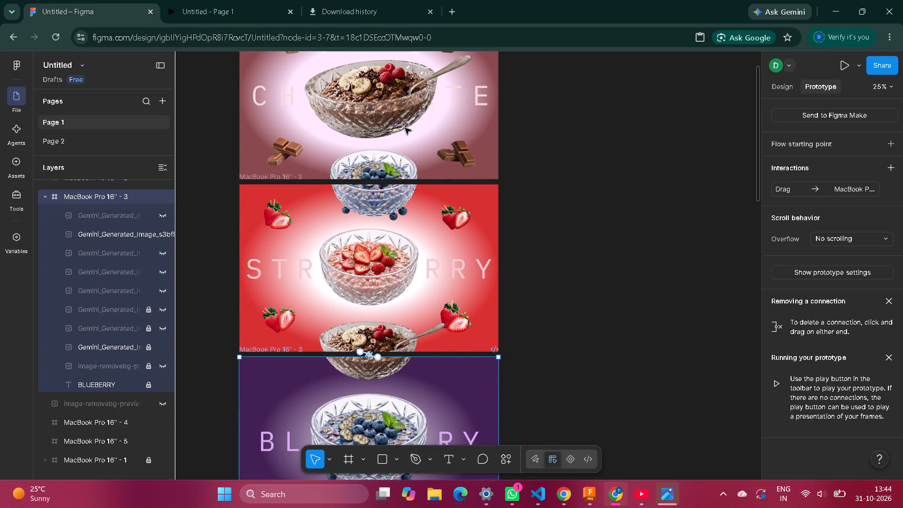
click(386, 197)
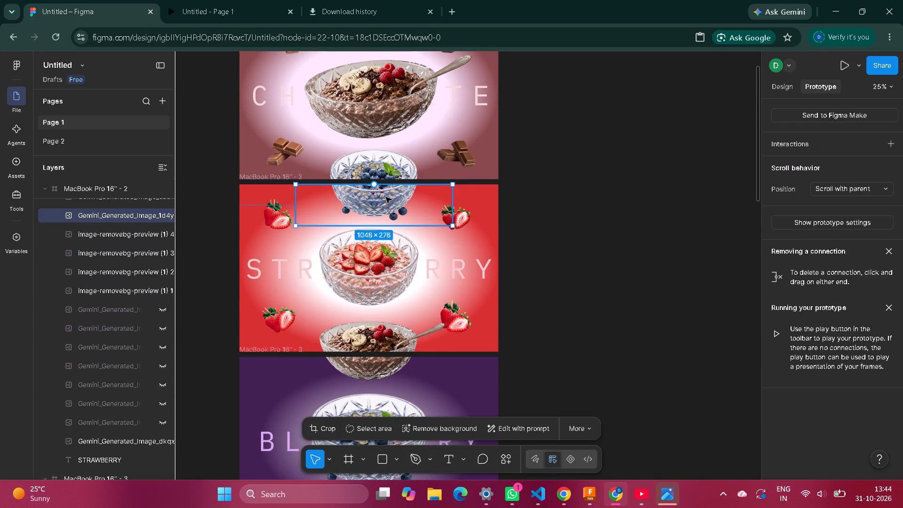
scroll(415, 283, down, 2)
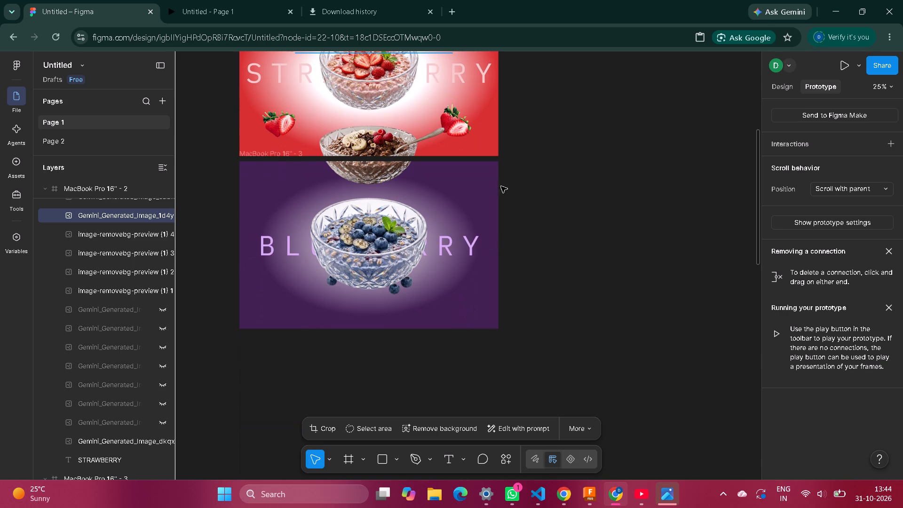
Switch to the prototype preview and step from chocolate through strawberry to blueberry, examining the transitions.
click(234, 10)
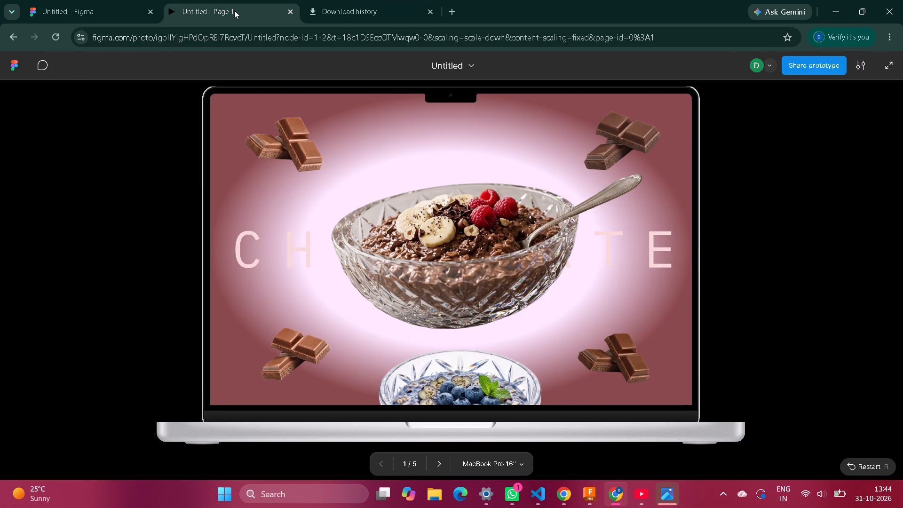
key(Right)
key(Right)
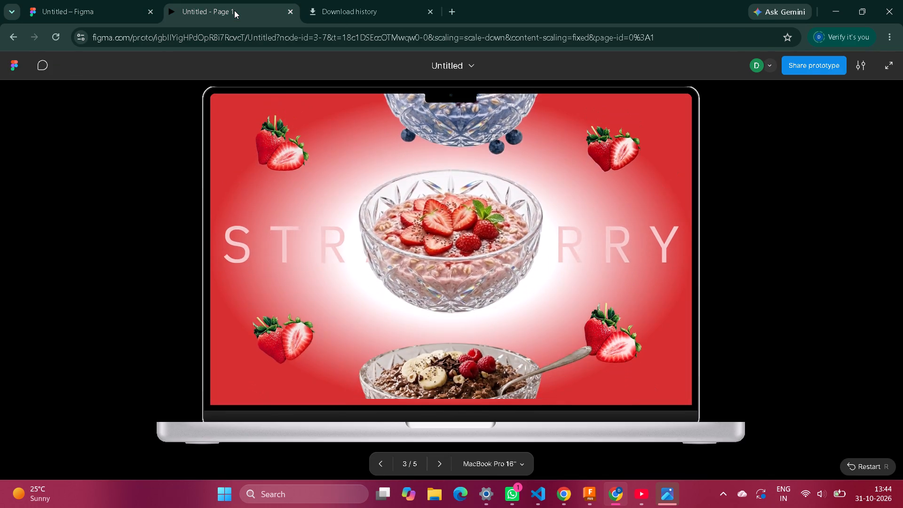
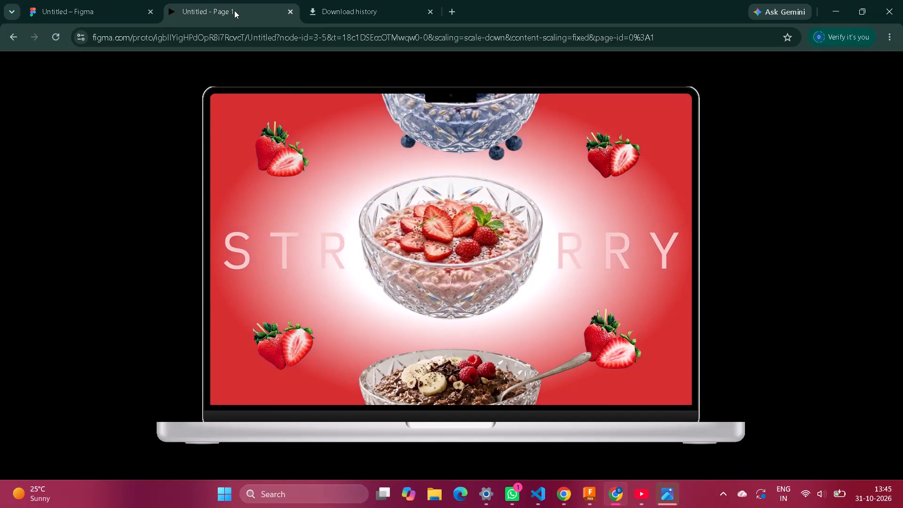
Step the prototype preview forward and back between the chocolate, strawberry and blueberry frames, examining the transitions.
key(Left)
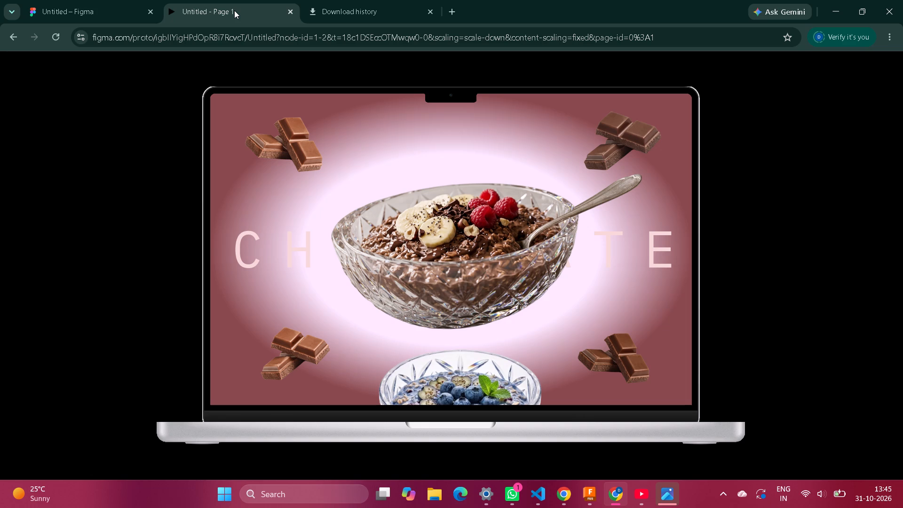
key(Right)
key(Right)
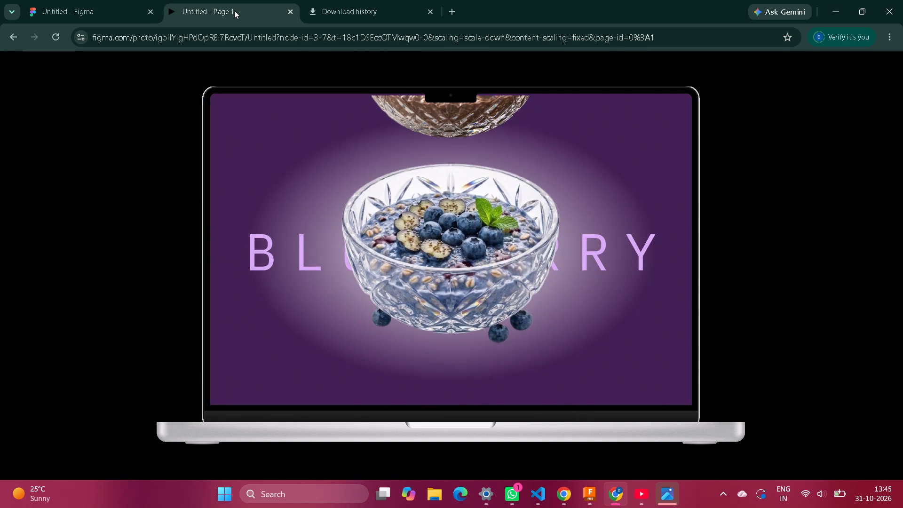
key(Left)
key(Left)
key(Left)
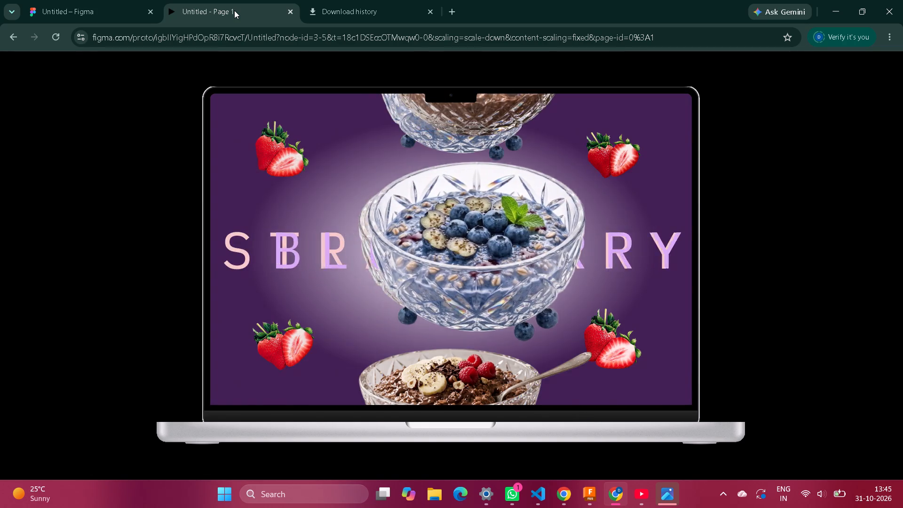
key(Left)
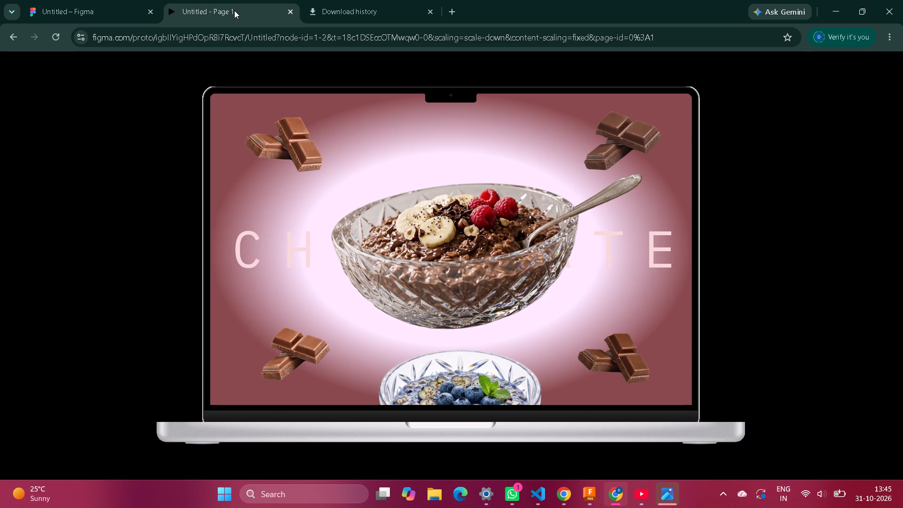
key(Right)
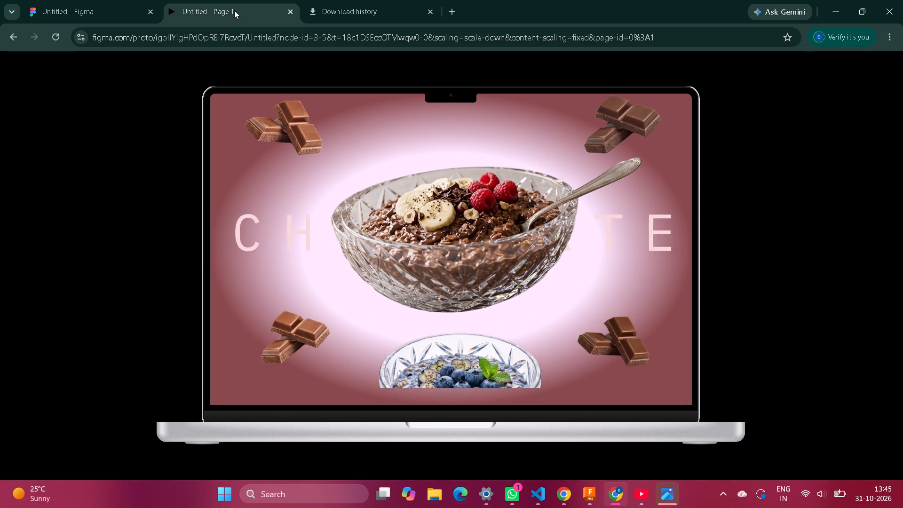
key(Right)
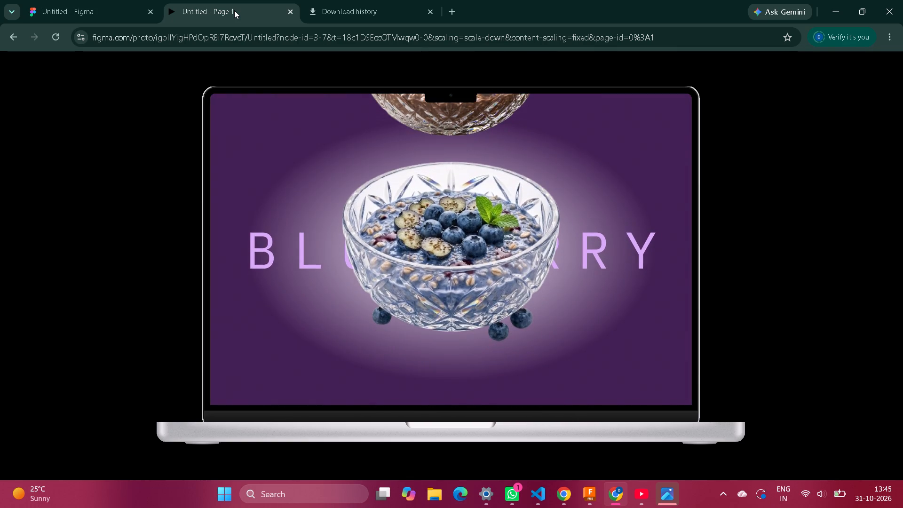
key(Left)
key(Left)
key(Left)
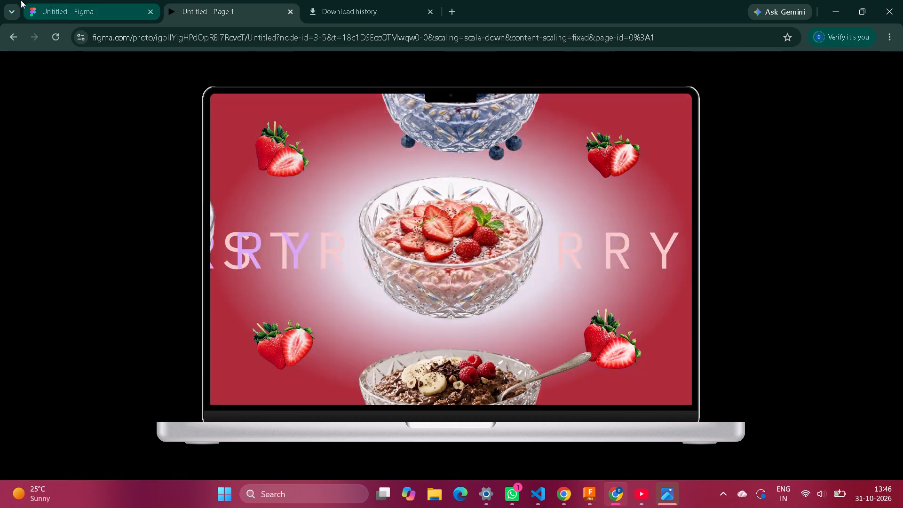
Check the strawberry frame in the design file, and replay the prototype preview from chocolate to blueberry and back.
click(46, 15)
scroll(298, 124, up, 3)
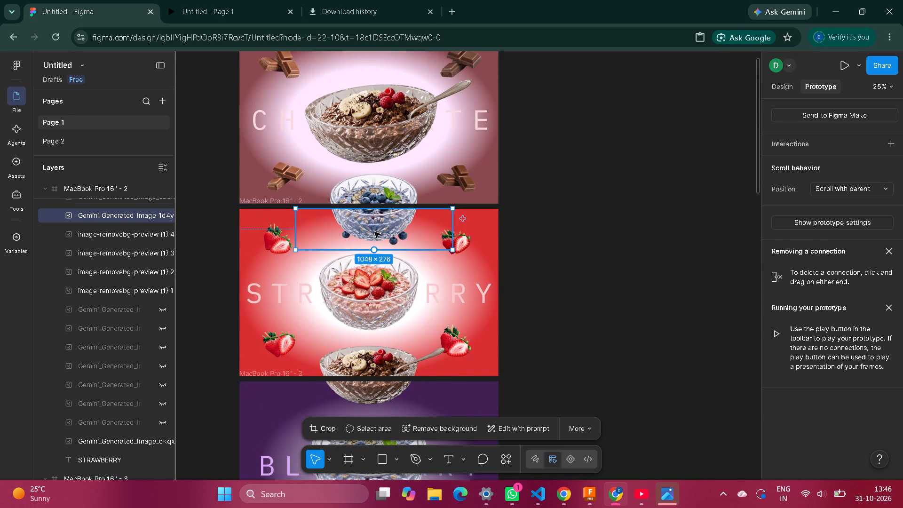
click(219, 12)
key(r)
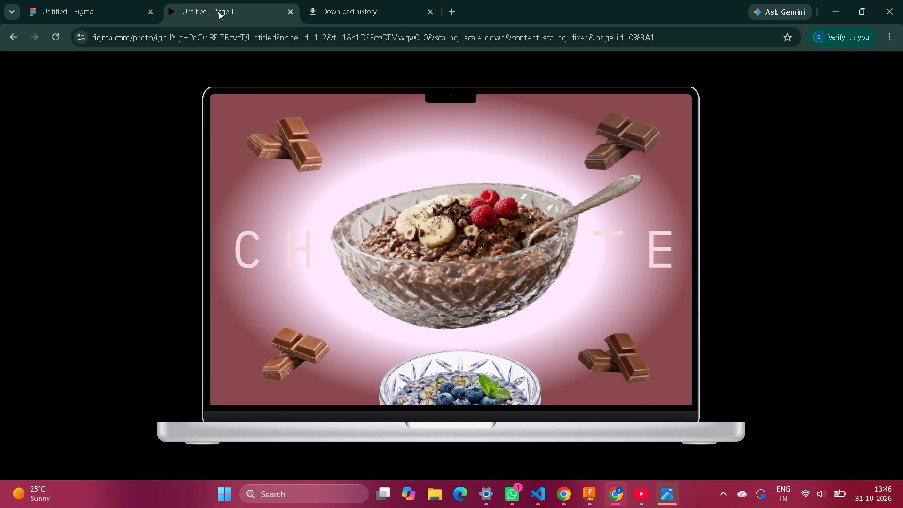
key(Right)
key(Right)
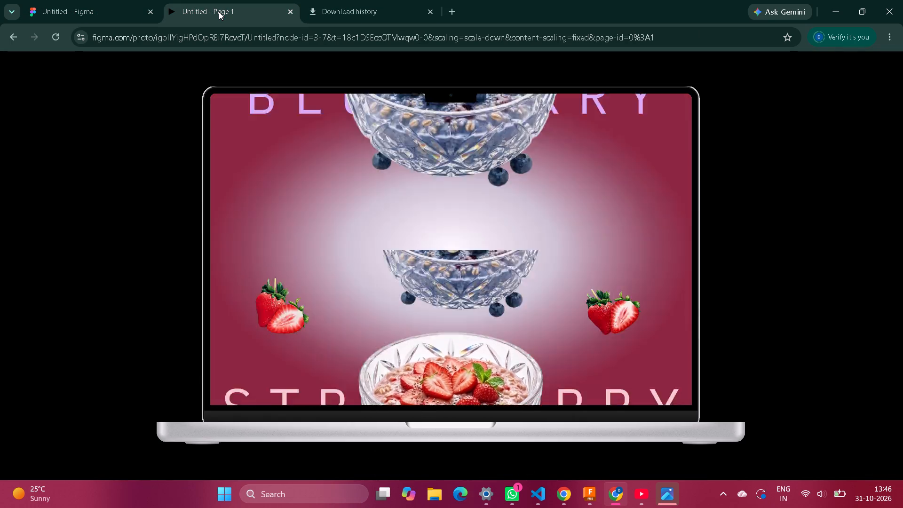
key(Left)
key(Left)
key(Left)
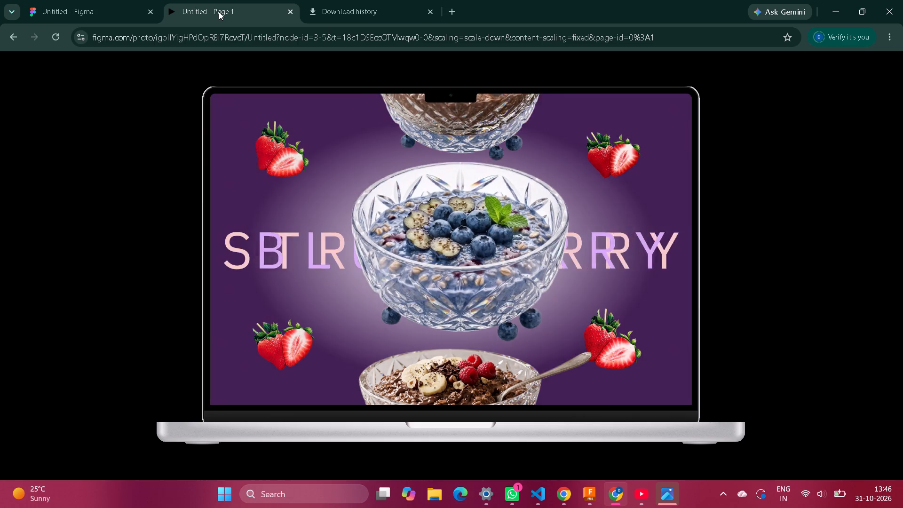
Restart the prototype preview and play it twice from chocolate through strawberry to blueberry, examining the bowls' movement.
key(r)
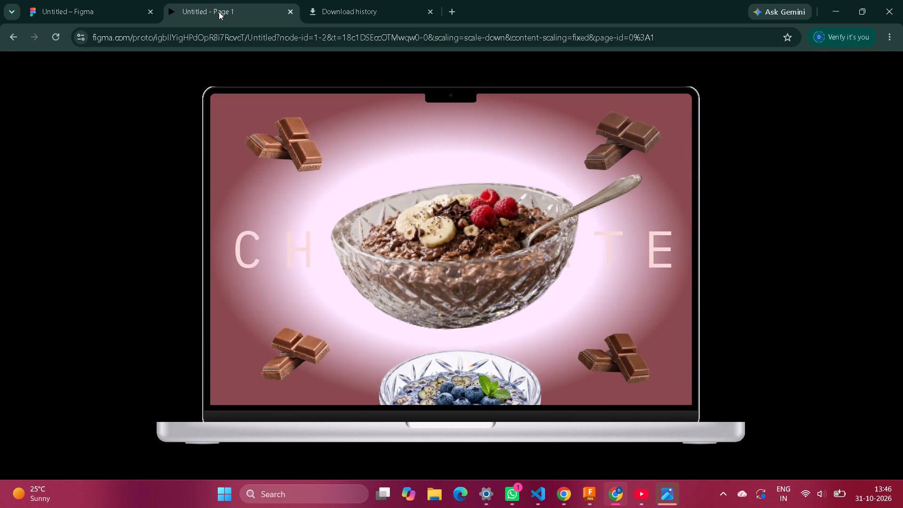
key(Right)
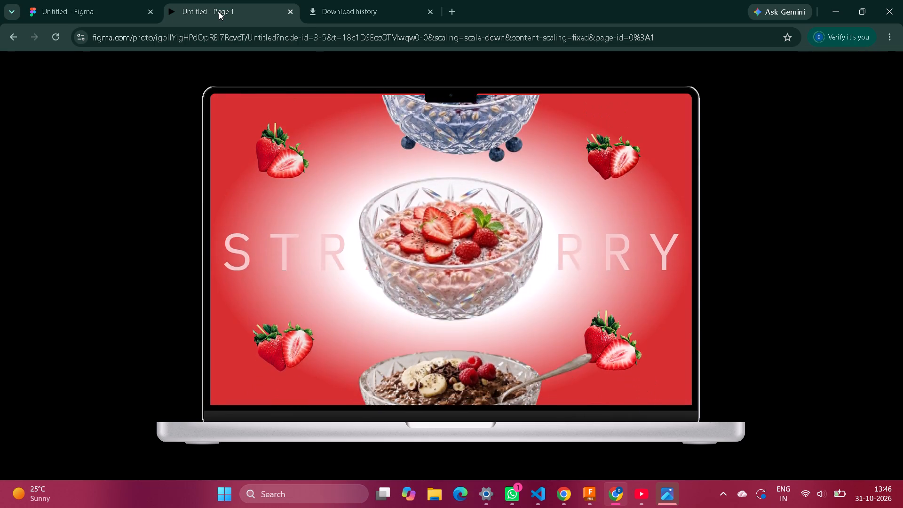
key(Right)
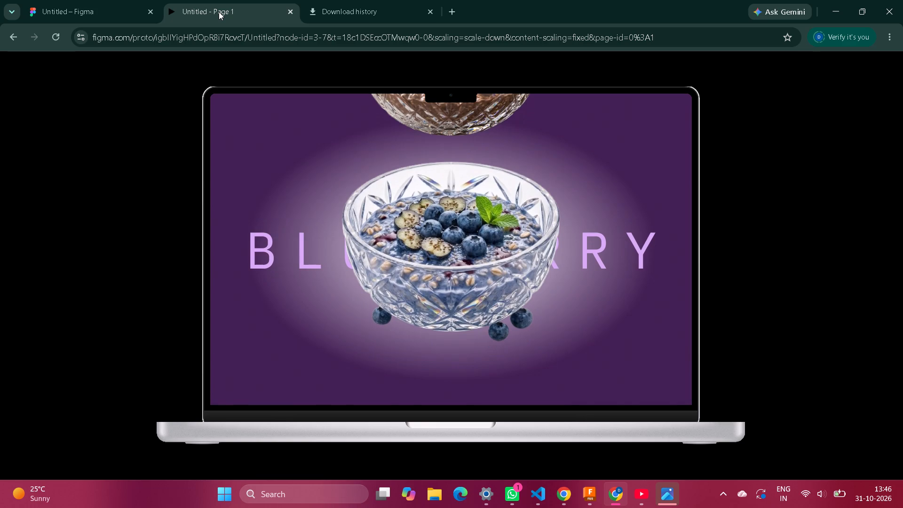
key(Left)
key(Left)
key(r)
key(Right)
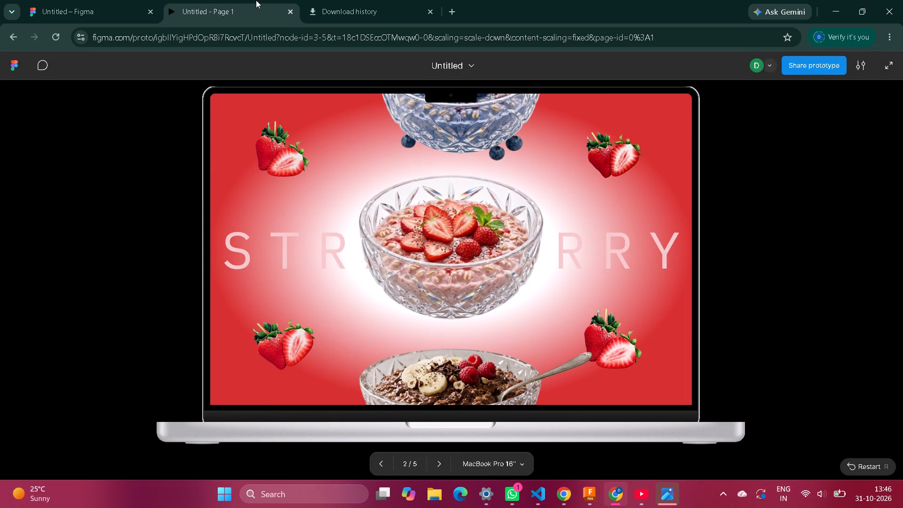
key(Right)
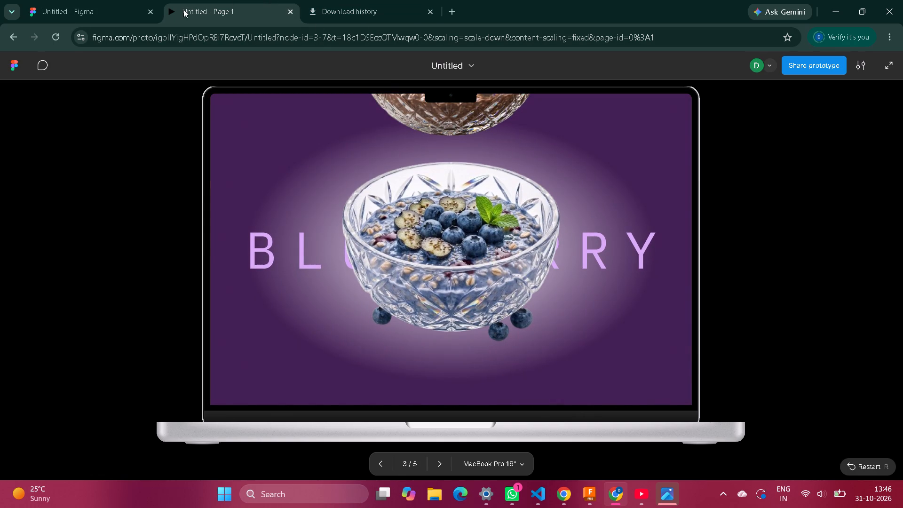
Return to the design file and compare the bowl placement across the chocolate, strawberry and blueberry frames.
click(107, 1)
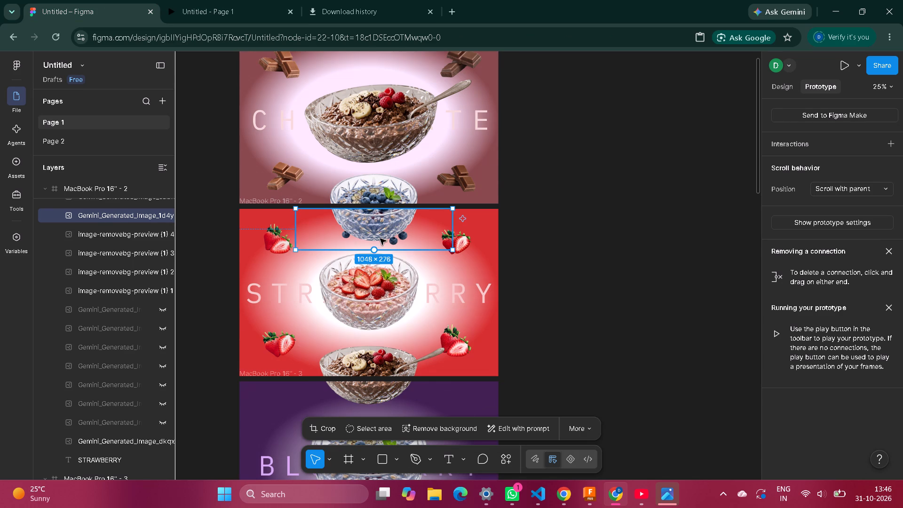
scroll(380, 238, down, 2)
scroll(380, 238, up, 5)
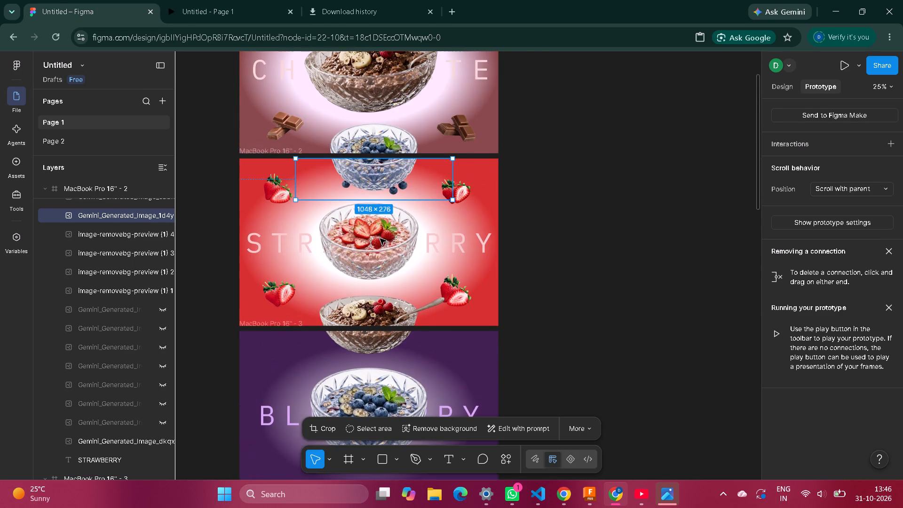
scroll(380, 238, up, 2)
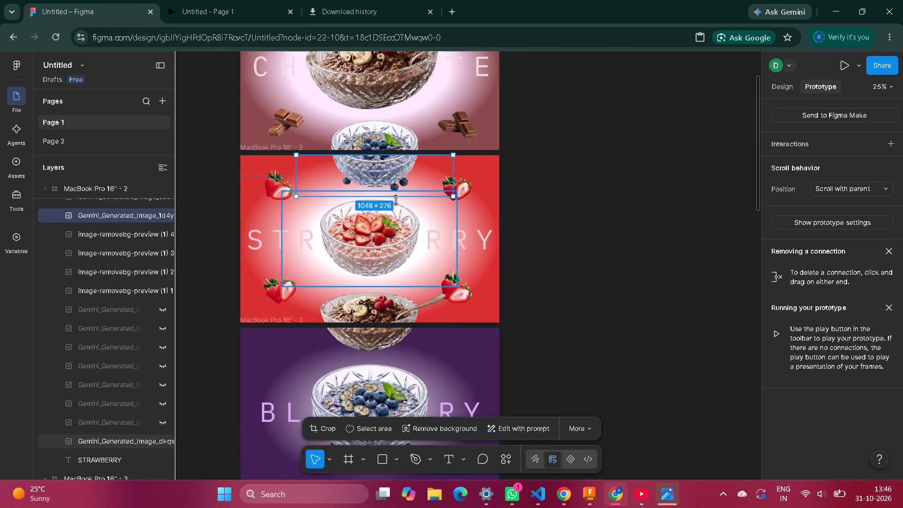
click(892, 39)
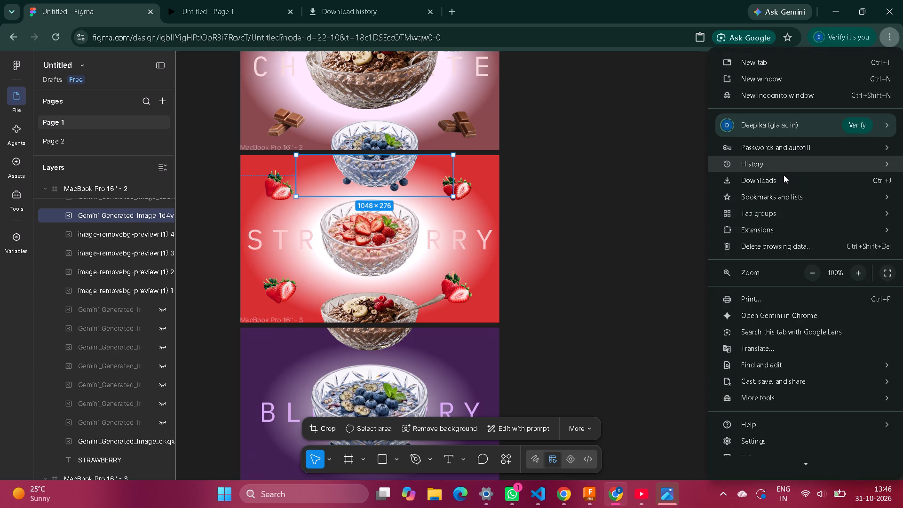
click(791, 185)
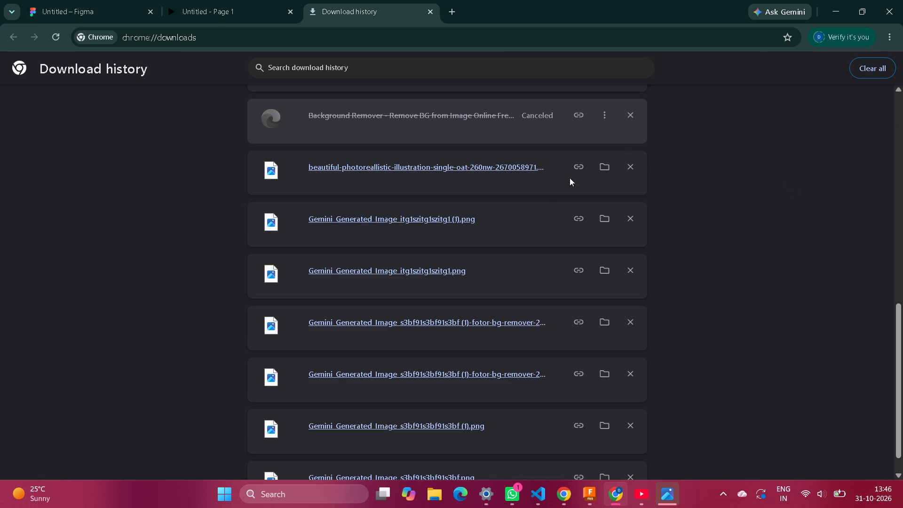
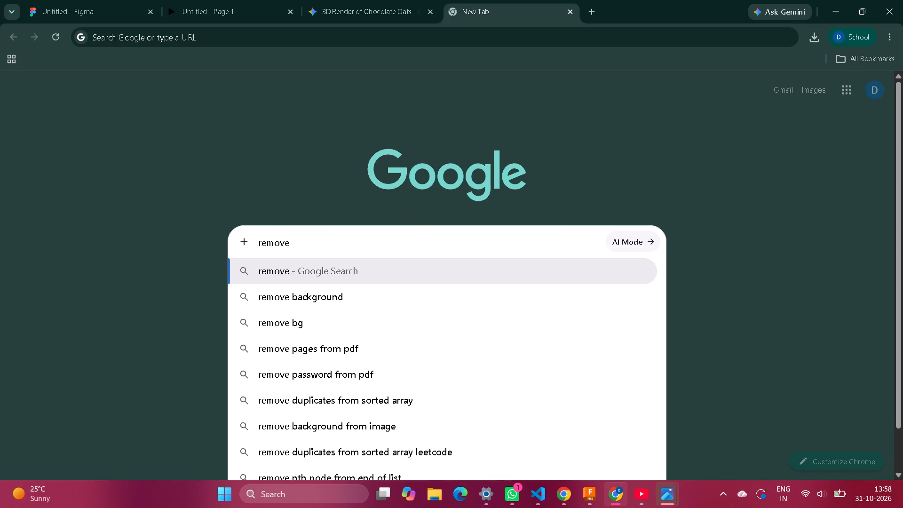
click(419, 288)
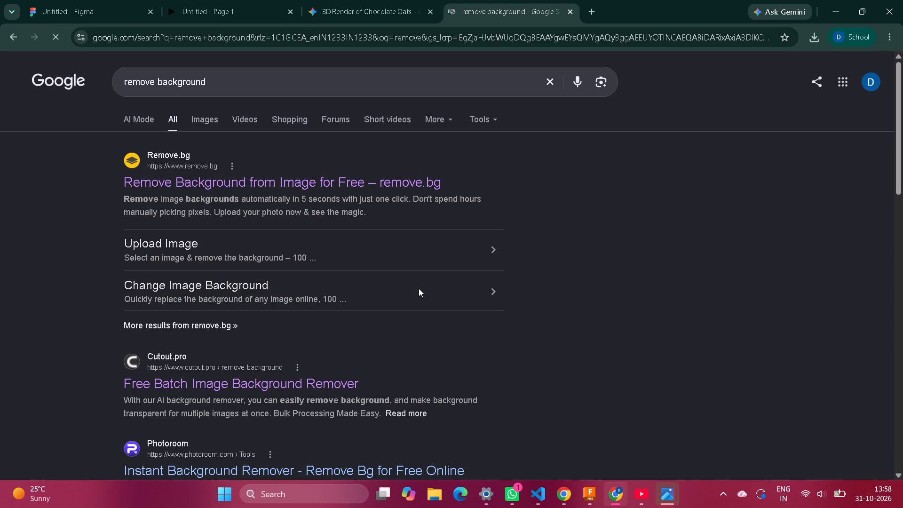
click(399, 181)
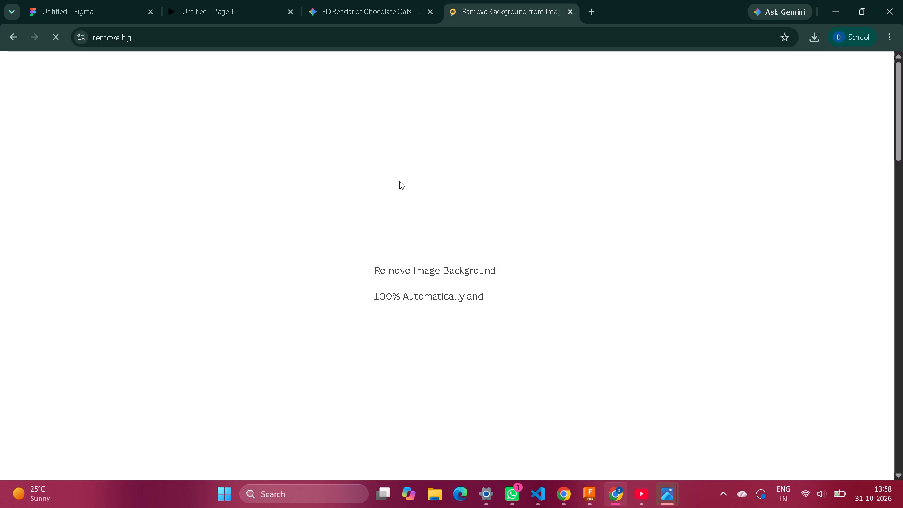
Paste the copied kiwi bowl image into remove.bg and download the free 677 x 369 cutout preview.
click(549, 335)
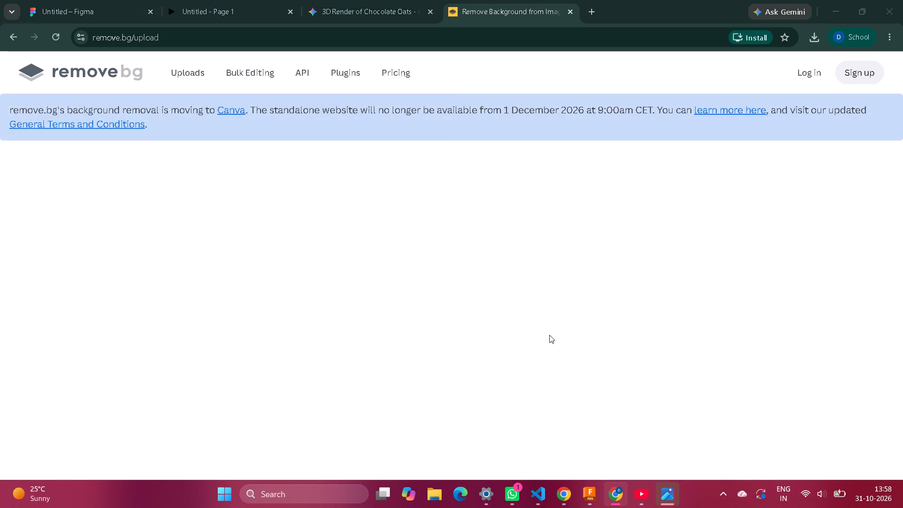
click(444, 5)
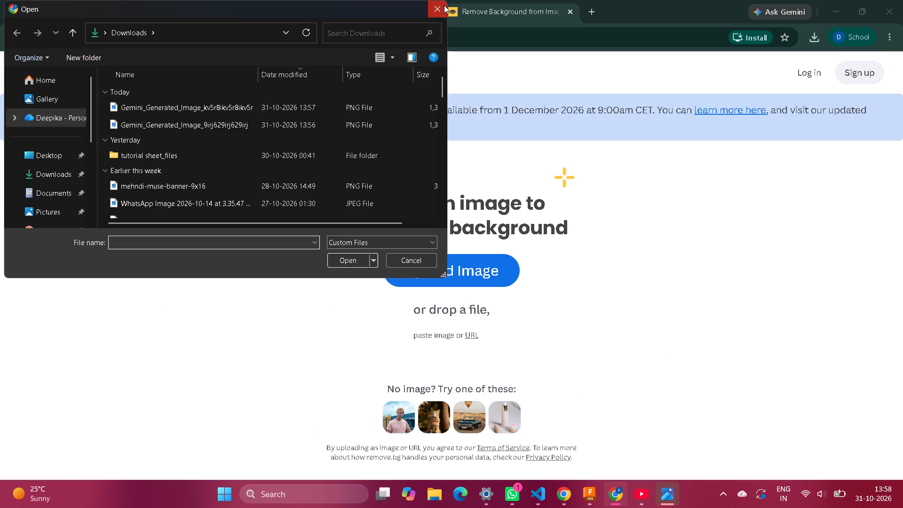
key(ctrl+v)
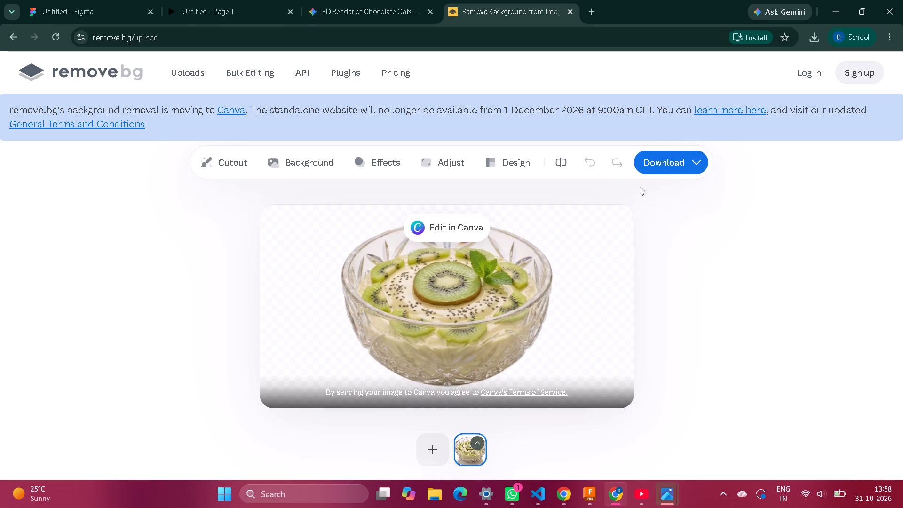
click(674, 165)
click(666, 200)
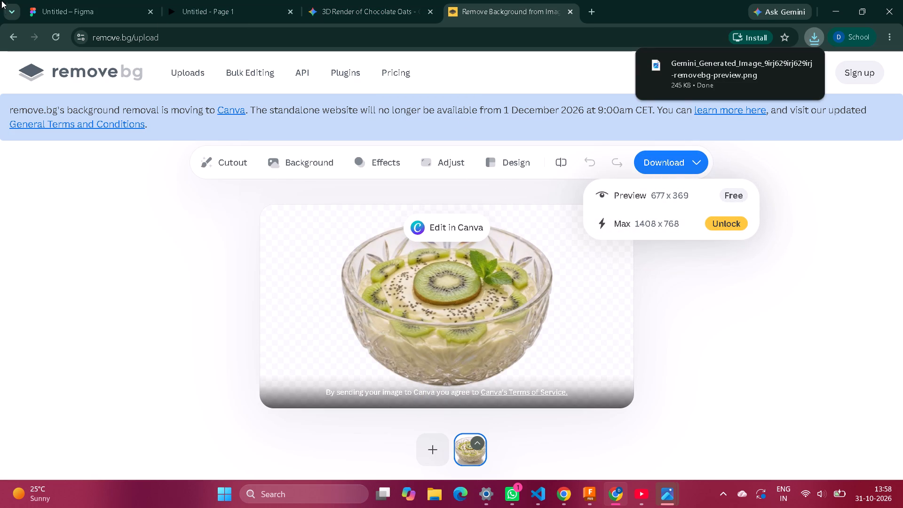
Back in the Figma design, paste the white-background kiwi image over the strawberry frame's upper blueberry bowl and delete it.
click(74, 14)
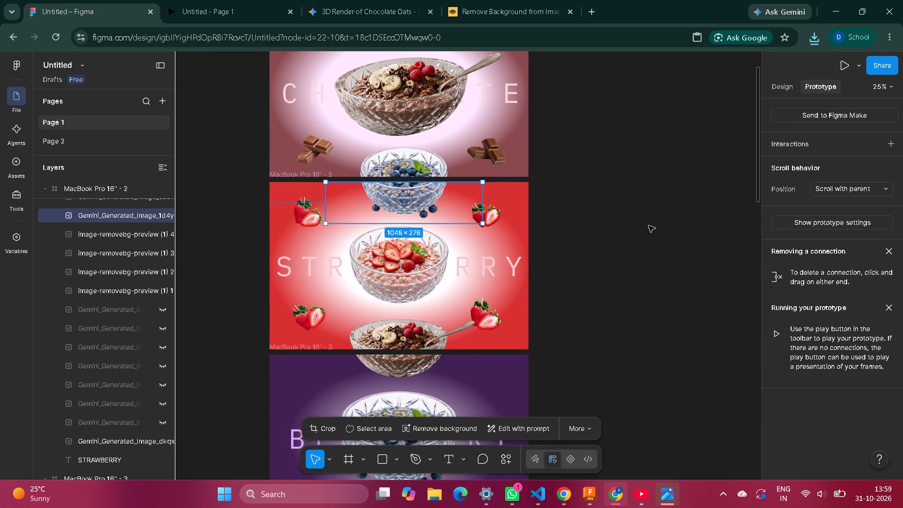
key(ctrl+v)
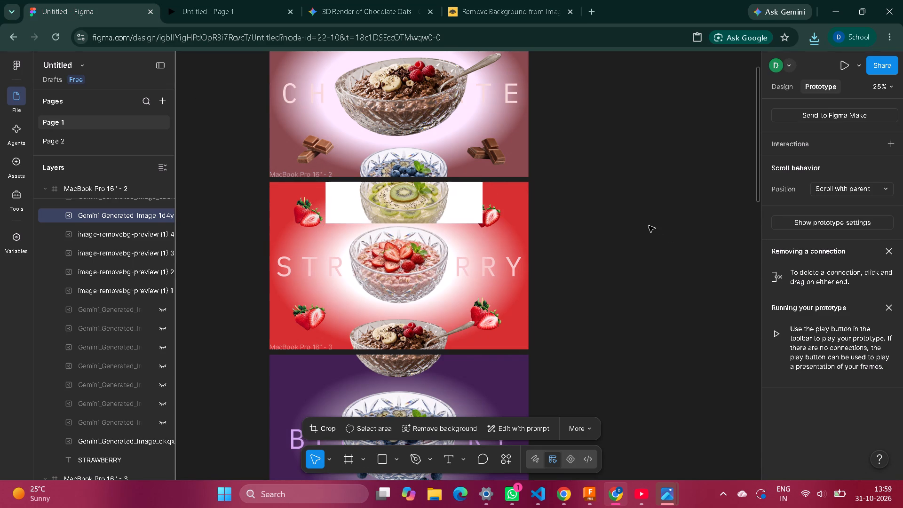
key(BackSpace)
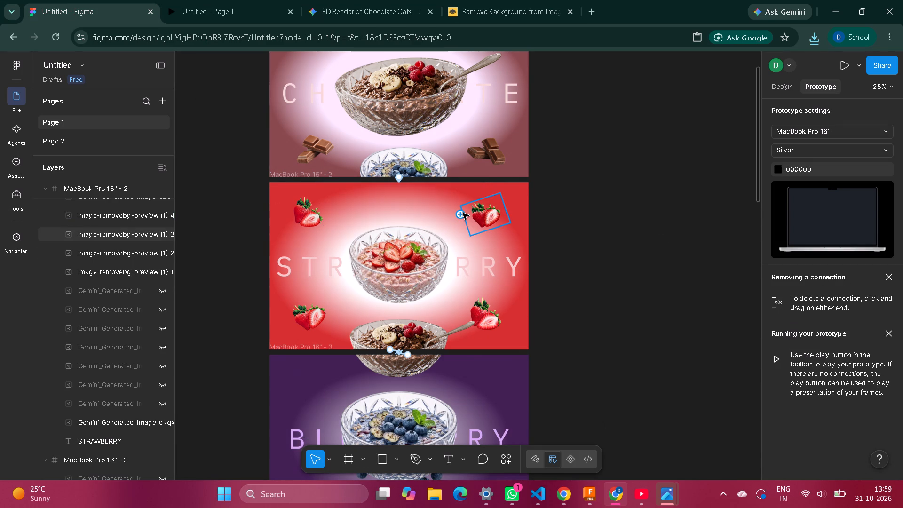
Copy the downloaded background-removed kiwi bowl image and paste it into the strawberry frame.
click(816, 32)
click(770, 85)
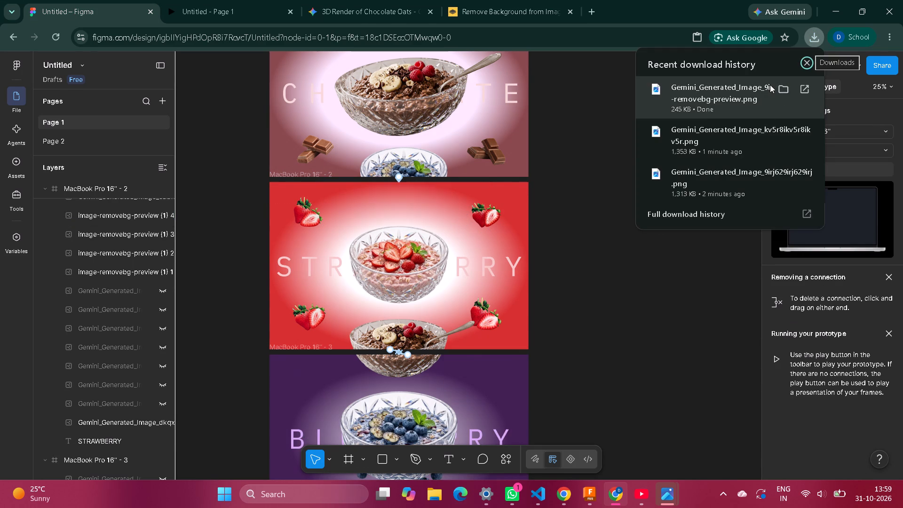
key(ctrl+c)
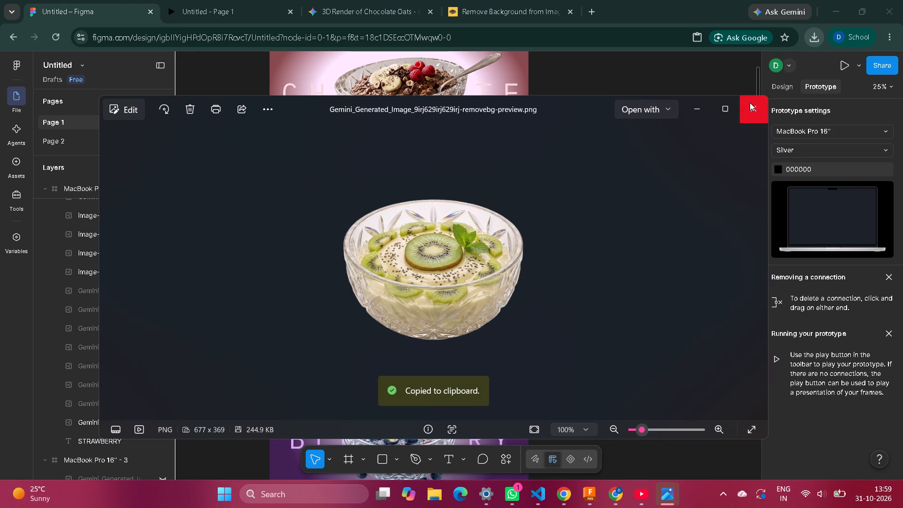
click(756, 110)
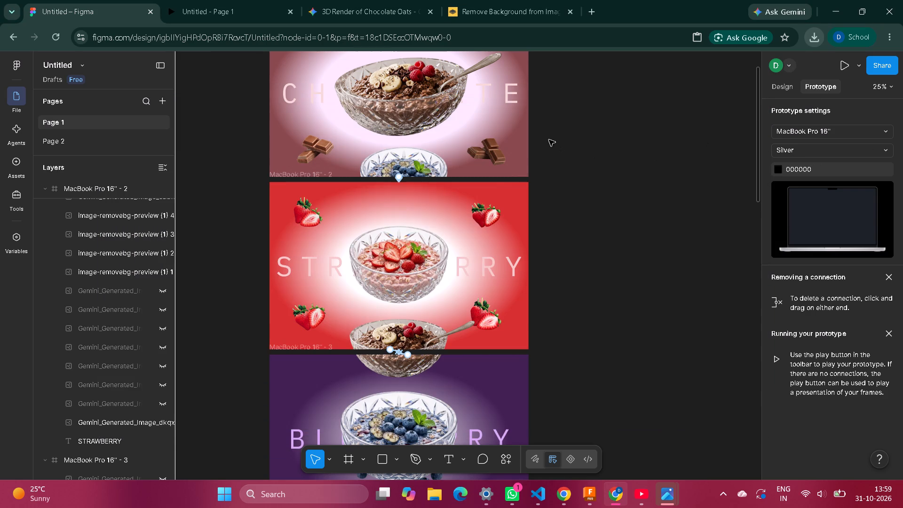
key(ctrl+v)
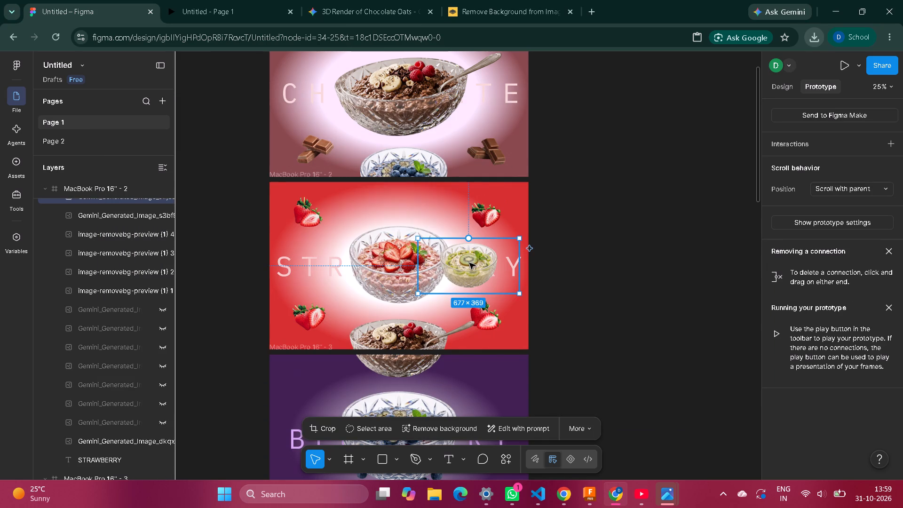
Place the kiwi bowl at the strawberry frame's top edge above the strawberry bowl, enlarged to about 950 × 518.
drag(469, 263, 399, 189)
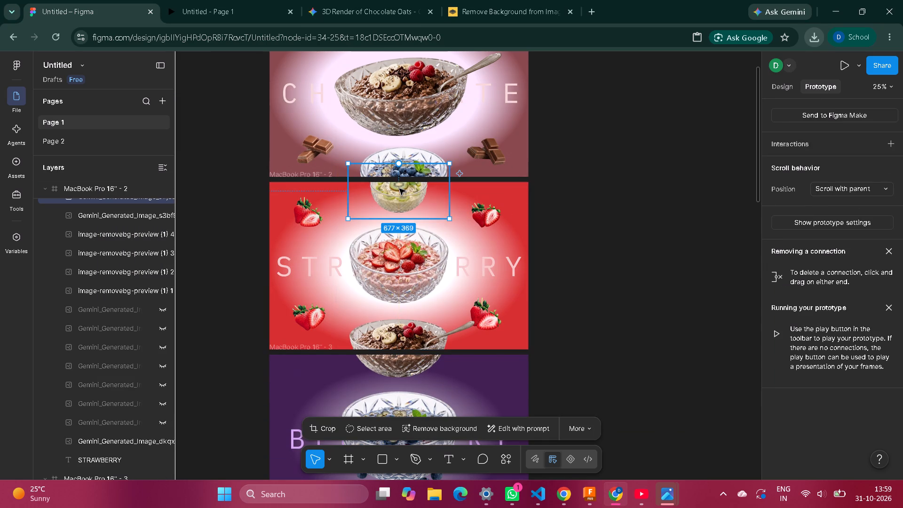
drag(450, 221, 486, 237)
drag(401, 211, 387, 197)
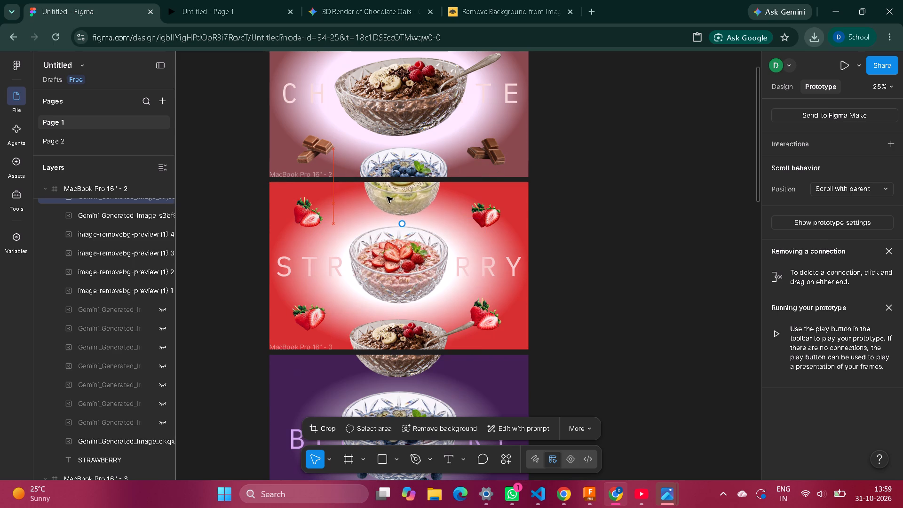
drag(387, 197, 387, 198)
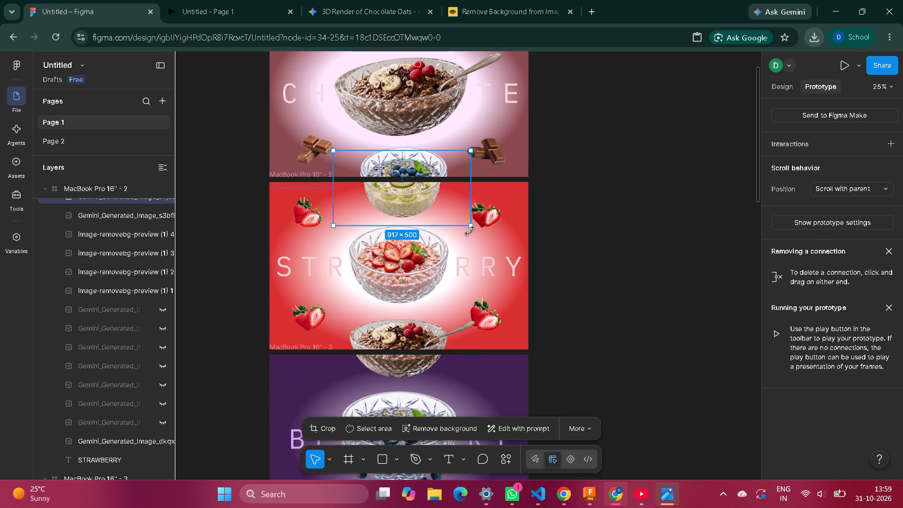
drag(468, 224, 469, 228)
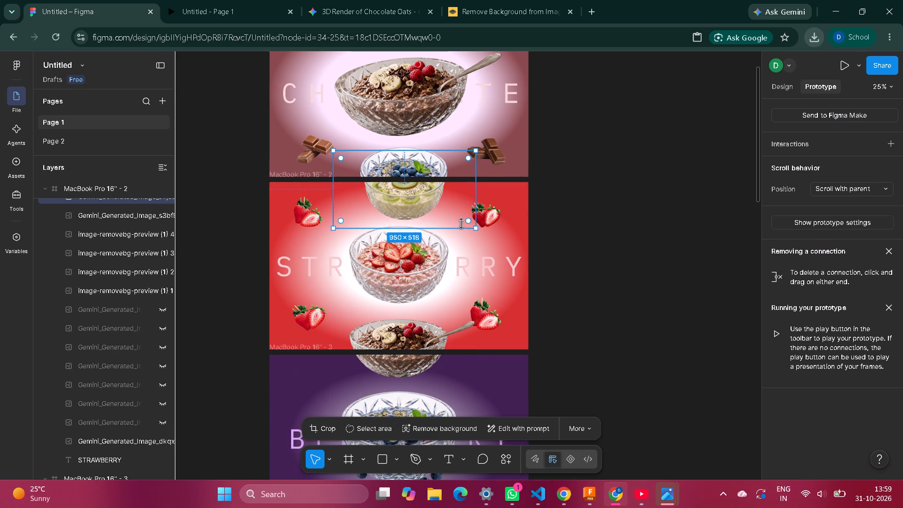
click(411, 201)
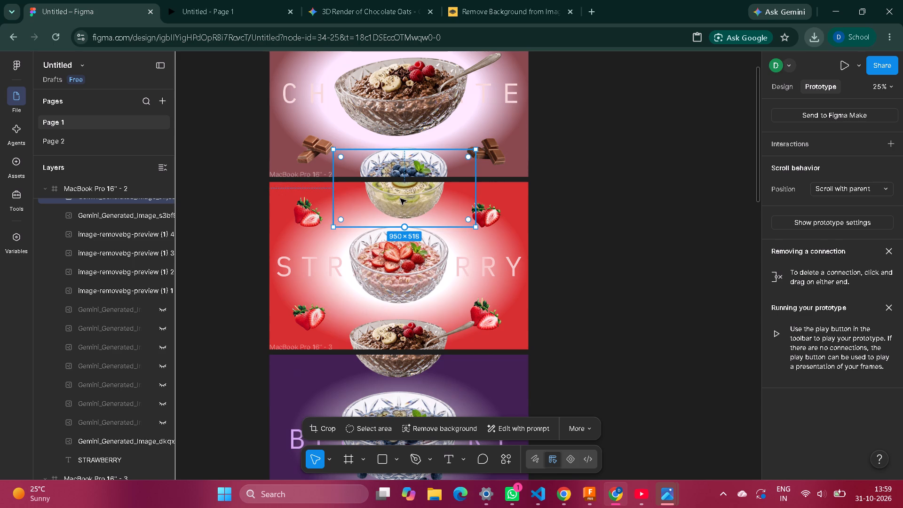
Duplicate the kiwi bowl, keeping one copy on the canvas beside the strawberry frame and deleting the extra copy.
key(ctrl+c)
key(ctrl+v)
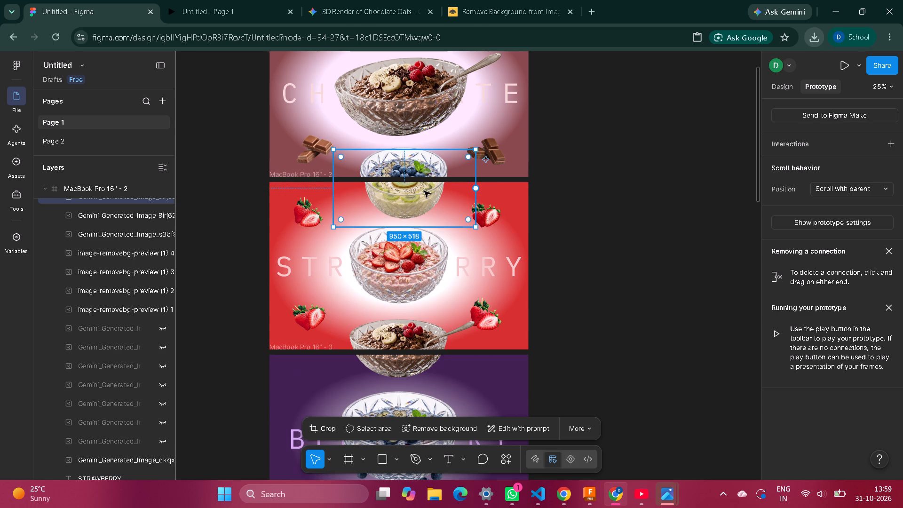
key(ctrl+v)
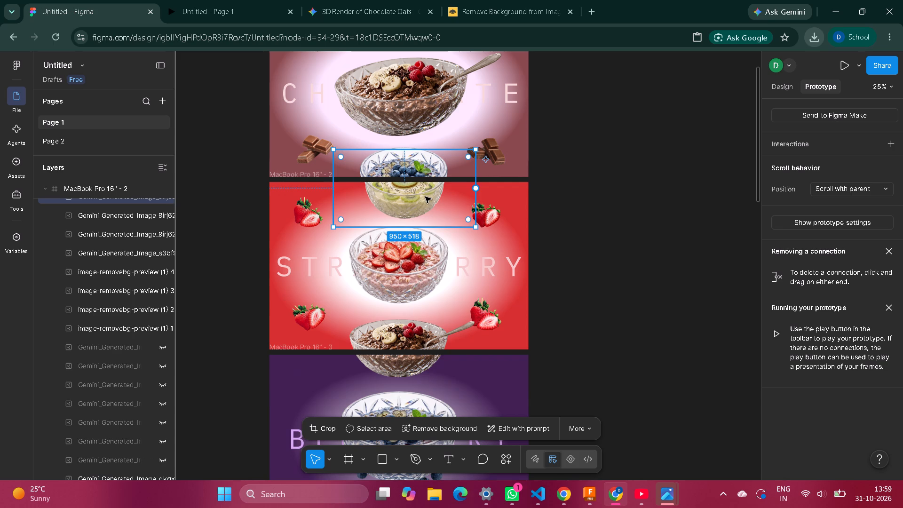
drag(413, 193, 697, 267)
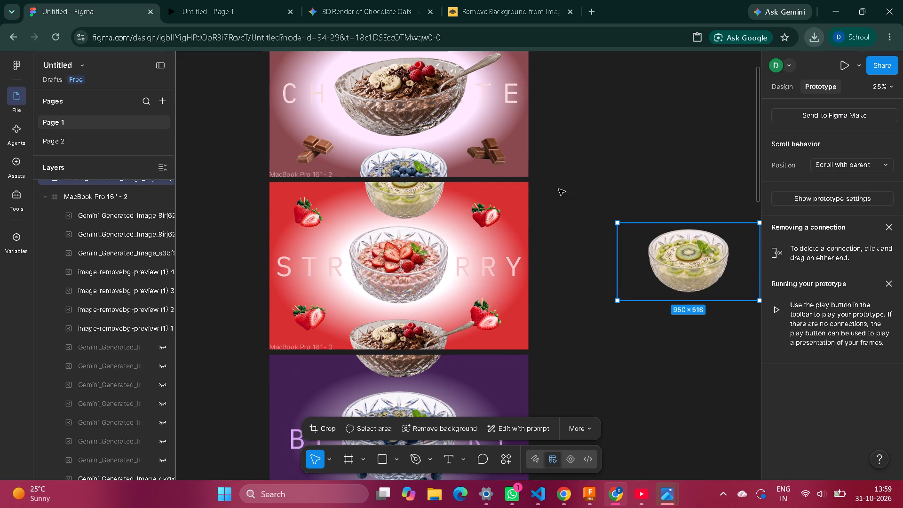
drag(393, 198, 622, 179)
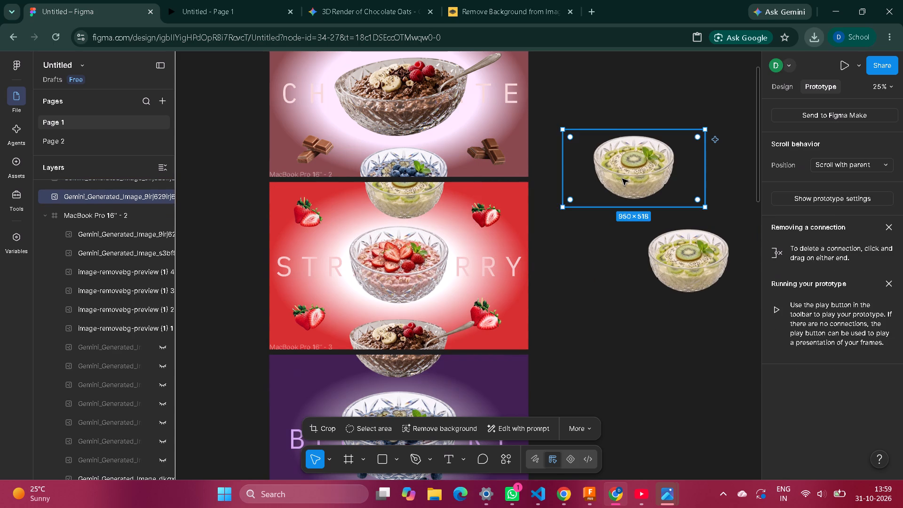
key(BackSpace)
Move the spare kiwi bowl copy back into the strawberry frame, lined up over the kiwi bowl at the top edge.
click(402, 202)
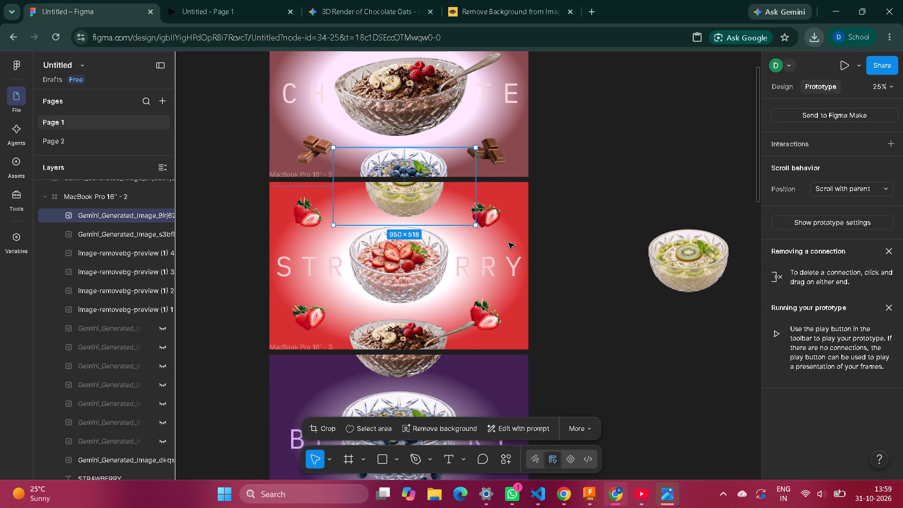
drag(656, 268, 373, 204)
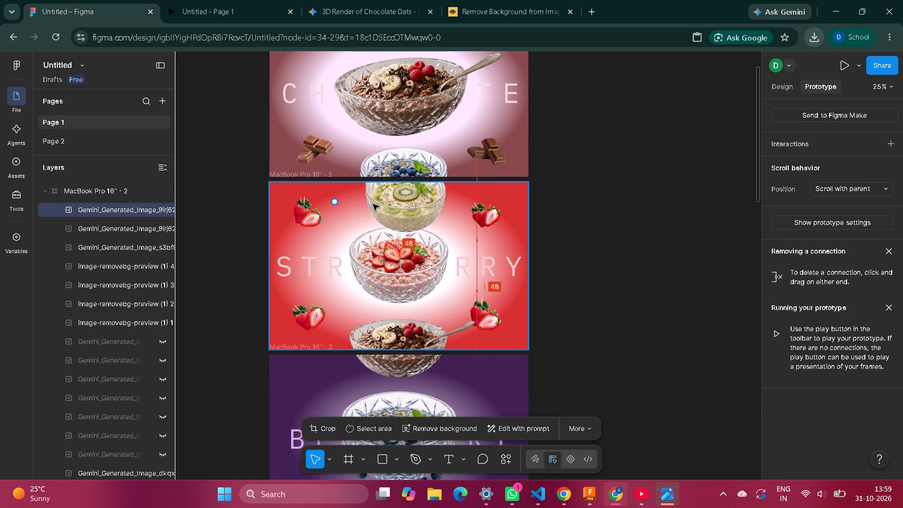
drag(373, 204, 370, 215)
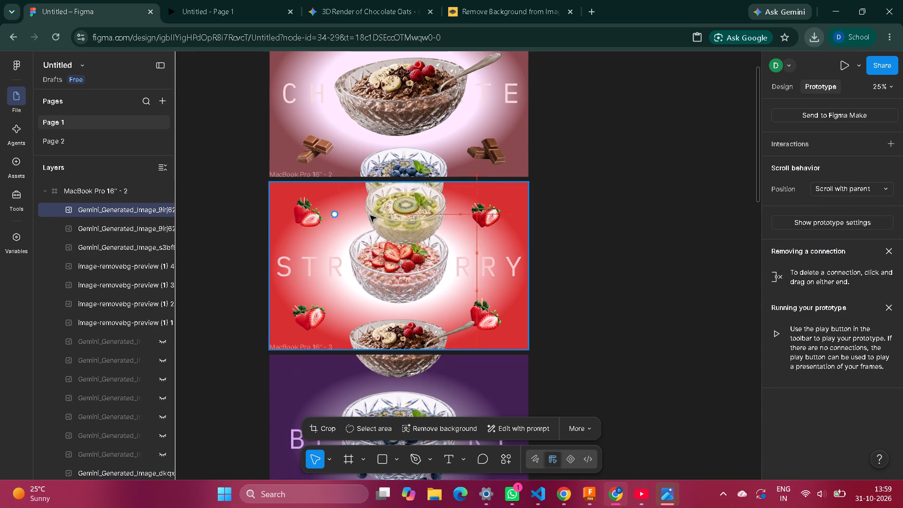
drag(370, 215, 368, 204)
drag(384, 205, 384, 197)
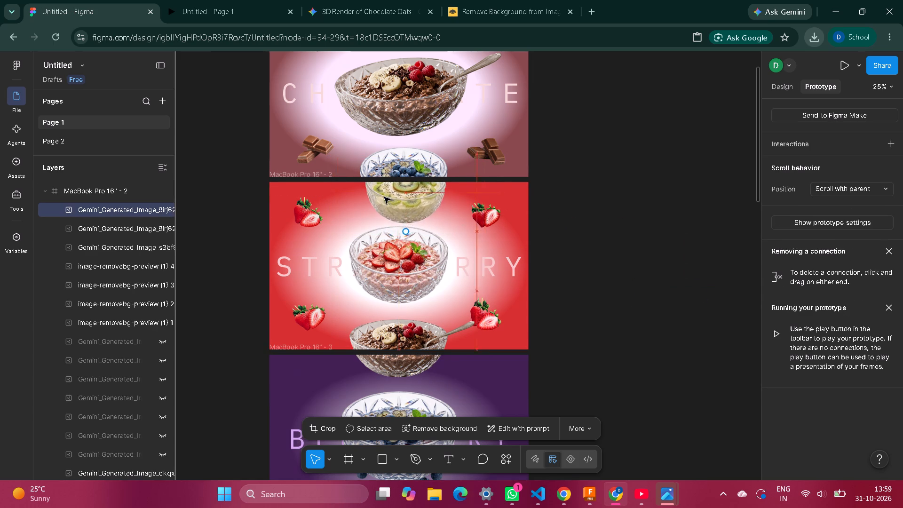
drag(384, 197, 391, 190)
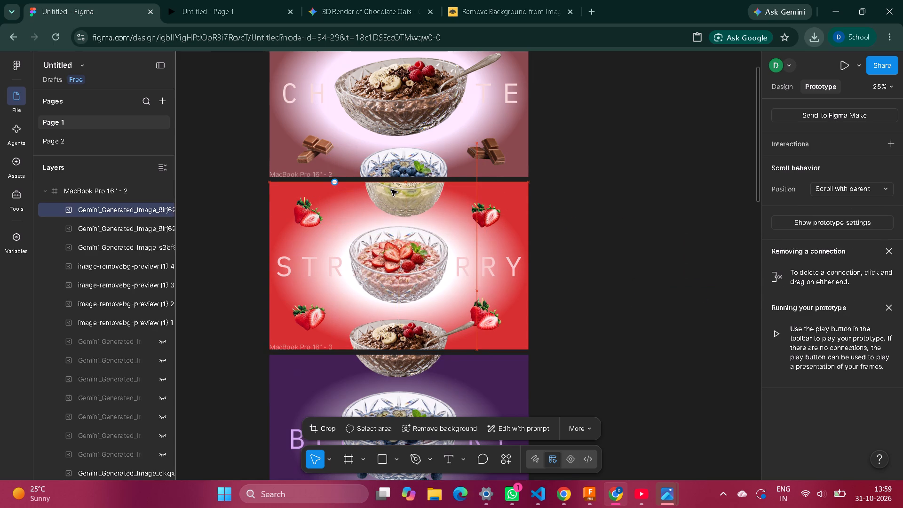
drag(391, 190, 391, 192)
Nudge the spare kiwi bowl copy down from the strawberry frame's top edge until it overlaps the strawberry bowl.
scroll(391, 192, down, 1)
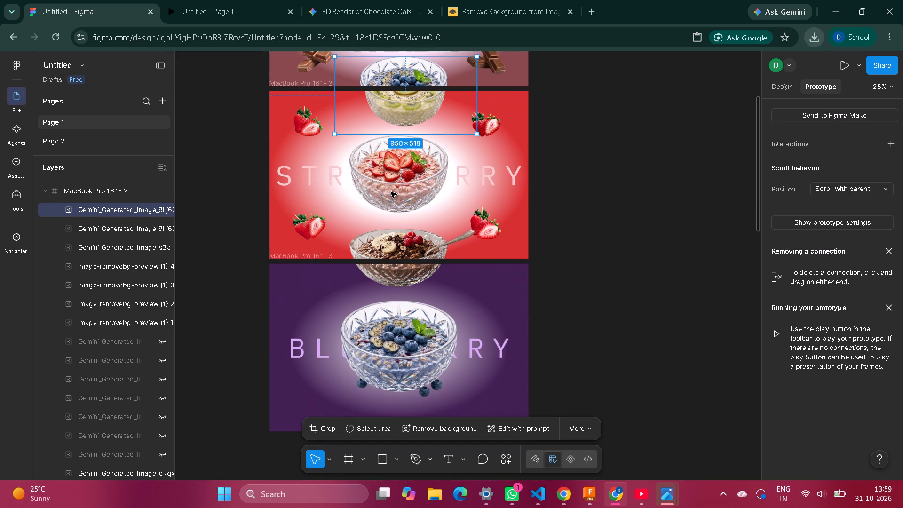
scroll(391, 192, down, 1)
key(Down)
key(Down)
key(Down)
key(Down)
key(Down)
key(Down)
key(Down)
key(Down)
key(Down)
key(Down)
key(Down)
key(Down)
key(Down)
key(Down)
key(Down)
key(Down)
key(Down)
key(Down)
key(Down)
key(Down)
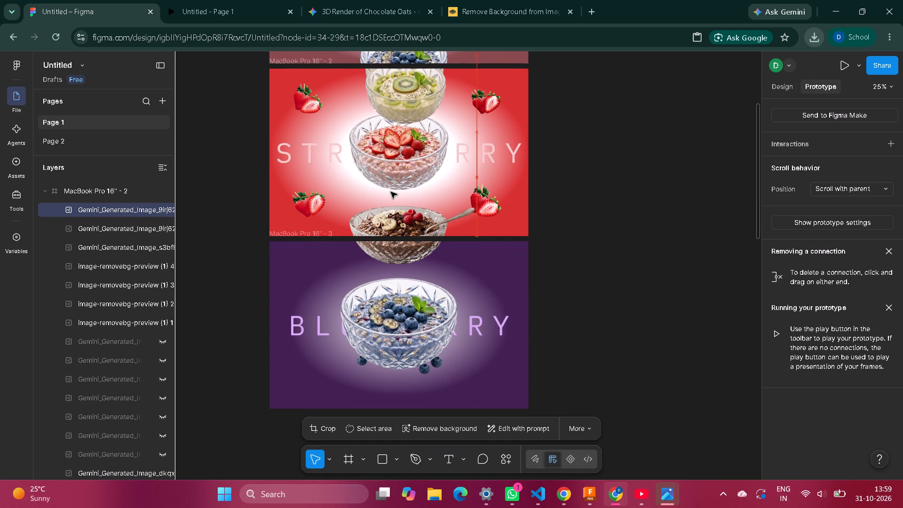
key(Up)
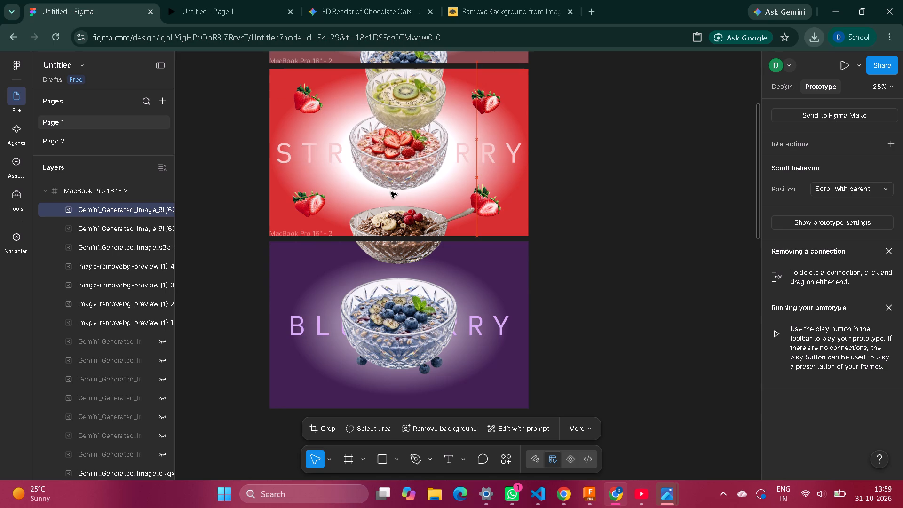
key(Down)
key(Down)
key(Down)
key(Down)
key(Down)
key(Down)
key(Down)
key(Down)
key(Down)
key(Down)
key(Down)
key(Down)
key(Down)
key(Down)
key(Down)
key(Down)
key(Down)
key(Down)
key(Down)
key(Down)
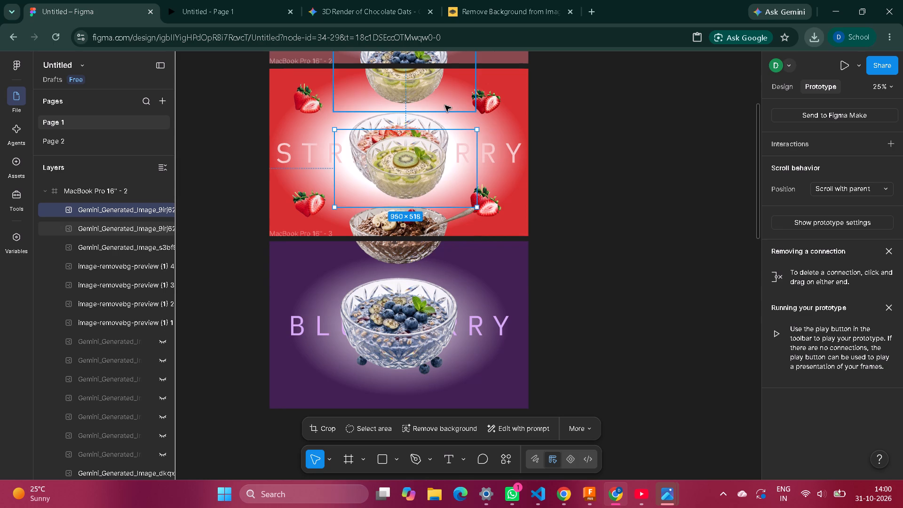
Centre the kiwi bowl at the strawberry frame's top edge horizontally, placing it at about X 389, Y -259 after trying other alignments.
click(417, 82)
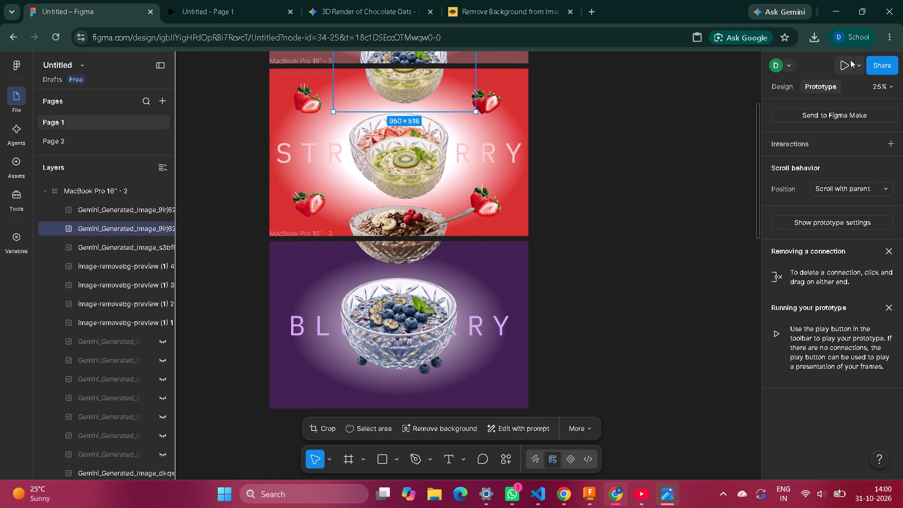
click(773, 83)
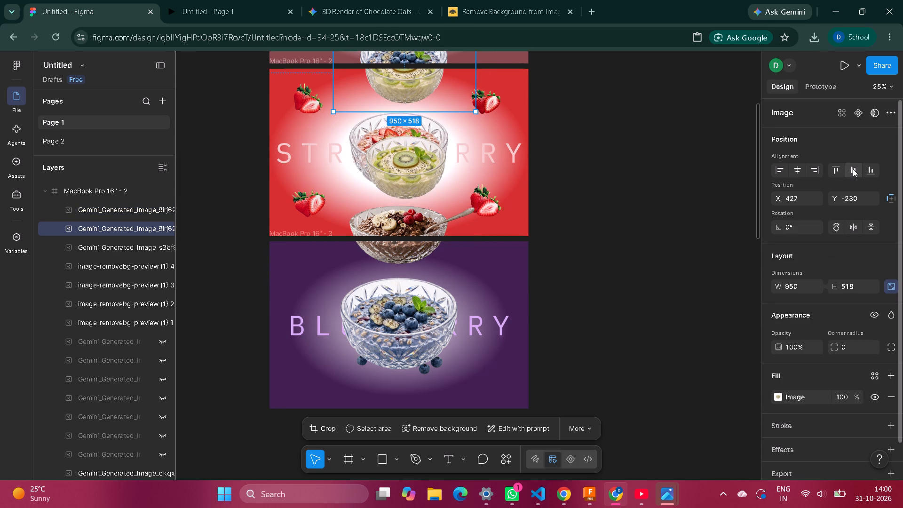
click(795, 171)
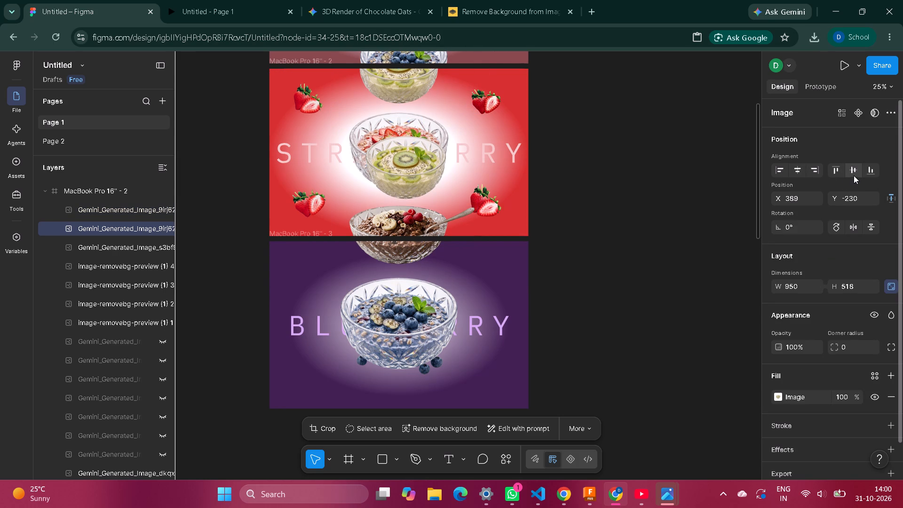
click(854, 169)
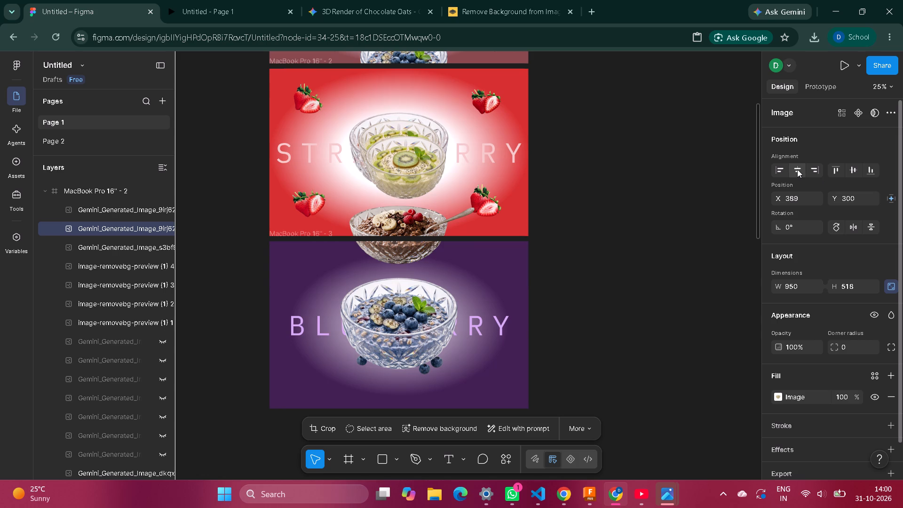
click(797, 169)
click(837, 173)
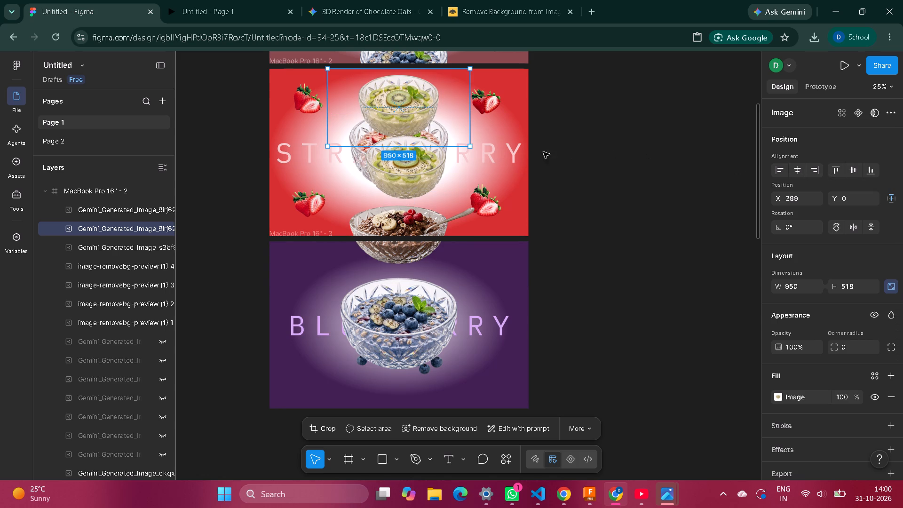
drag(407, 120, 412, 86)
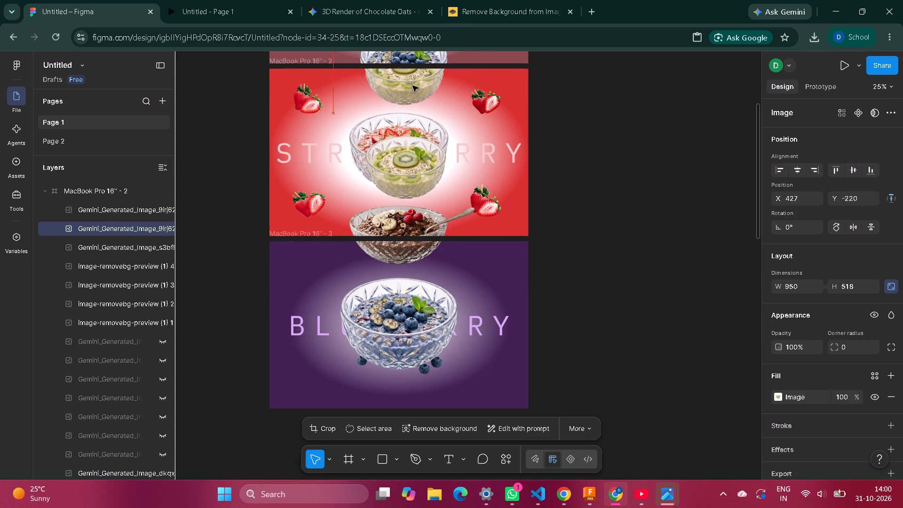
drag(412, 86, 415, 84)
click(415, 84)
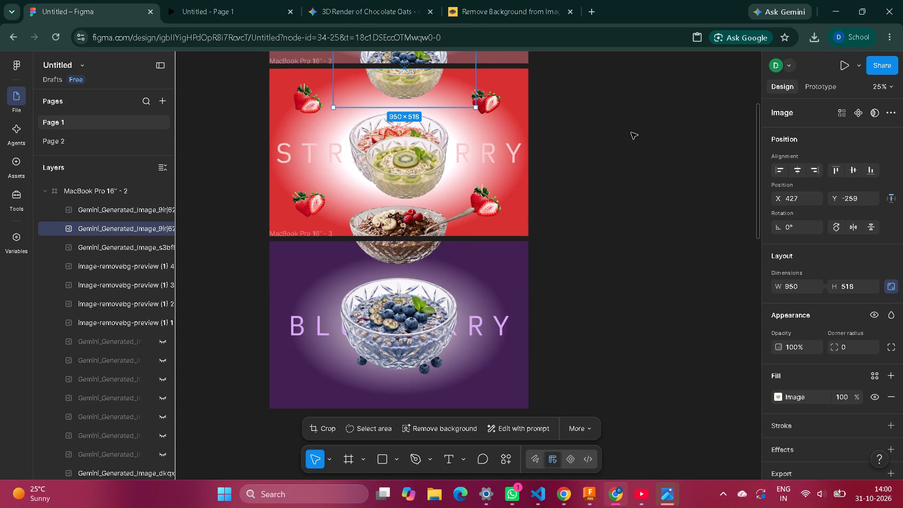
click(798, 171)
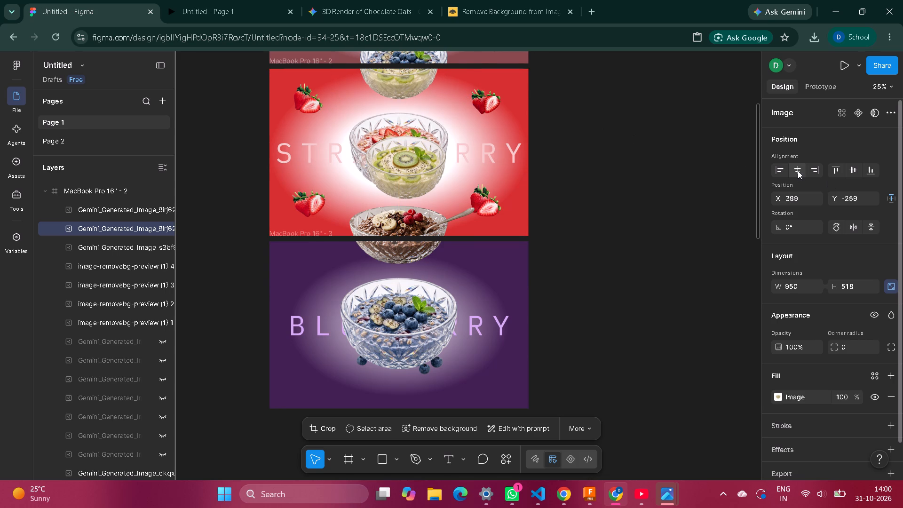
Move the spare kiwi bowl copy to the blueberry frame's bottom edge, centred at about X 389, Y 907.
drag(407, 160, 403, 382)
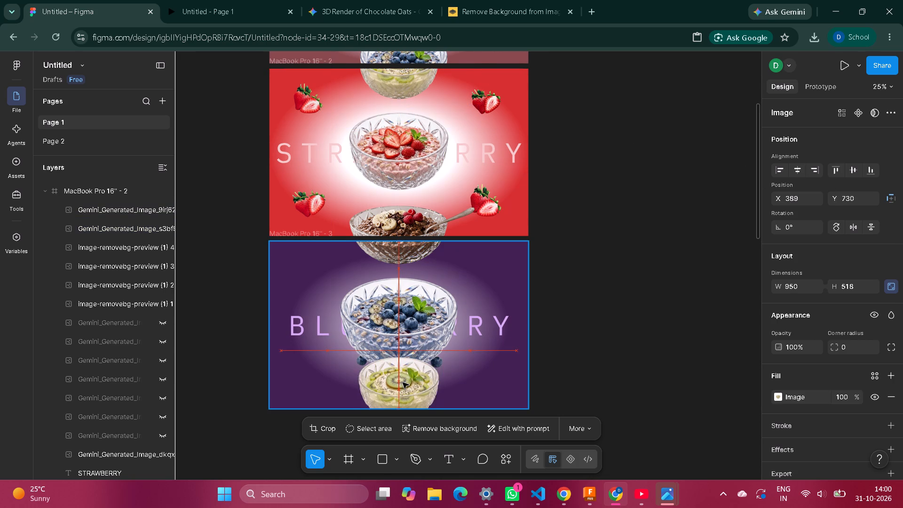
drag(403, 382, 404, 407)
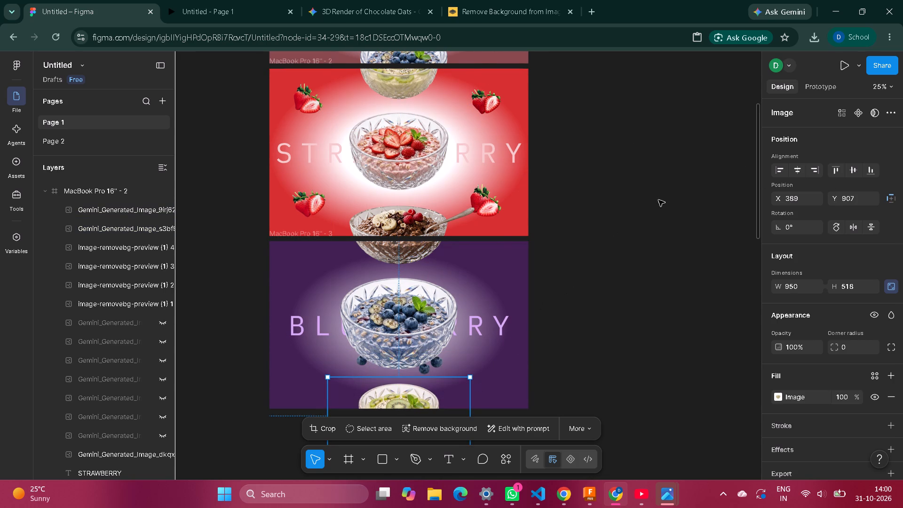
Move the spare kiwi bowl copy back to the strawberry frame's top edge, over the other kiwi bowl at X 389, Y -259.
drag(399, 398, 407, 130)
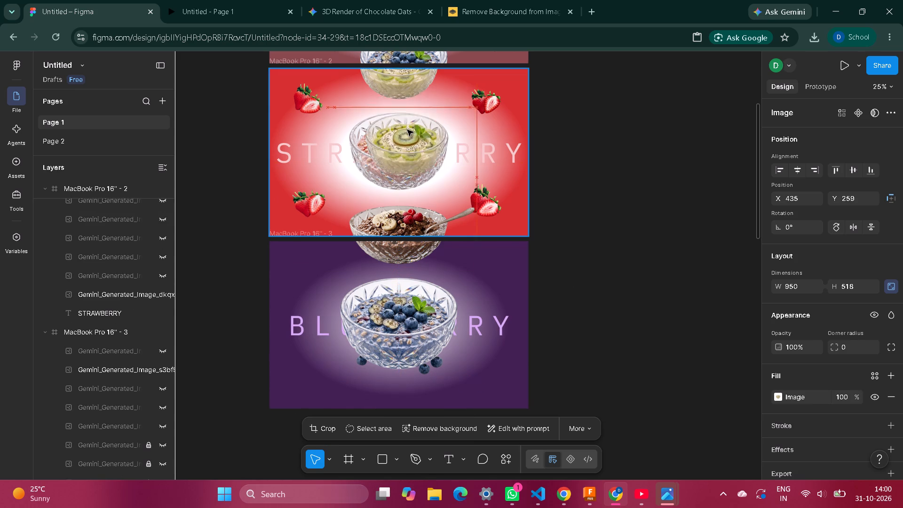
drag(407, 130, 408, 69)
drag(397, 97, 412, 98)
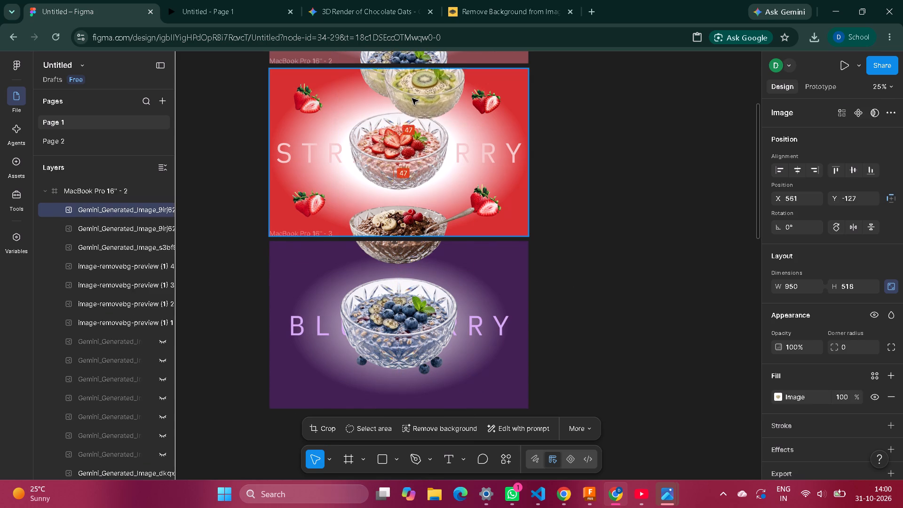
drag(412, 98, 388, 64)
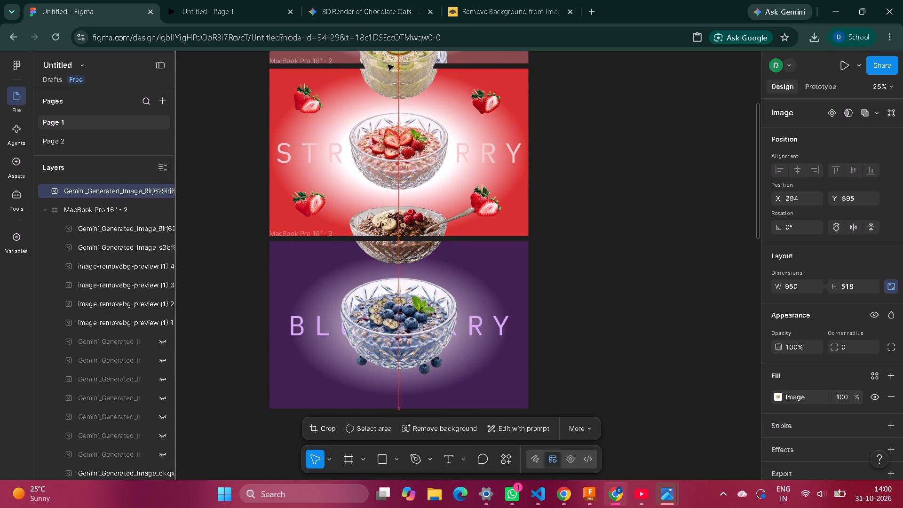
drag(388, 64, 391, 77)
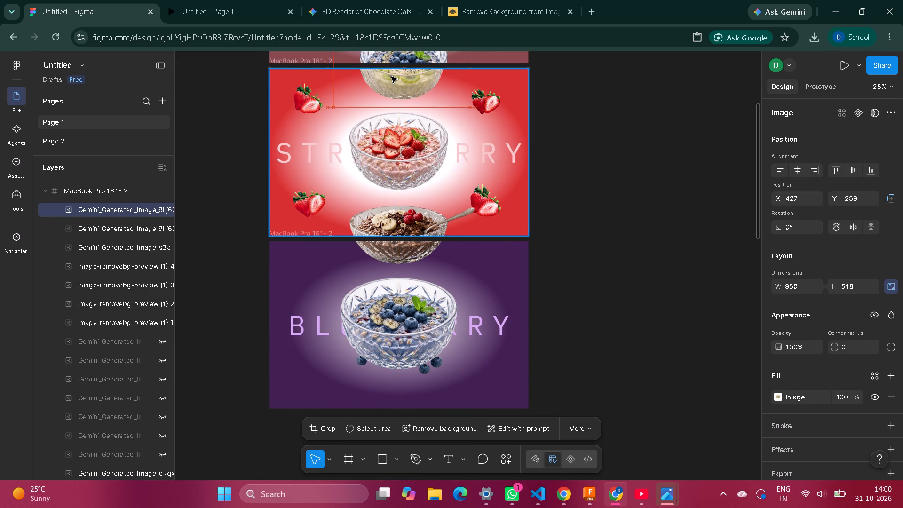
drag(391, 77, 390, 77)
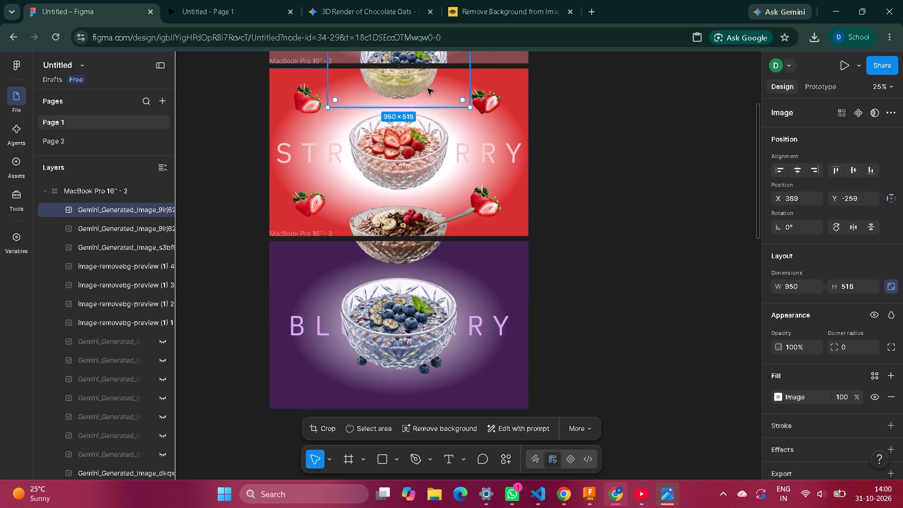
Paste another kiwi bowl copy and place it on the empty canvas beside the chocolate frame, at about X 1878, Y 286.
scroll(610, 147, up, 2)
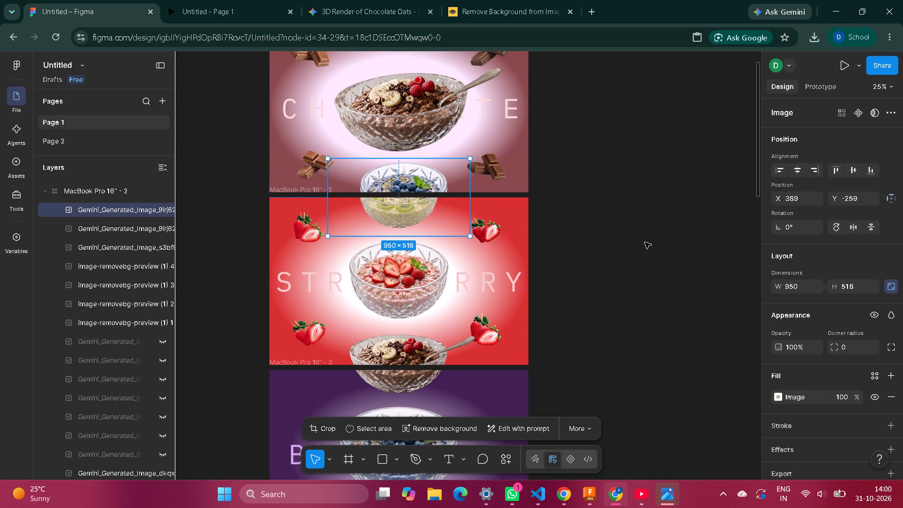
key(ctrl+v)
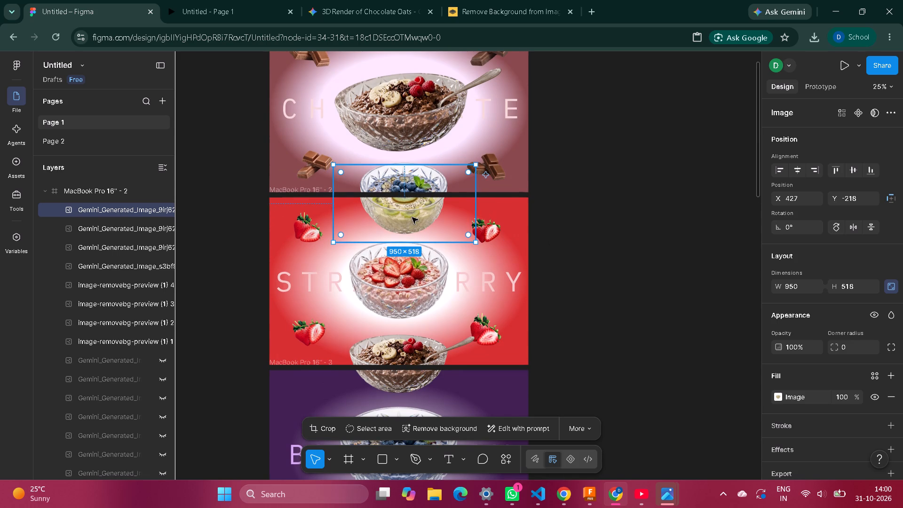
drag(412, 217, 398, 189)
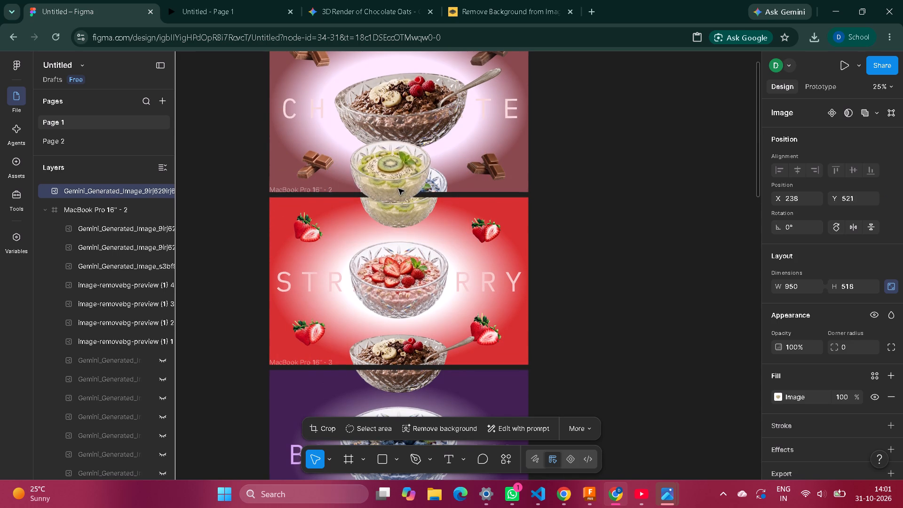
drag(398, 189, 404, 190)
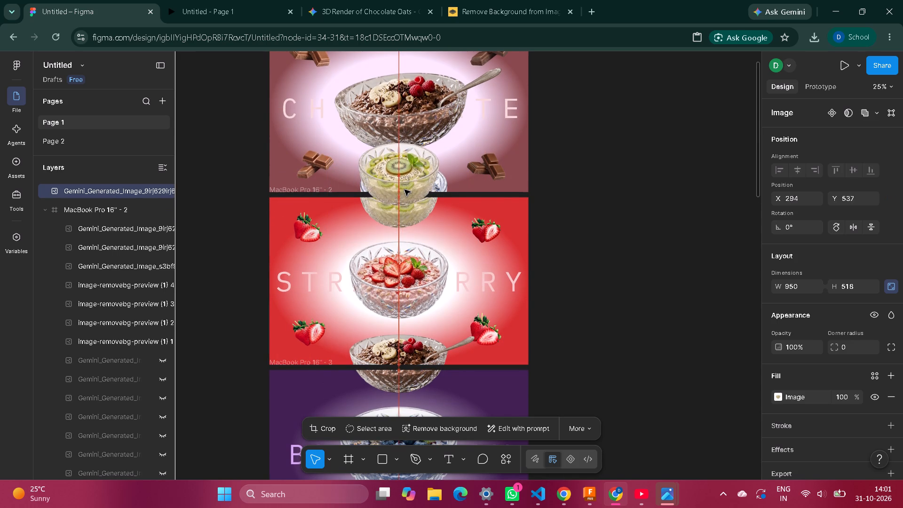
drag(404, 190, 408, 198)
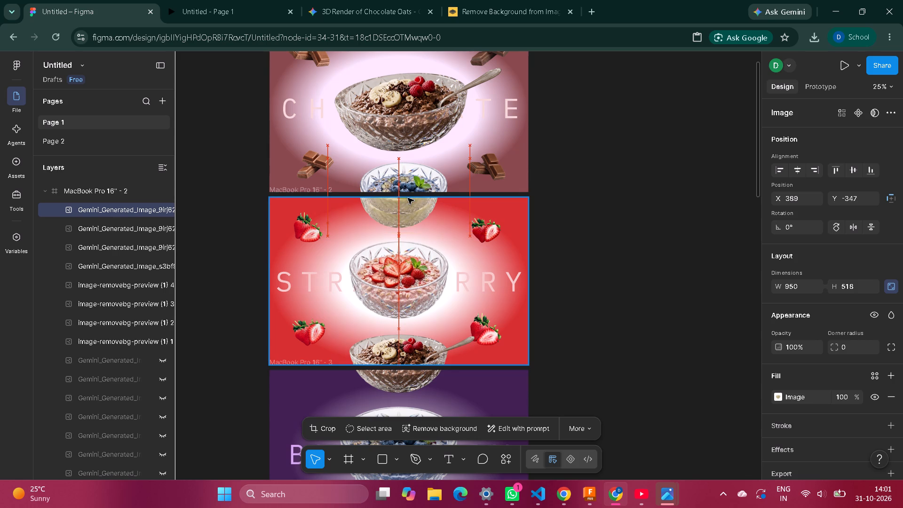
drag(408, 198, 644, 151)
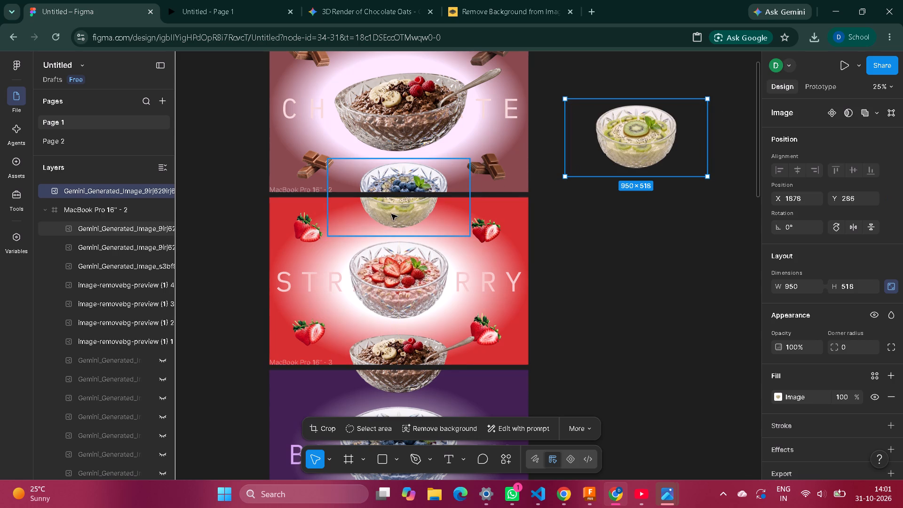
Crop the lower half off the kiwi bowl copy beside the chocolate frame, to about 950 × 255.
click(332, 425)
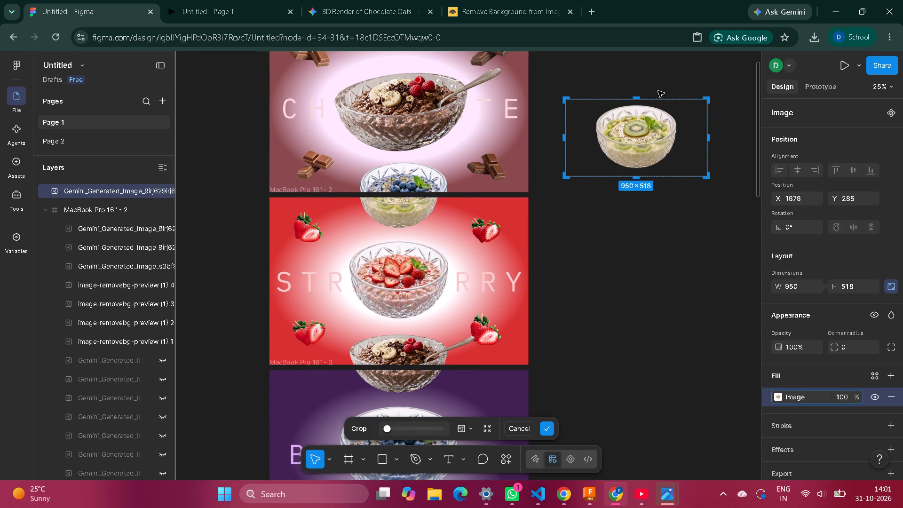
drag(635, 177, 641, 137)
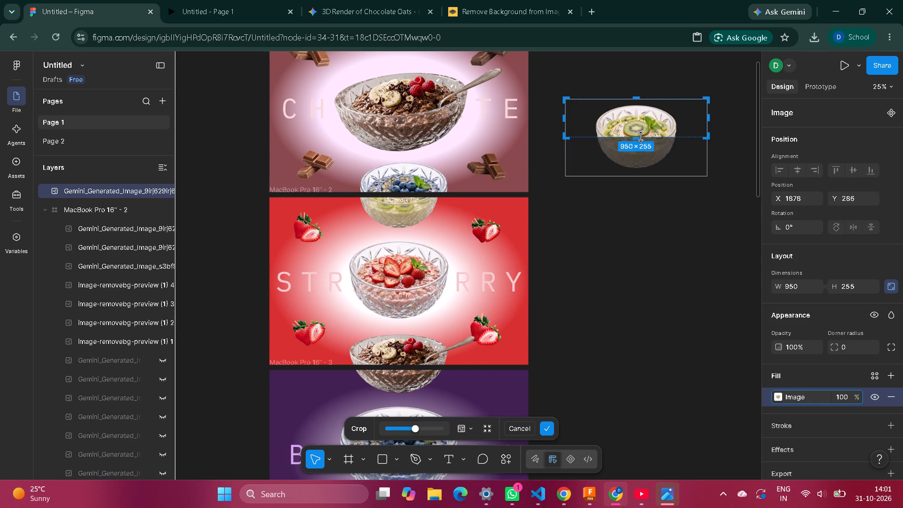
Move the kiwi image and its crop area over the chocolate frame's bottom edge, with the crop area at about X 274, Y 653.
drag(639, 127, 400, 182)
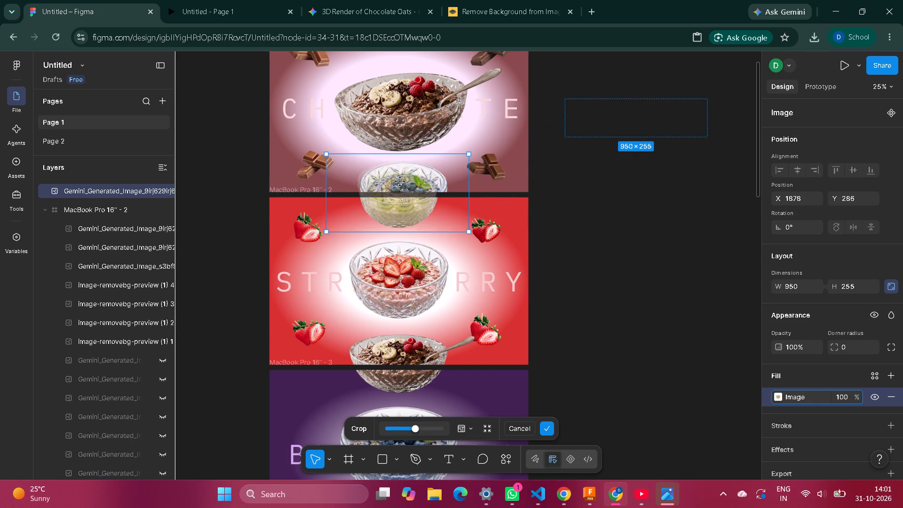
drag(400, 182, 401, 183)
click(390, 234)
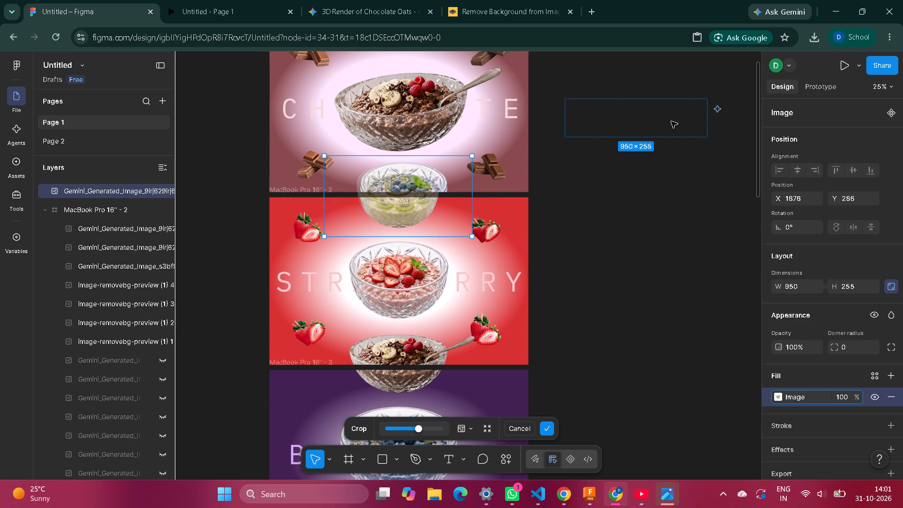
drag(671, 121, 443, 177)
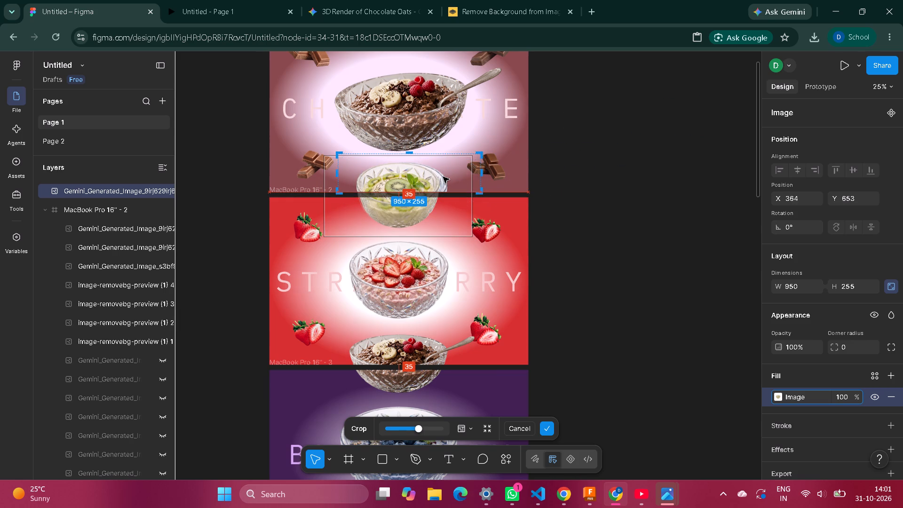
drag(443, 177, 436, 176)
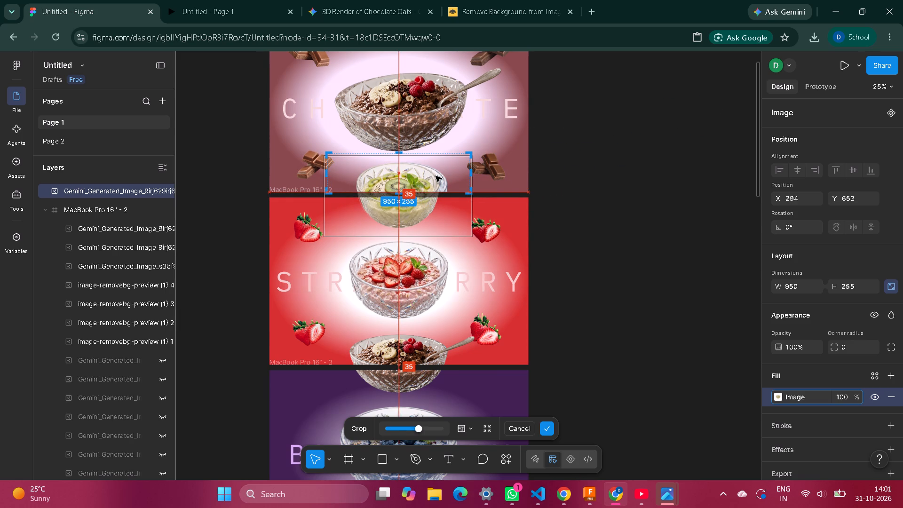
drag(436, 176, 418, 178)
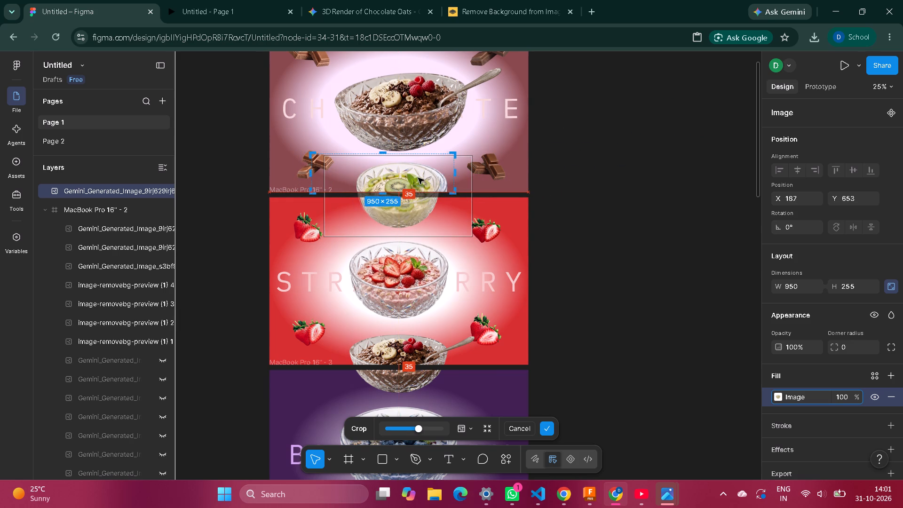
drag(418, 178, 430, 176)
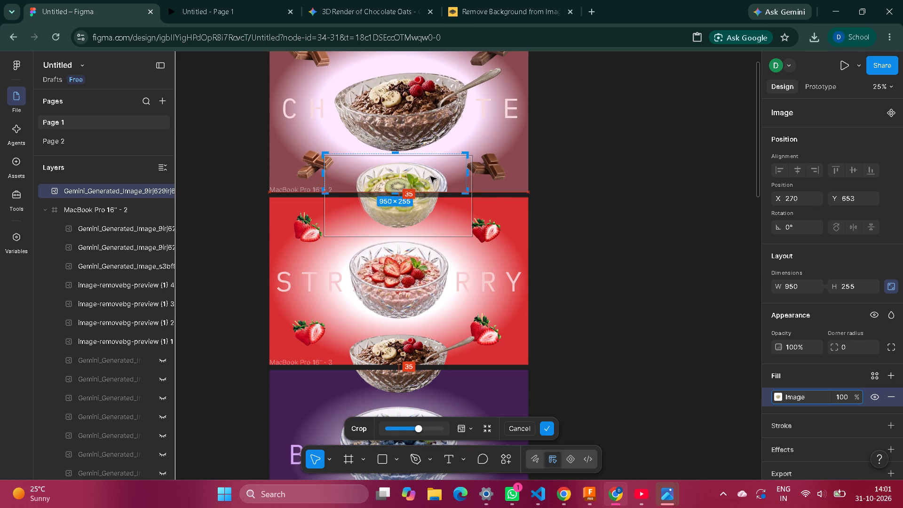
drag(430, 176, 431, 176)
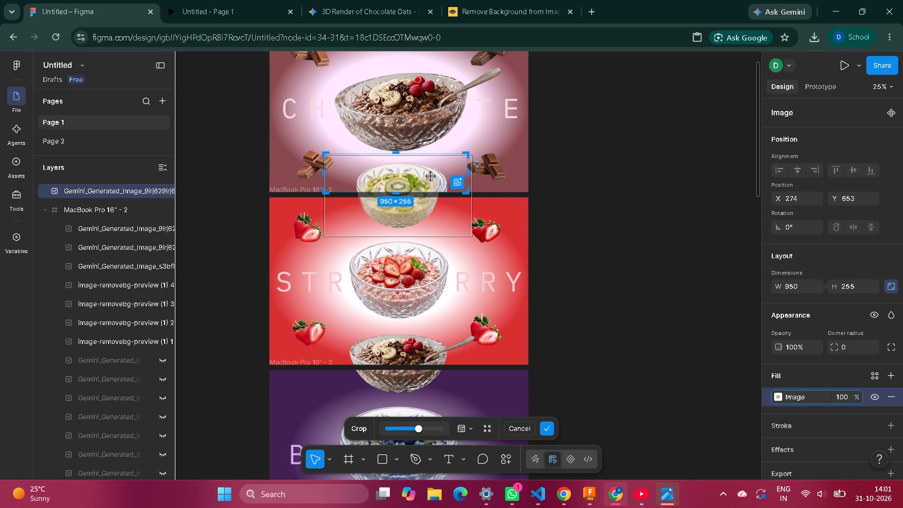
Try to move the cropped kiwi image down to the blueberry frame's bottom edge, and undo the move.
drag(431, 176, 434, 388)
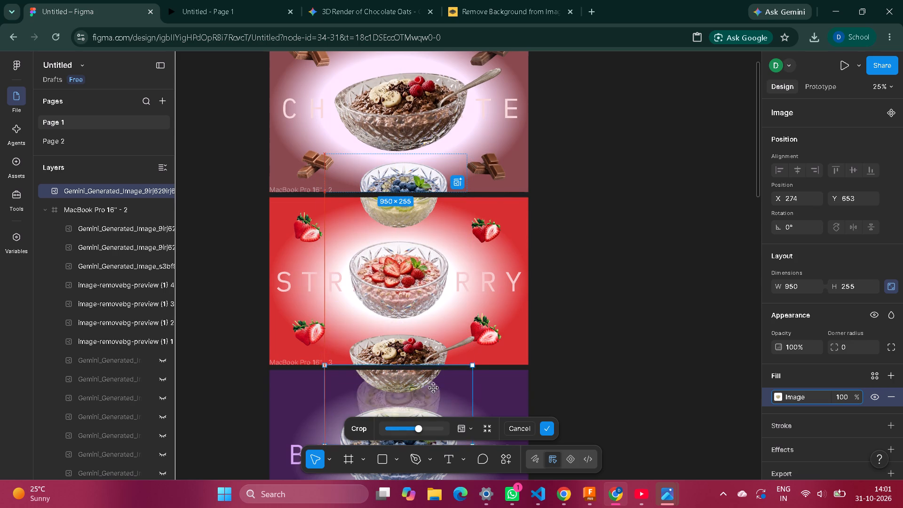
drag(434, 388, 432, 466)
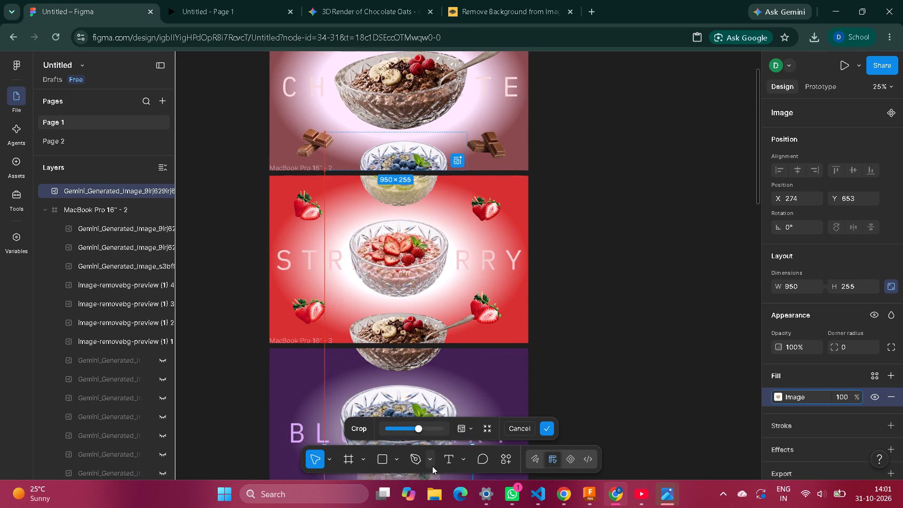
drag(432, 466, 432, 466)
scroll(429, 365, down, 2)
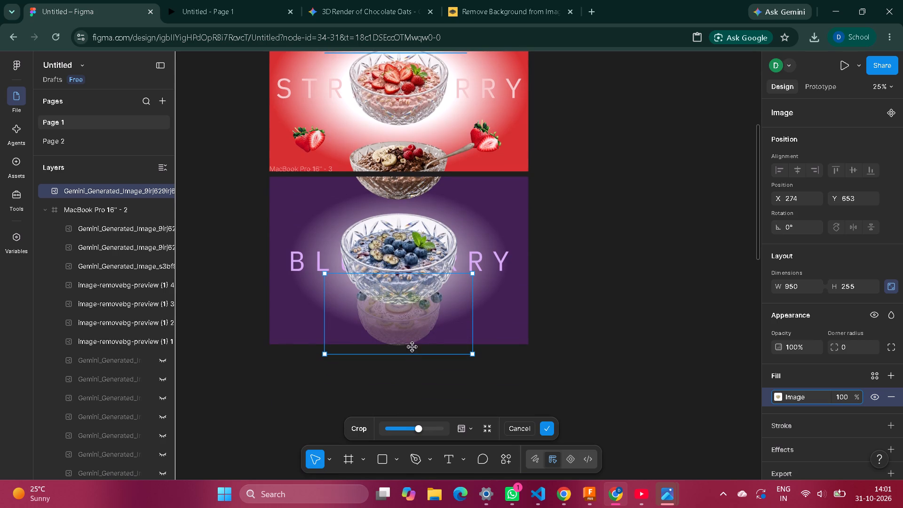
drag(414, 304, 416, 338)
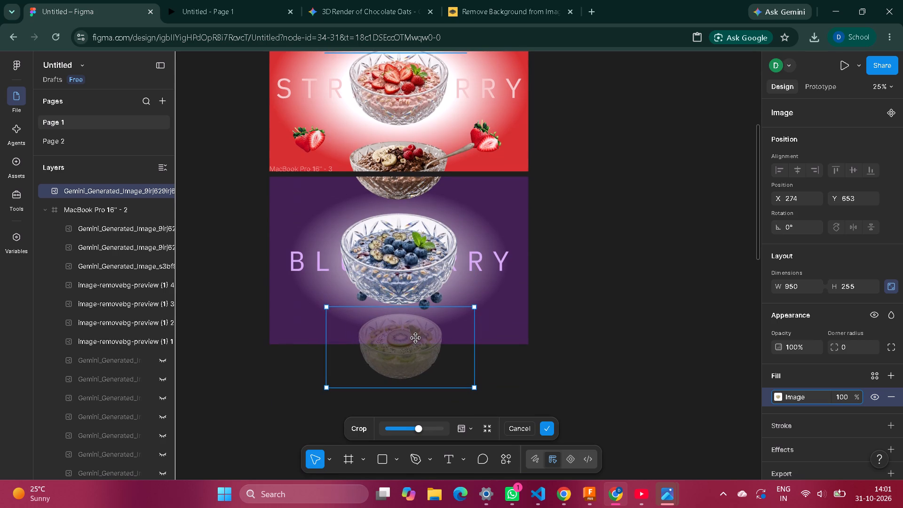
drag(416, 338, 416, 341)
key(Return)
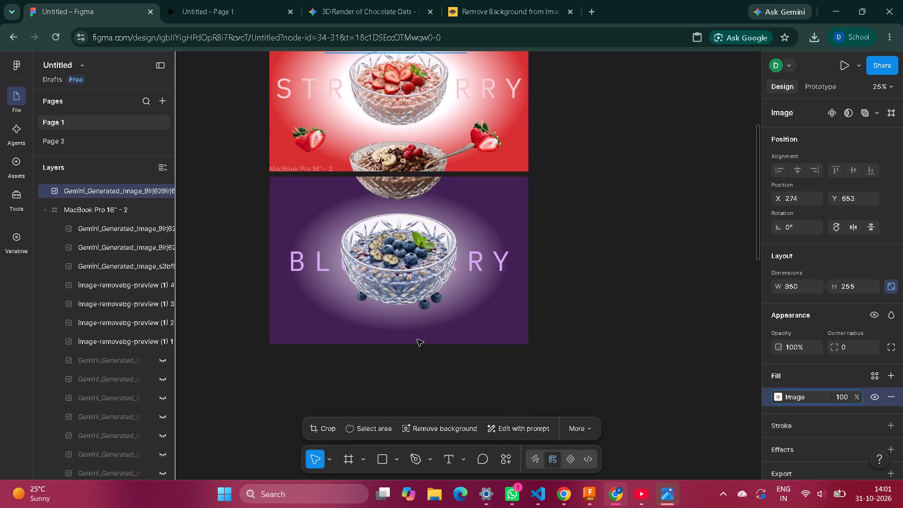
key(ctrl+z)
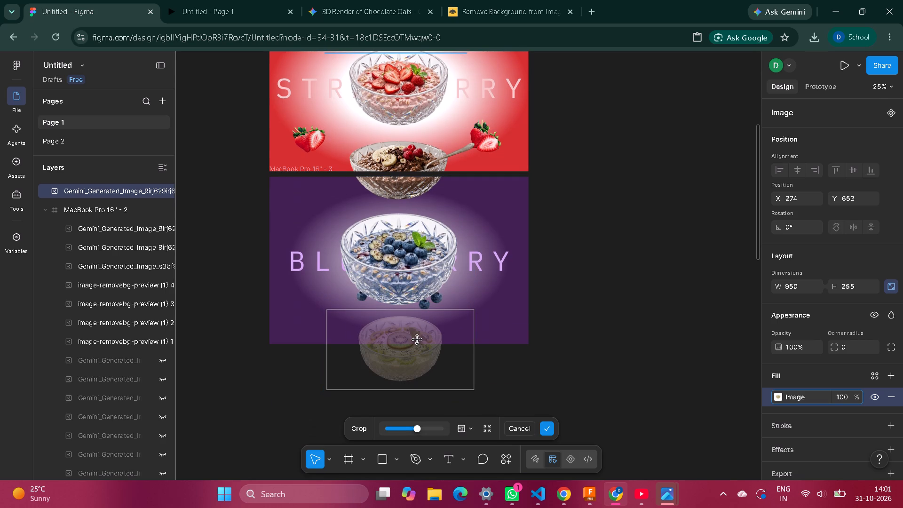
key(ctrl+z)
Delete the image fill from the cropped kiwi copy at the chocolate frame's bottom edge.
drag(420, 325, 673, 209)
click(673, 209)
key(BackSpace)
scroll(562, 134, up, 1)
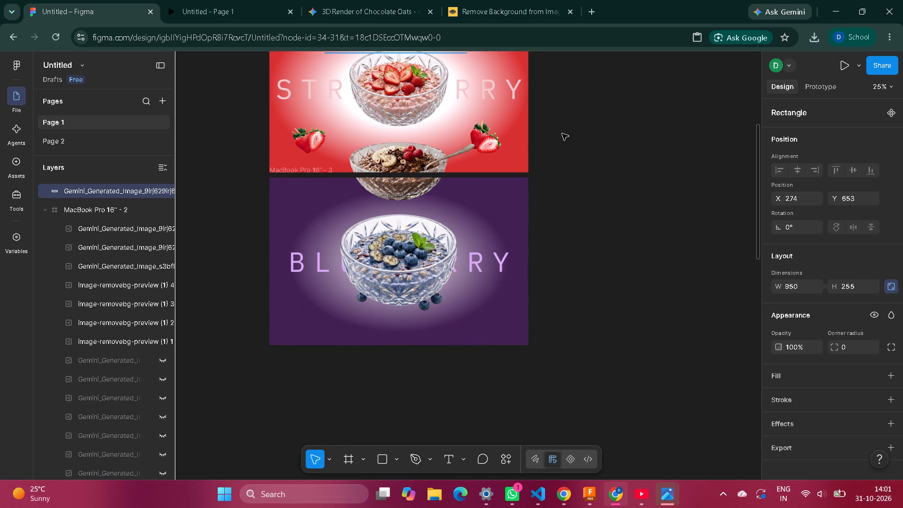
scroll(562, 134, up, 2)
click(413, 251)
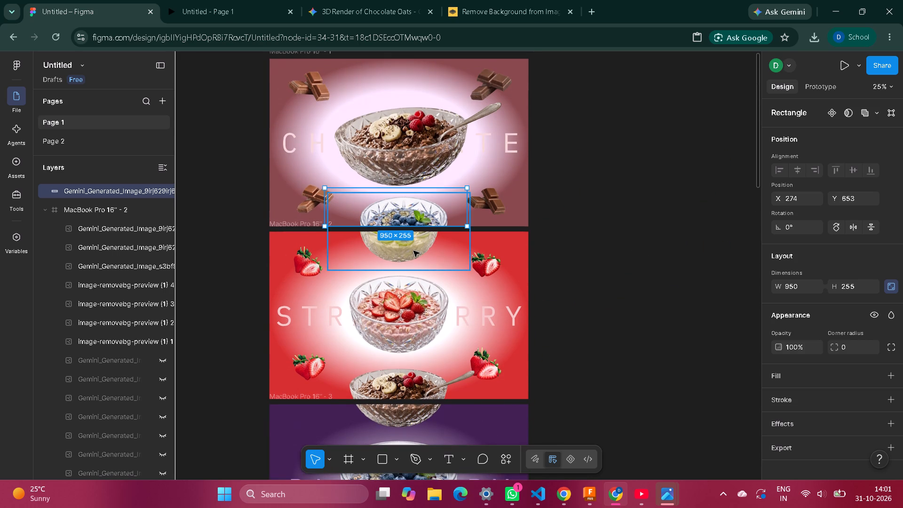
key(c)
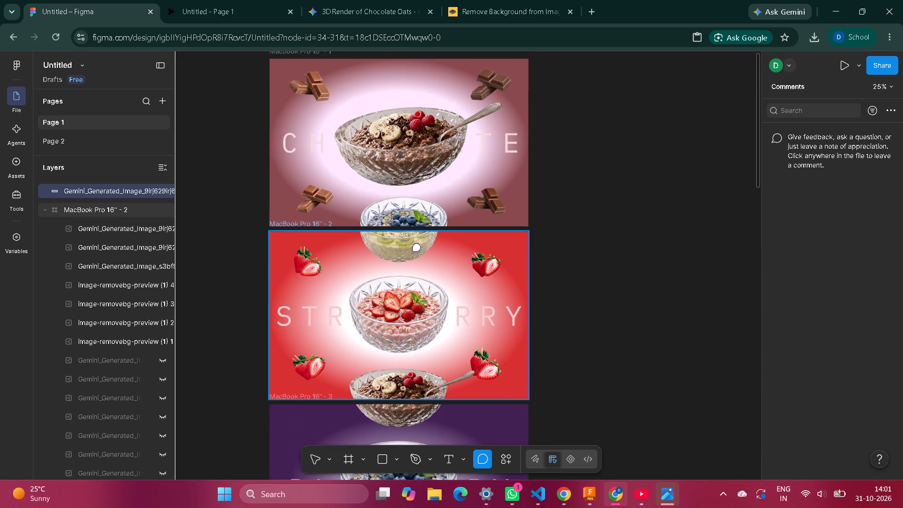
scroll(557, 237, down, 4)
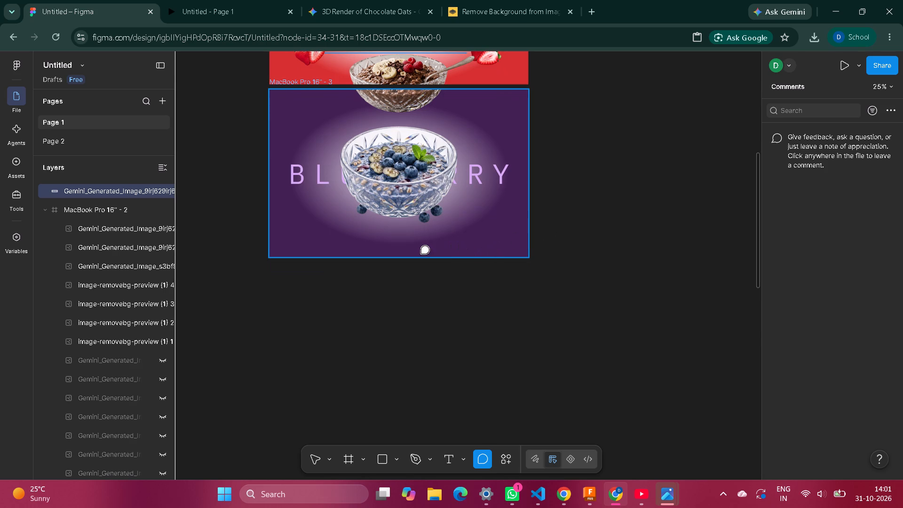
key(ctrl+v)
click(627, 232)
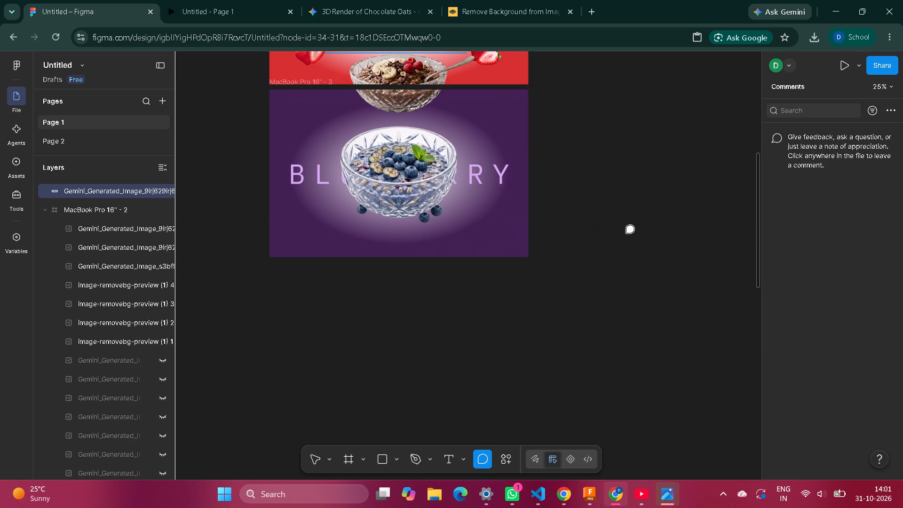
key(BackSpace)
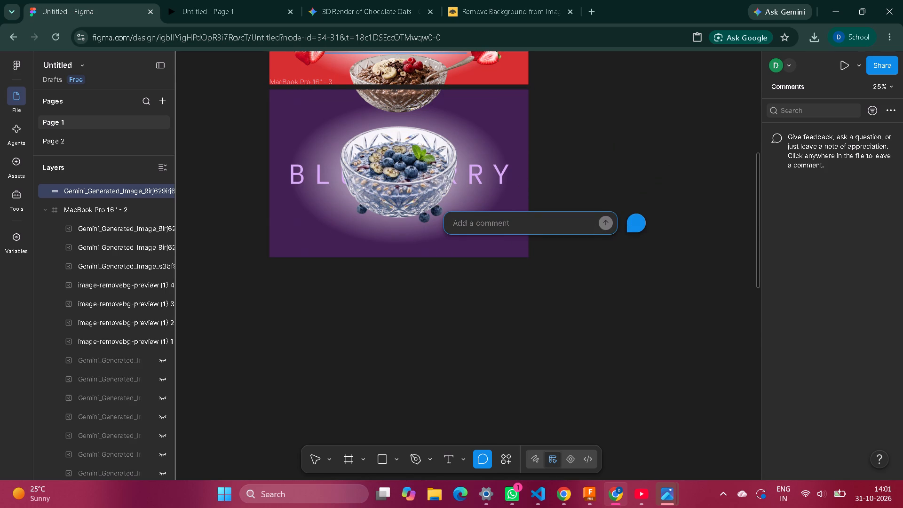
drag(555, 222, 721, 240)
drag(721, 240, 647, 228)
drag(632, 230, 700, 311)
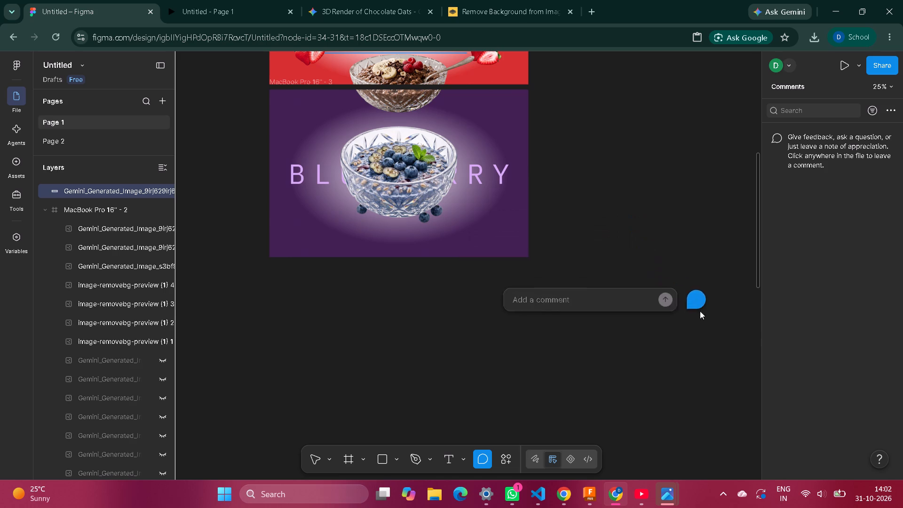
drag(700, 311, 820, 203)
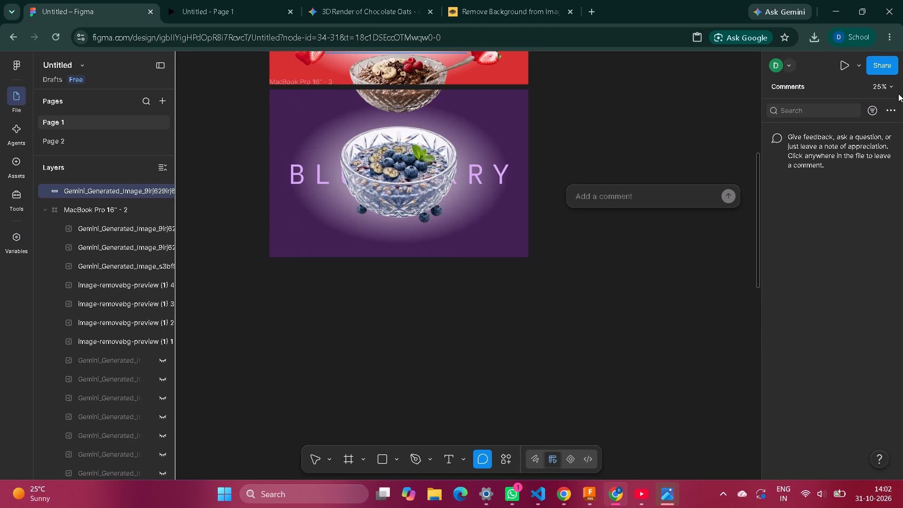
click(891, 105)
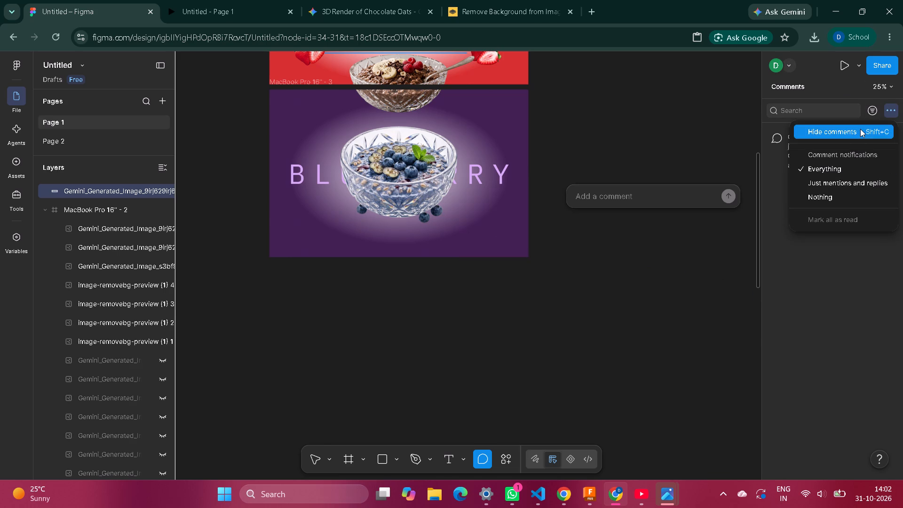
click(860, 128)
Duplicate the kiwi bowl from the strawberry frame's top edge and place it horizontally centred over the blueberry frame's bottom edge, at X 389, Y 895.
scroll(510, 173, up, 2)
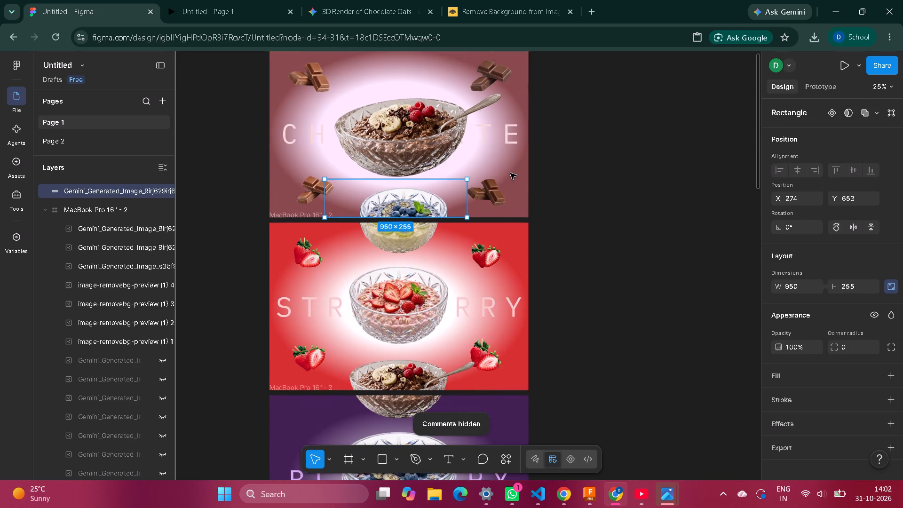
scroll(510, 173, up, 1)
click(400, 252)
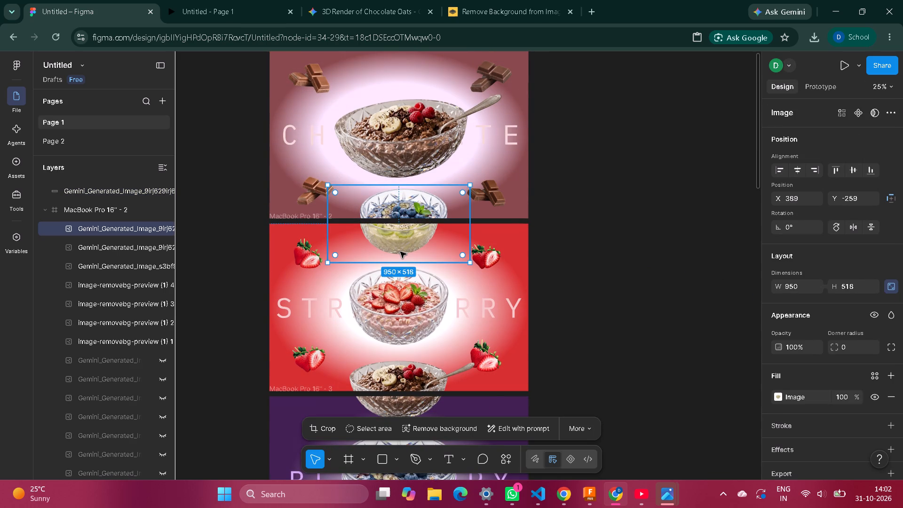
key(ctrl+c)
scroll(523, 363, down, 4)
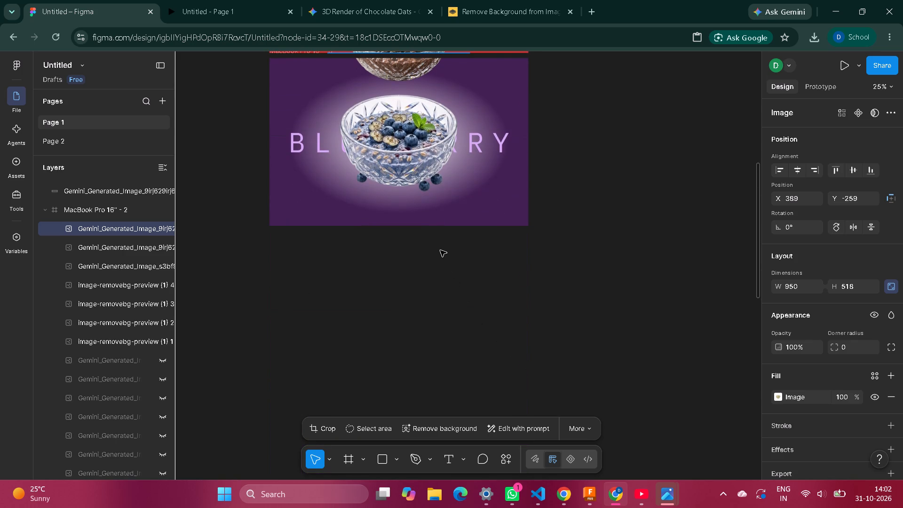
key(ctrl+v)
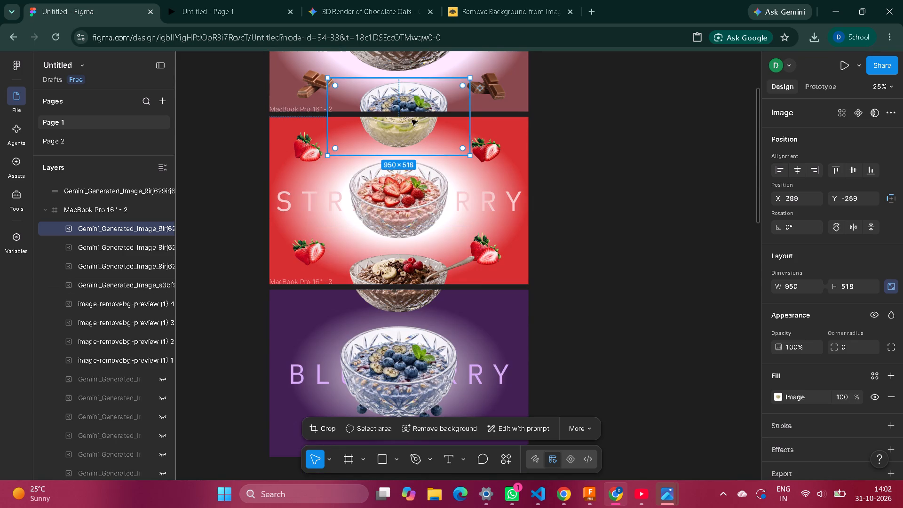
drag(407, 126, 400, 433)
scroll(406, 339, down, 2)
drag(382, 278, 388, 307)
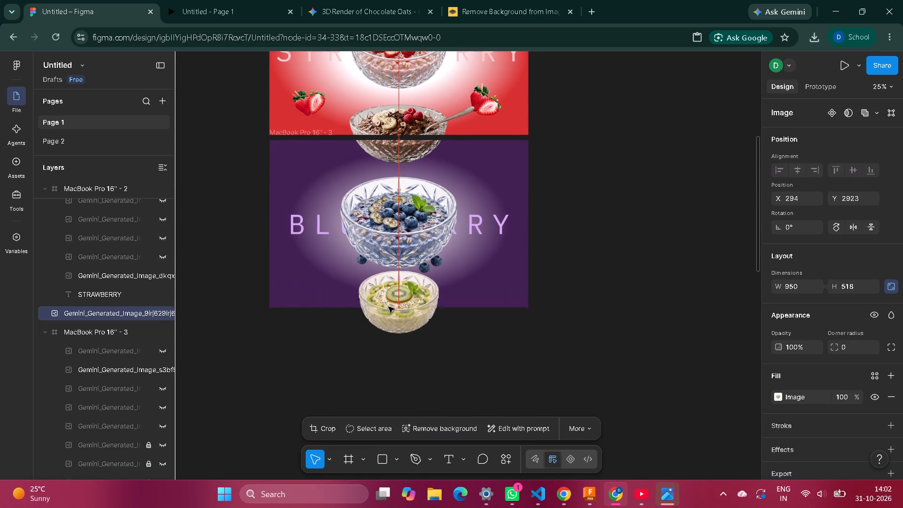
drag(388, 307, 389, 307)
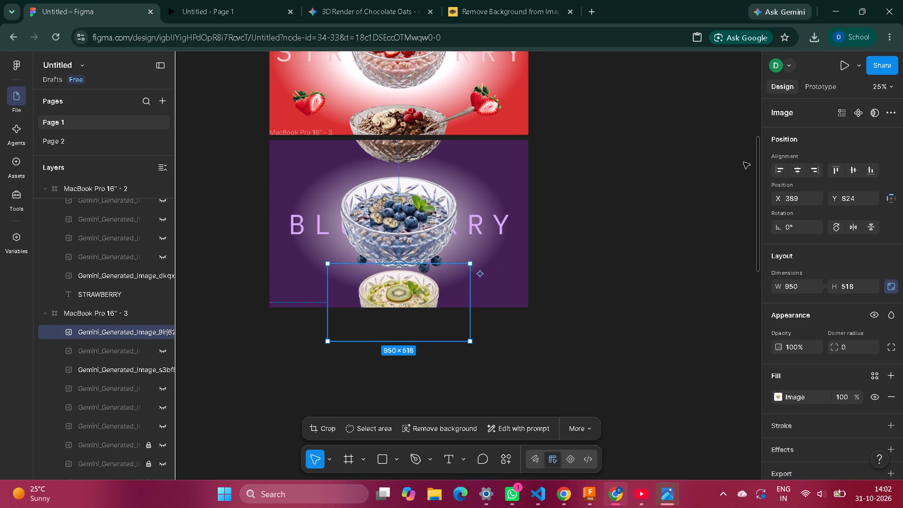
click(794, 169)
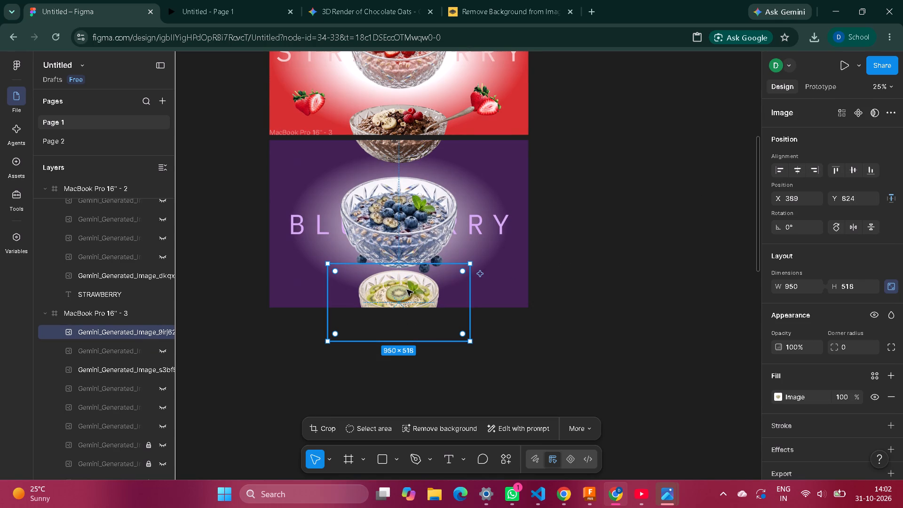
drag(407, 290, 404, 301)
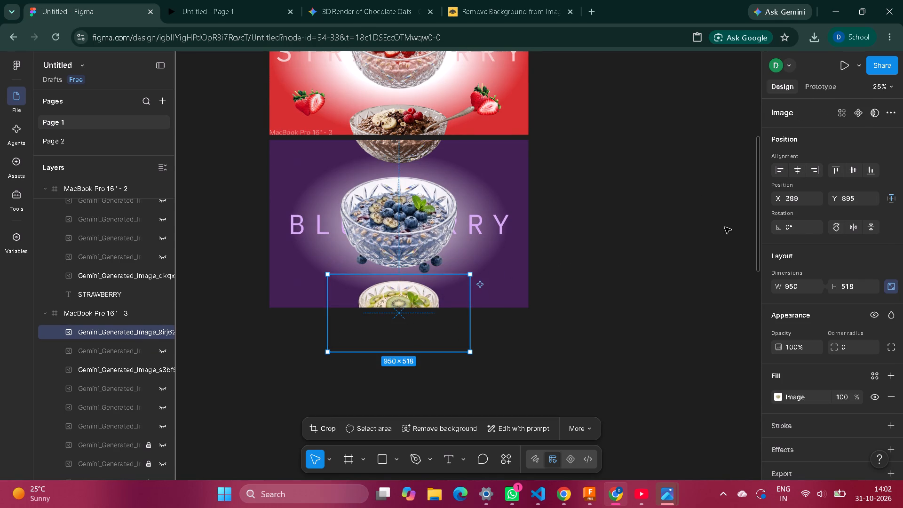
click(725, 227)
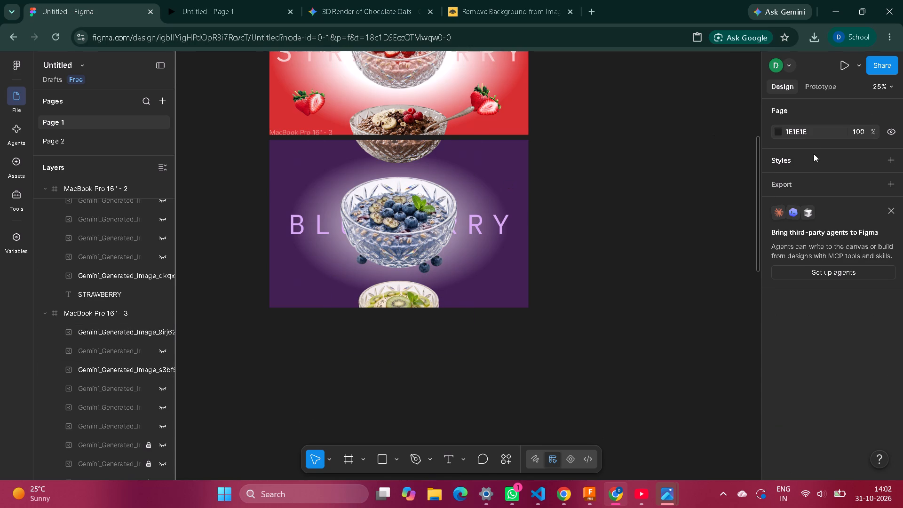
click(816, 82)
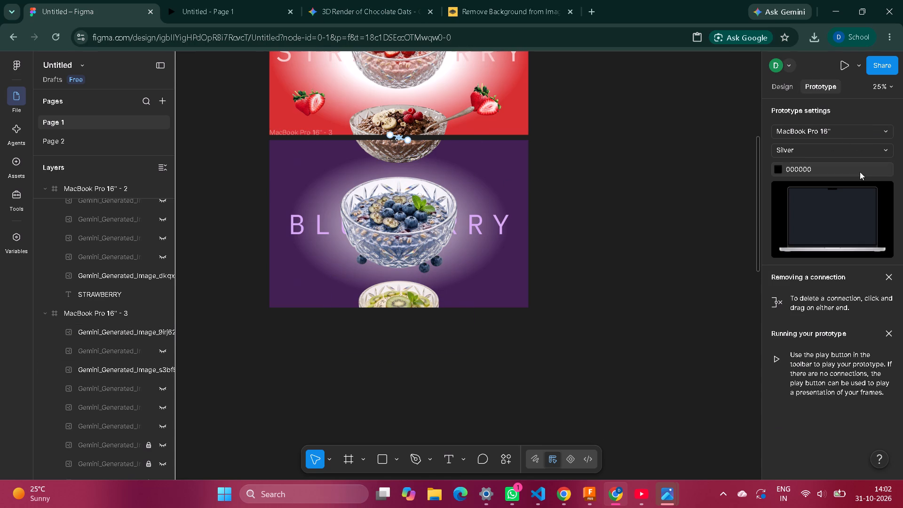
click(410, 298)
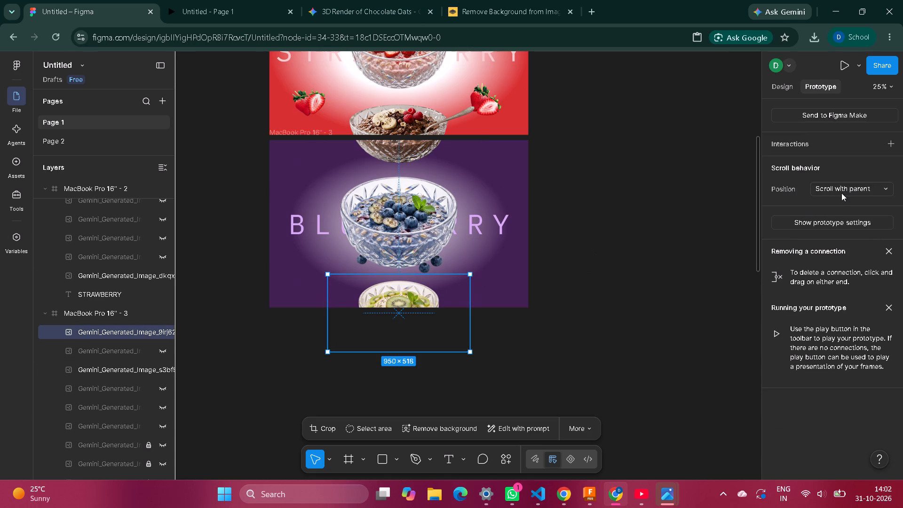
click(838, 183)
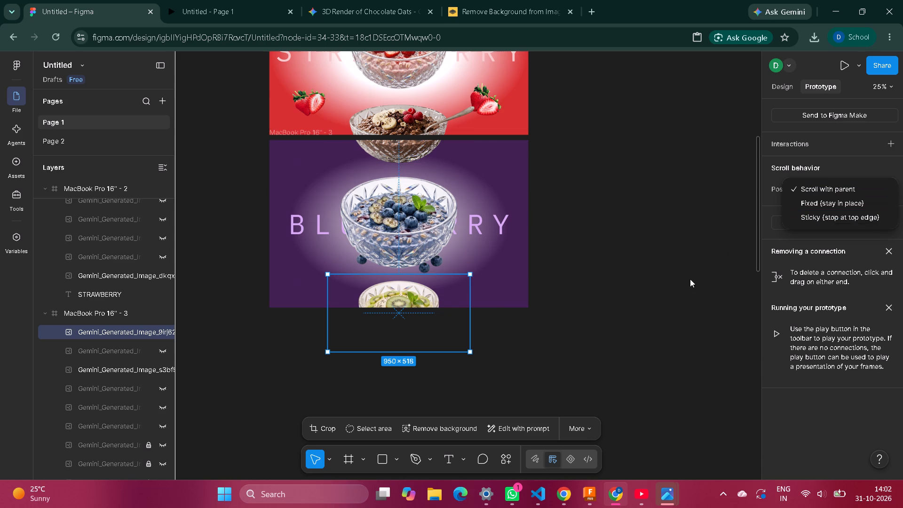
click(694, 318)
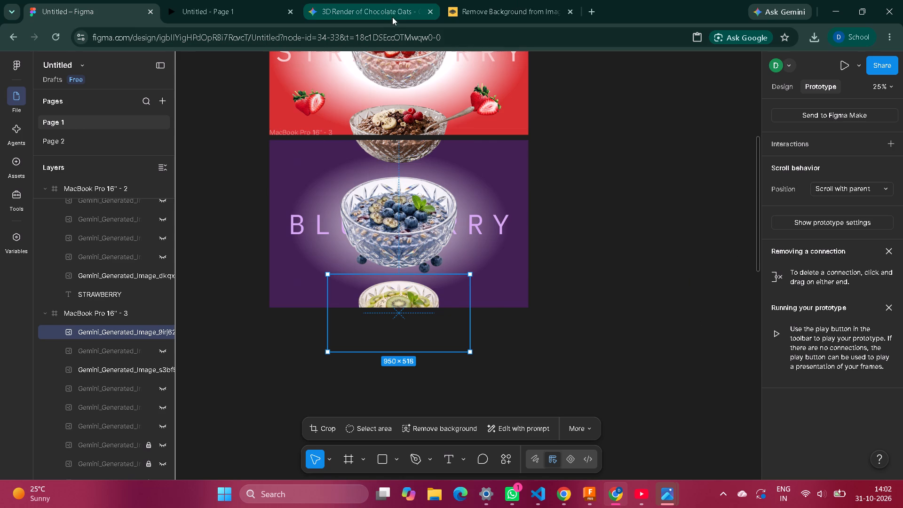
Close the Gemini and Remove Background browser tabs.
click(391, 6)
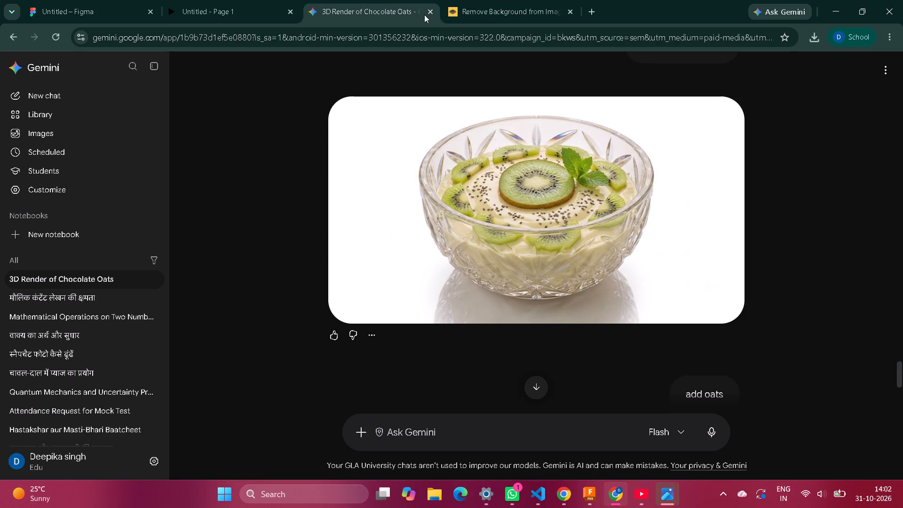
click(428, 16)
click(428, 10)
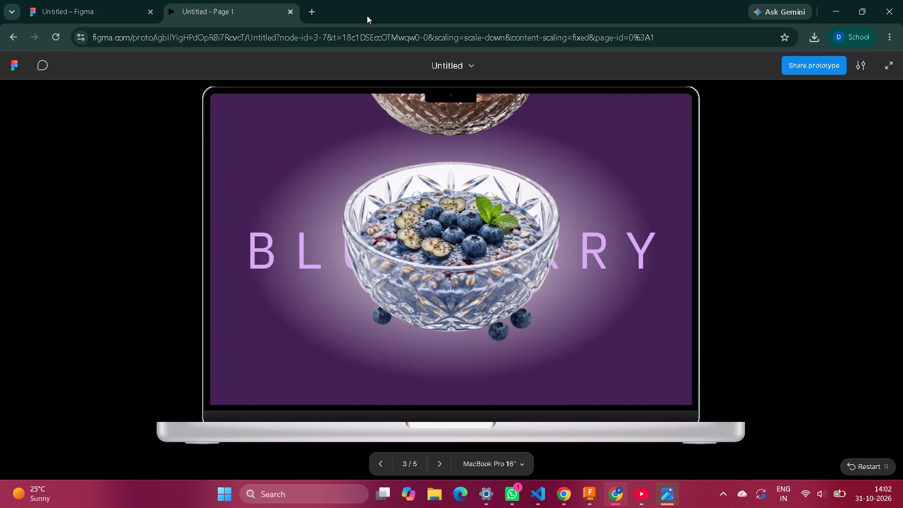
Restart the prototype preview and step back and forth through the chocolate, strawberry and blueberry frames to check the bowl transitions.
key(r)
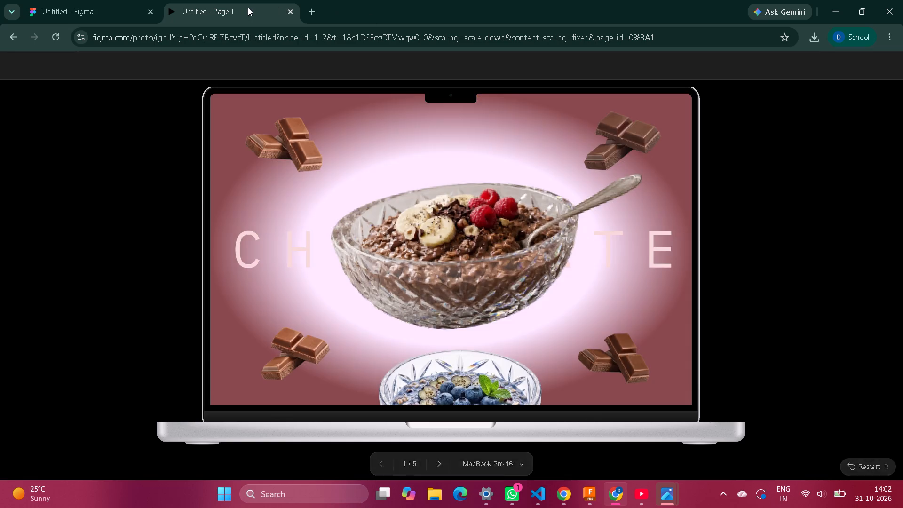
key(Right)
key(Left)
key(Left)
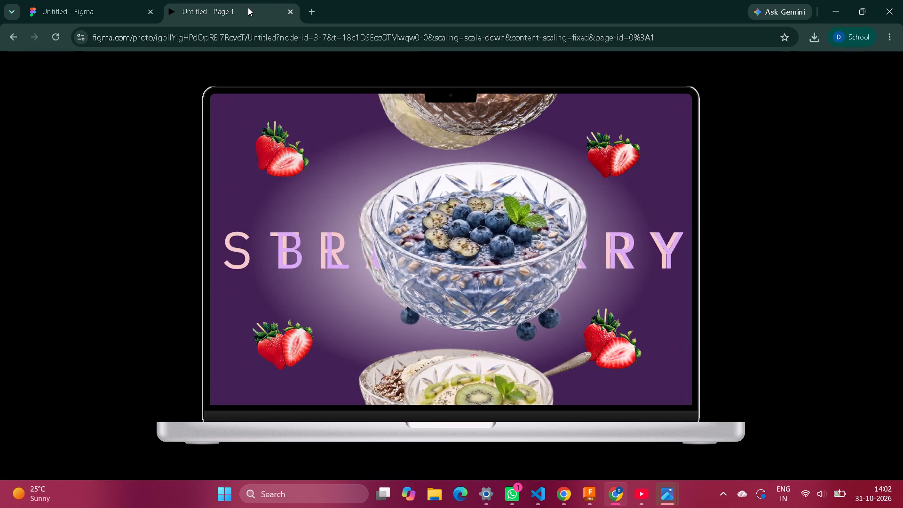
key(Left)
key(Left)
text(er)
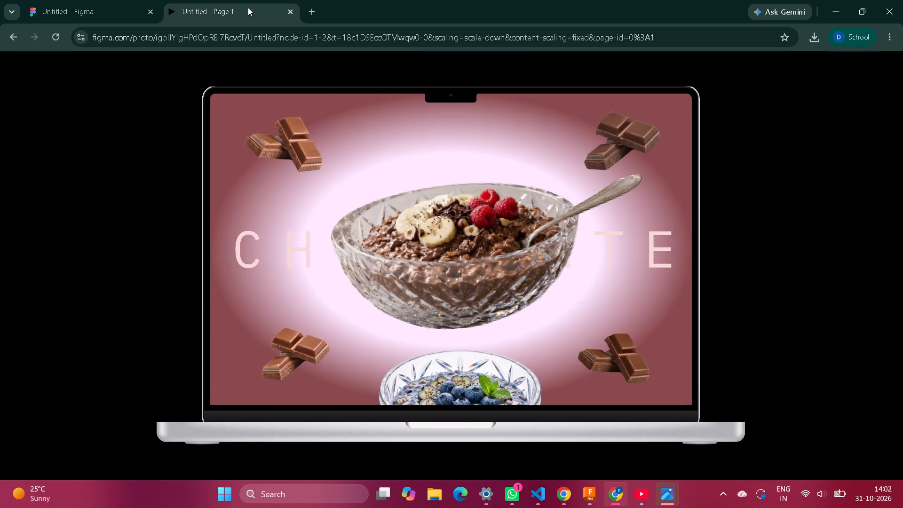
key(Right)
key(Right)
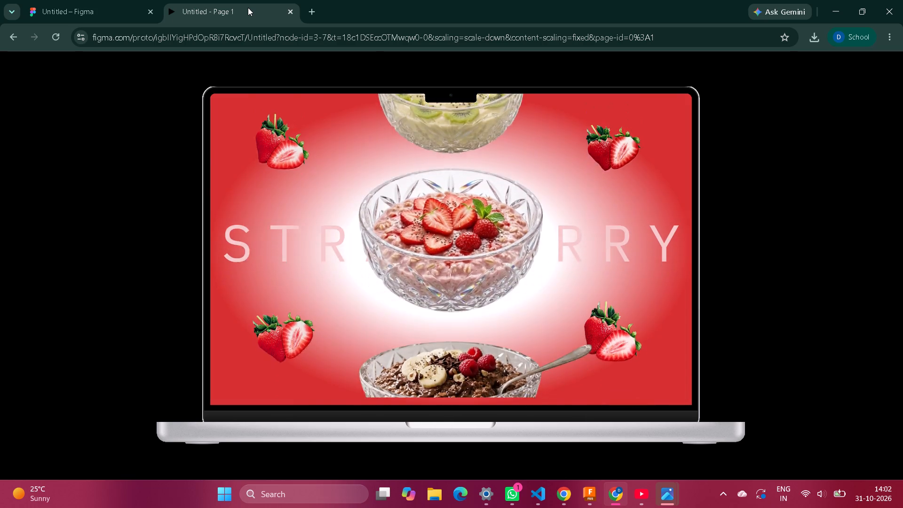
key(Left)
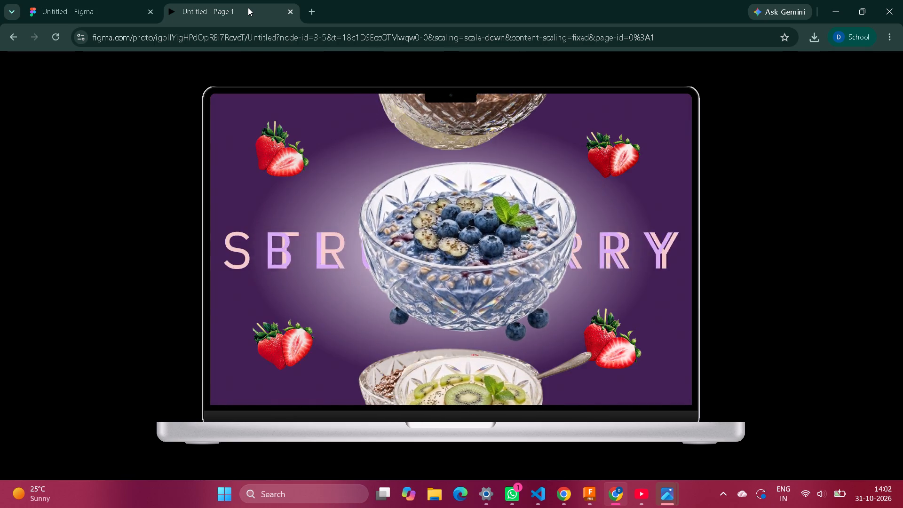
key(Left)
key(Left)
key(Left)
key(Left)
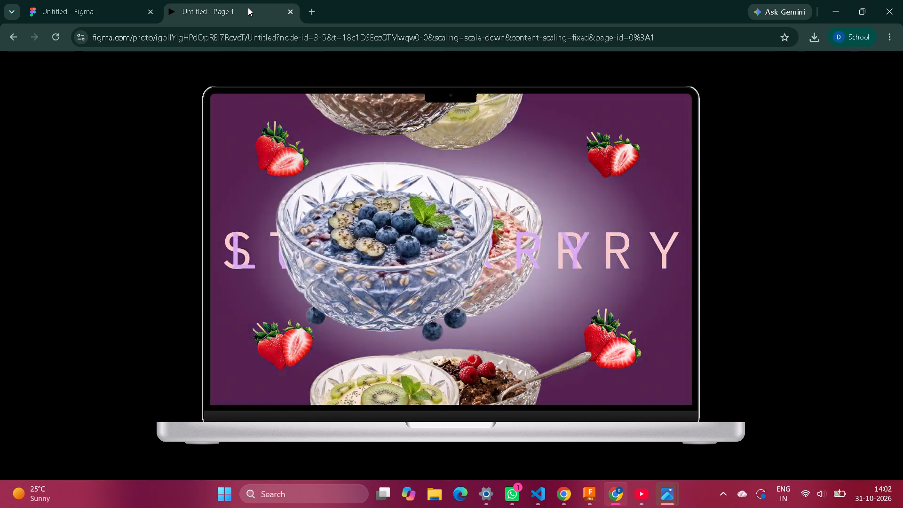
key(Up)
key(Up)
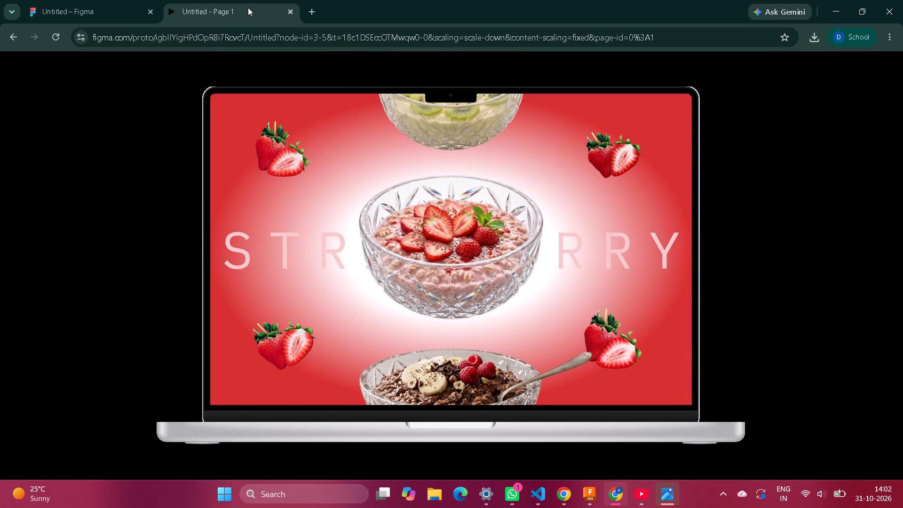
key(r)
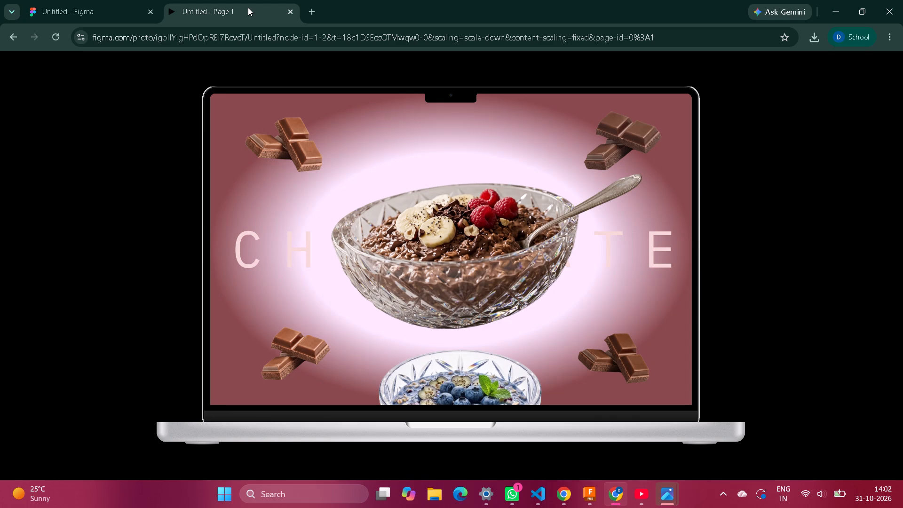
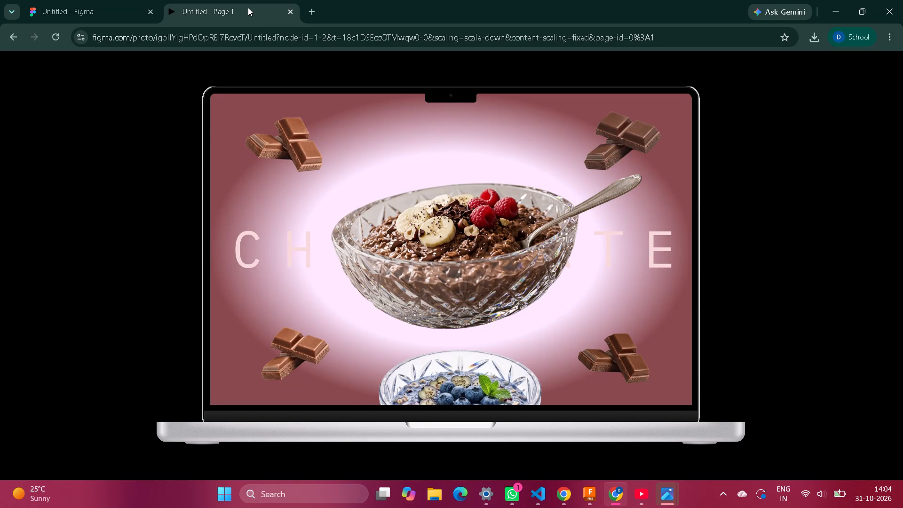
Replay the prototype repeatedly from the chocolate frame through strawberry to blueberry, examining how the bowls move between frames.
key(Down)
key(Right)
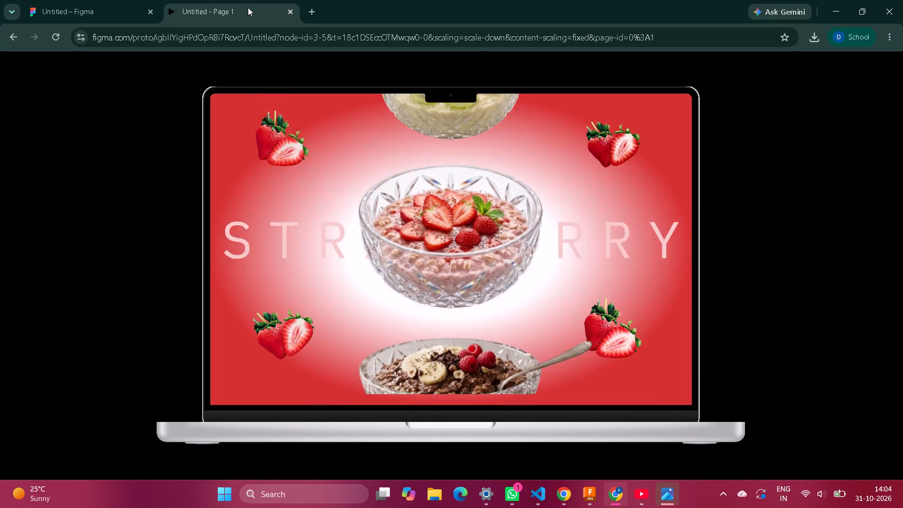
key(Right)
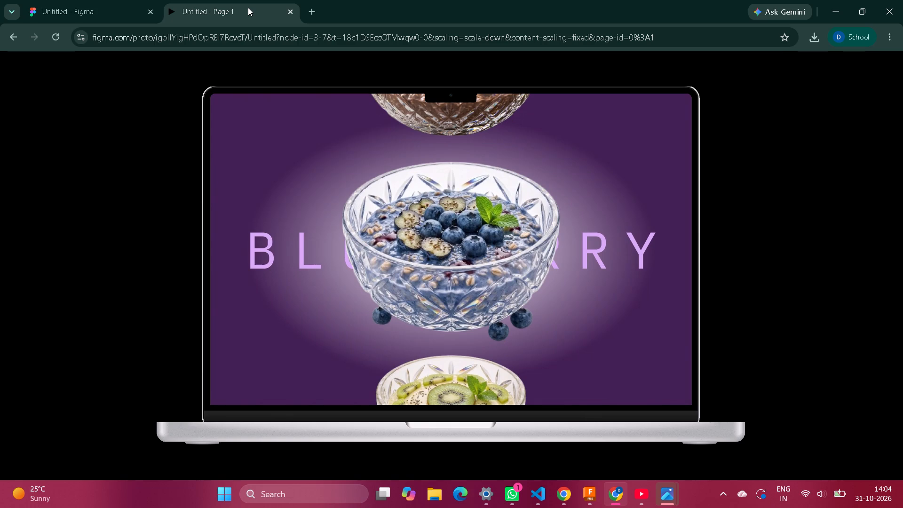
key(r)
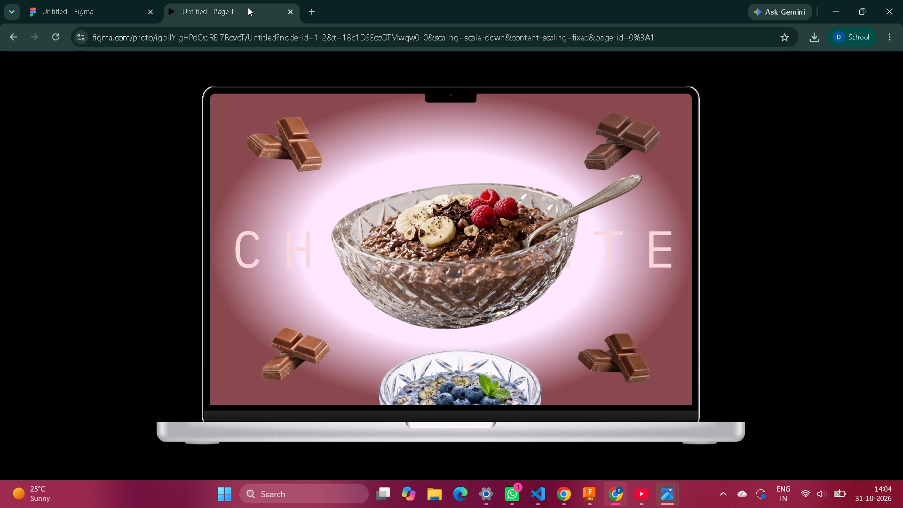
key(Right)
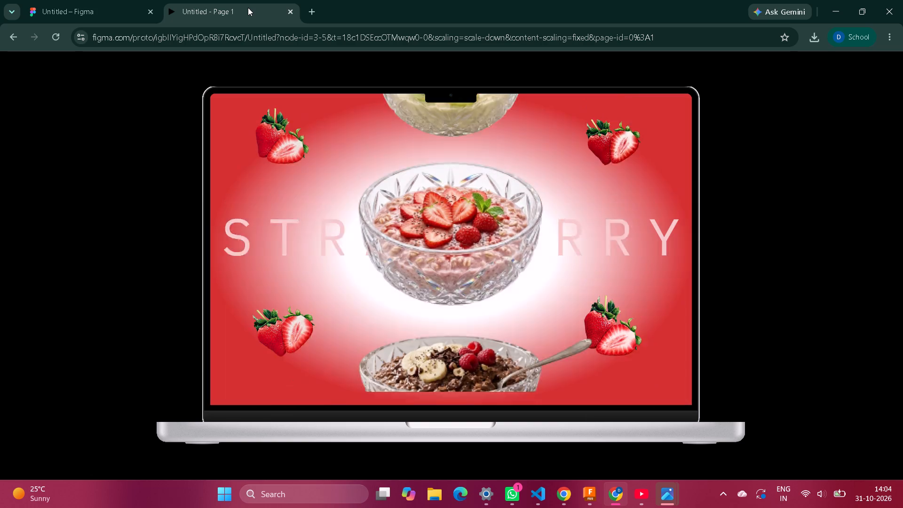
key(Right)
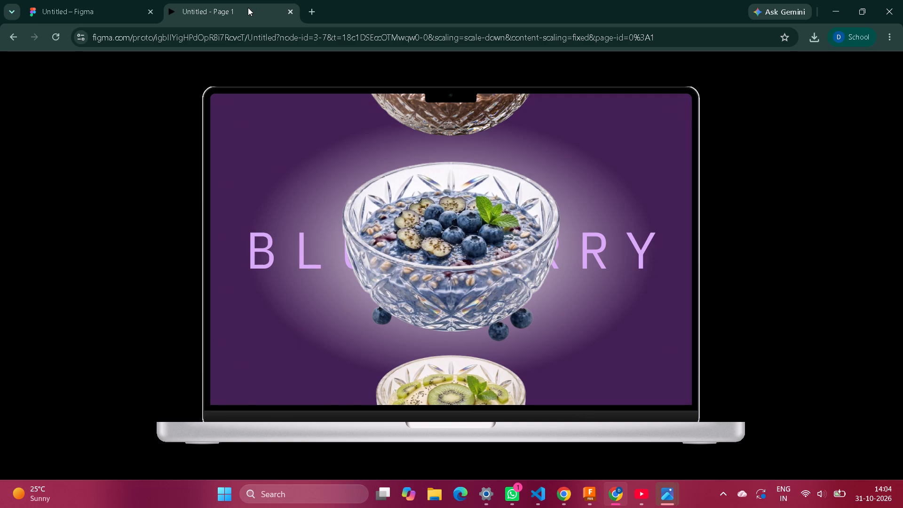
key(r)
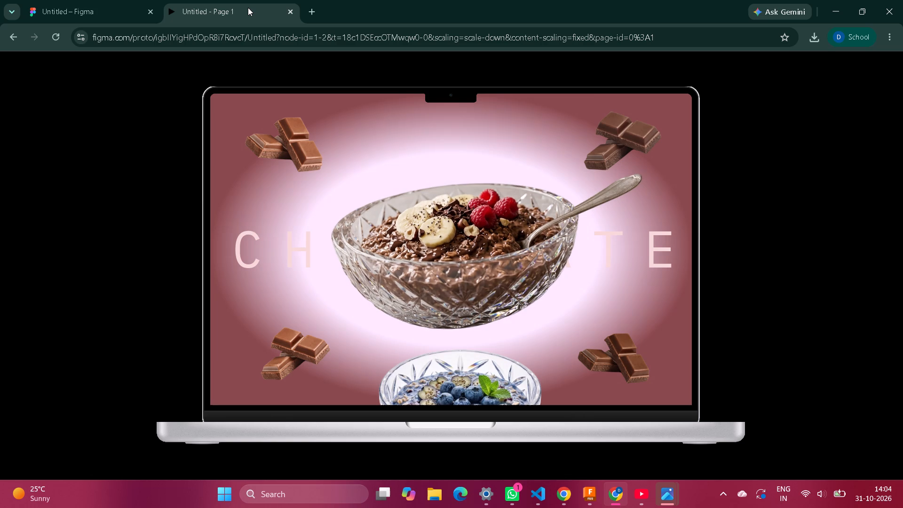
key(Right)
key(Right)
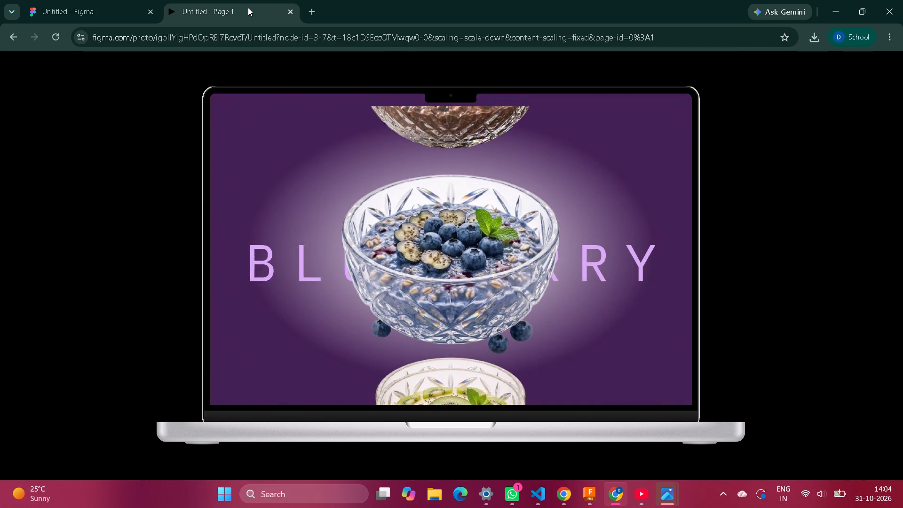
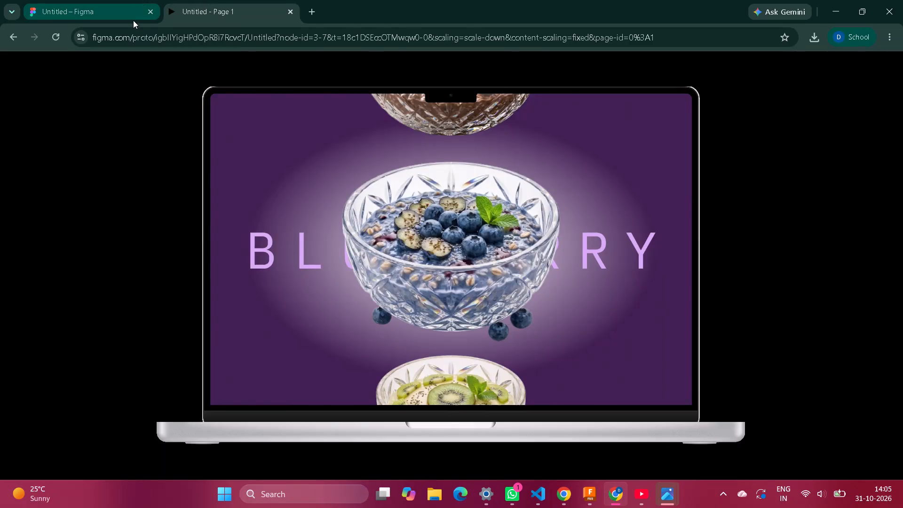
Back in the design file, move the empty MacBook Pro 16" - 4 frame directly beneath the blueberry frame, aligned with the column.
click(132, 19)
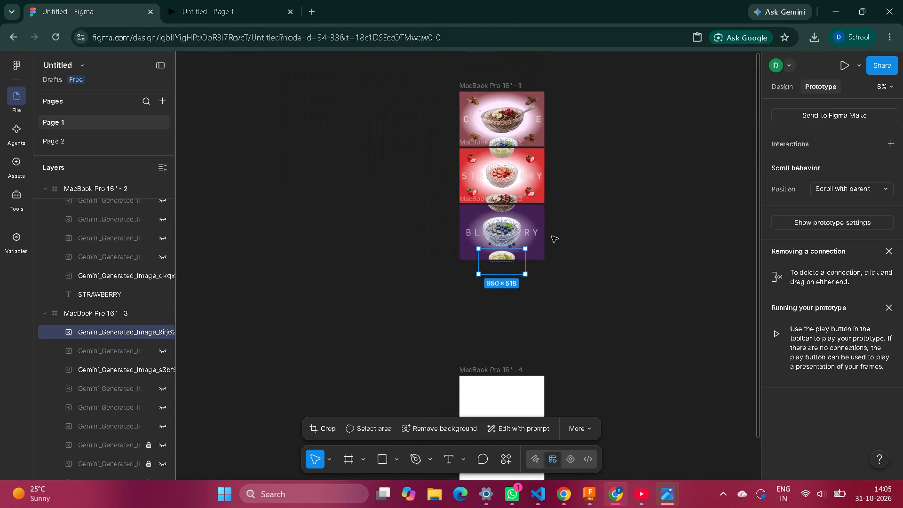
scroll(552, 236, left, 1)
click(551, 236)
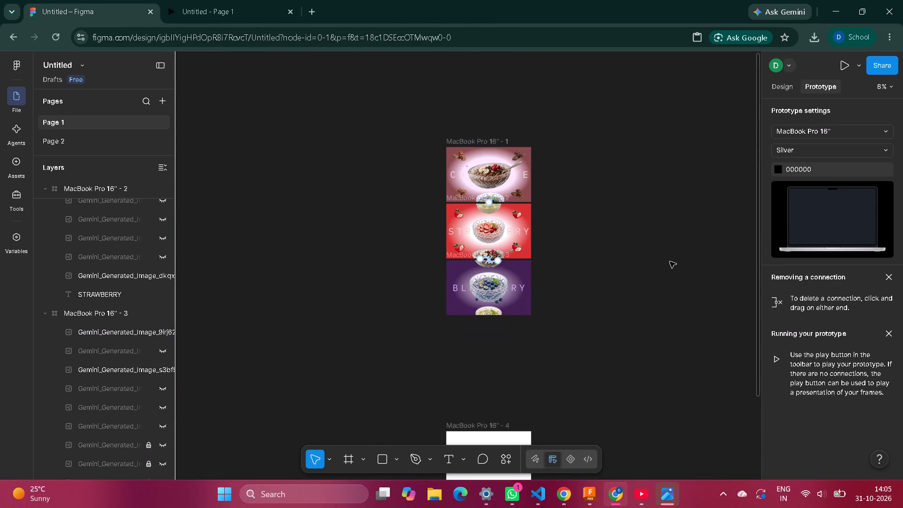
scroll(670, 262, down, 1)
scroll(670, 262, left, 1)
scroll(670, 262, right, 1)
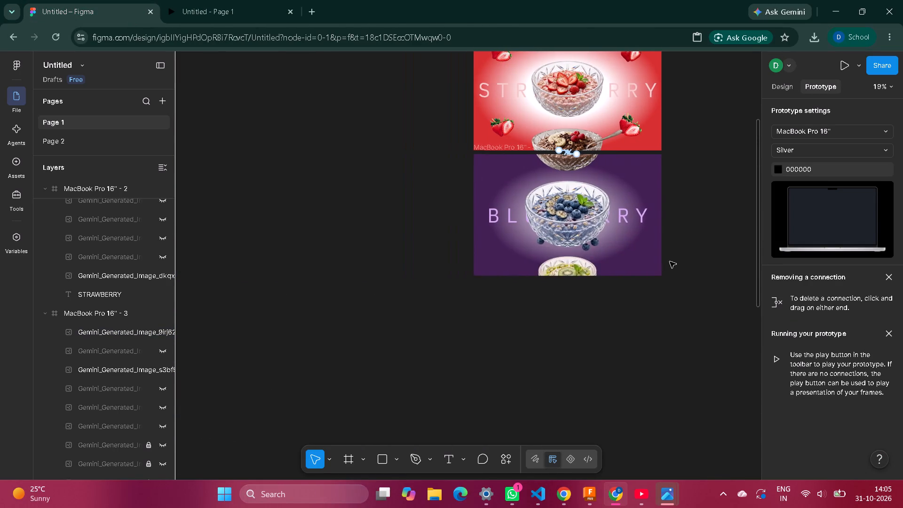
scroll(670, 262, left, 4)
scroll(695, 151, down, 1)
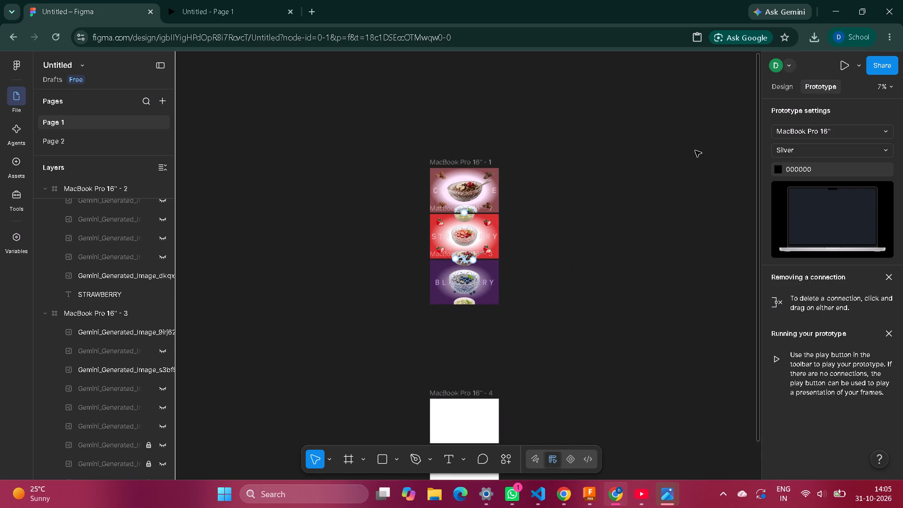
scroll(695, 151, down, 1)
drag(474, 347, 470, 262)
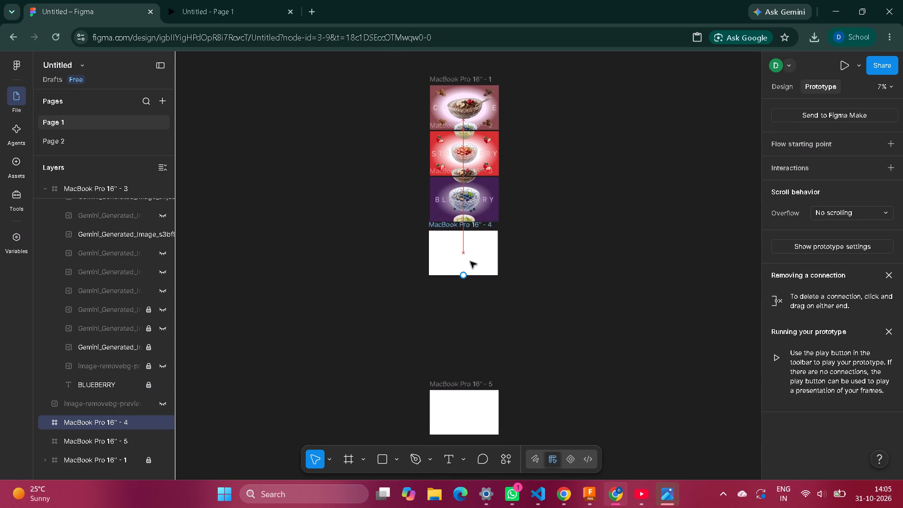
drag(470, 262, 470, 256)
Move the empty MacBook Pro 16" - 5 frame up directly beneath frame 4, matching the spacing of the other frames.
drag(467, 412, 465, 329)
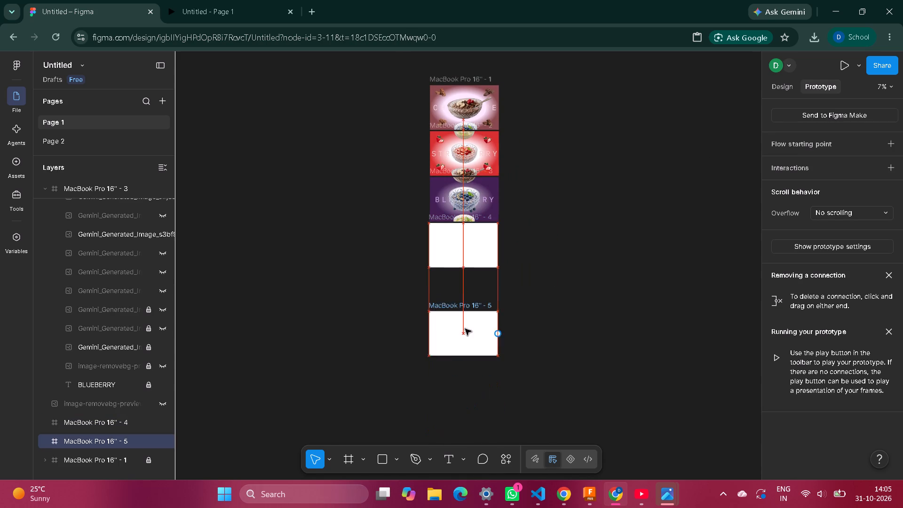
drag(465, 329, 466, 295)
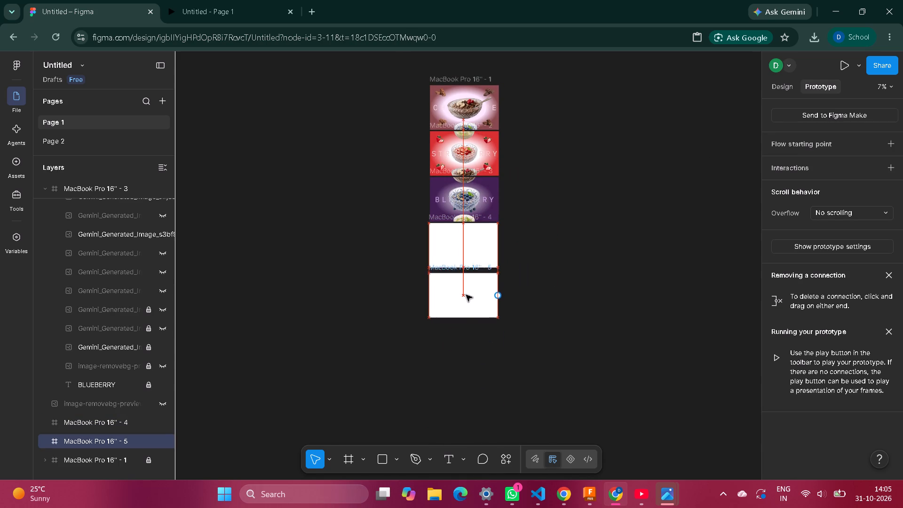
drag(466, 295, 466, 293)
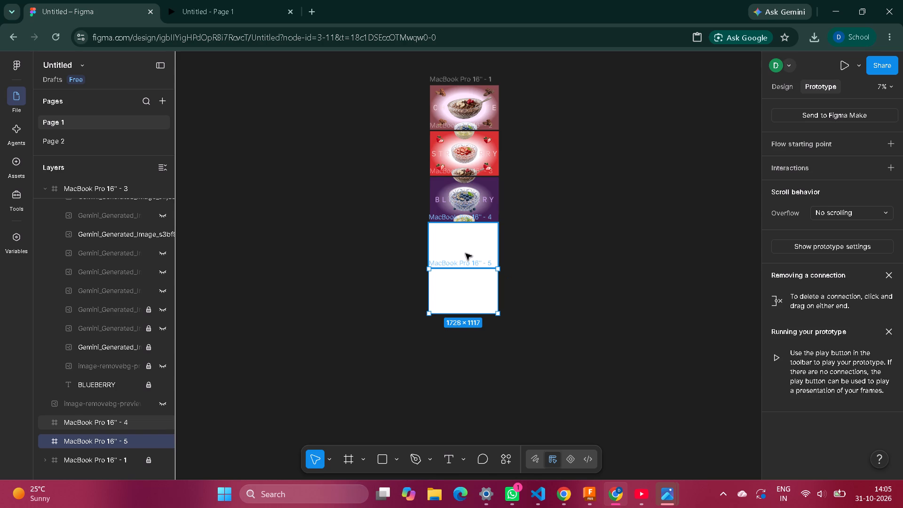
Set the fill of the MacBook Pro 16" - 4 frame to bright green 30EA3D.
right_click(466, 254)
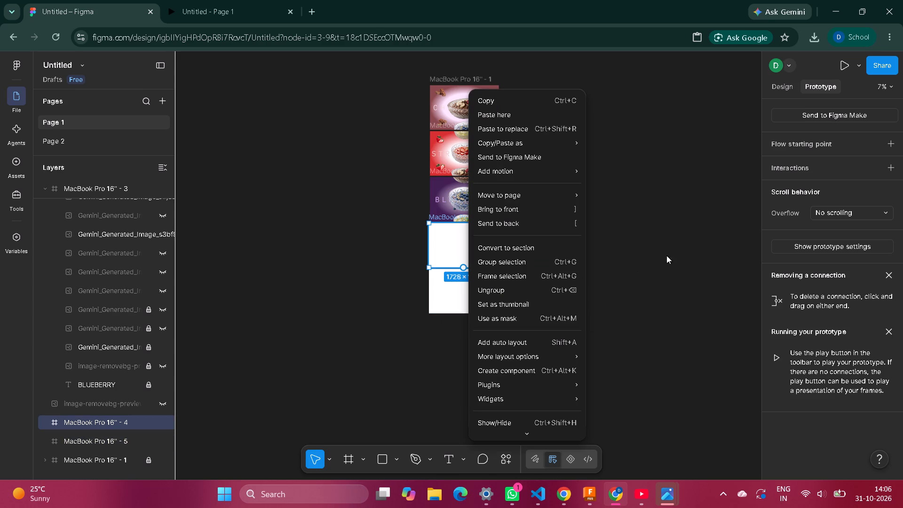
click(783, 86)
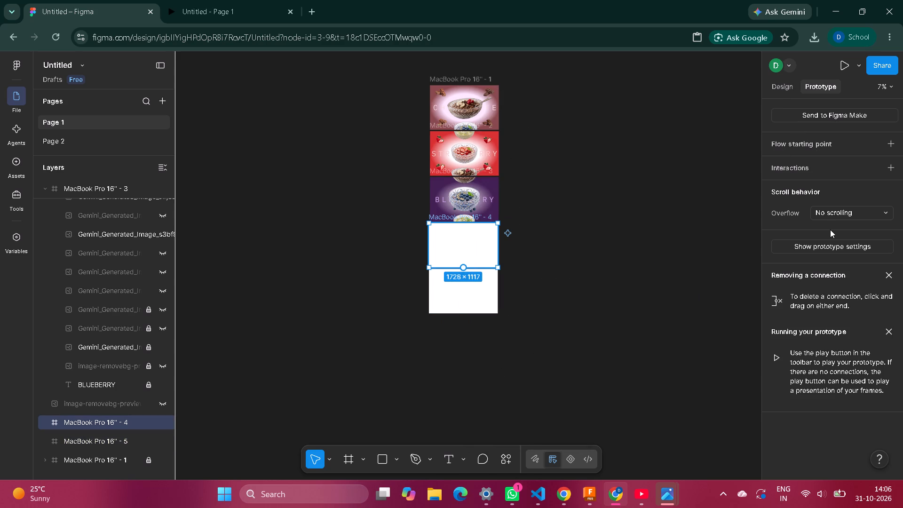
click(792, 83)
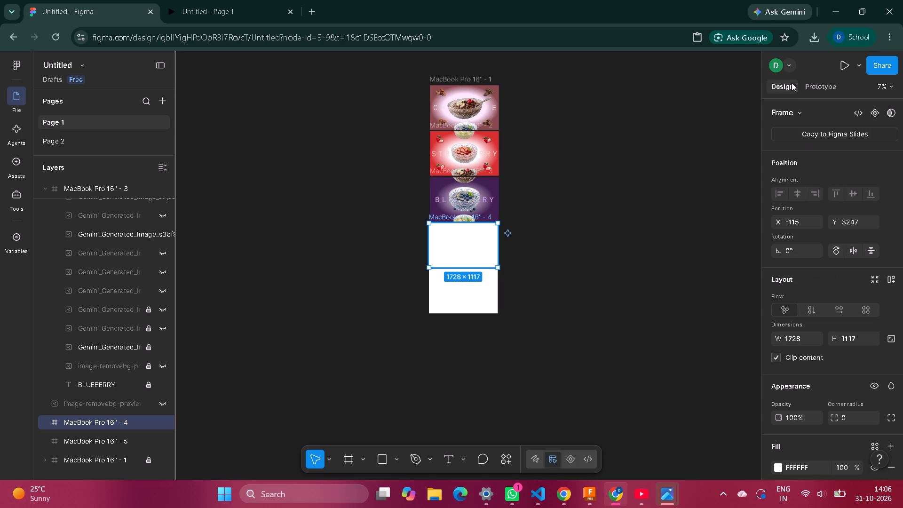
scroll(818, 375, down, 1)
click(777, 381)
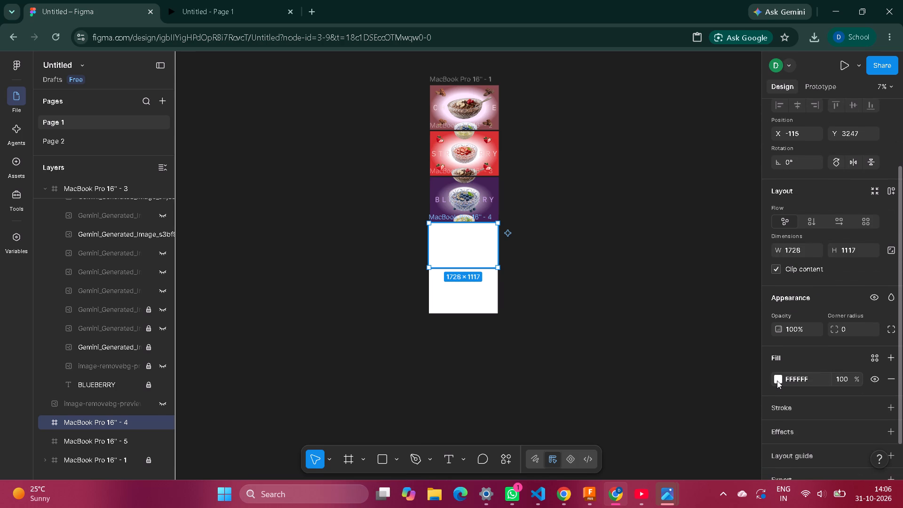
click(687, 359)
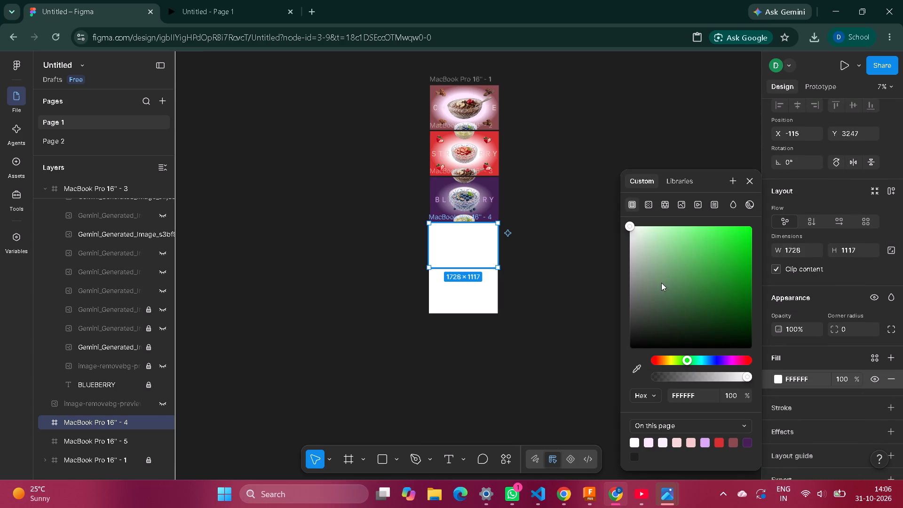
click(661, 283)
click(659, 247)
click(676, 235)
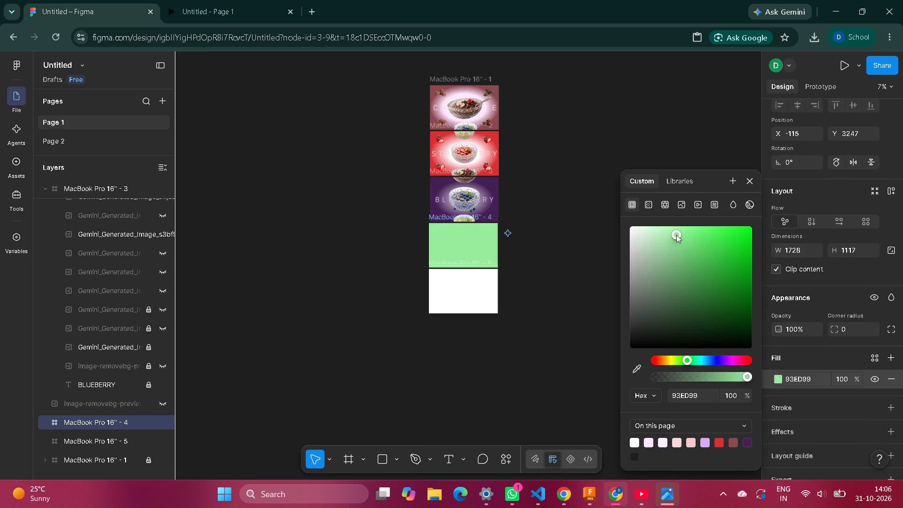
click(705, 234)
click(718, 234)
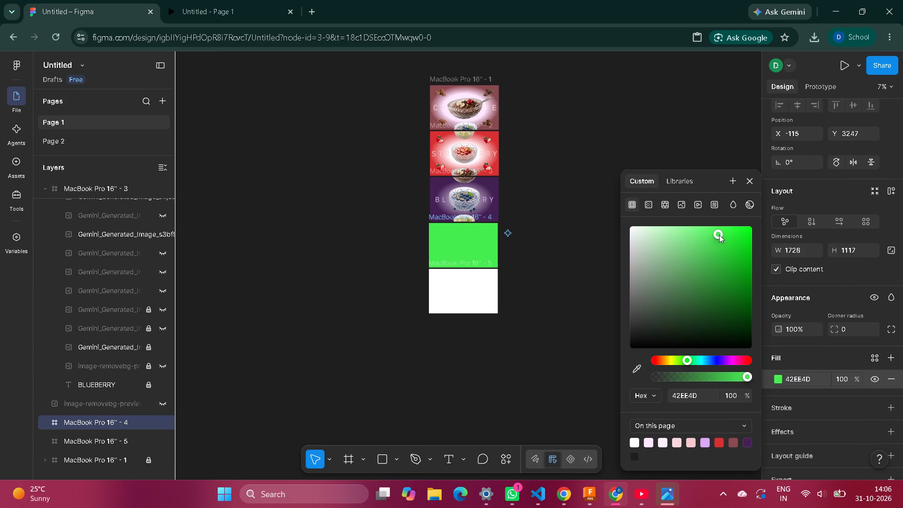
click(727, 236)
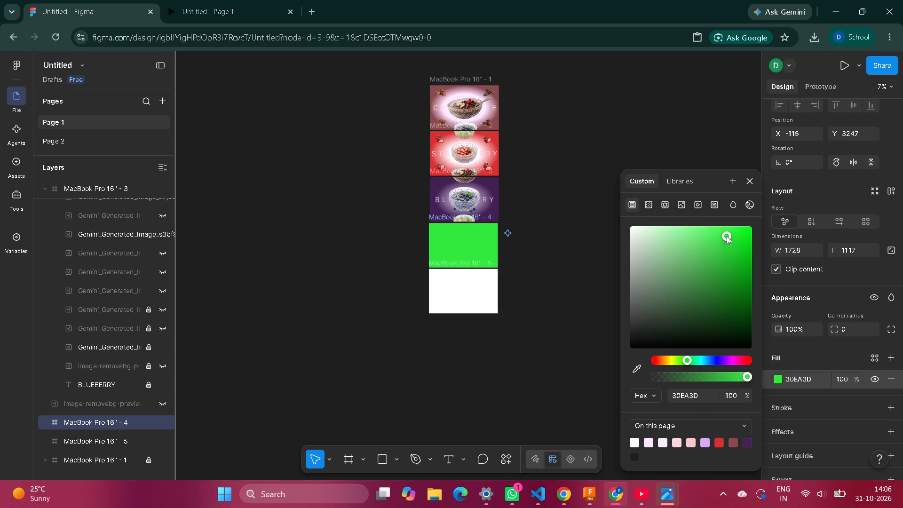
Convert frame 4's fill to a linear gradient from pale CDE4CE at 0% to green 33EC3F at 100%.
click(647, 203)
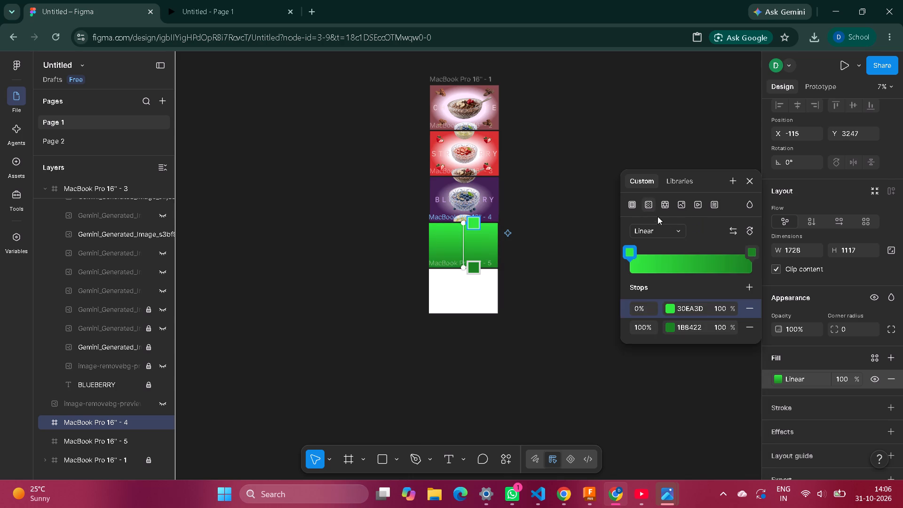
click(669, 328)
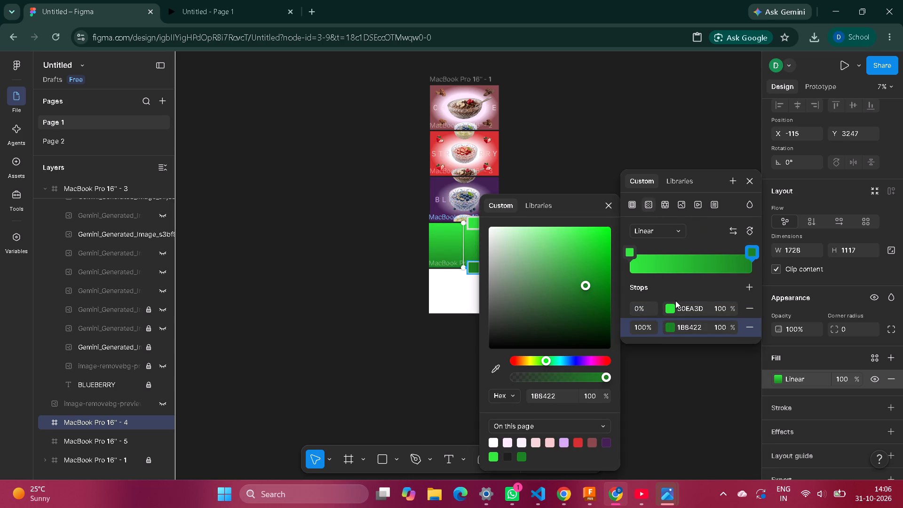
drag(673, 302, 672, 313)
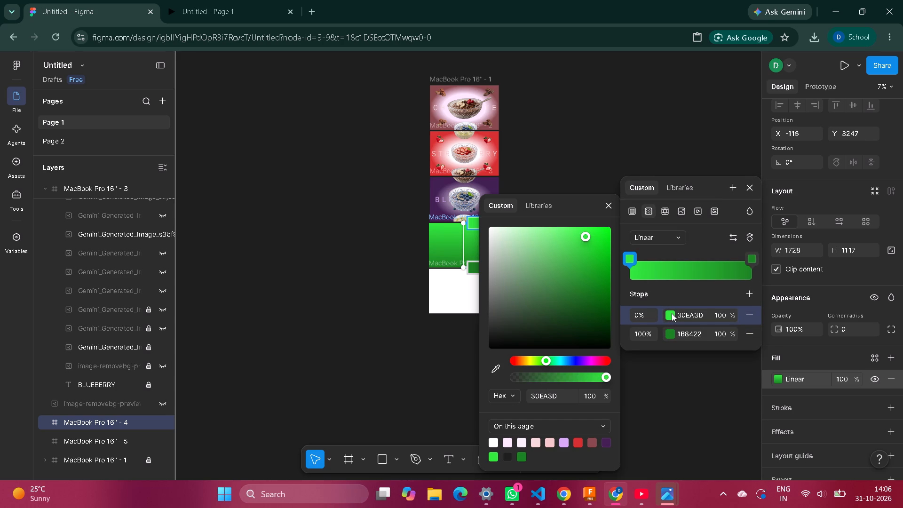
click(747, 335)
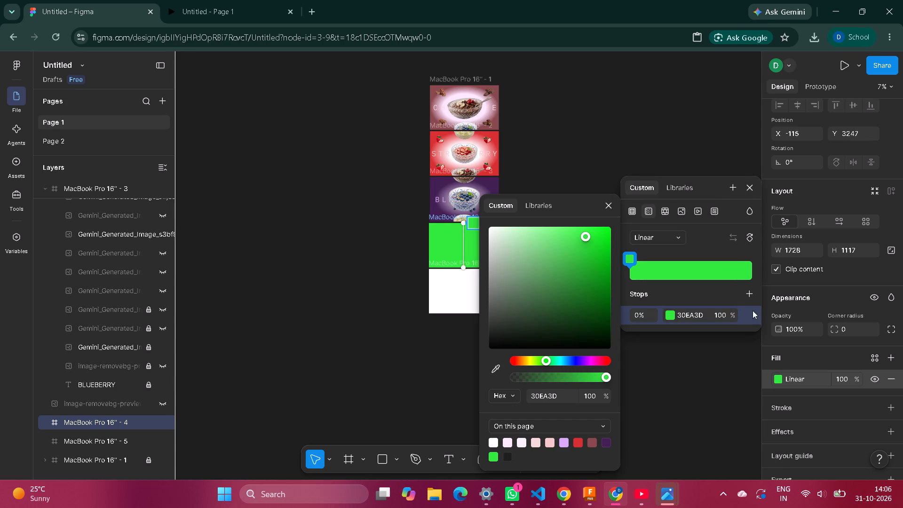
click(749, 298)
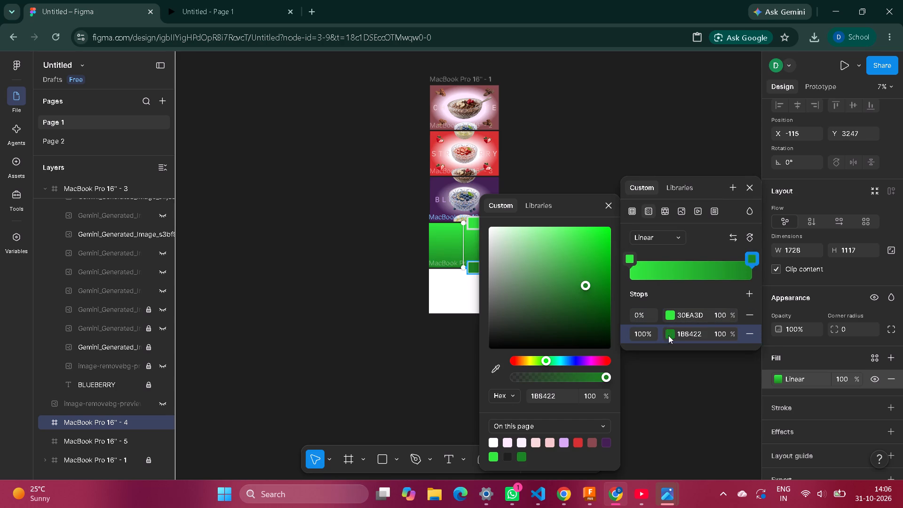
click(668, 336)
click(668, 336)
drag(588, 285, 586, 237)
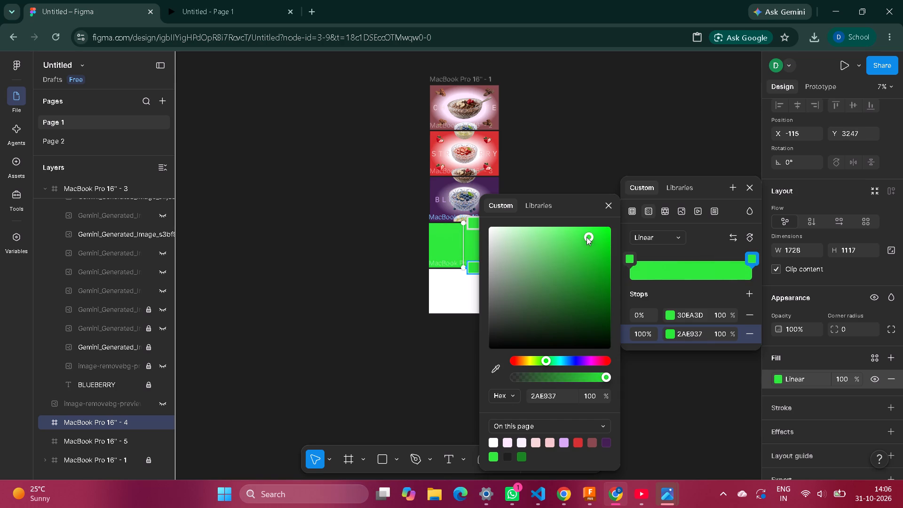
drag(586, 237, 585, 236)
click(670, 313)
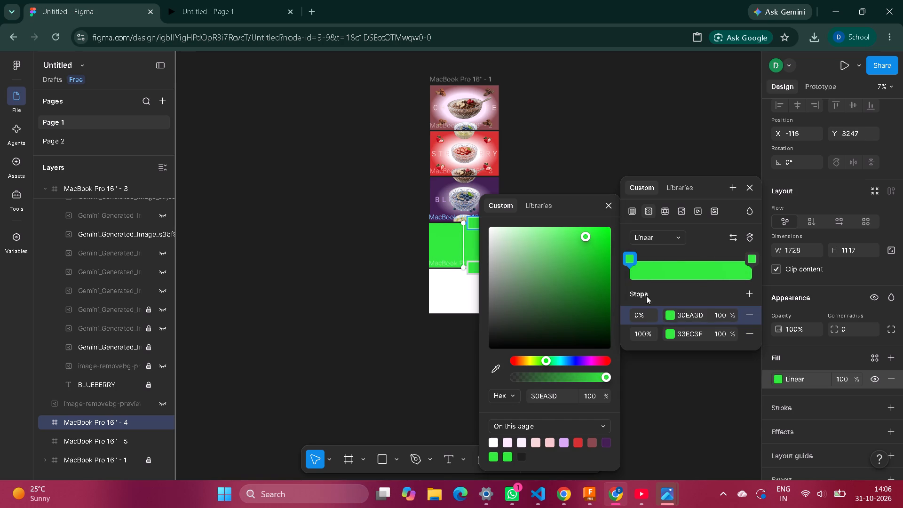
drag(585, 235, 498, 238)
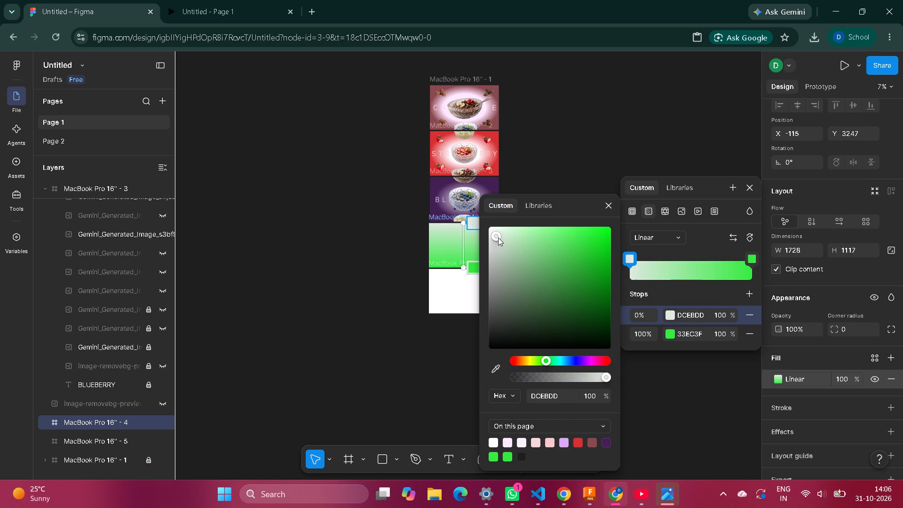
drag(498, 238, 501, 239)
Make frame 4's gradient radial and move its pale centre stop to 40%.
click(666, 234)
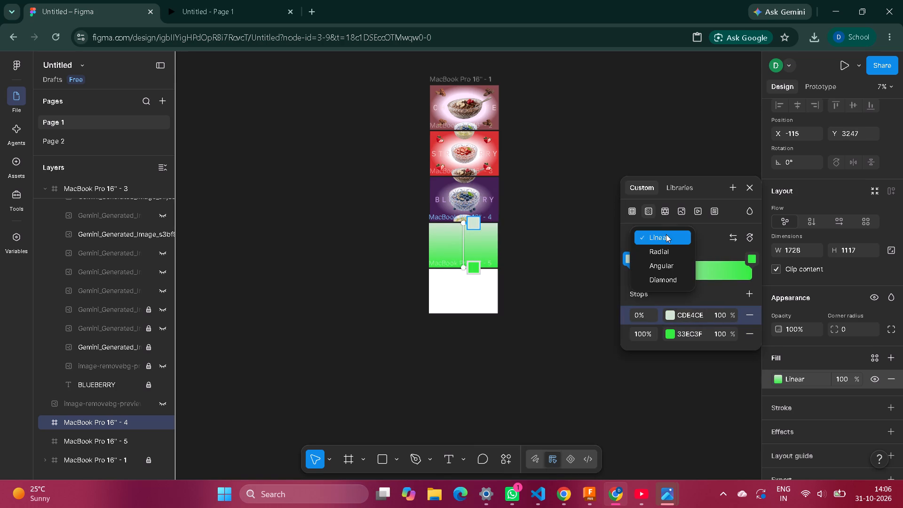
click(663, 250)
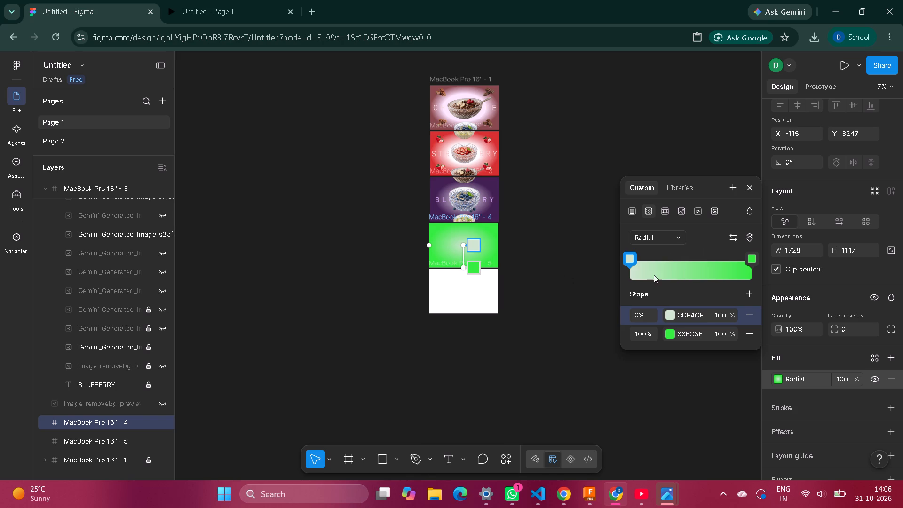
drag(629, 258, 679, 262)
scroll(436, 263, up, 1)
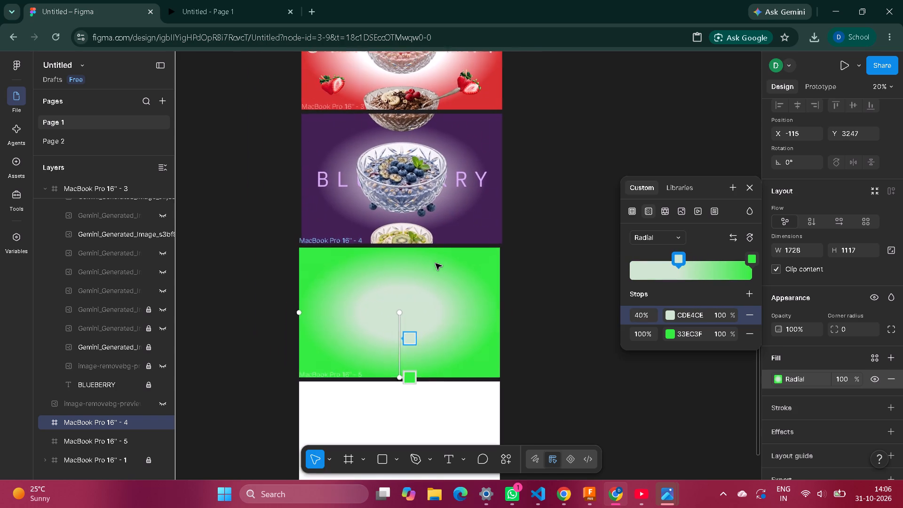
scroll(436, 263, up, 1)
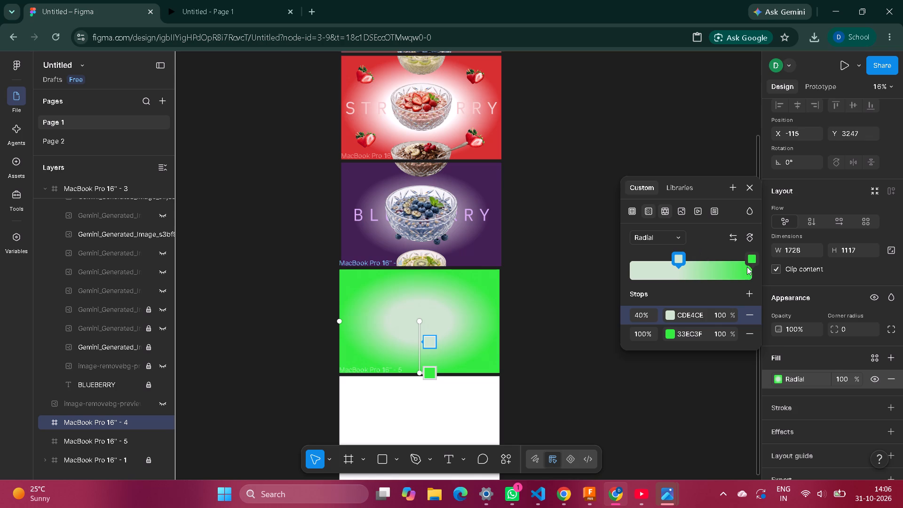
Recolour the 100% stop of frame 4's radial gradient to a light yellow-green and deselect the frame.
click(670, 334)
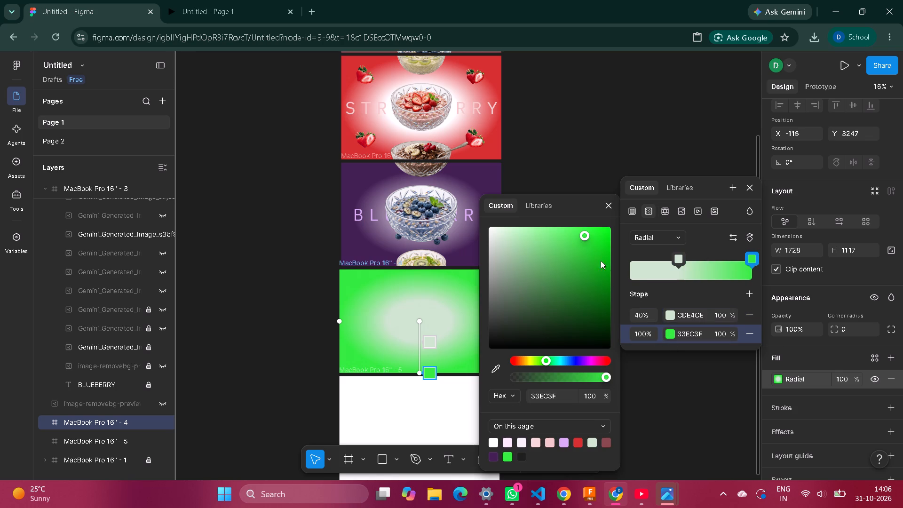
click(537, 356)
click(560, 230)
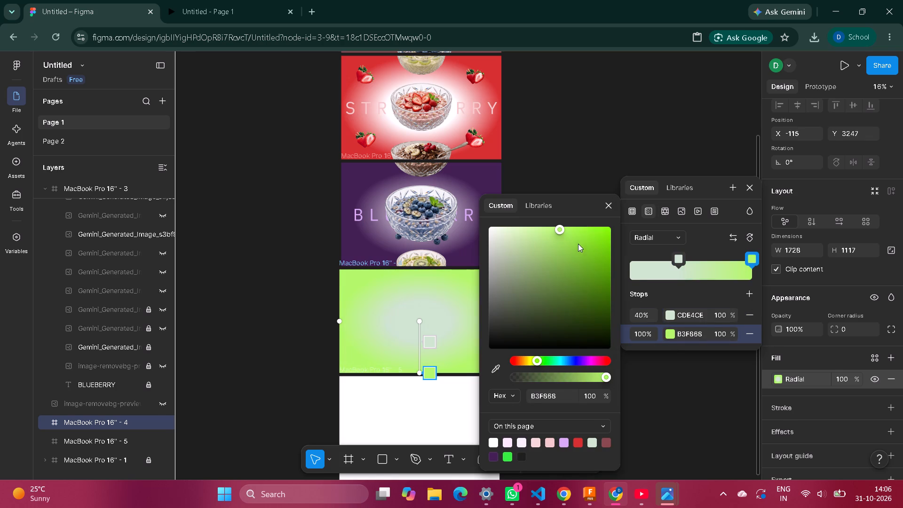
click(567, 235)
click(609, 115)
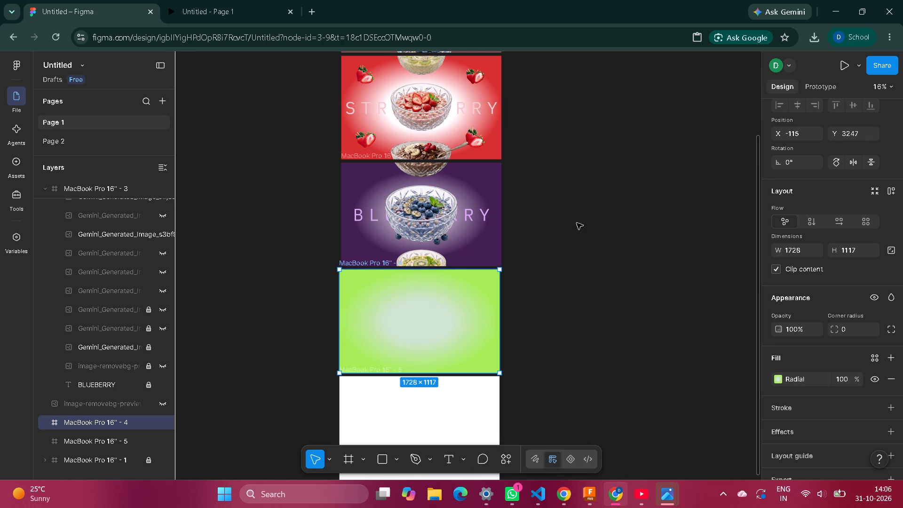
click(580, 276)
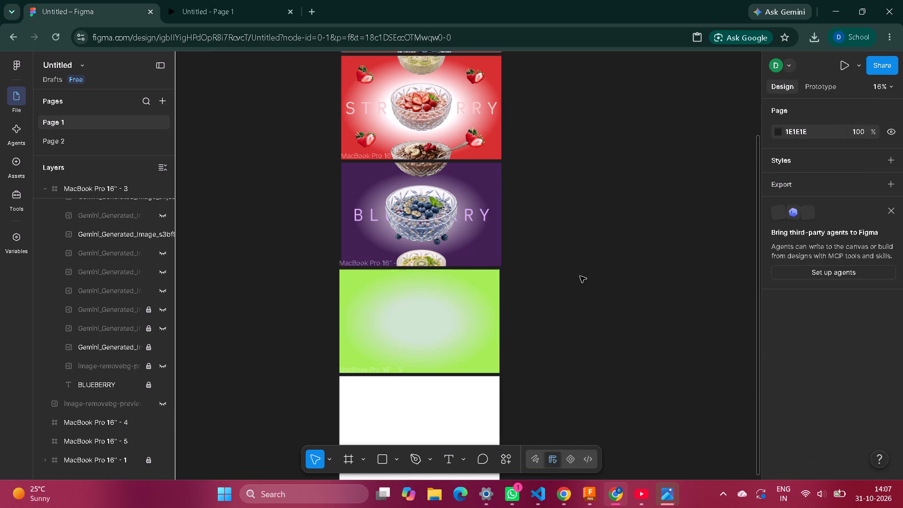
Add a title text layer reading "KIWI" in capitals inside the green MacBook Pro 16" - 4 frame.
click(447, 457)
click(431, 318)
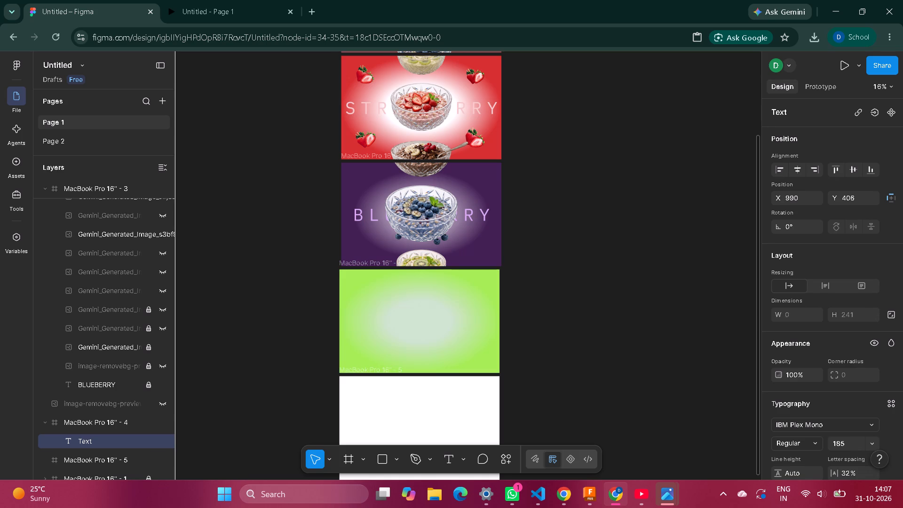
text(kiwi)
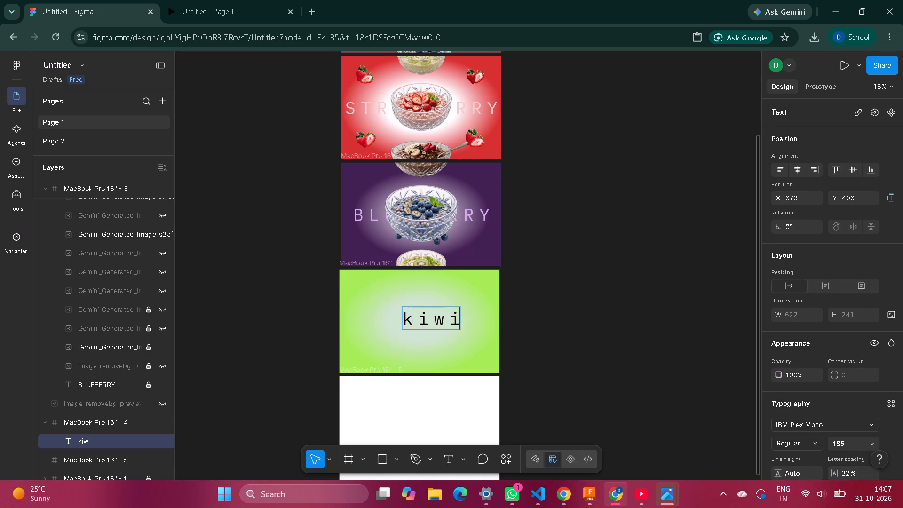
key(BackSpace)
key(BackSpace)
key(BackSpace)
key(BackSpace)
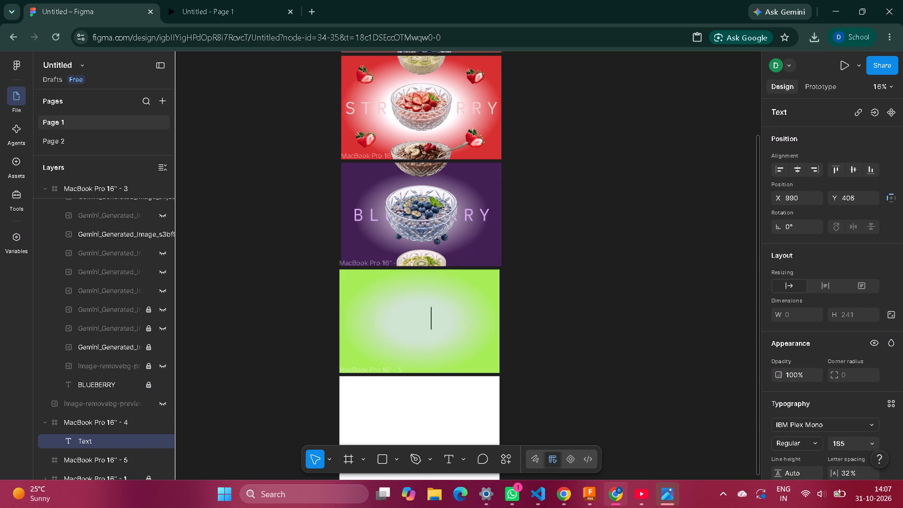
text(KIWI)
key(space)
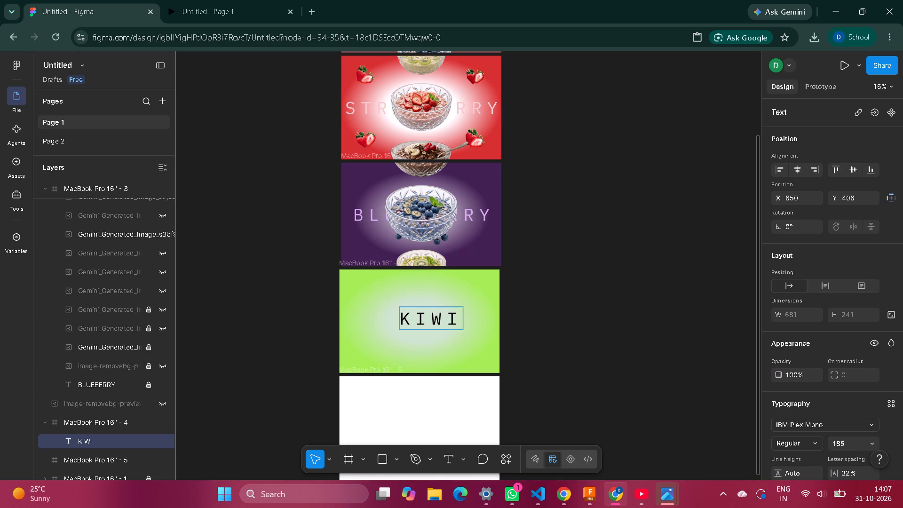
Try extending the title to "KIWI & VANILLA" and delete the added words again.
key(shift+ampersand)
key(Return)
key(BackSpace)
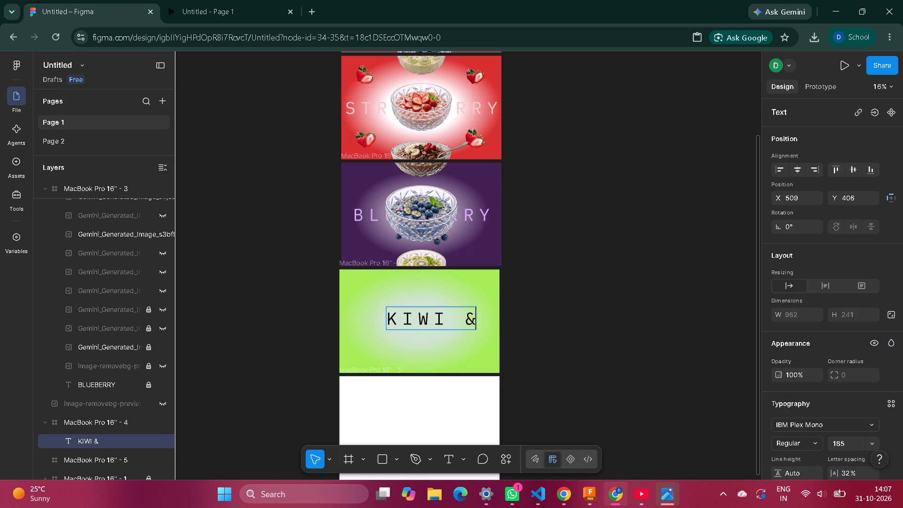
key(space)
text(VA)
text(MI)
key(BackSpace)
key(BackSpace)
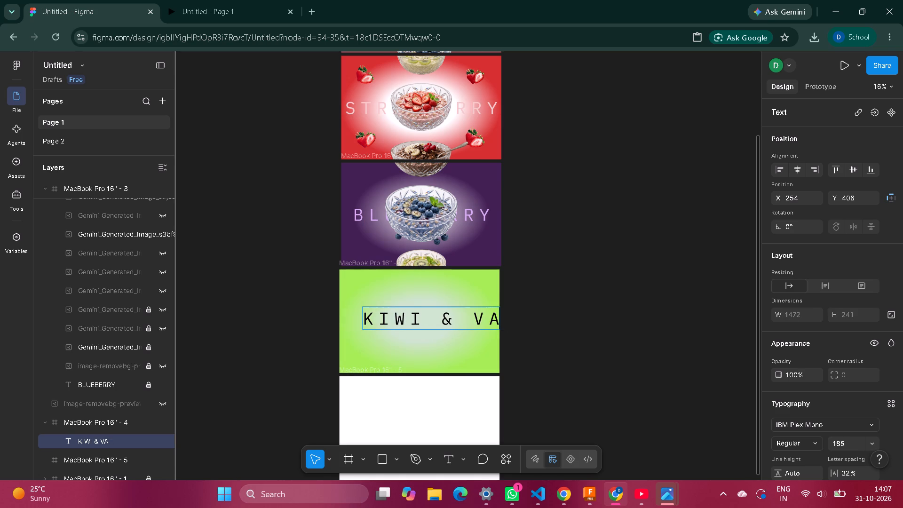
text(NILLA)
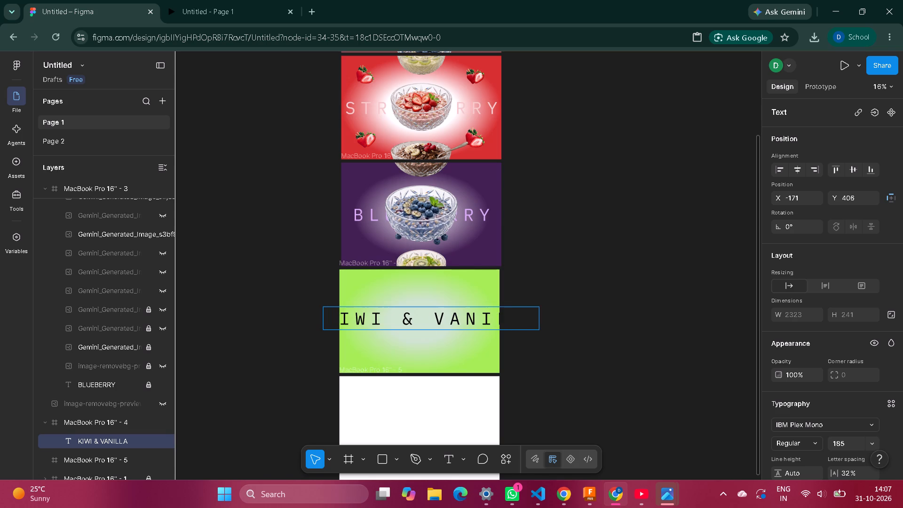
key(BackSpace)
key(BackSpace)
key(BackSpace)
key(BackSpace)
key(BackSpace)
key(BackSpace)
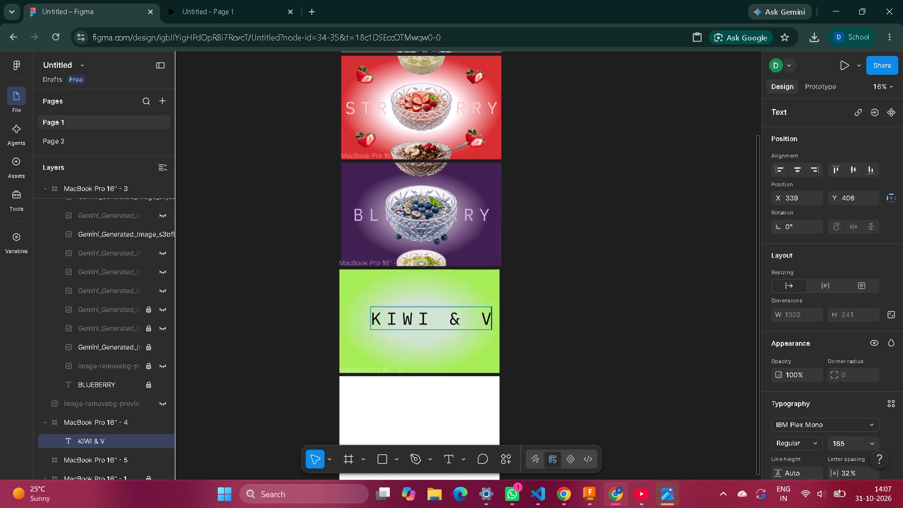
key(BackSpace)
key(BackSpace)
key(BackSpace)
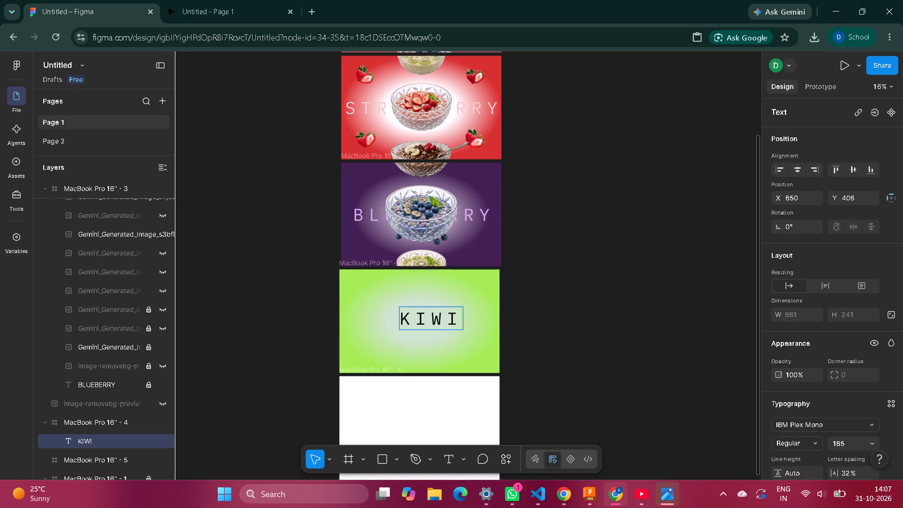
Complete the title as "KIWI OATS" and centre it in the green frame at X 128, Y 438.
text(OATS)
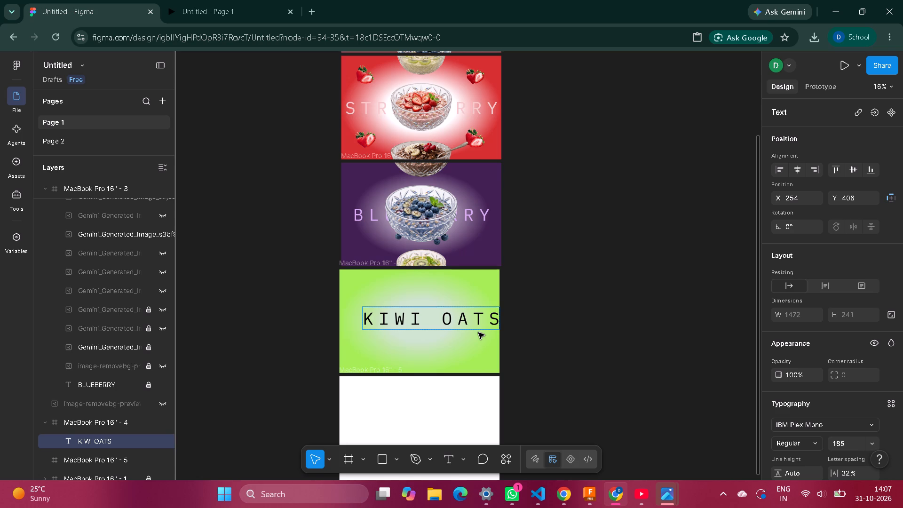
drag(478, 333, 465, 323)
drag(465, 323, 447, 325)
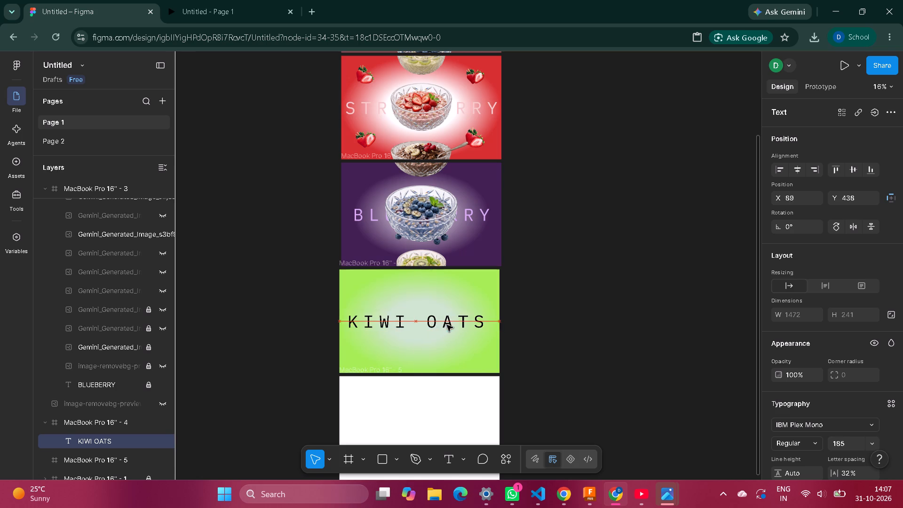
drag(447, 325, 455, 328)
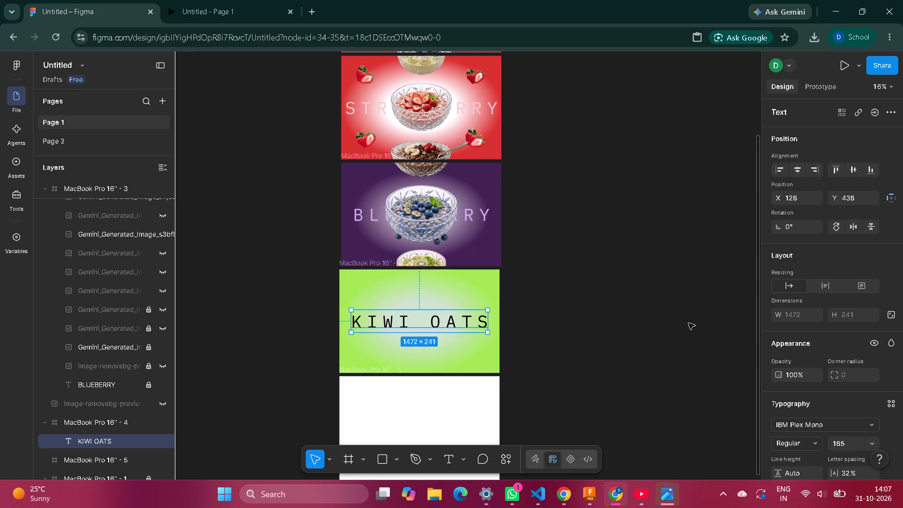
Unlock the BLUEBERRY title layer in the blueberry frame.
scroll(814, 400, down, 1)
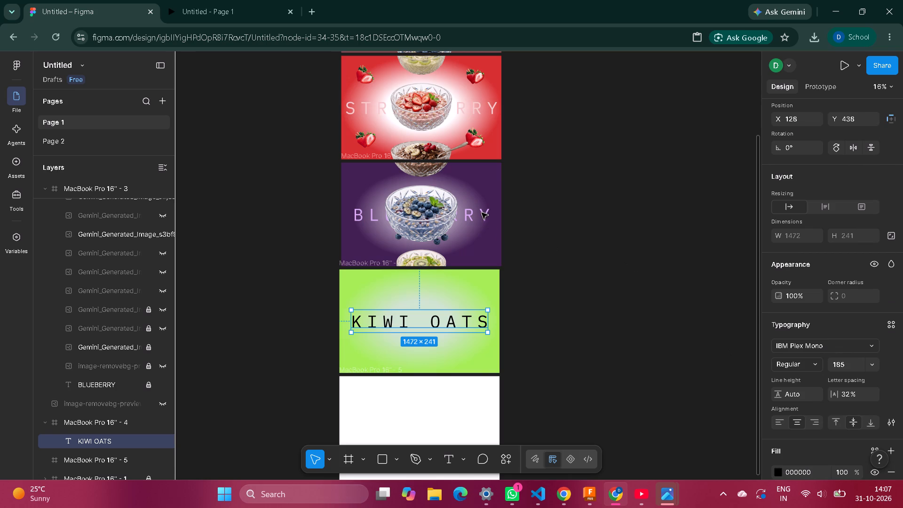
click(119, 383)
click(149, 386)
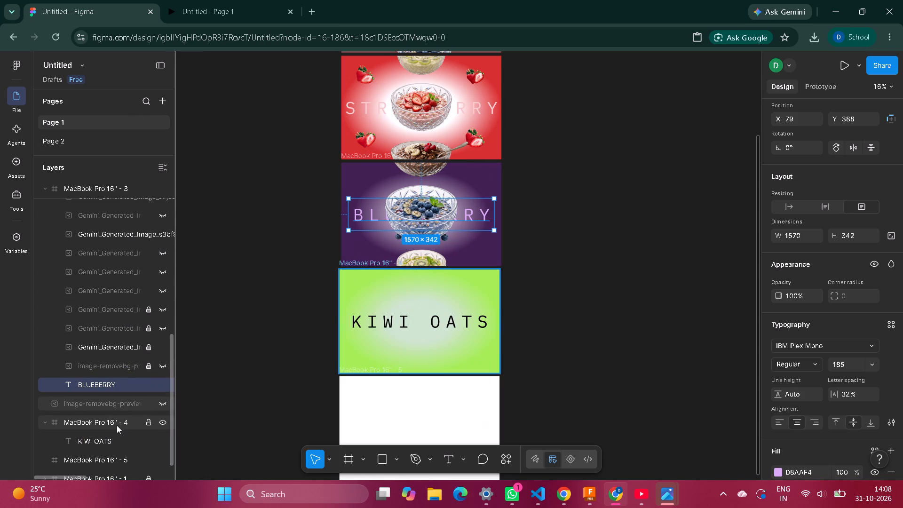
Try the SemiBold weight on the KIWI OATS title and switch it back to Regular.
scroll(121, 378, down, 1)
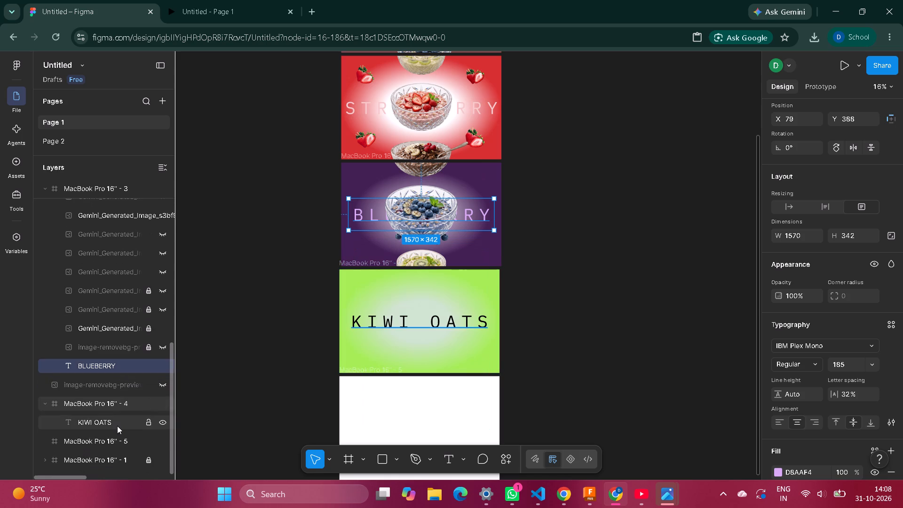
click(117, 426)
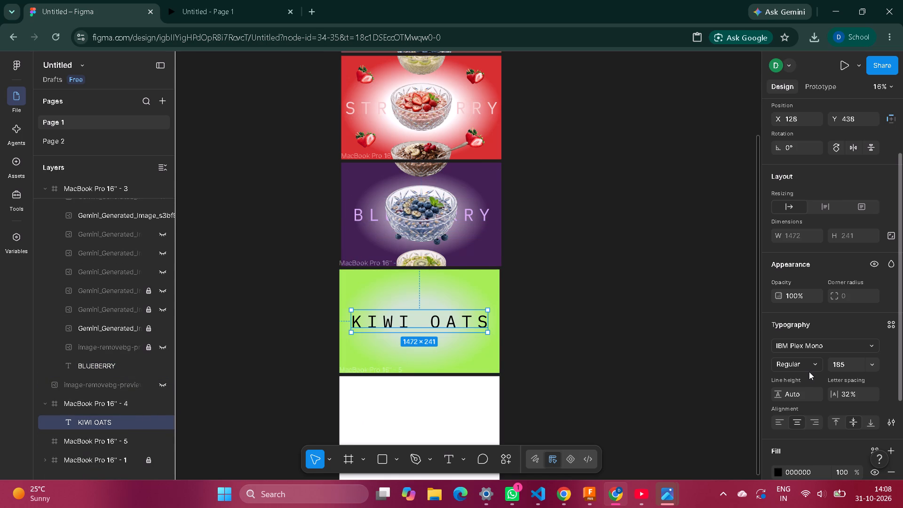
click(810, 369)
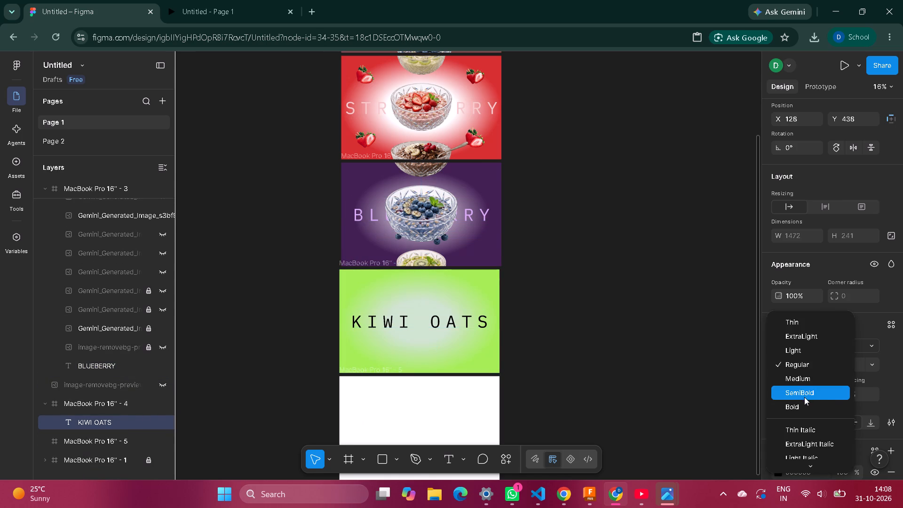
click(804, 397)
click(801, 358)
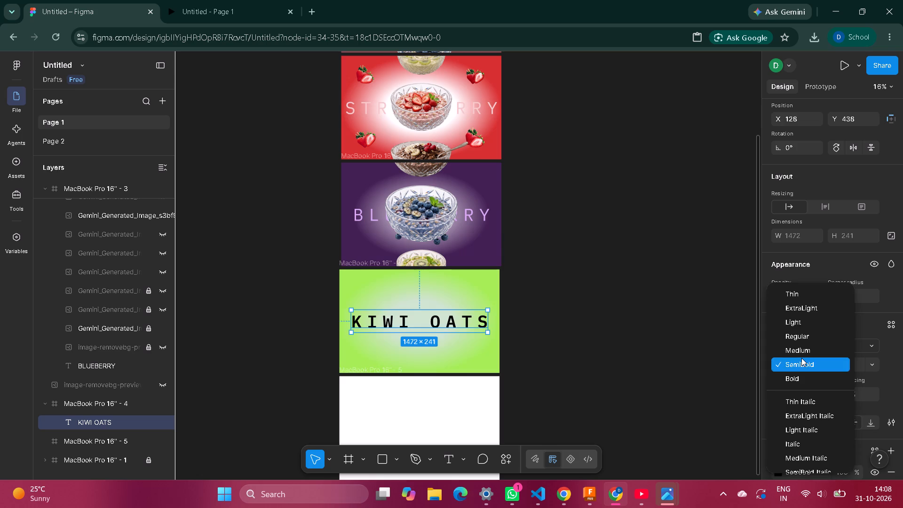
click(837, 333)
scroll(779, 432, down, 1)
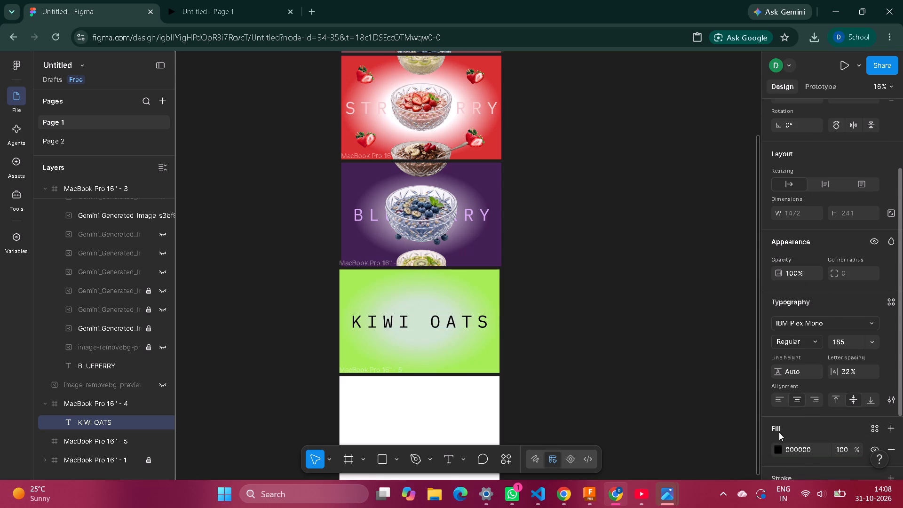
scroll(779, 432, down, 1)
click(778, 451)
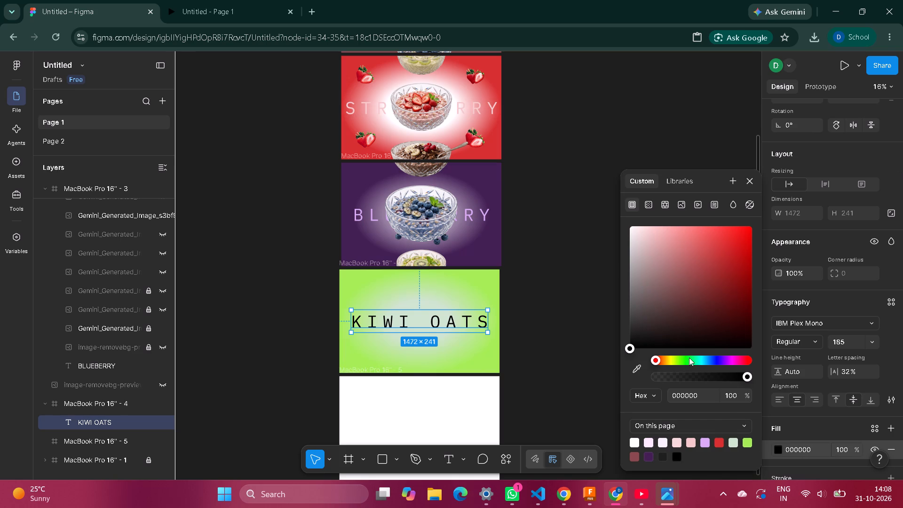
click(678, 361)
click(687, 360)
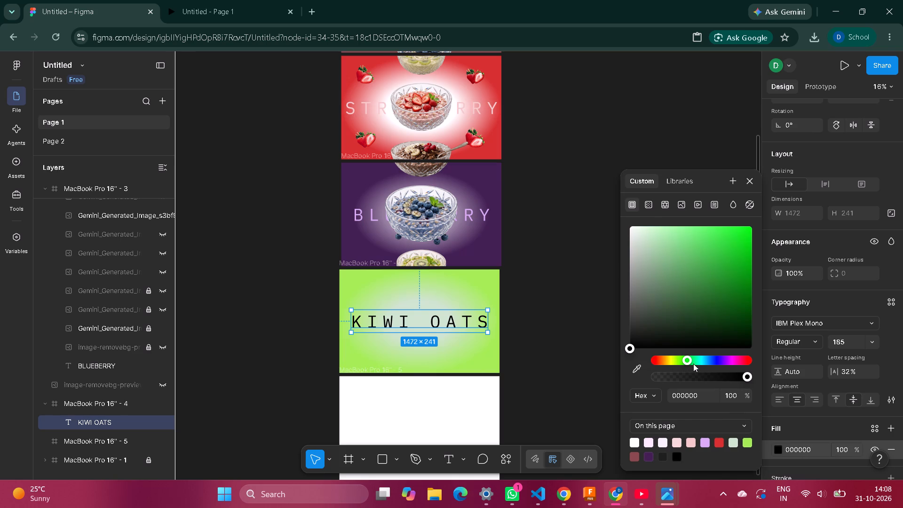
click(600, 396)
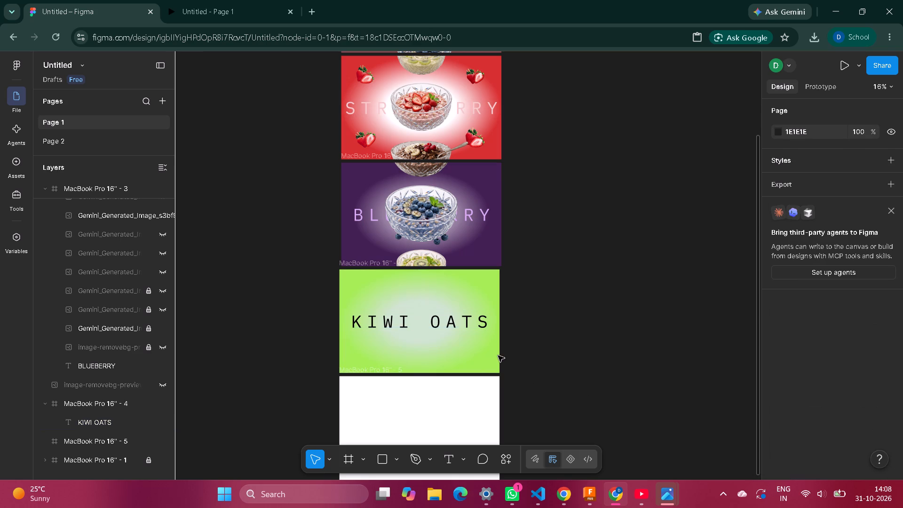
Recolour the KIWI OATS title's black fill to a very pale, near-white green and deselect it.
click(484, 326)
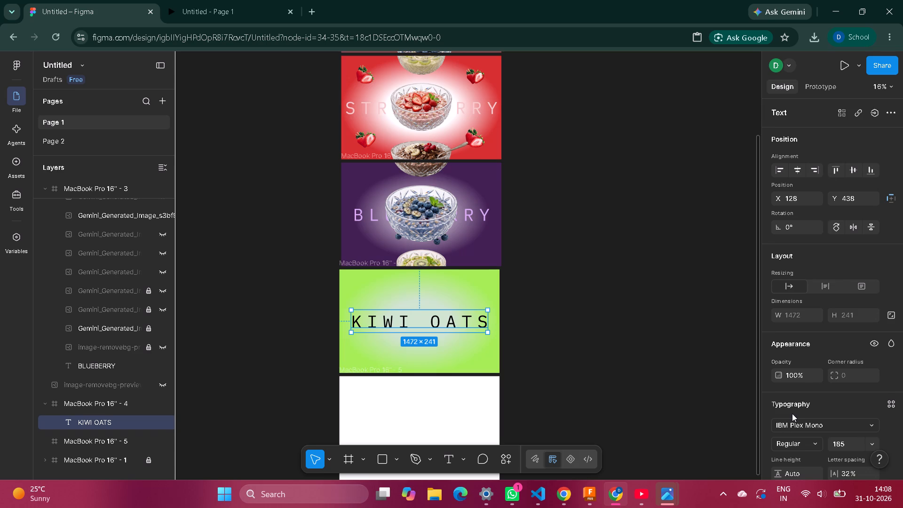
scroll(792, 413, down, 1)
click(778, 448)
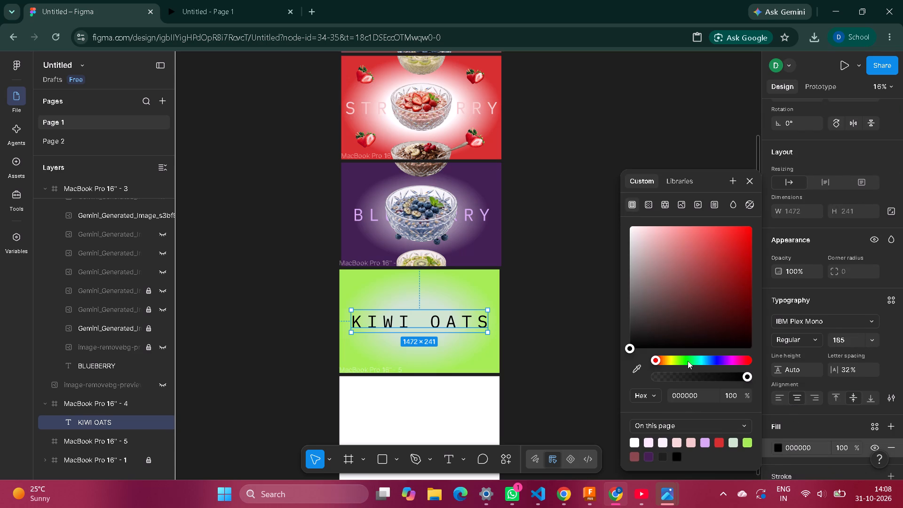
click(687, 362)
click(680, 297)
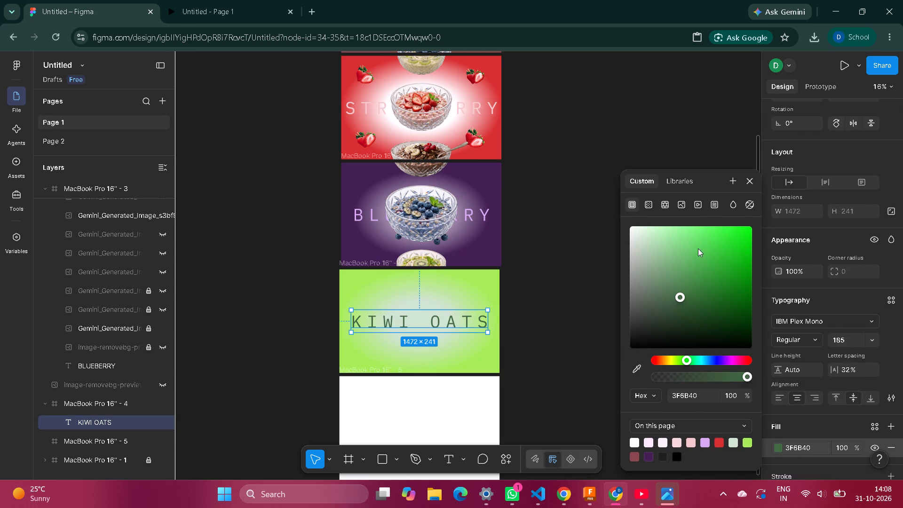
click(640, 232)
click(654, 227)
click(626, 226)
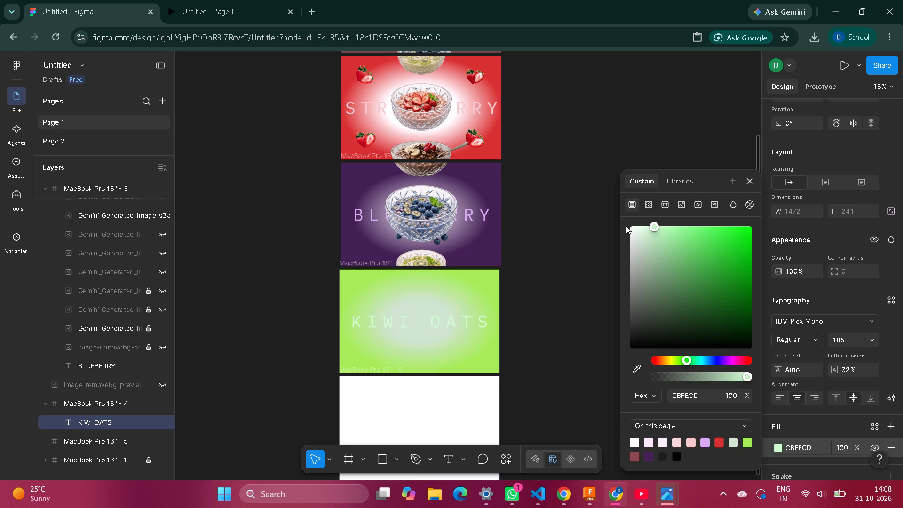
click(645, 238)
click(649, 242)
click(643, 234)
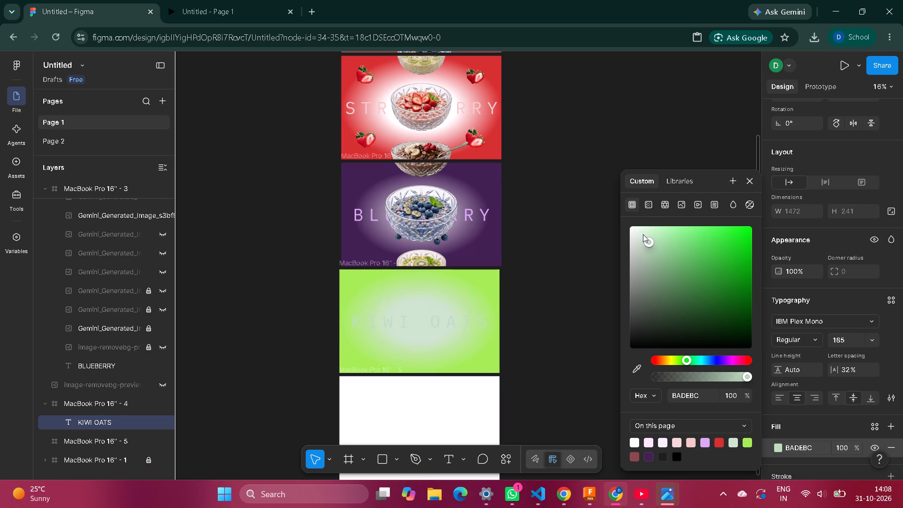
click(646, 233)
click(638, 231)
click(630, 230)
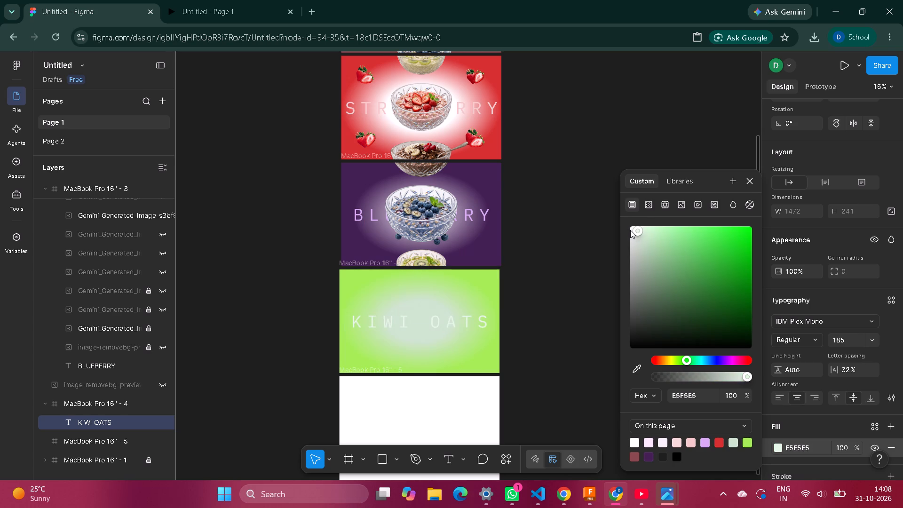
click(549, 299)
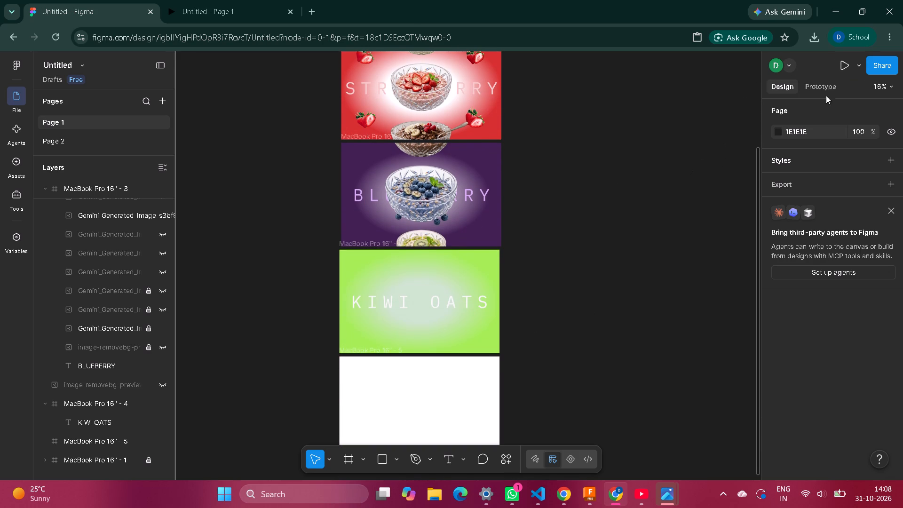
Copy the downloaded background-removed kiwi bowl image from the image viewer and paste it over the green KIWI OATS frame.
click(820, 42)
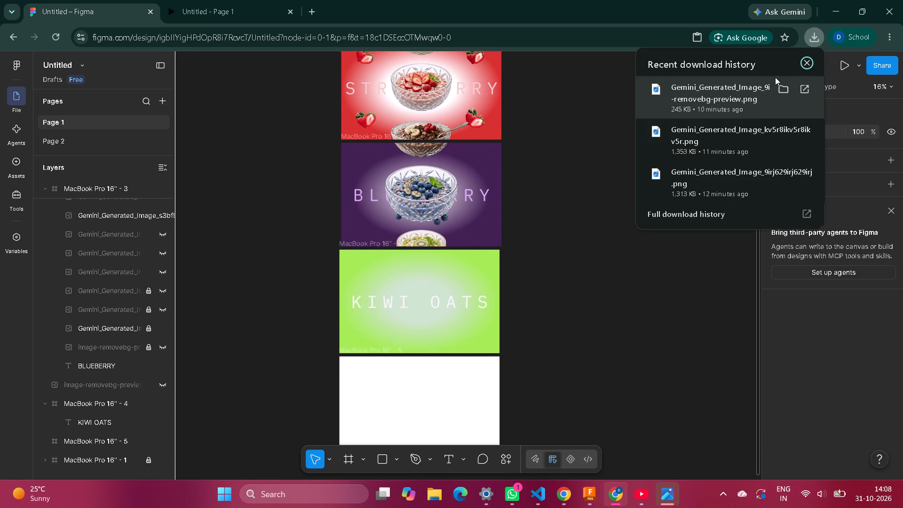
click(750, 112)
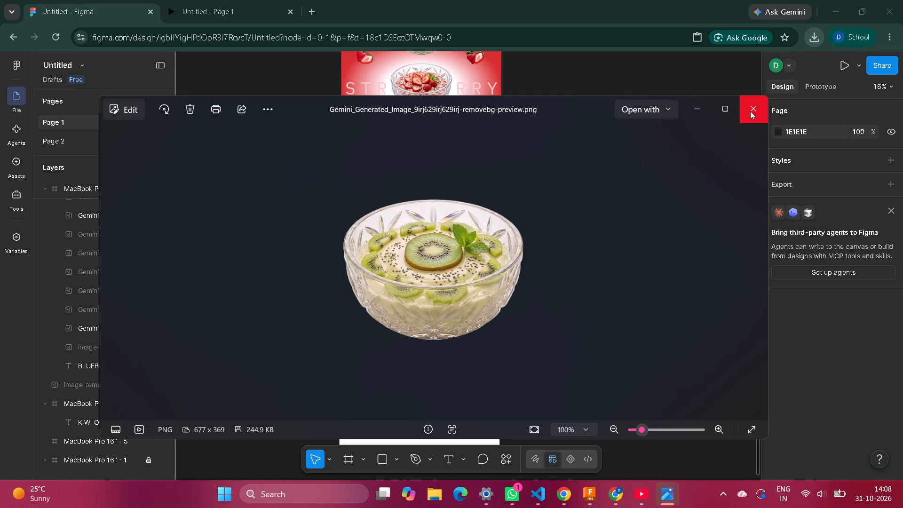
key(ctrl+c)
click(697, 111)
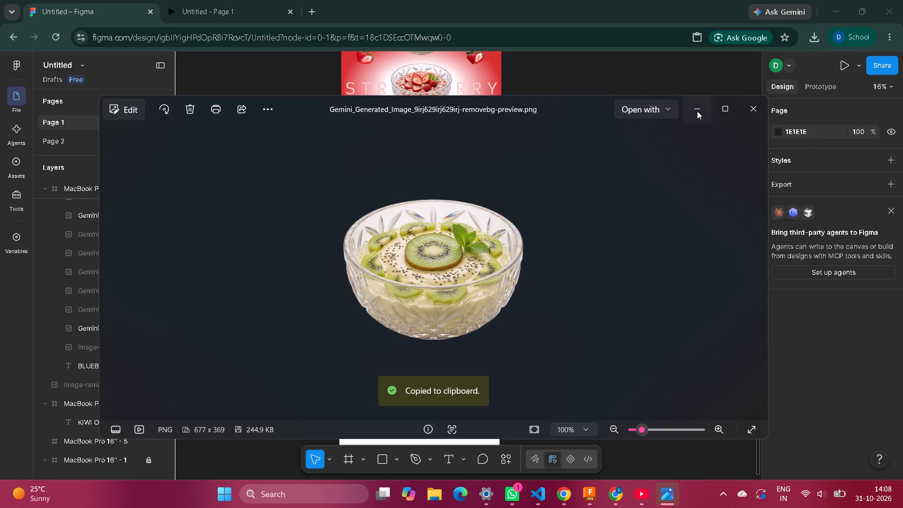
key(ctrl+v)
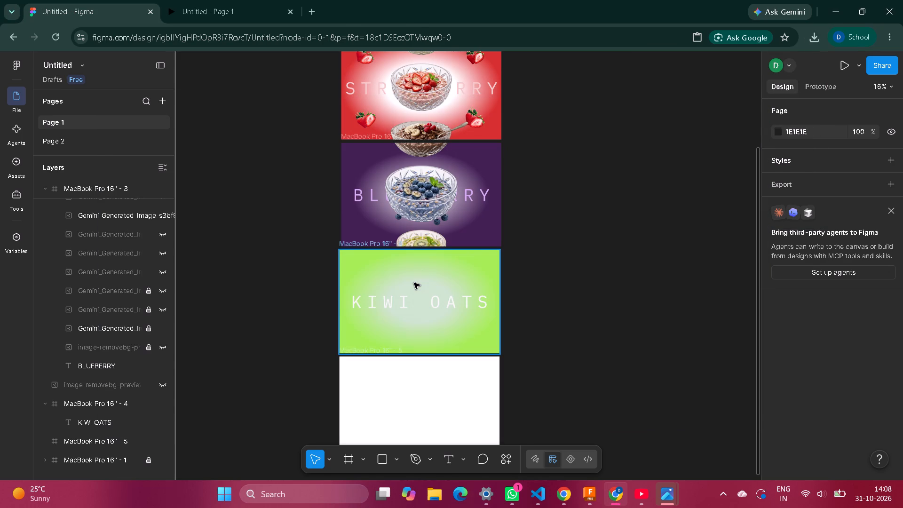
drag(474, 270, 401, 297)
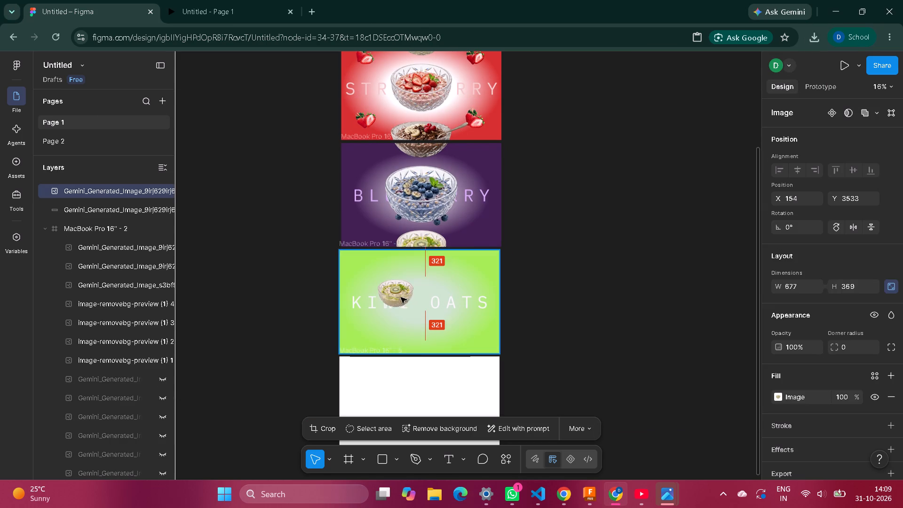
drag(401, 297, 424, 297)
Scale the kiwi bowl image to about 1385 × 755, rotate it about 4.93° and place it over the middle of the KIWI OATS title.
drag(451, 310, 499, 357)
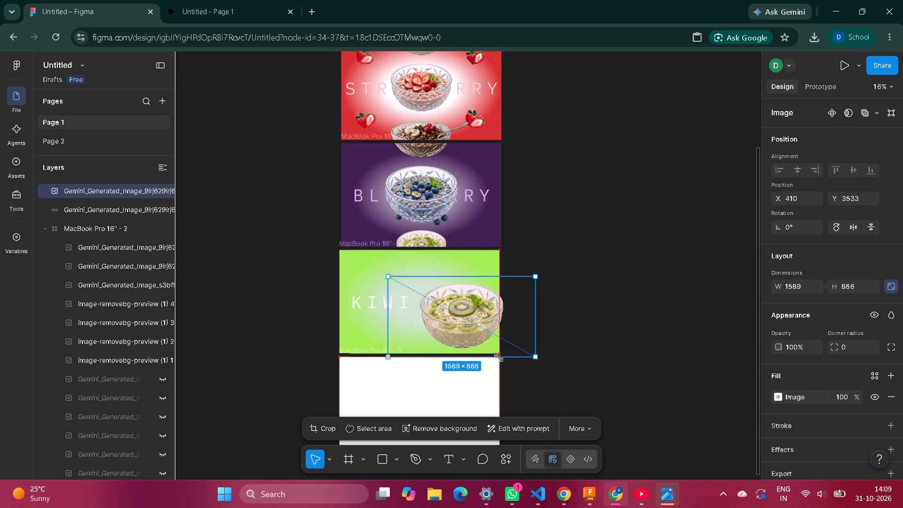
drag(499, 357, 498, 357)
drag(449, 324, 407, 311)
drag(493, 346, 480, 339)
drag(420, 310, 430, 312)
drag(492, 265, 483, 264)
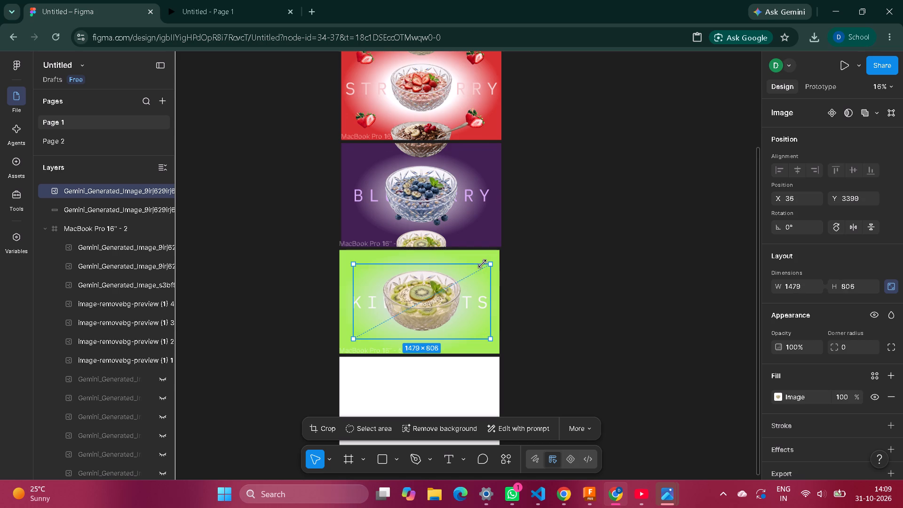
drag(483, 264, 482, 269)
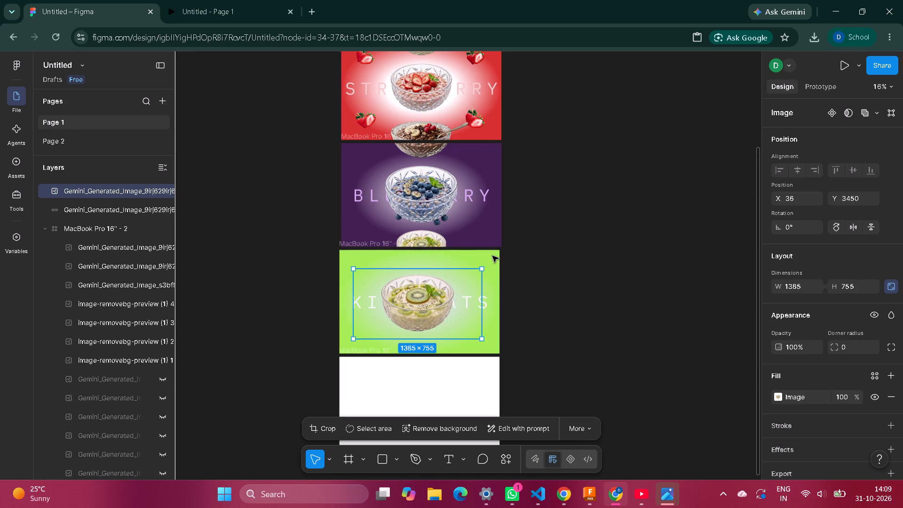
drag(486, 262, 481, 257)
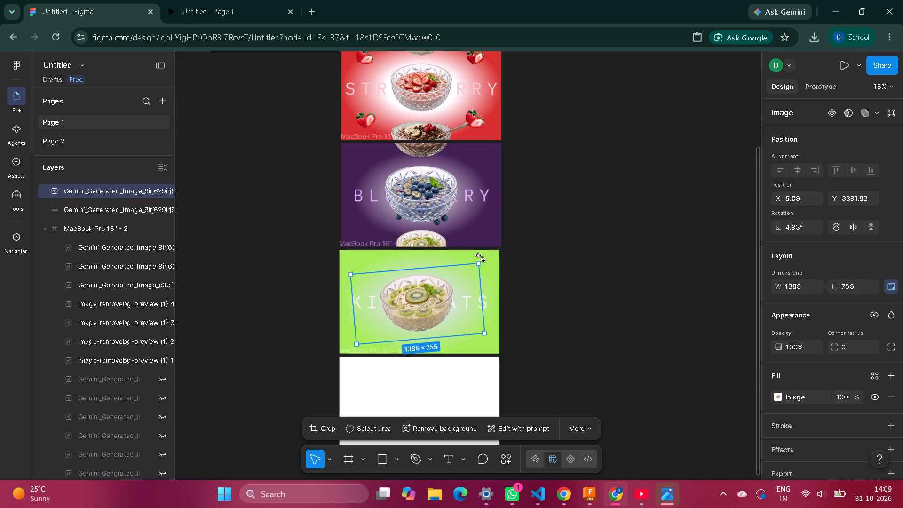
click(420, 294)
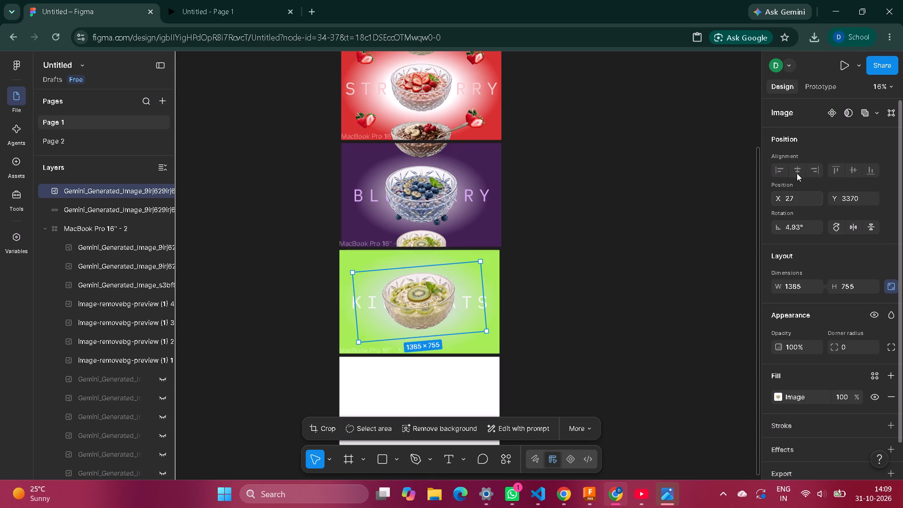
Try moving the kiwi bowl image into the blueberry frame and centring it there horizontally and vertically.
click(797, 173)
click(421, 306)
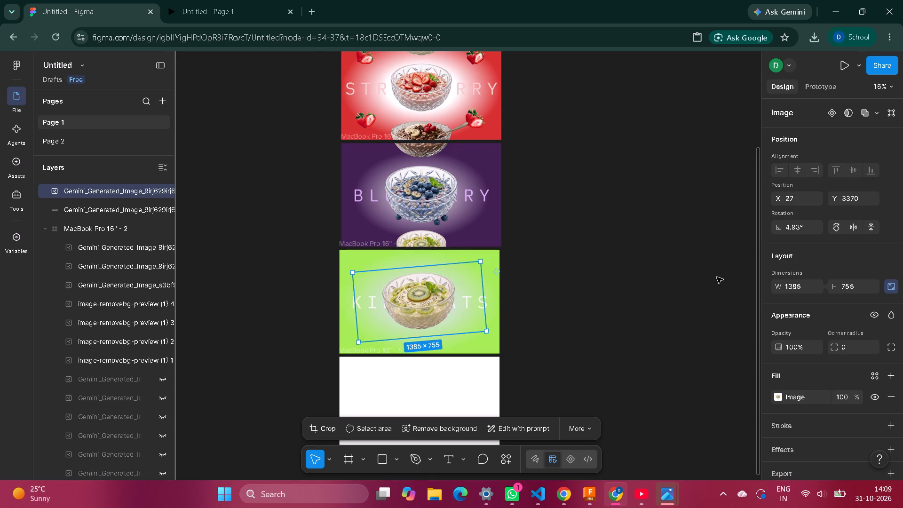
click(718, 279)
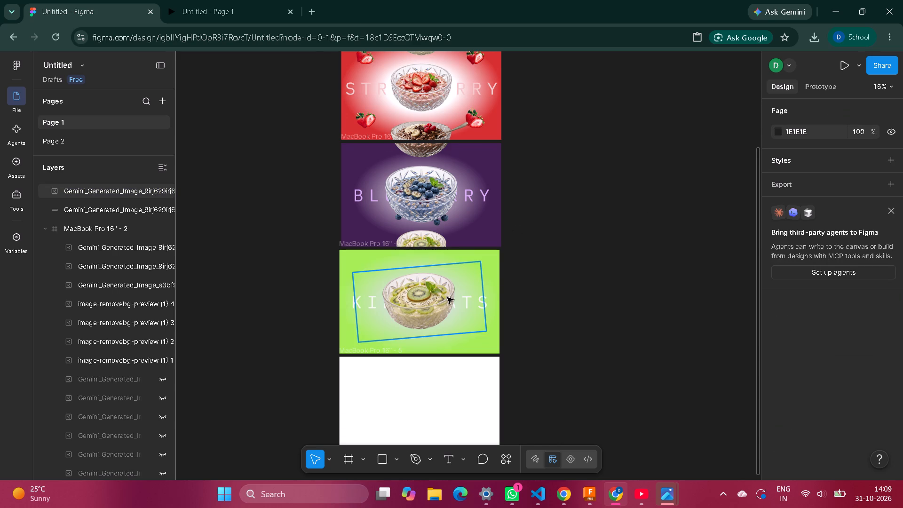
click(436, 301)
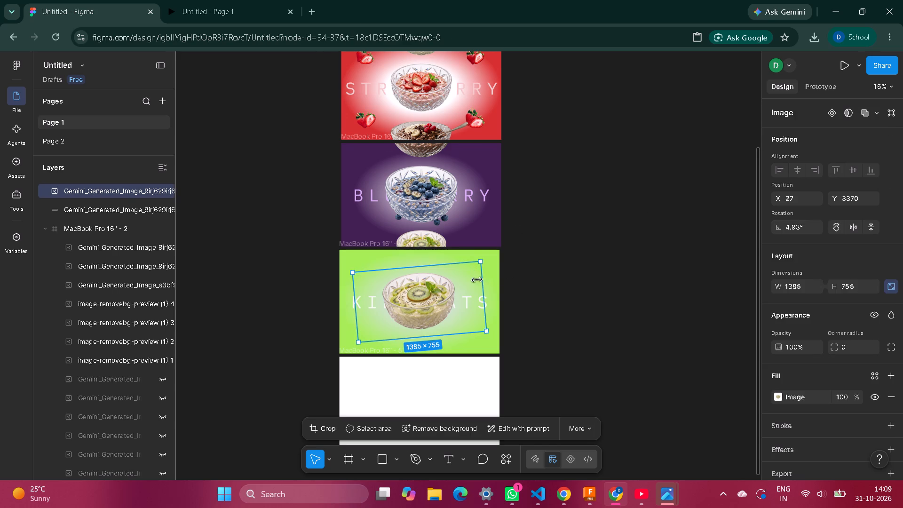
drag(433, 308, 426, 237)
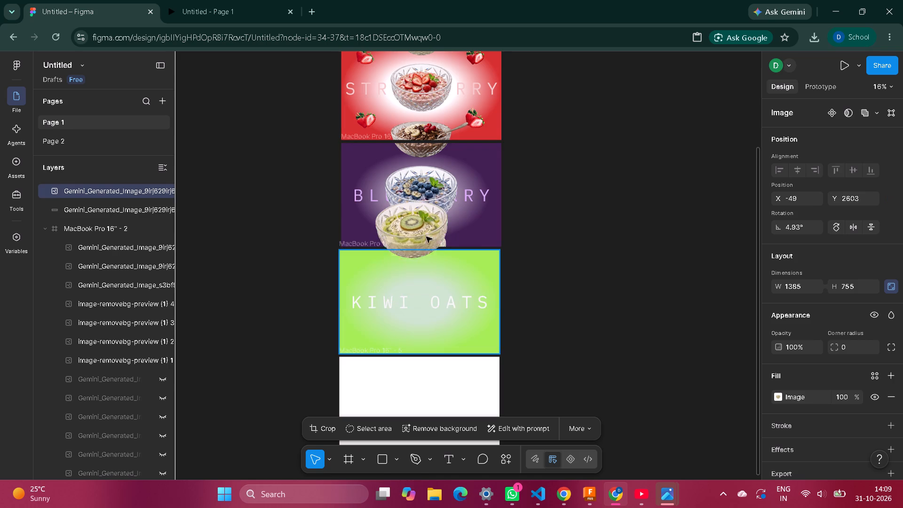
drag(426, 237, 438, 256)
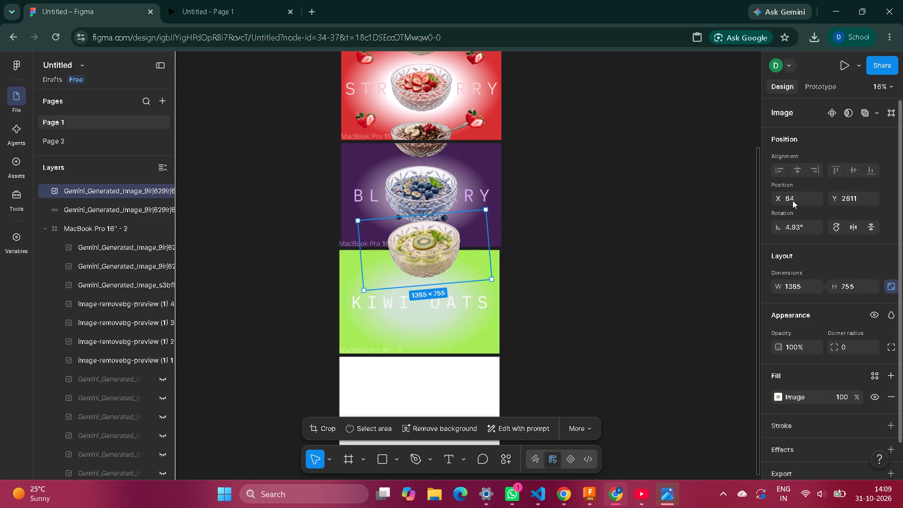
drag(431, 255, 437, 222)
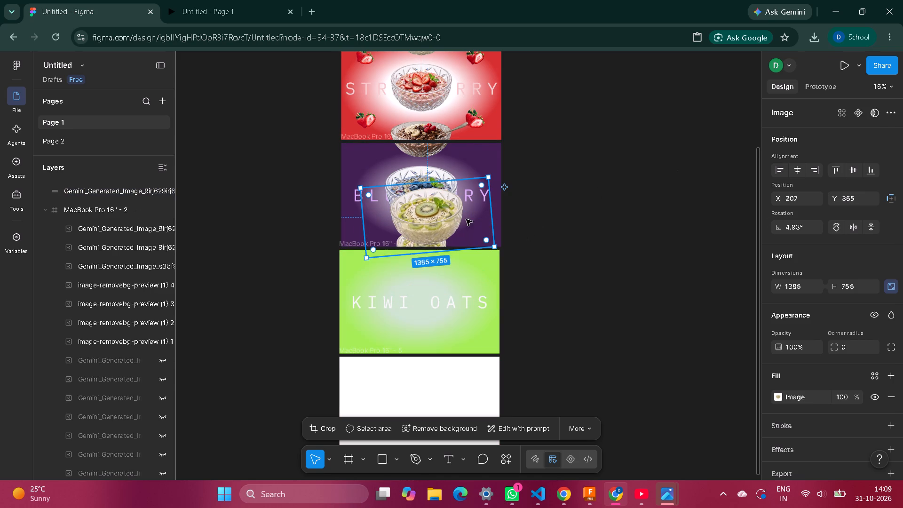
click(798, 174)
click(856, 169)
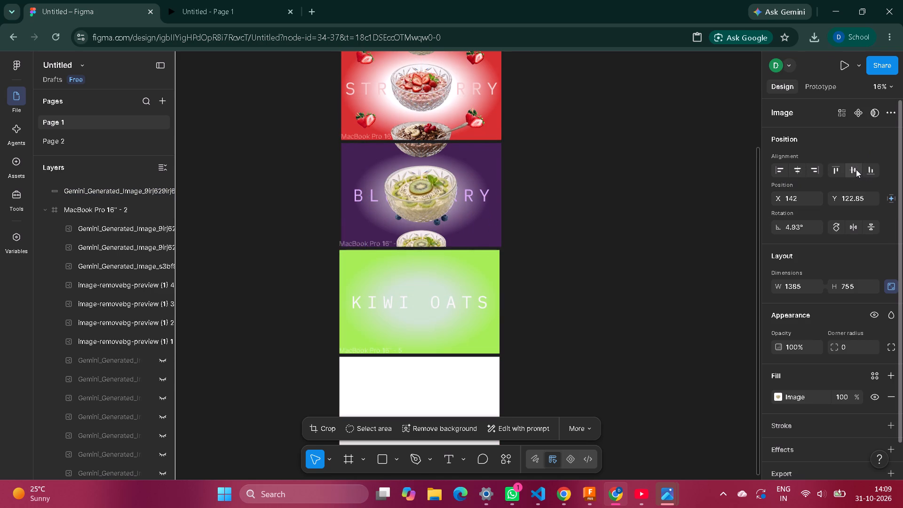
Move the kiwi bowl image into the green frame, centre it at X 142, Y 122.85, and deselect it.
drag(440, 190, 431, 265)
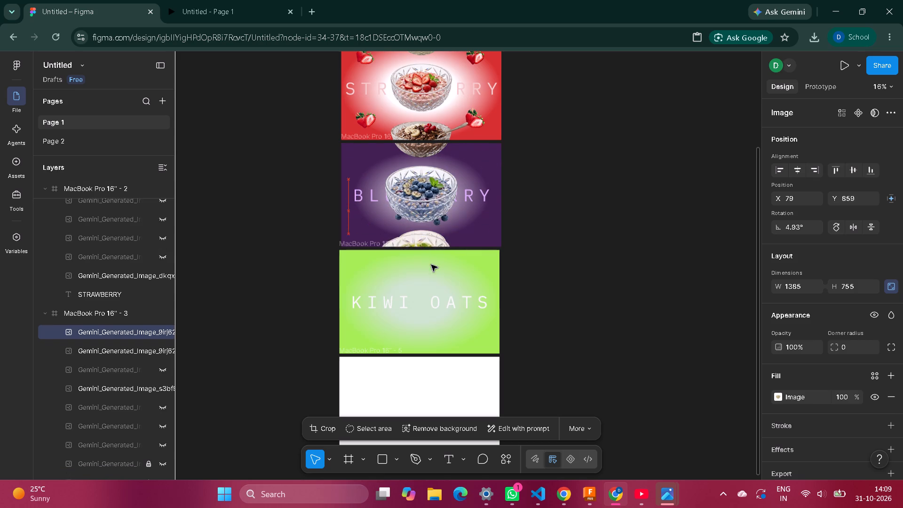
drag(431, 265, 437, 294)
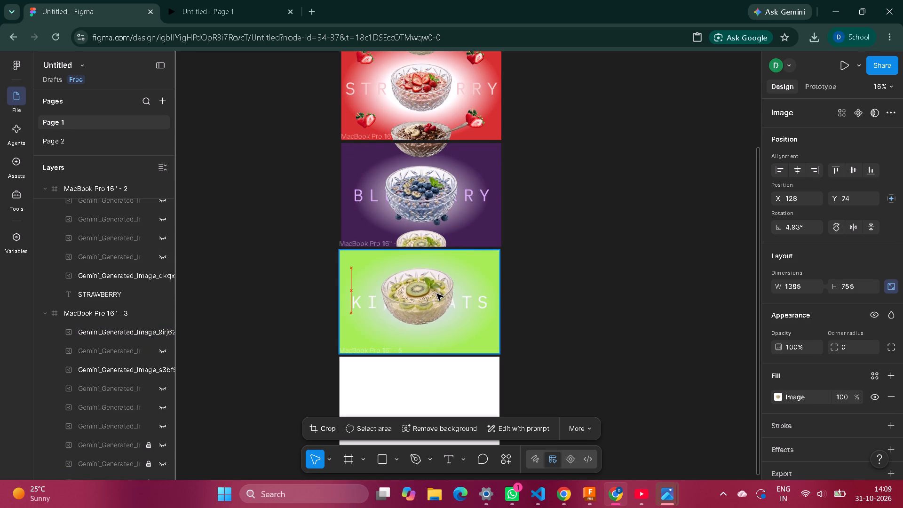
drag(437, 294, 436, 297)
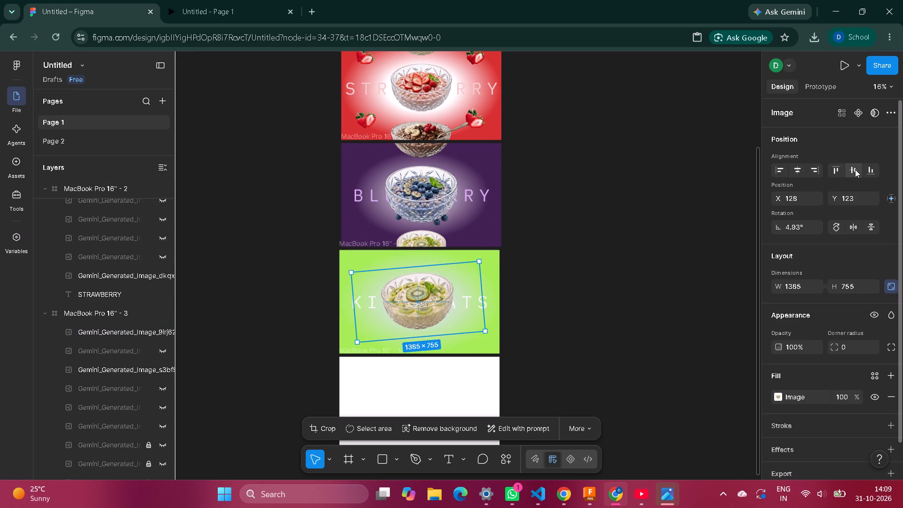
click(855, 170)
click(801, 170)
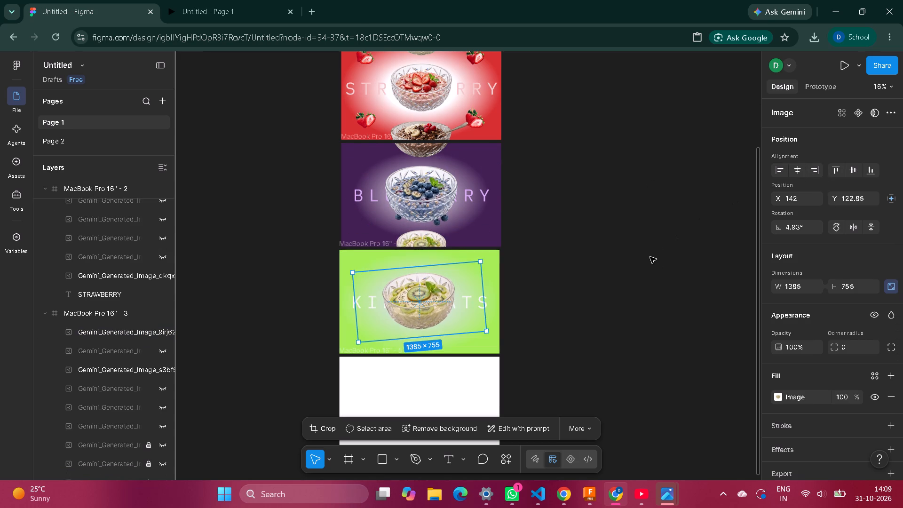
click(650, 257)
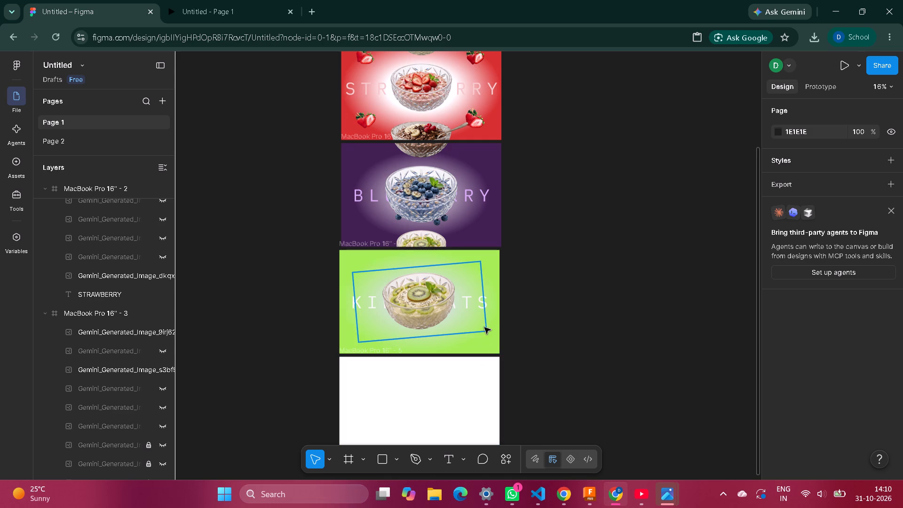
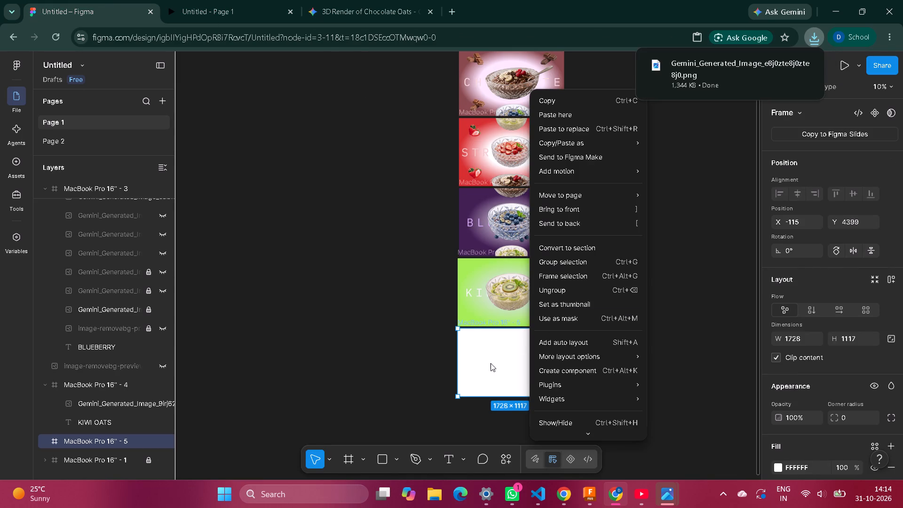
click(491, 363)
click(778, 467)
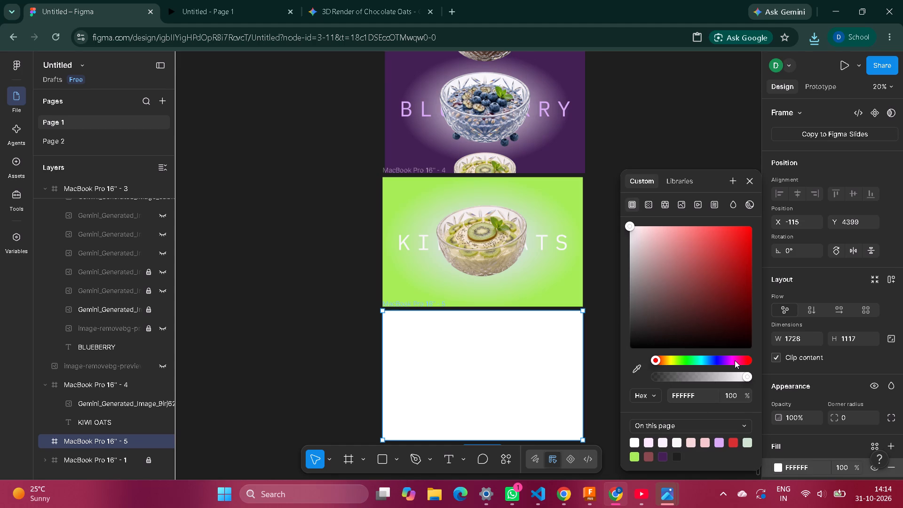
click(735, 360)
click(727, 363)
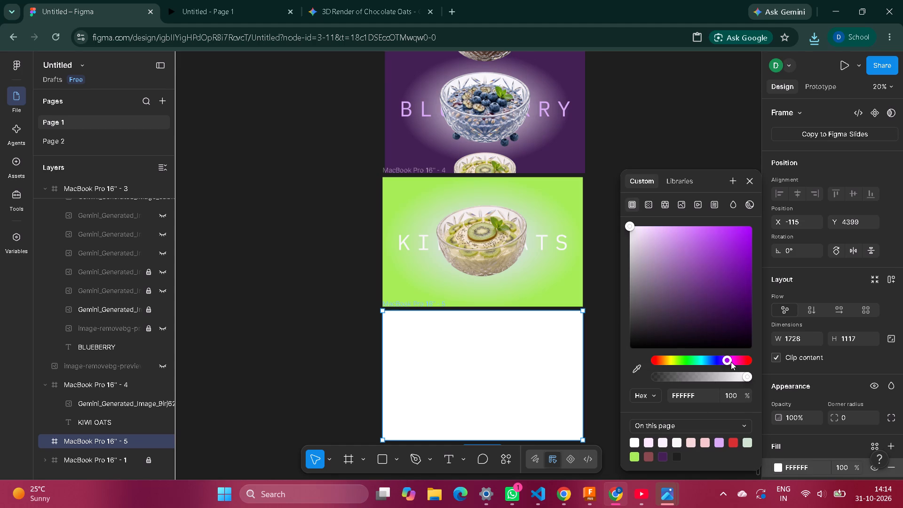
click(731, 362)
click(732, 362)
drag(735, 360, 739, 362)
click(723, 248)
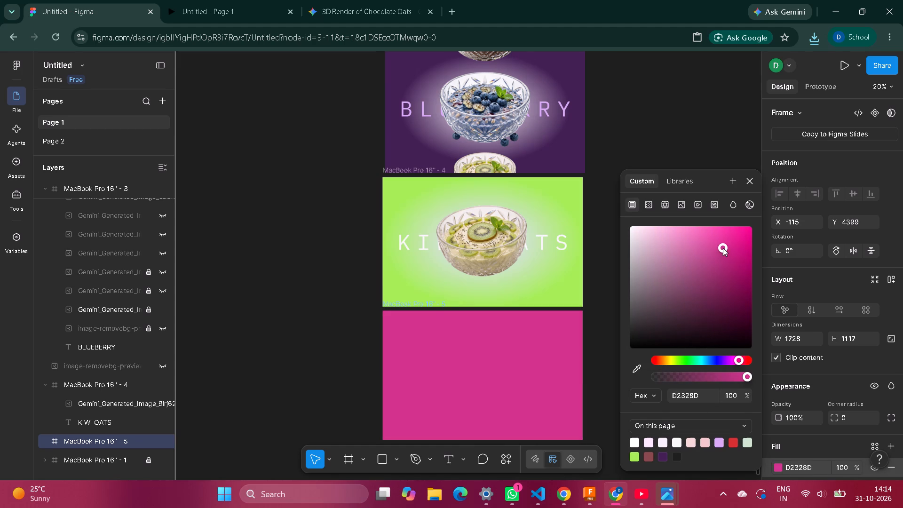
Change the magenta frame's fill to a radial gradient with a white FFFFFF centre stop and a pink ED359D outer stop.
click(650, 201)
click(671, 329)
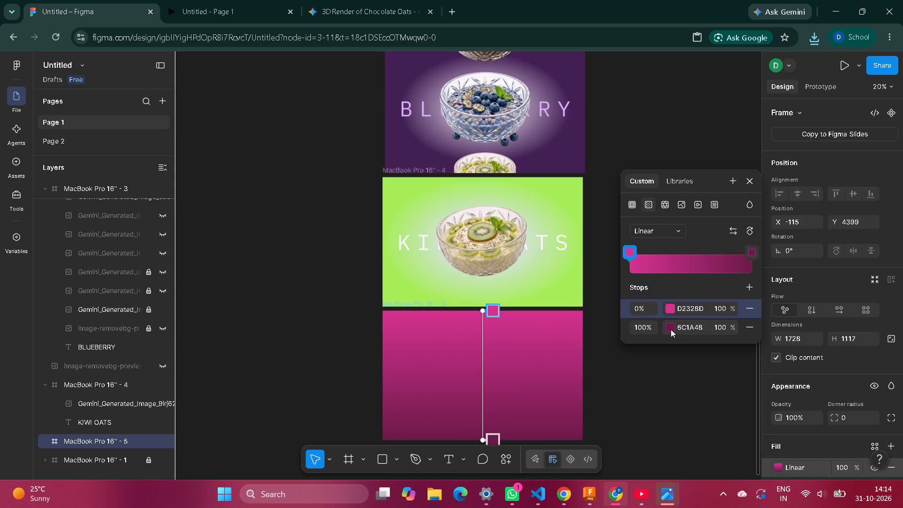
click(583, 235)
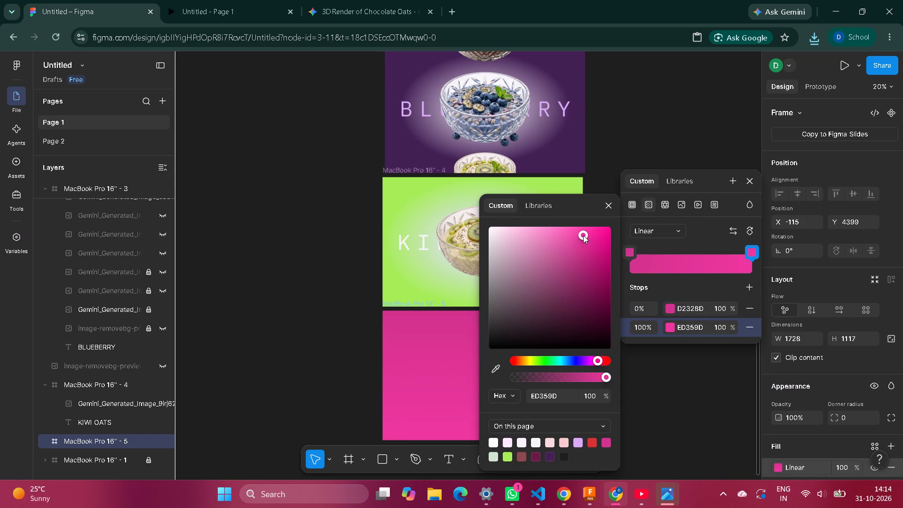
click(668, 306)
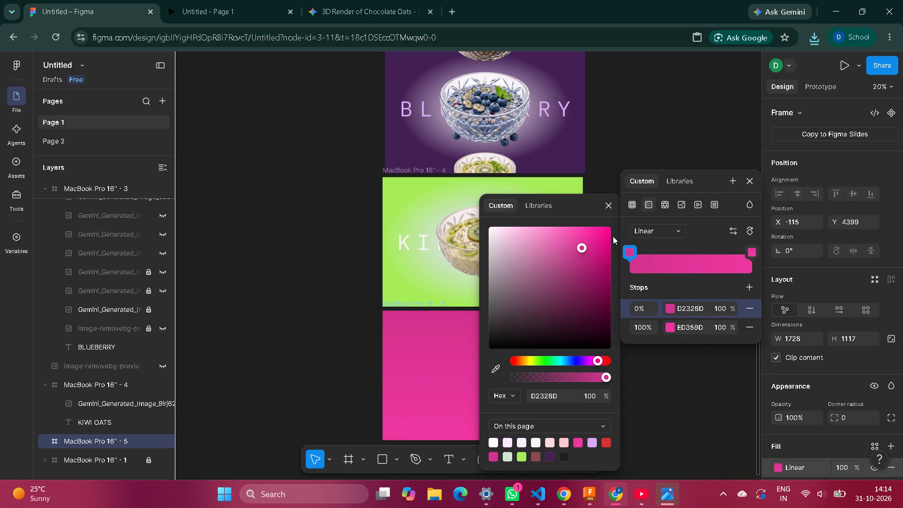
click(510, 232)
click(500, 256)
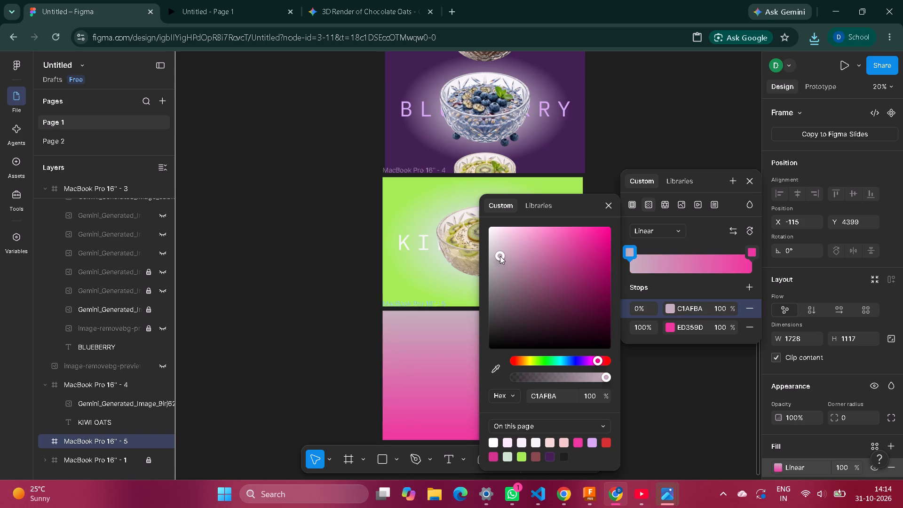
click(660, 232)
click(659, 241)
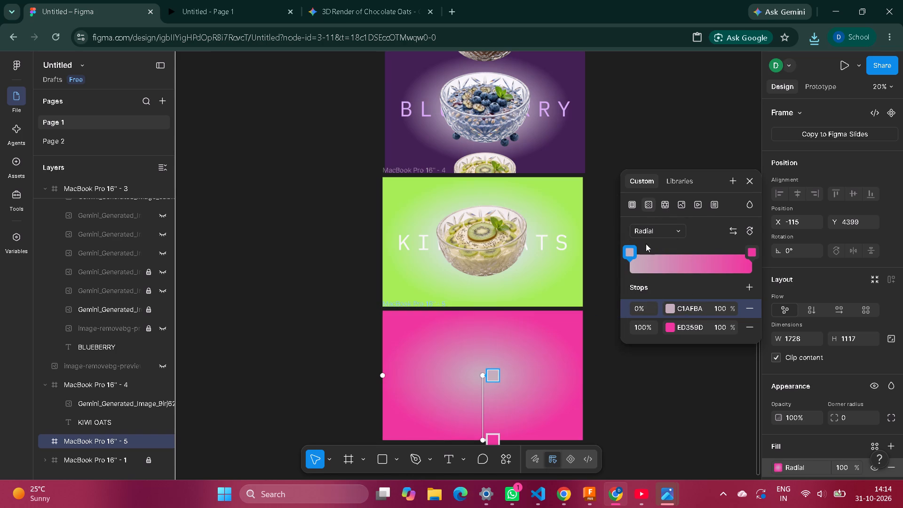
click(669, 306)
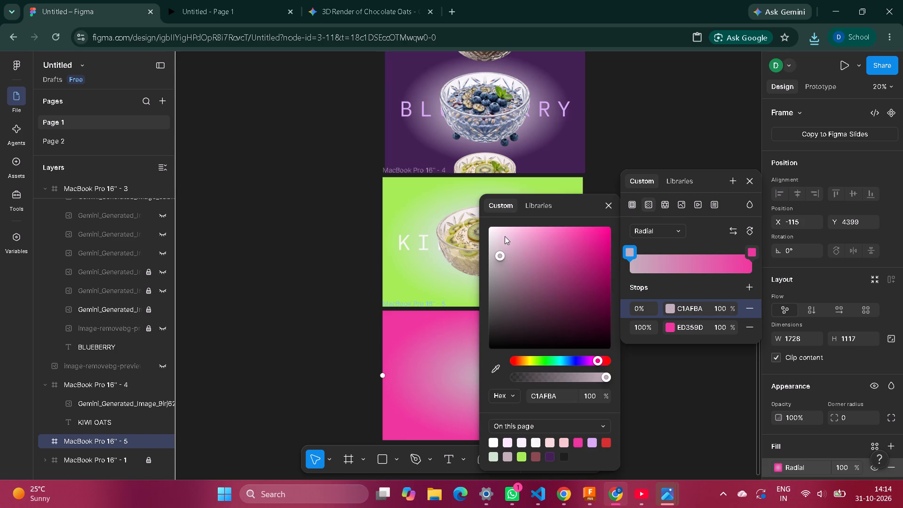
drag(498, 254, 466, 204)
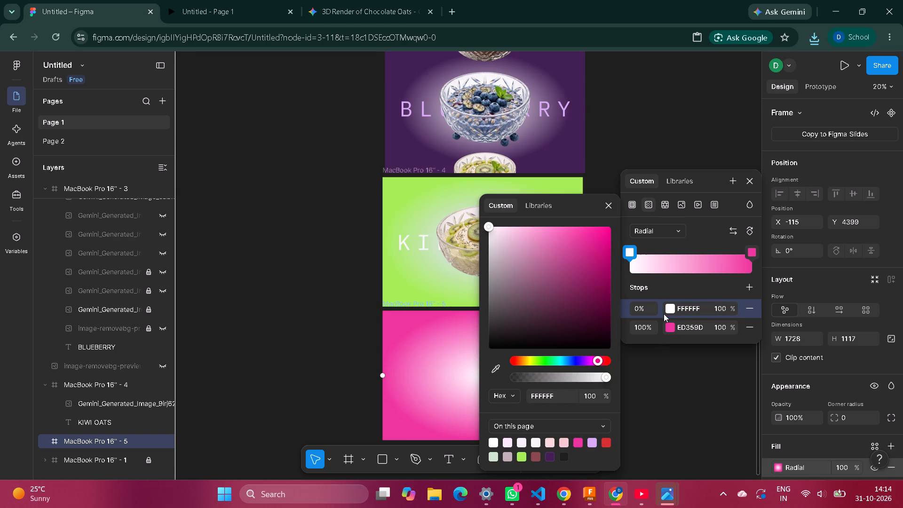
click(659, 408)
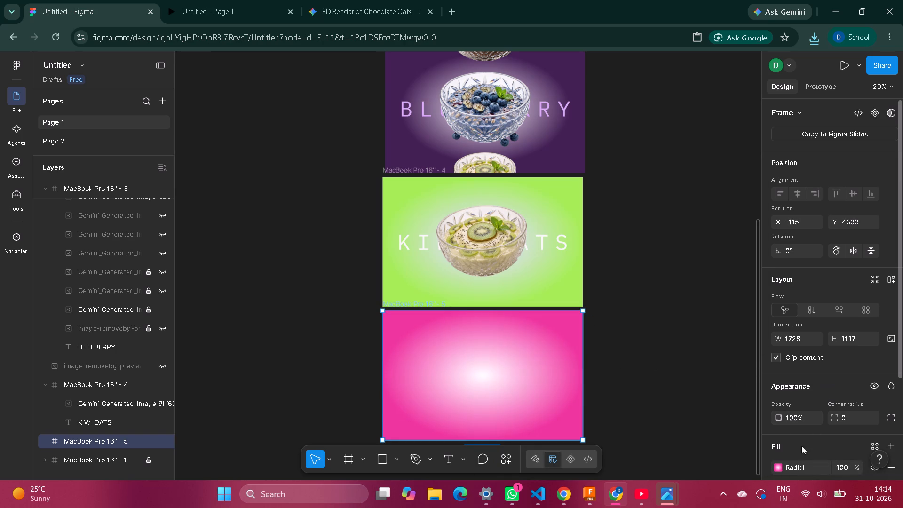
Widen the pink frame's glow by moving the white gradient stop to 43%, and deselect the frame.
click(778, 466)
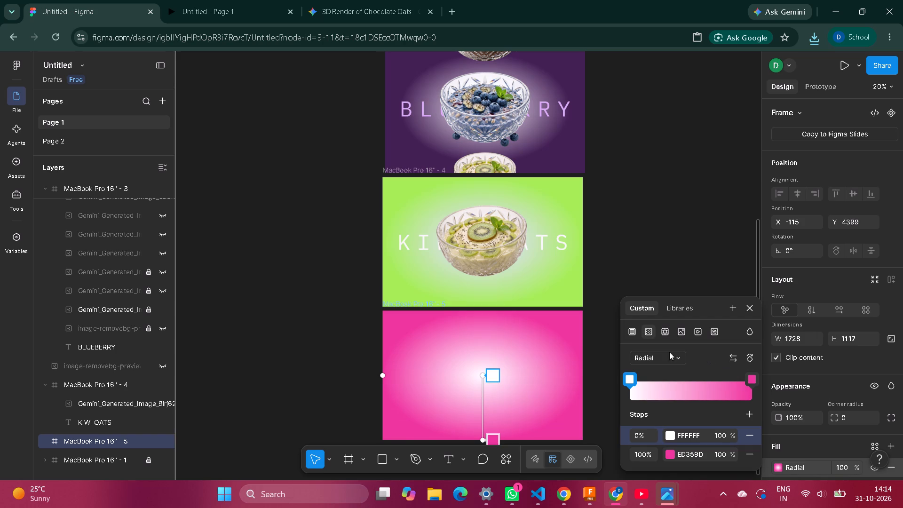
drag(630, 383, 718, 385)
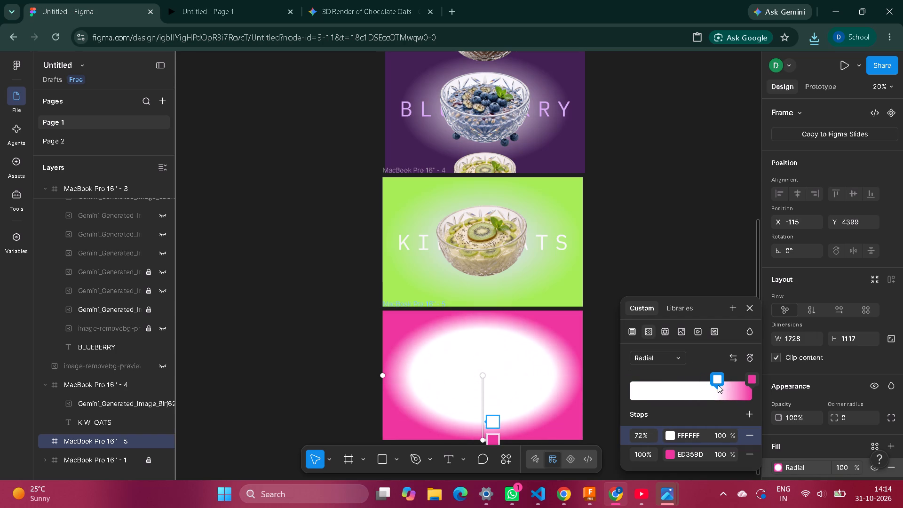
drag(718, 385, 683, 383)
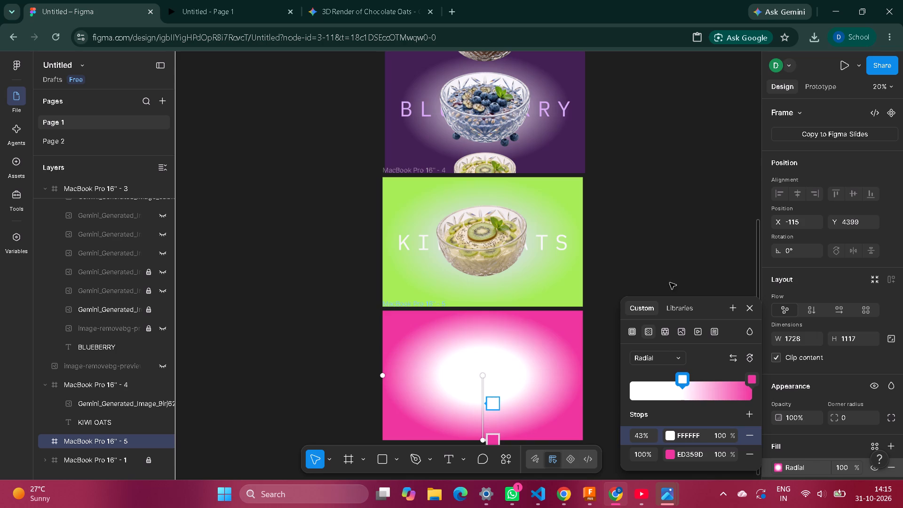
click(675, 228)
Recolour the inner radial gradient stop of the KIWI OATS frame to white FFFFFF and move it to 64%.
click(570, 283)
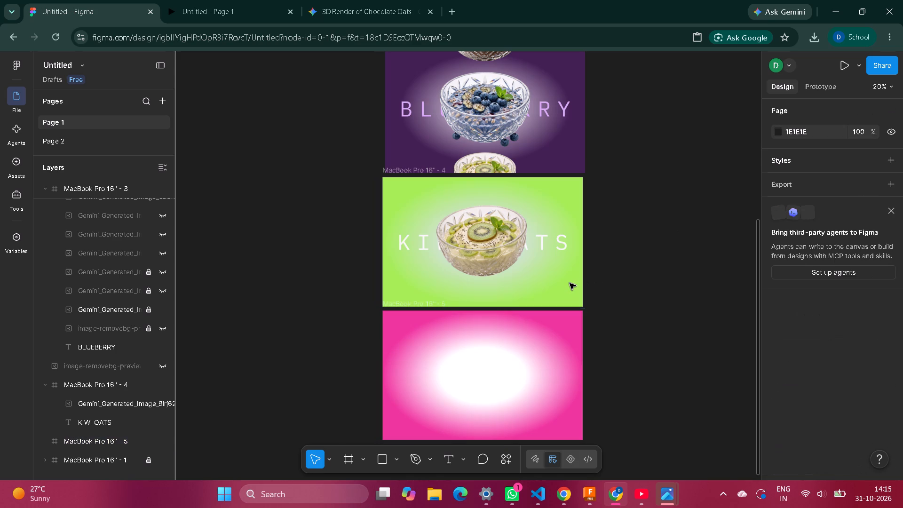
click(569, 287)
right_click(576, 288)
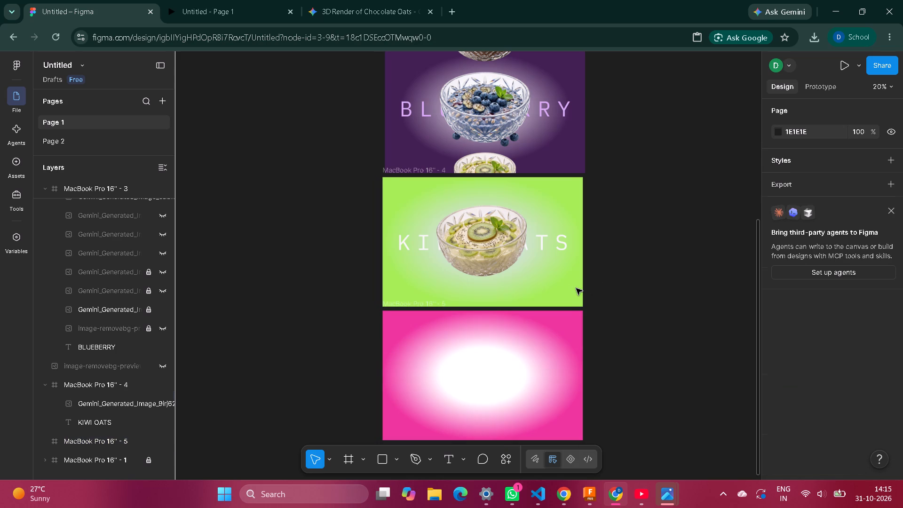
click(778, 468)
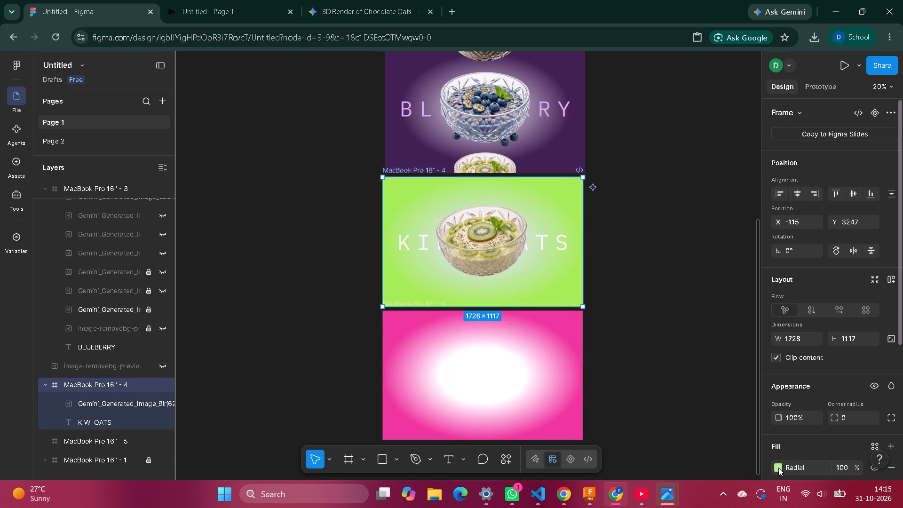
click(778, 468)
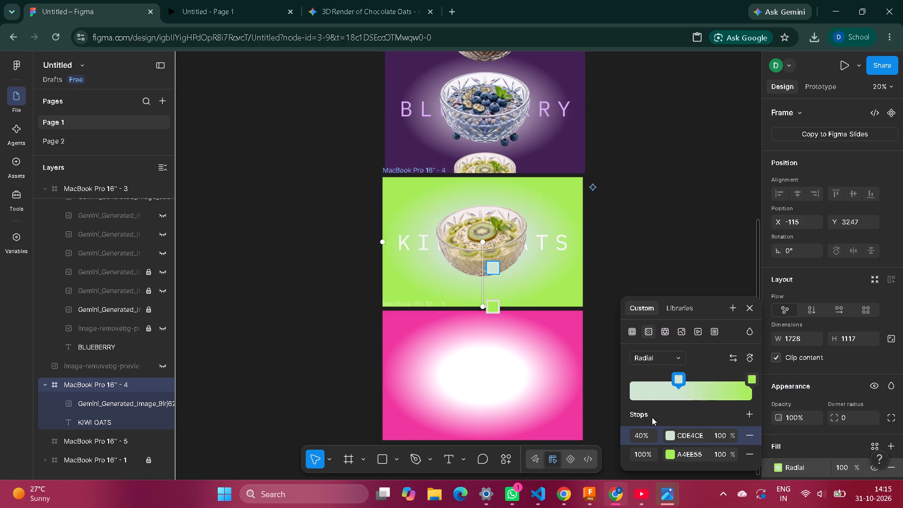
click(669, 437)
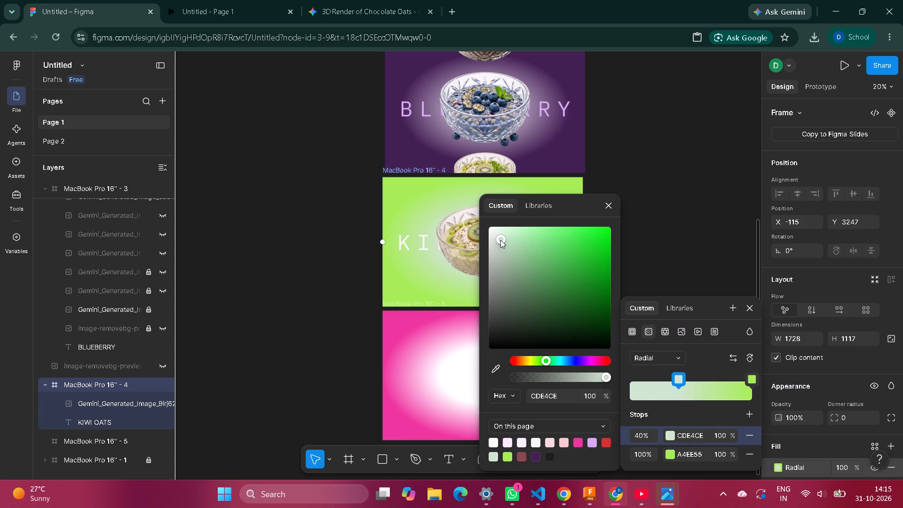
drag(500, 240, 475, 212)
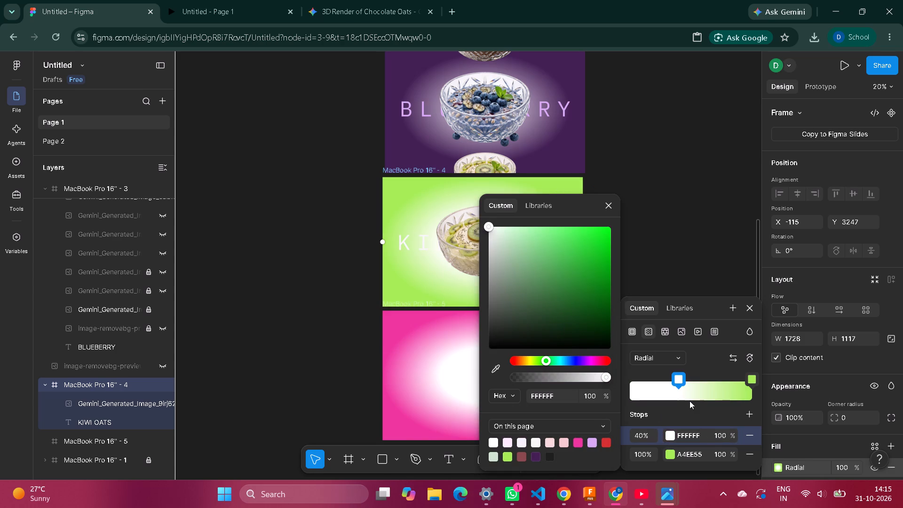
drag(679, 384, 698, 386)
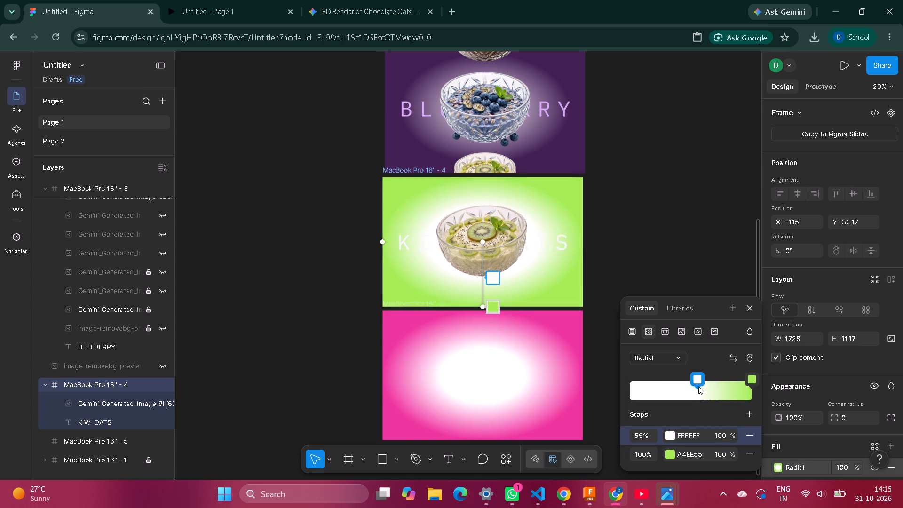
drag(698, 386, 708, 387)
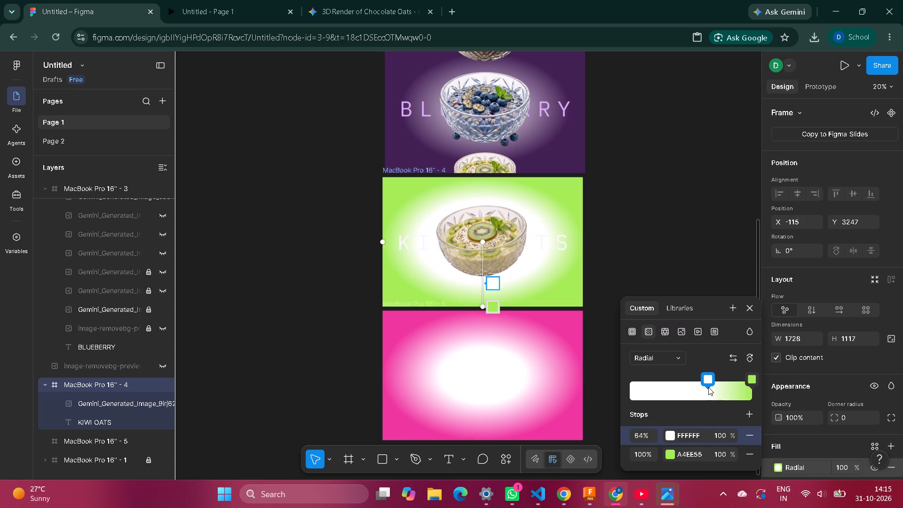
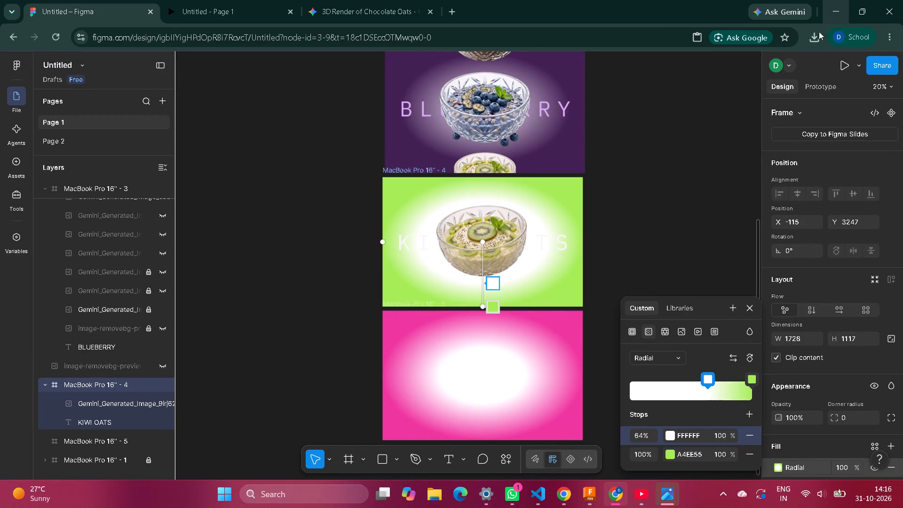
Open the downloaded Gemini watermelon bowl image from the recent downloads, copy it, and close the viewer.
click(811, 47)
click(714, 108)
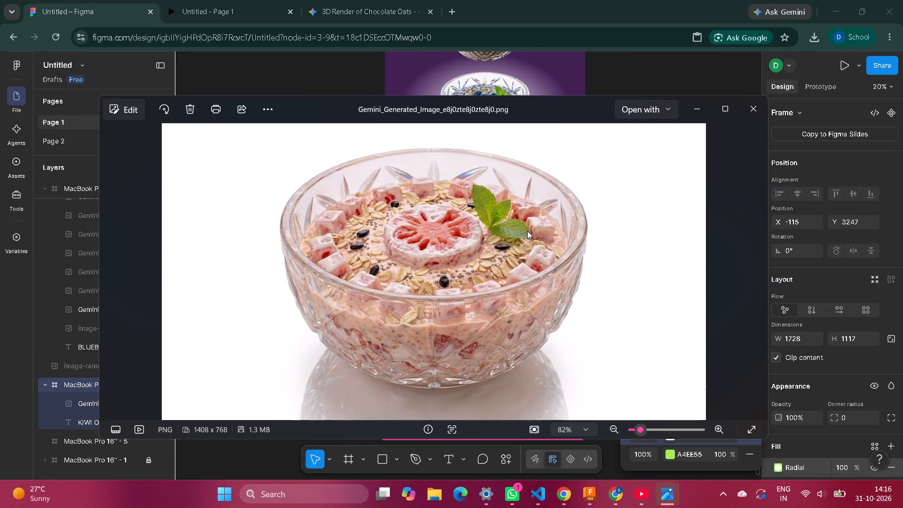
key(ctrl+c)
click(754, 111)
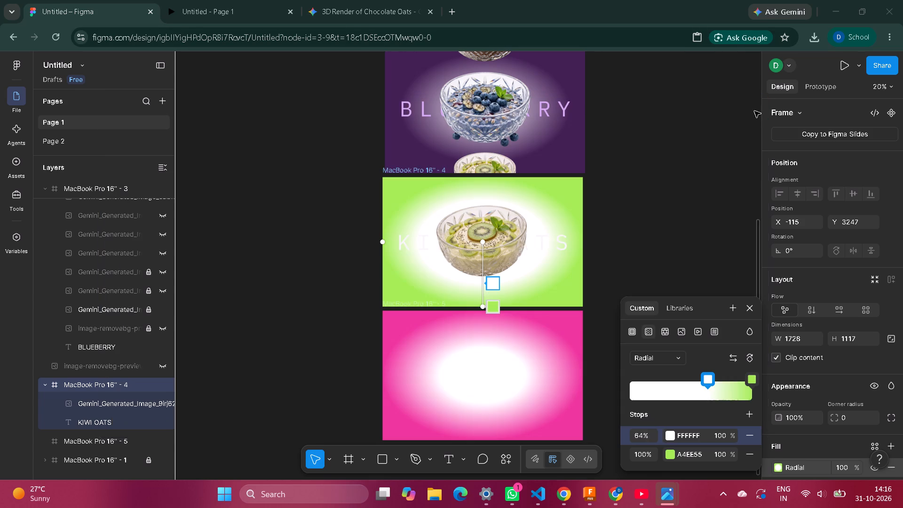
Search Google for "remove background" in a new browser tab and open the remove.bg site.
click(451, 11)
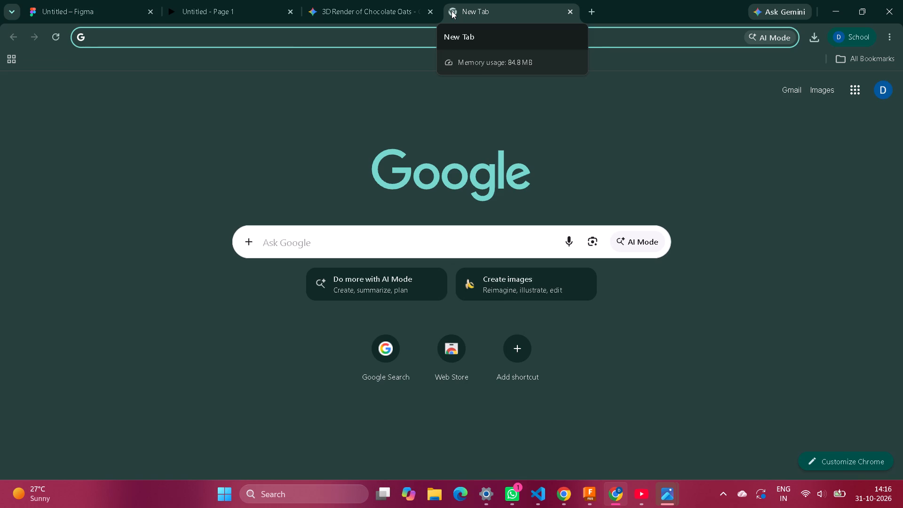
click(396, 240)
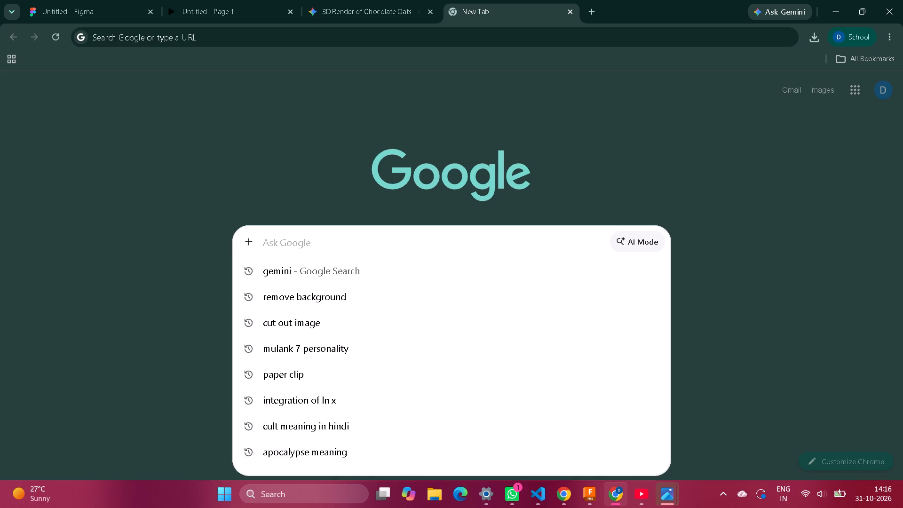
text(remove)
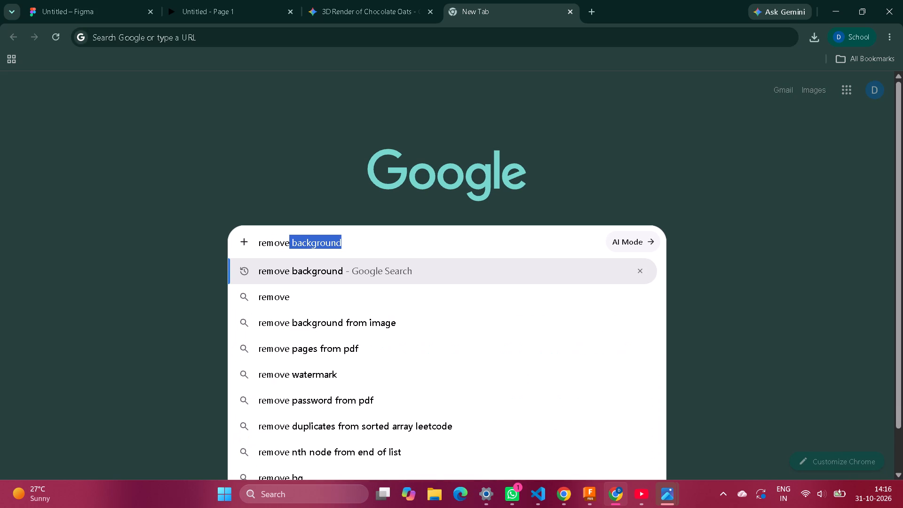
key(space)
click(399, 273)
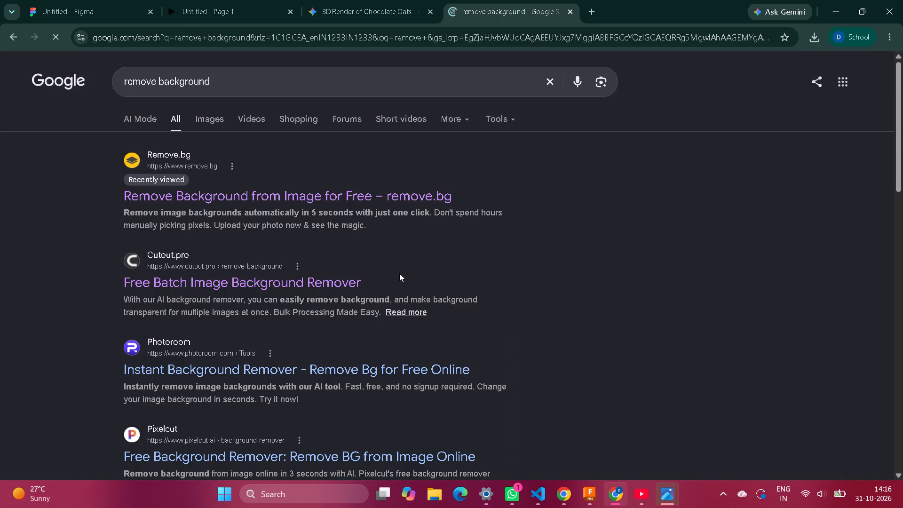
click(391, 200)
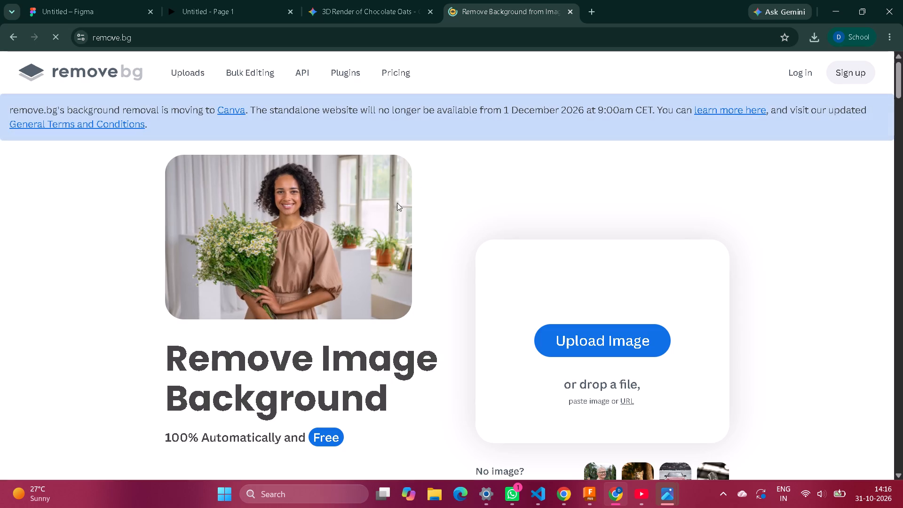
Delete the earlier kiwi bowl upload in remove.bg and paste the copied watermelon bowl image for background removal.
click(561, 341)
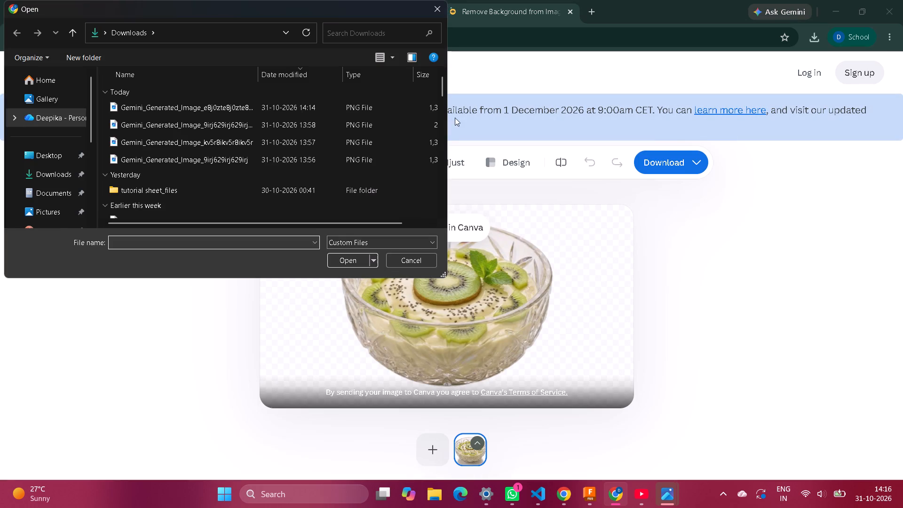
click(438, 7)
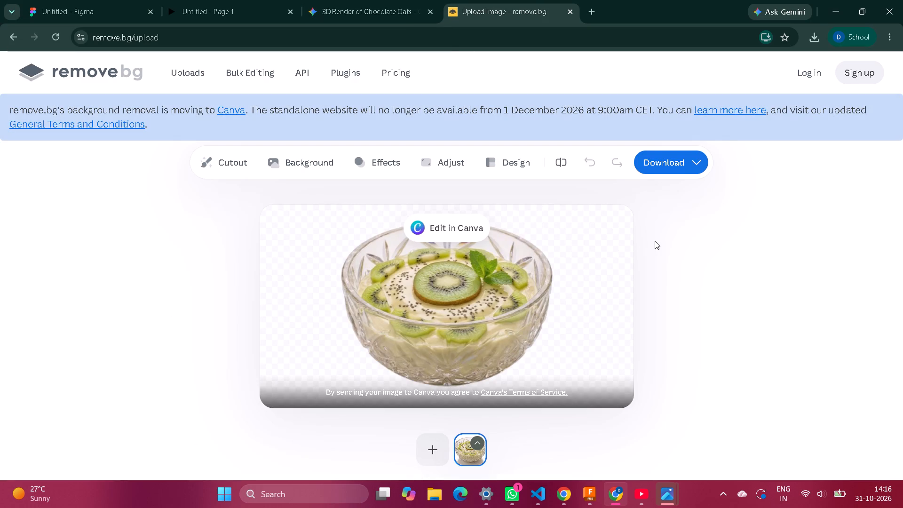
click(478, 438)
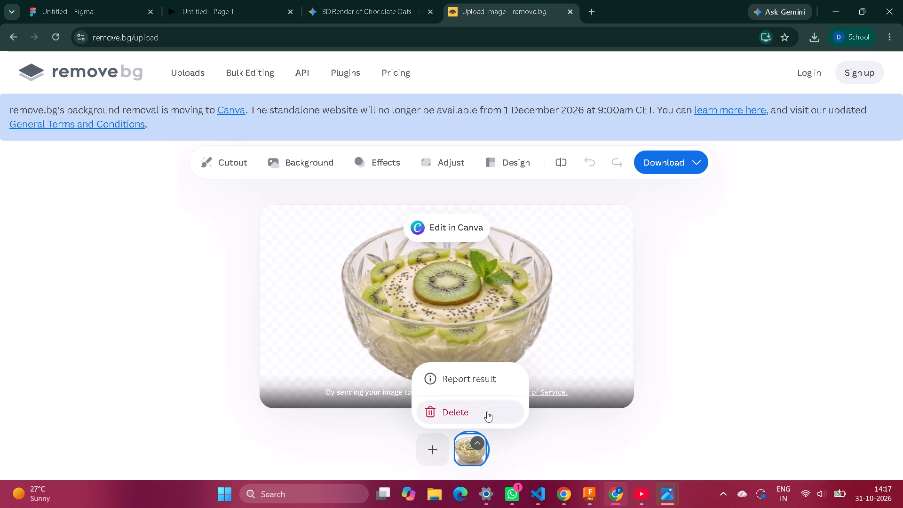
click(487, 411)
key(ctrl+v)
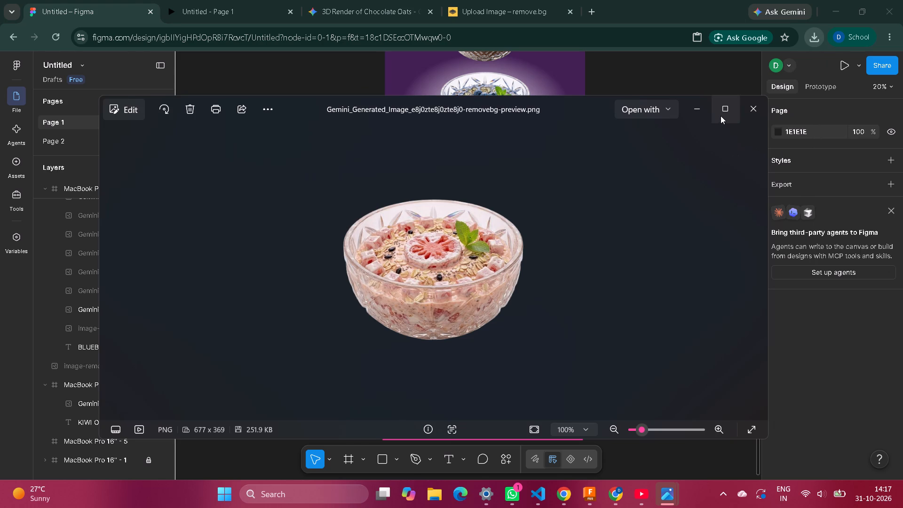
key(ctrl+c)
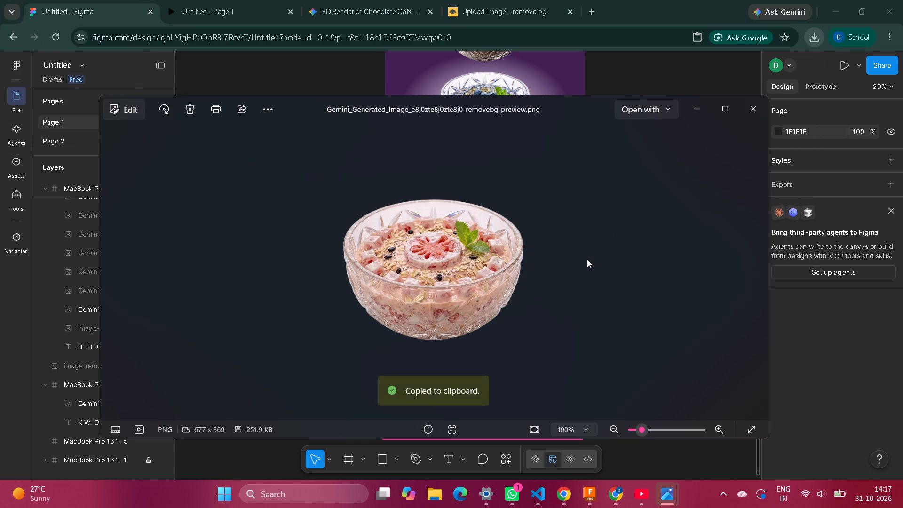
click(756, 102)
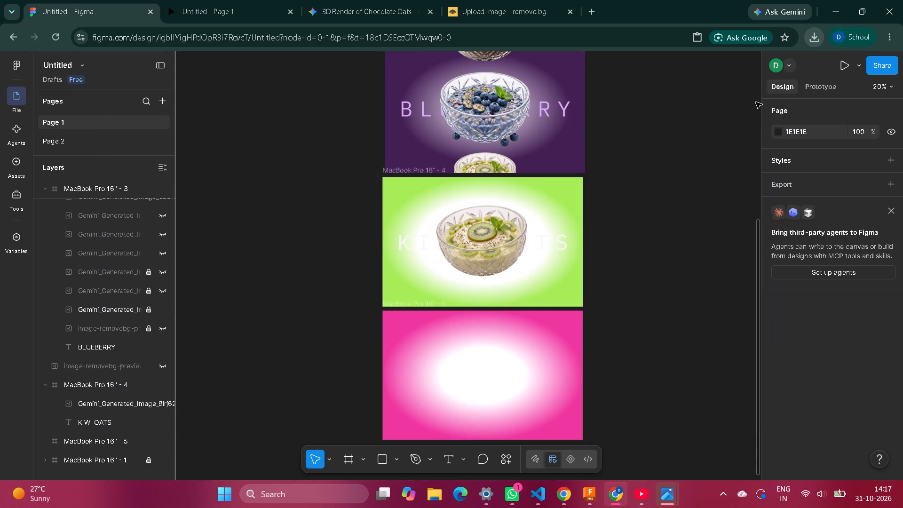
key(ctrl+v)
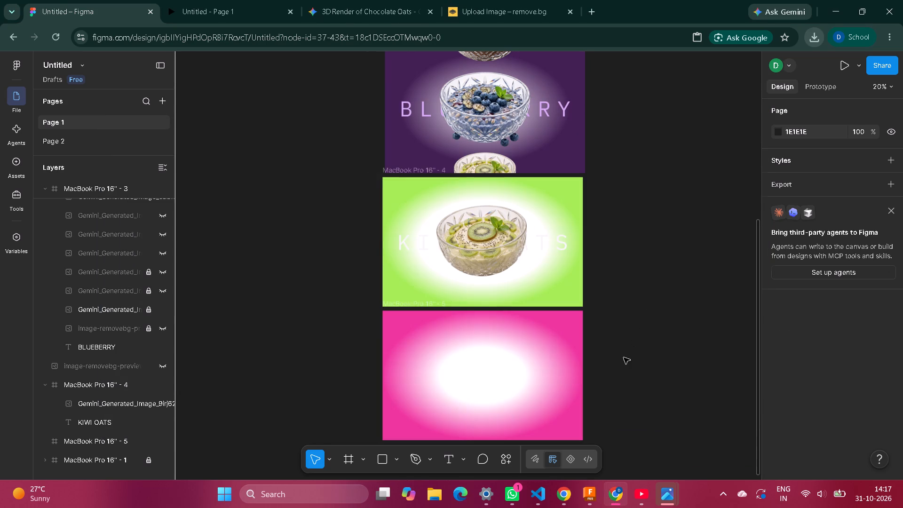
Move the pasted watermelon bowl into the pink MacBook Pro 16" - 5 frame and centre it horizontally and vertically.
drag(480, 270, 499, 383)
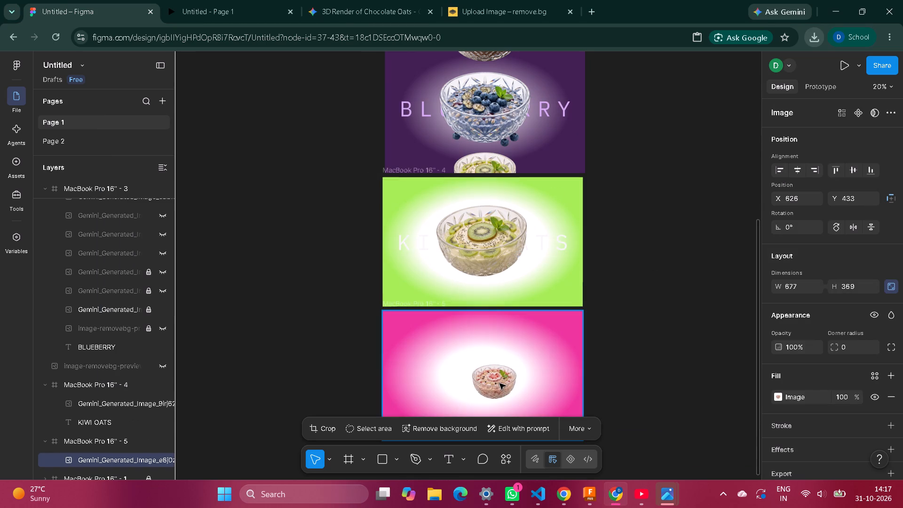
drag(499, 383, 496, 382)
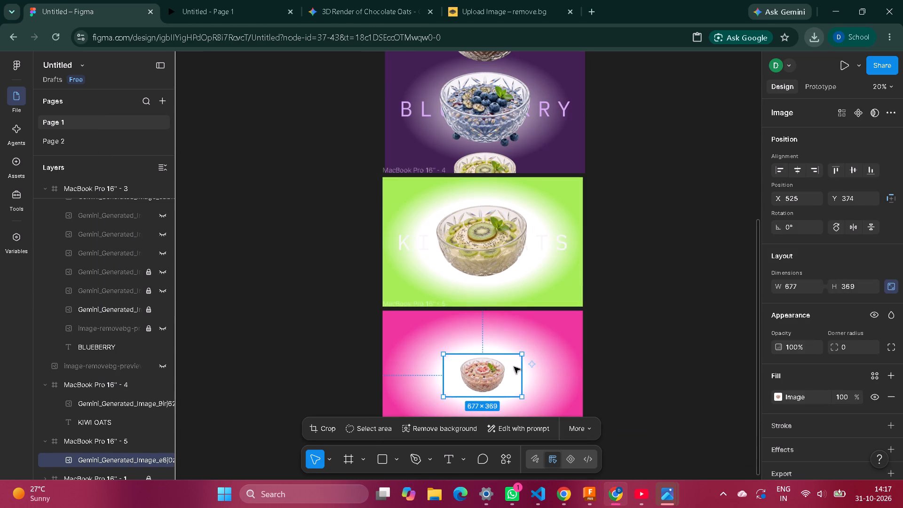
click(799, 172)
click(855, 169)
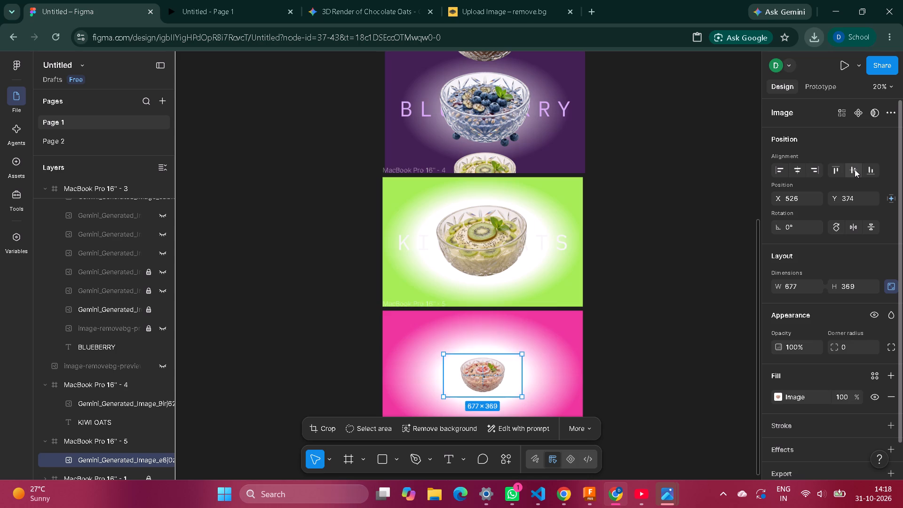
Enlarge the watermelon bowl image to about 1299 × 708 and reposition it over the white glow of the pink frame.
drag(519, 355, 638, 238)
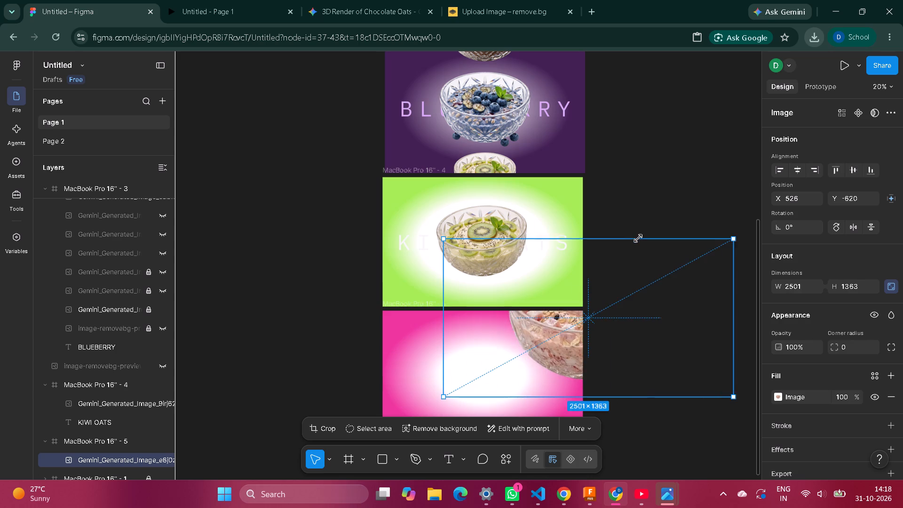
drag(638, 238, 598, 290)
drag(546, 338, 483, 365)
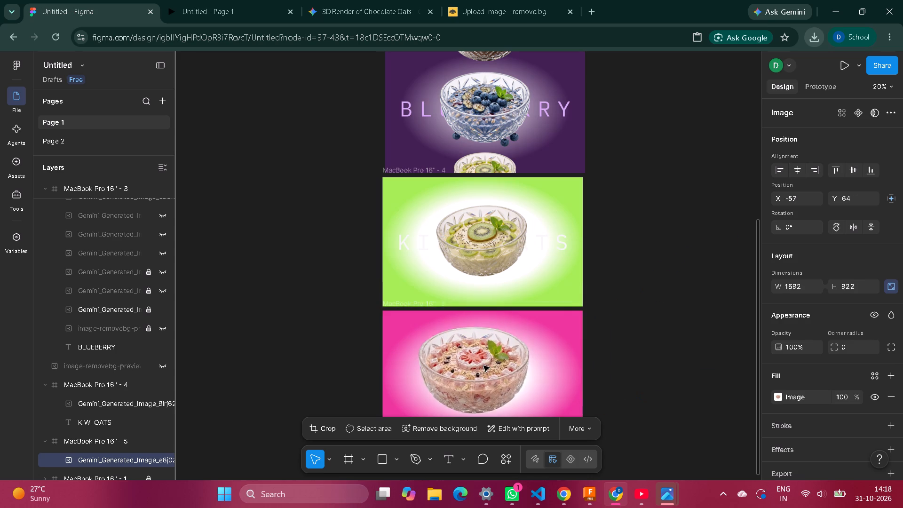
drag(483, 365, 488, 371)
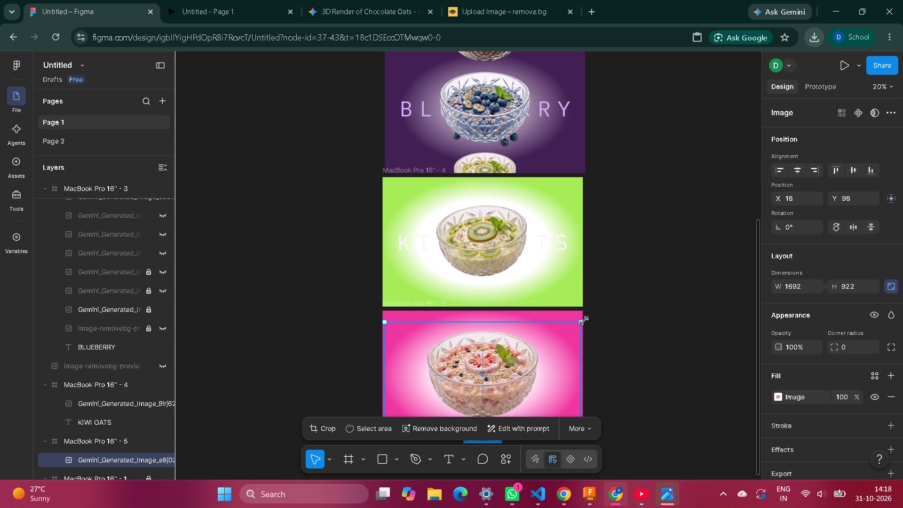
drag(584, 321, 535, 363)
drag(473, 404, 508, 391)
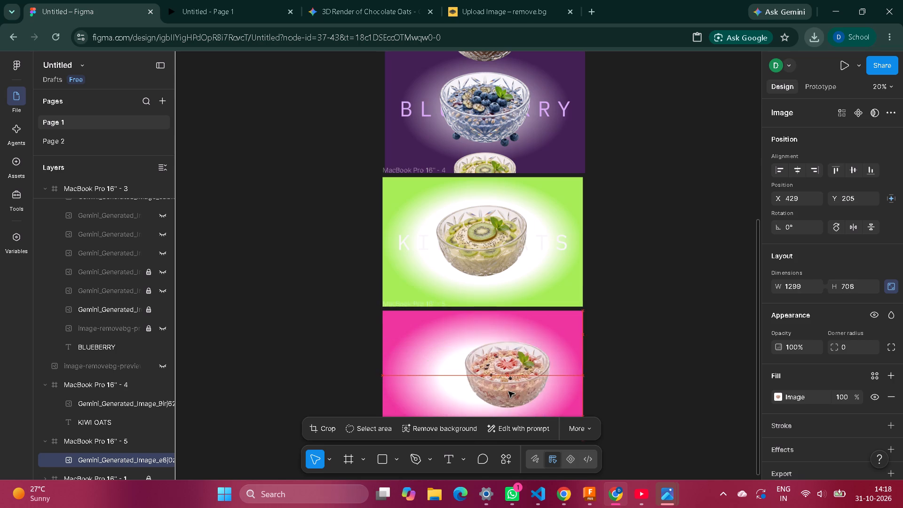
drag(508, 391, 495, 395)
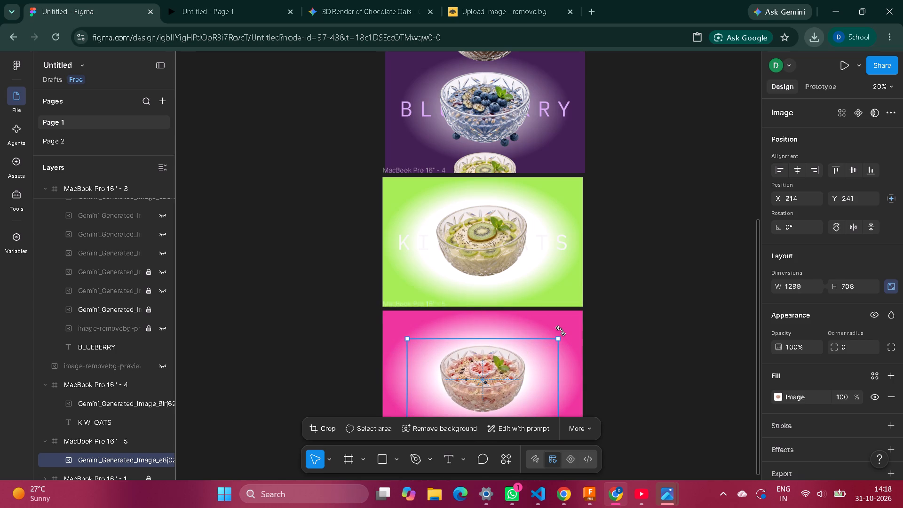
Rotate the watermelon bowl image to about 4.27° and enlarge it to about 1327 × 723.
drag(561, 331, 552, 326)
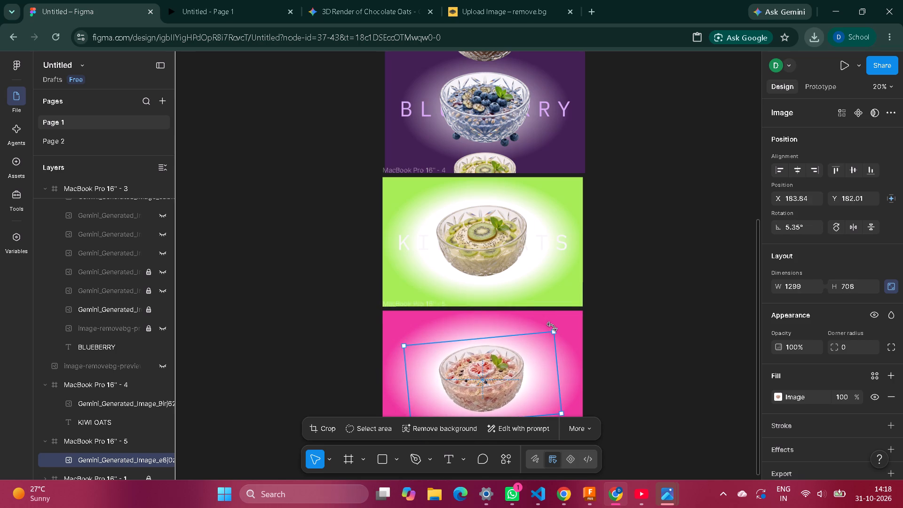
drag(552, 326, 553, 327)
click(554, 372)
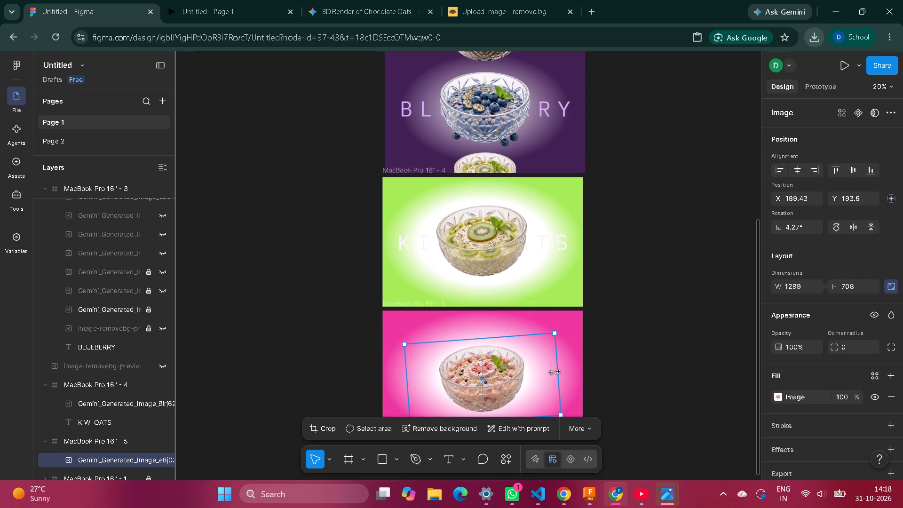
click(554, 372)
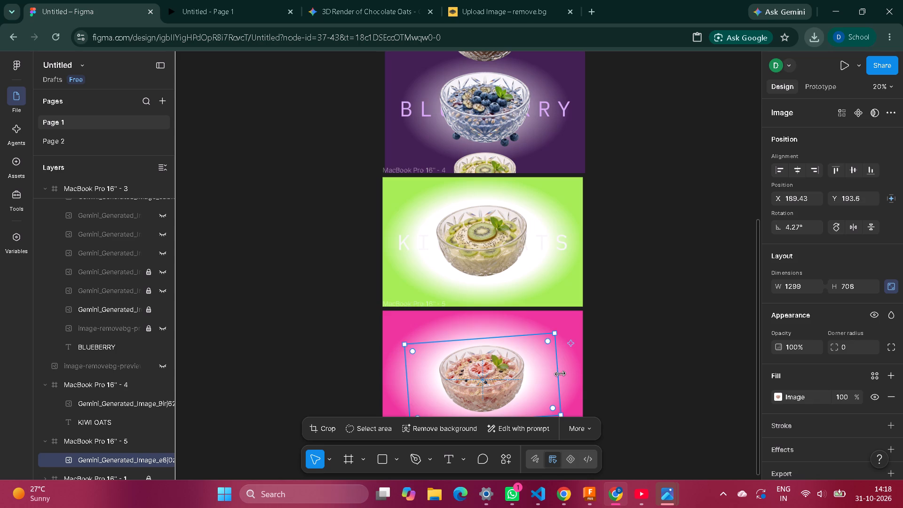
click(560, 374)
drag(560, 374, 554, 334)
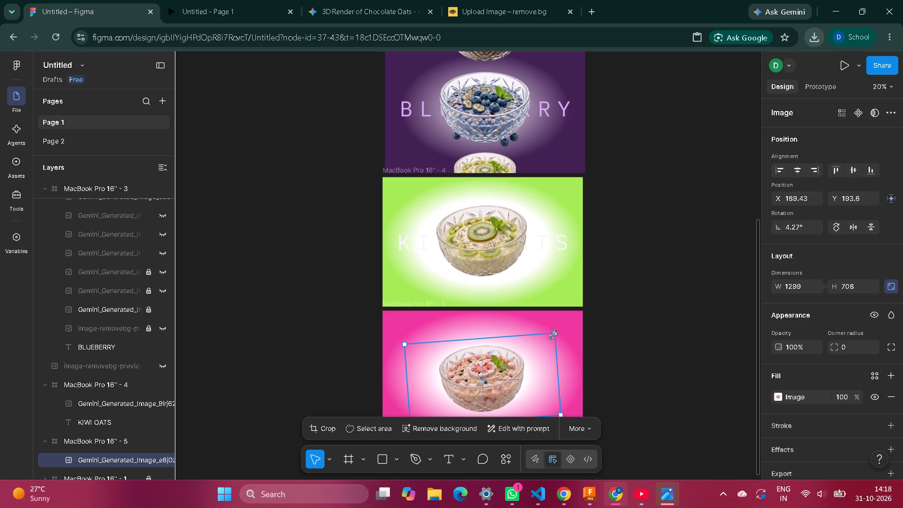
click(553, 334)
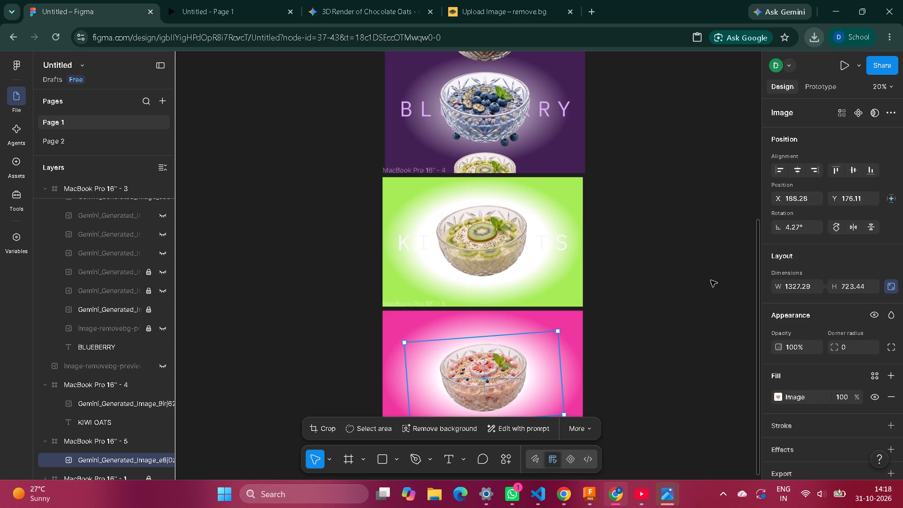
Centre the tilted watermelon bowl horizontally and vertically in the pink MacBook Pro 16" - 5 frame.
click(795, 167)
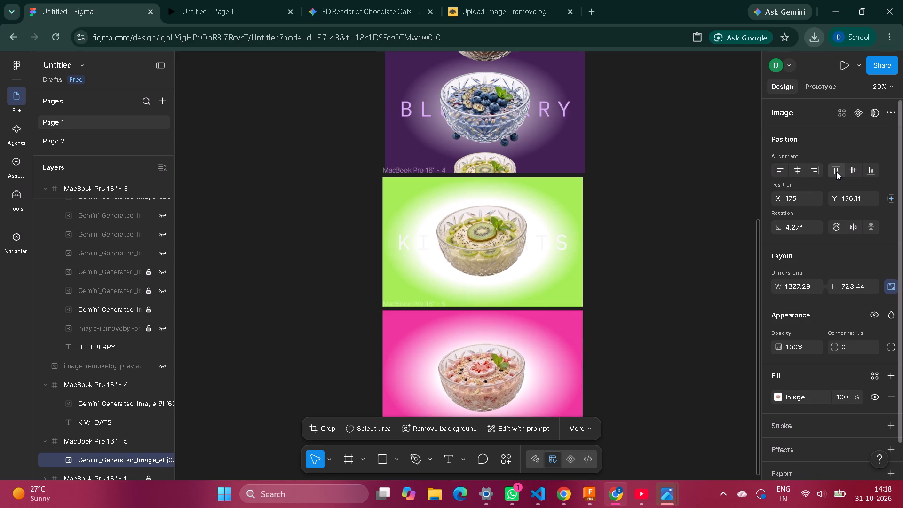
click(851, 170)
click(748, 224)
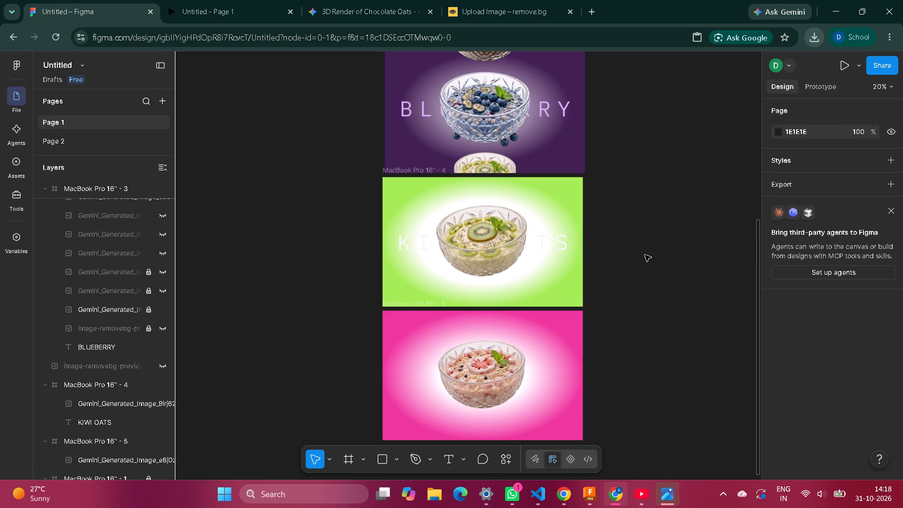
Add the text WATERMELON in capitals near the lower edge of the pink frame.
click(448, 452)
key(w)
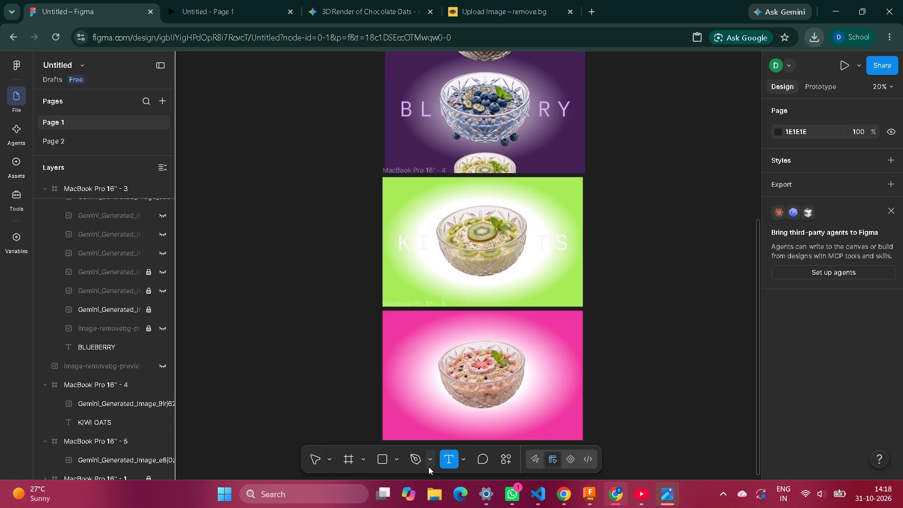
click(539, 413)
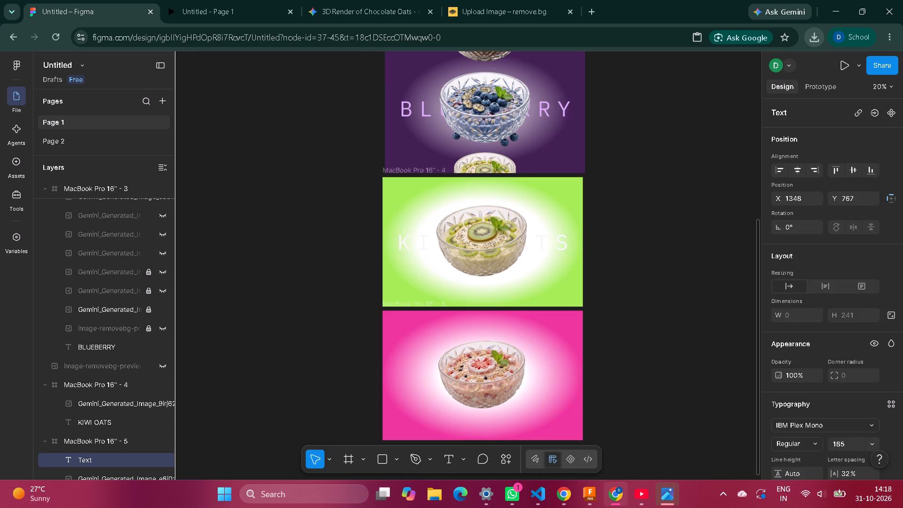
text(water)
key(BackSpace)
key(BackSpace)
key(BackSpace)
key(BackSpace)
key(BackSpace)
key(BackSpace)
text(W A)
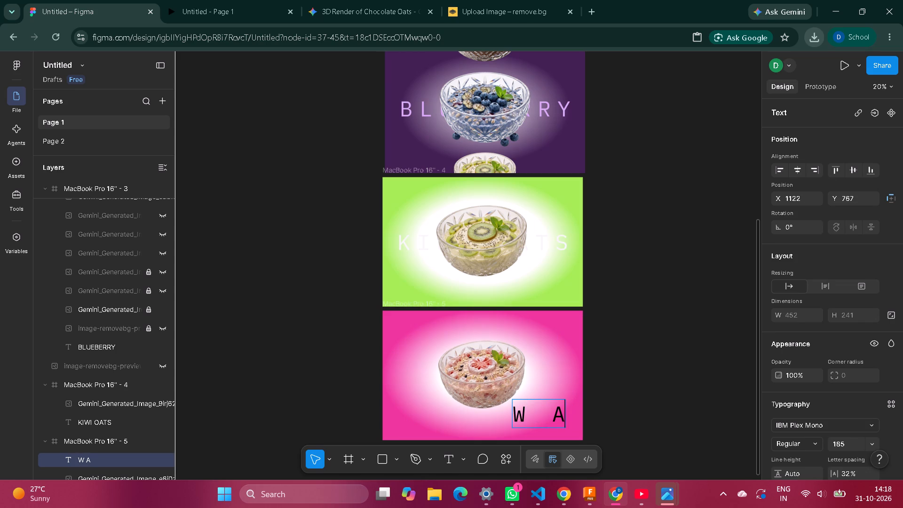
key(BackSpace)
key(BackSpace)
text(AT)
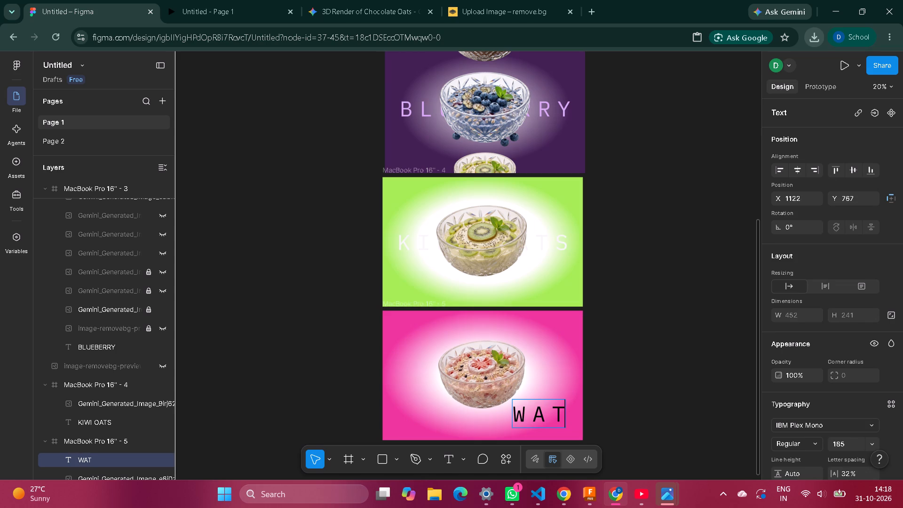
text(ER)
text(MELON)
click(542, 421)
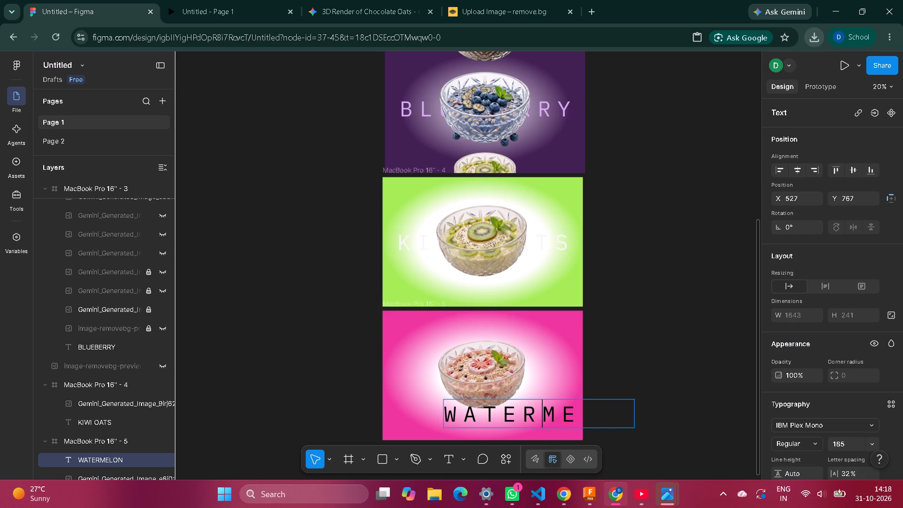
click(496, 421)
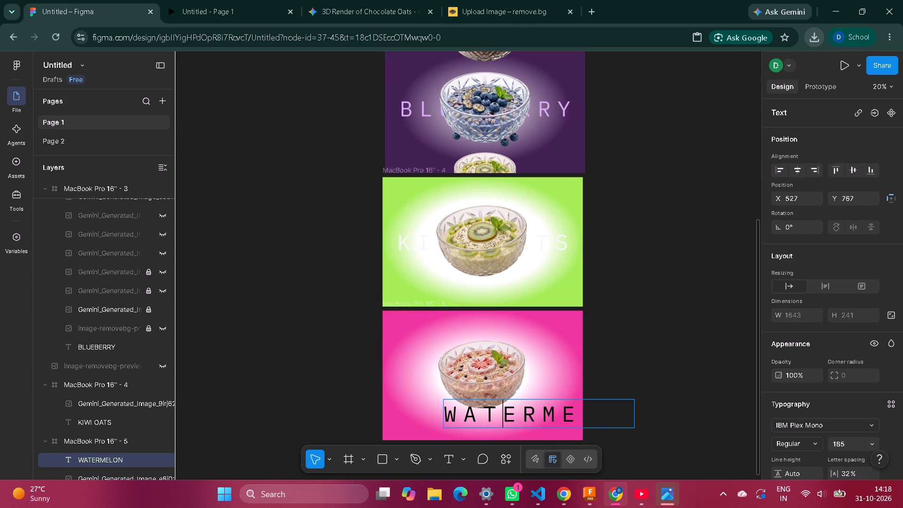
right_click(501, 421)
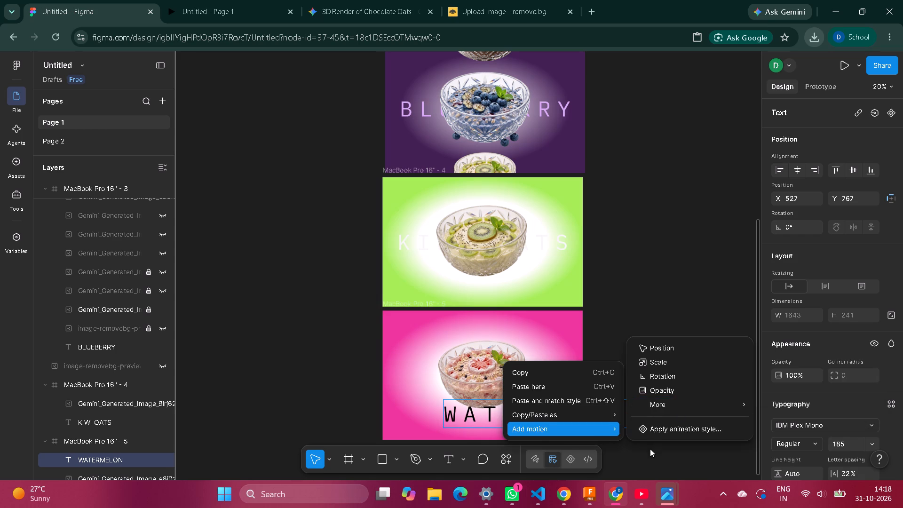
click(650, 448)
Move the WATERMELON text up over the bowl and centre it horizontally and vertically in the pink frame.
drag(585, 435, 570, 421)
drag(570, 421, 529, 385)
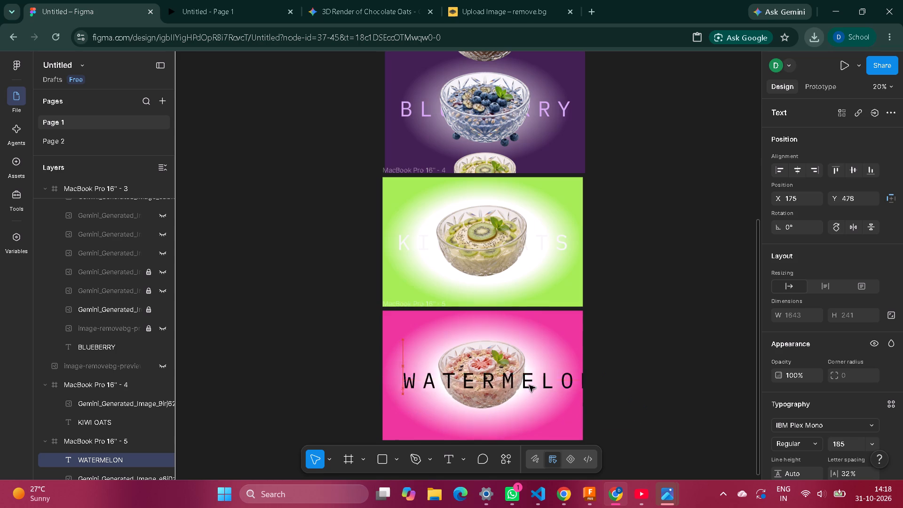
drag(529, 385, 513, 382)
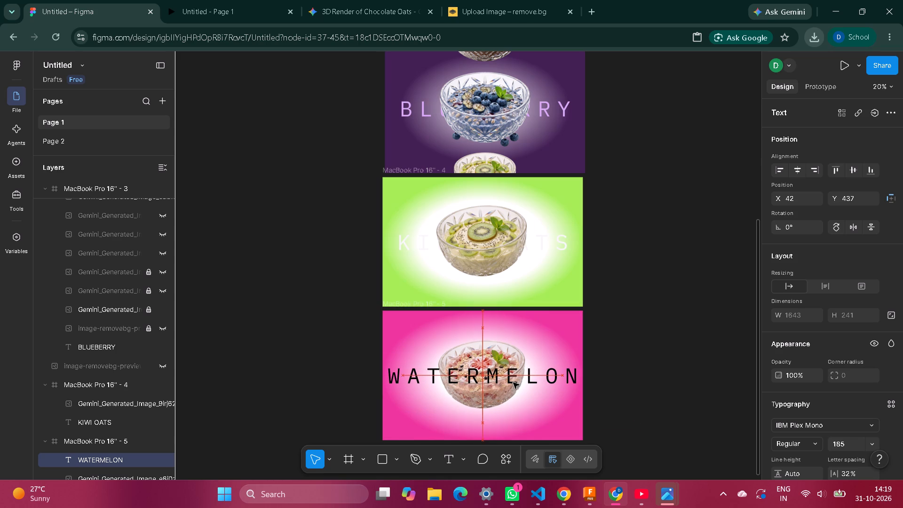
drag(513, 382, 515, 382)
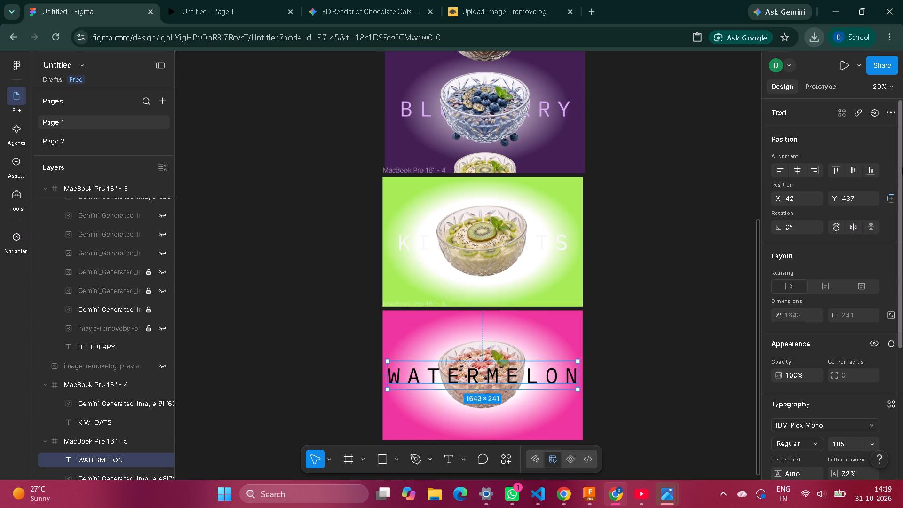
click(799, 169)
click(852, 169)
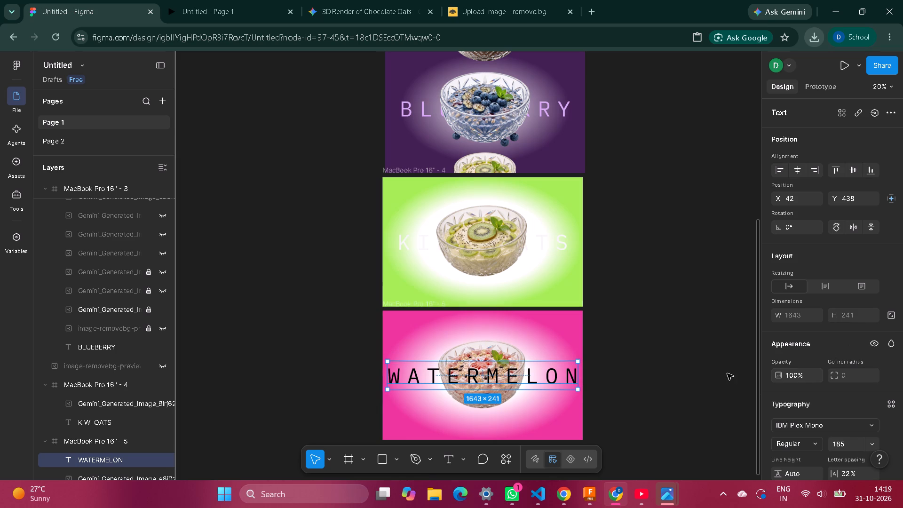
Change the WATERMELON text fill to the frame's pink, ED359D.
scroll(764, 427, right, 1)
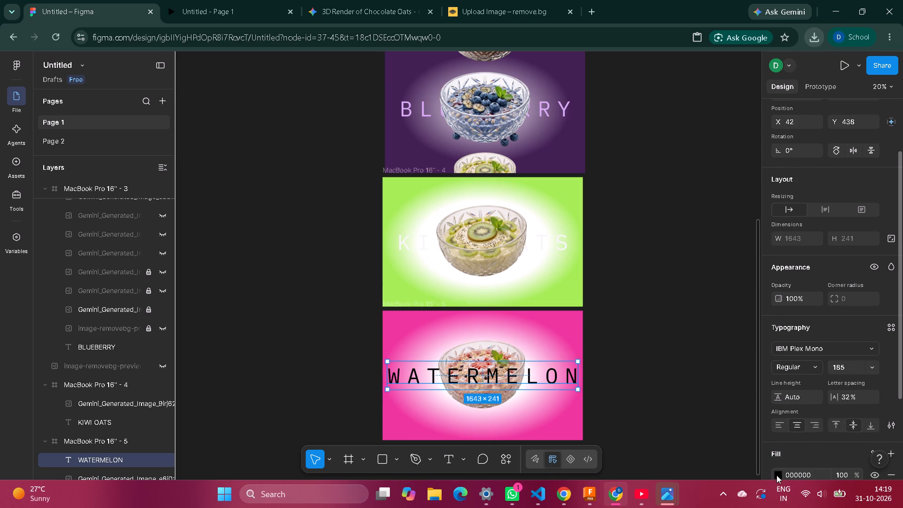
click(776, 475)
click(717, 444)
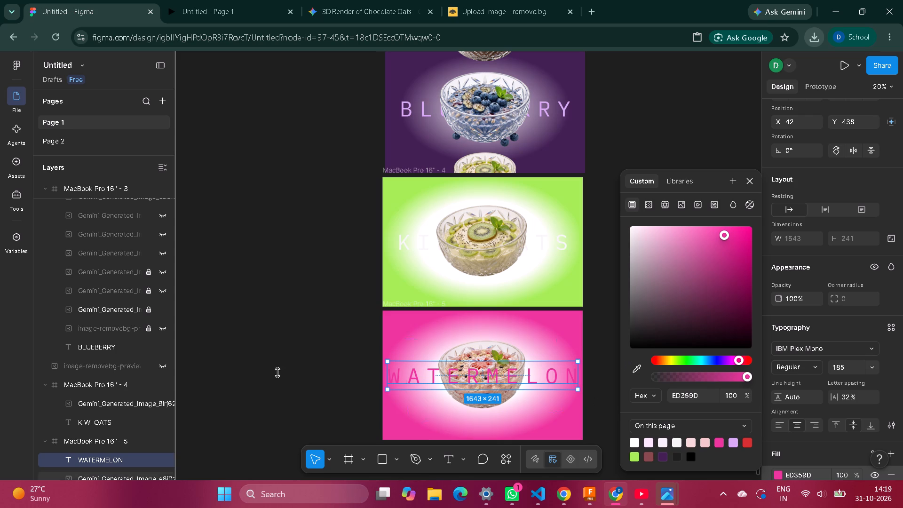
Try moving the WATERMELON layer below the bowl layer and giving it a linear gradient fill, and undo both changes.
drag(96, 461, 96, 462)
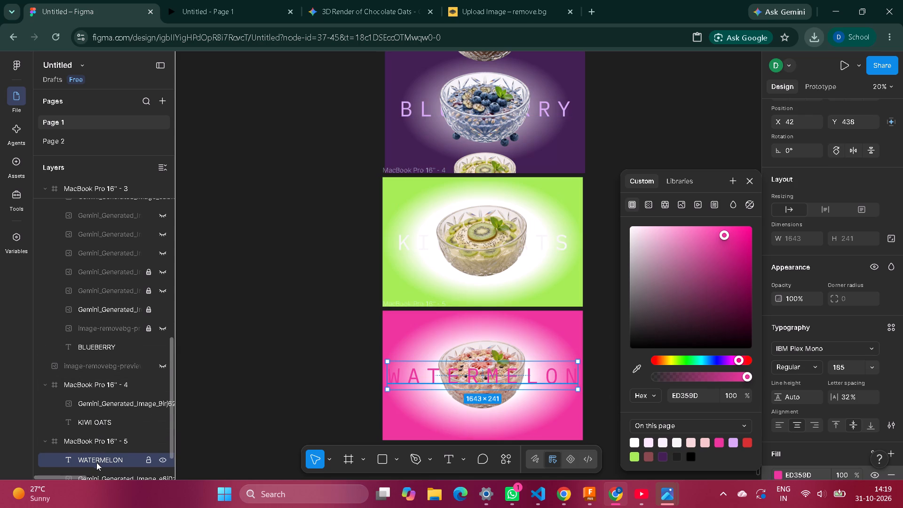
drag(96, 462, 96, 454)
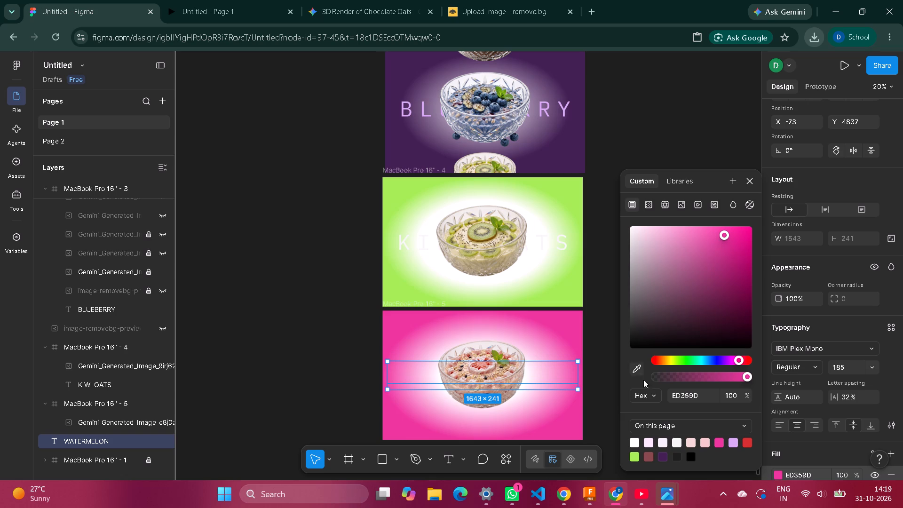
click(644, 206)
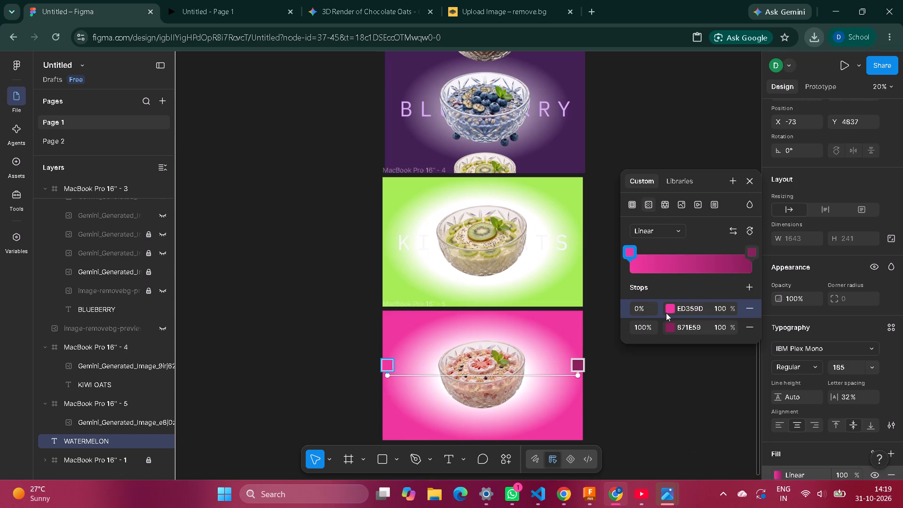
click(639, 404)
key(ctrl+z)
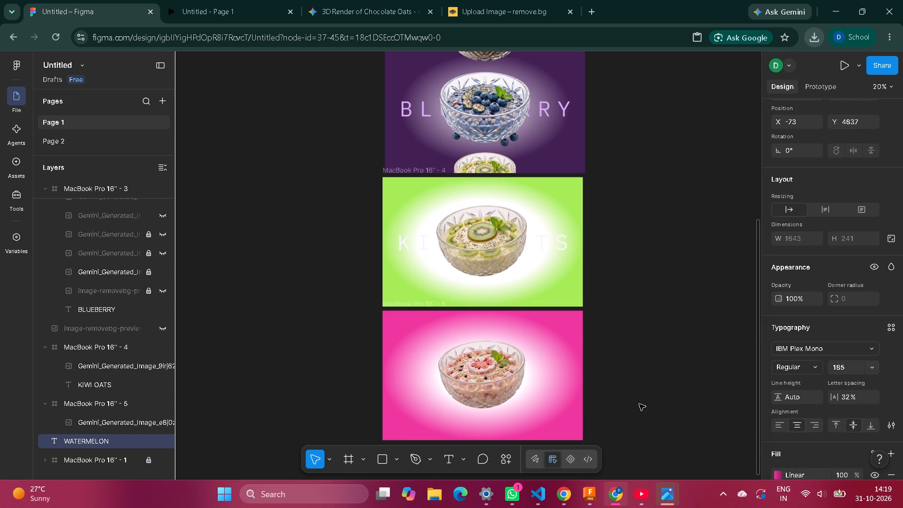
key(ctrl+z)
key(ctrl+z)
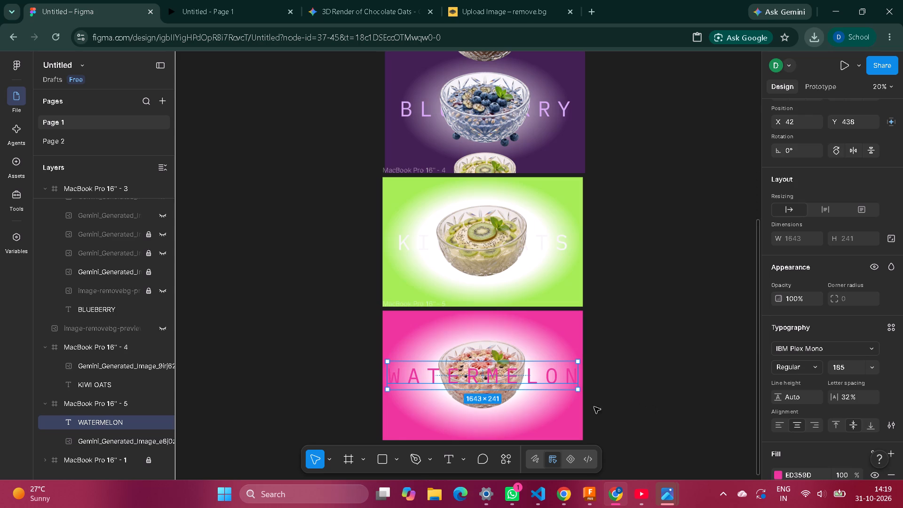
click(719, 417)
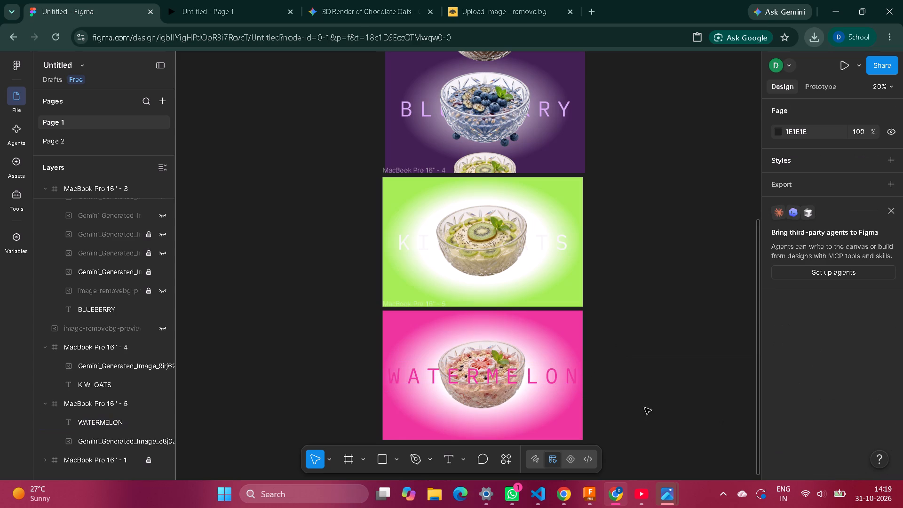
Move the watermelon bowl layer above the WATERMELON text layer inside the MacBook Pro 16" - 5 frame.
drag(73, 449, 75, 410)
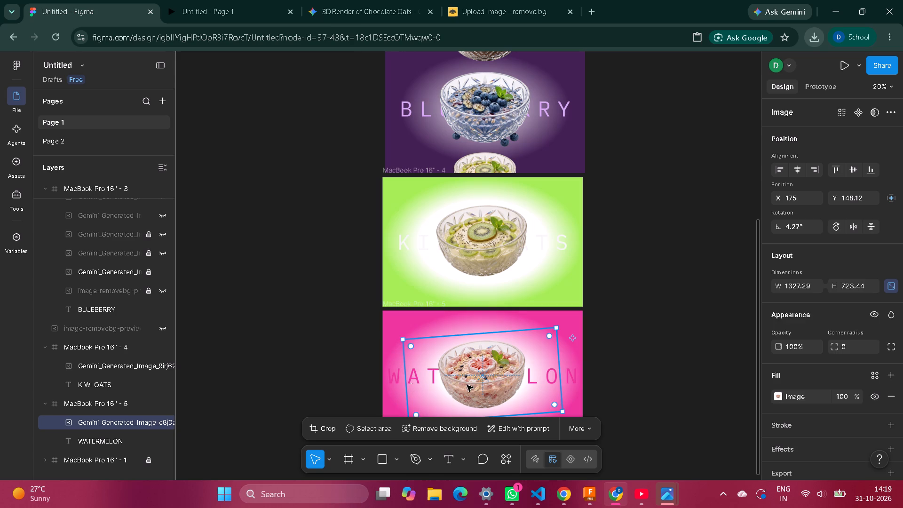
drag(644, 373, 639, 381)
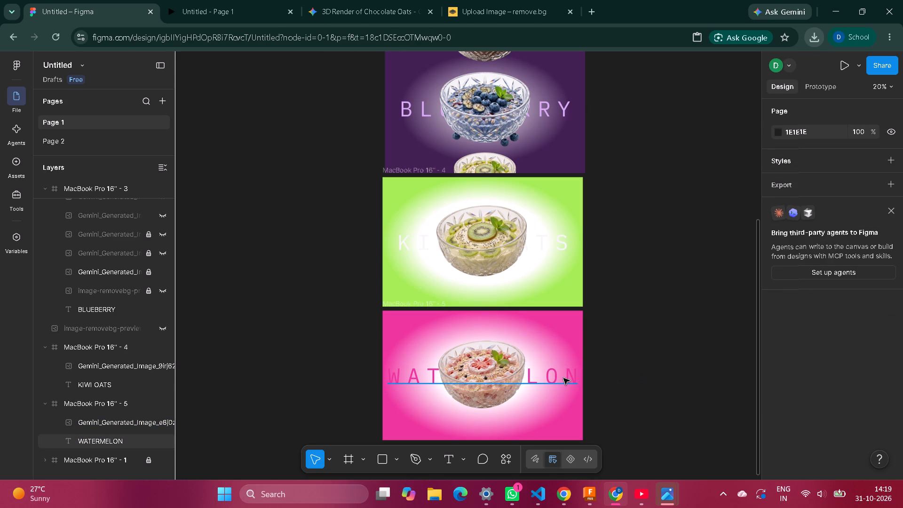
Recolour the WATERMELON text fill to light grey D6D2D4.
click(563, 378)
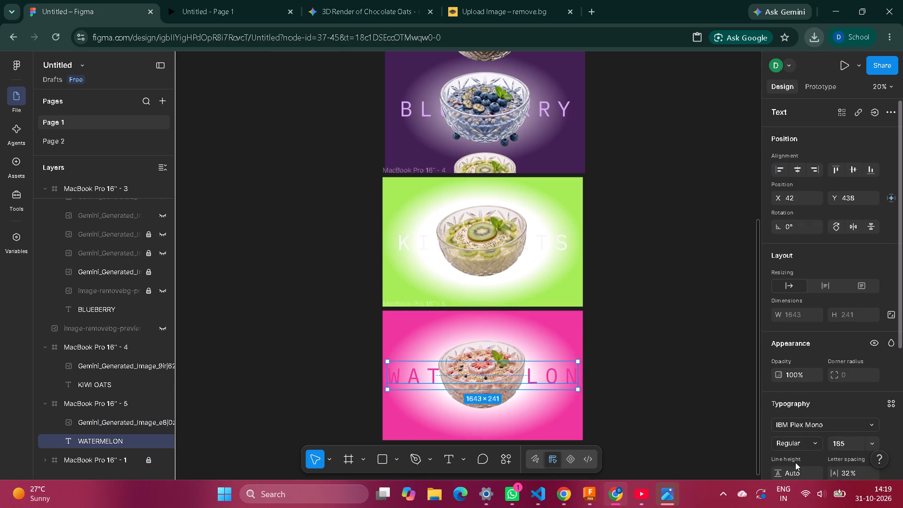
scroll(795, 462, down, 1)
click(778, 460)
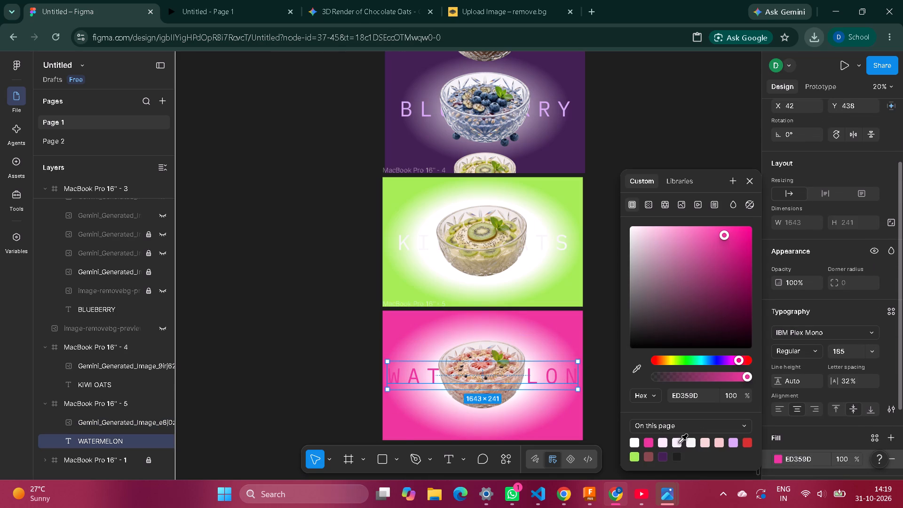
click(637, 277)
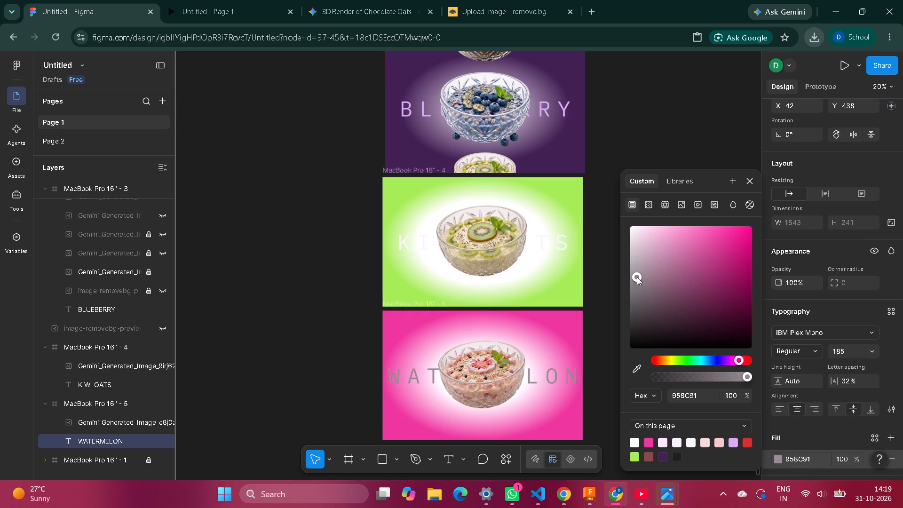
click(632, 246)
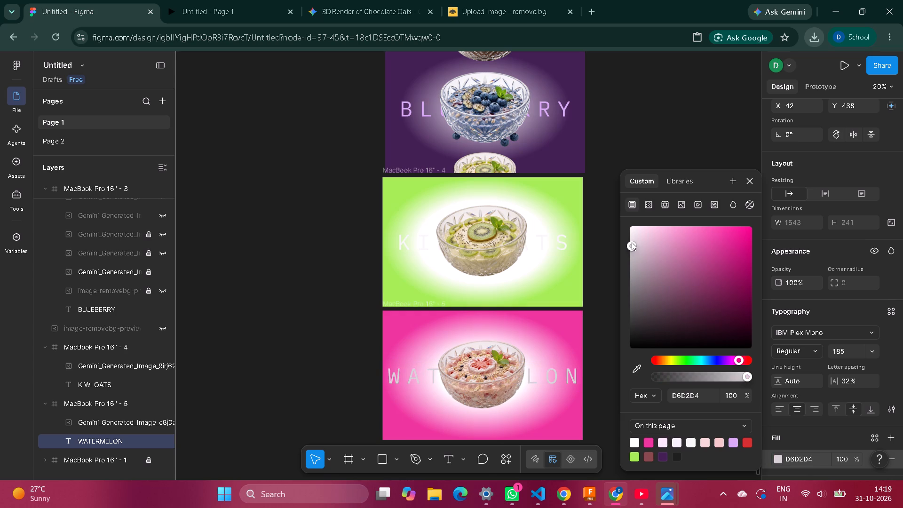
Recolour the WATERMELON text fill to near-white F8F4F6.
click(648, 230)
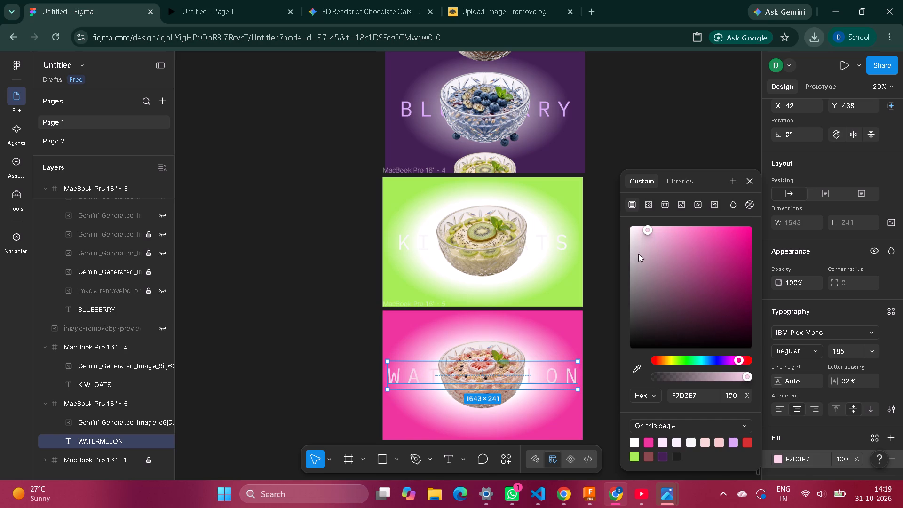
click(632, 230)
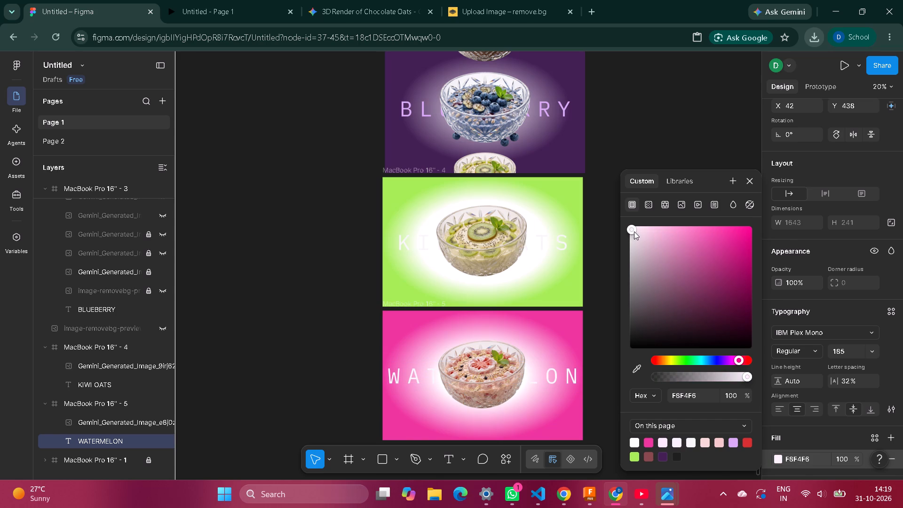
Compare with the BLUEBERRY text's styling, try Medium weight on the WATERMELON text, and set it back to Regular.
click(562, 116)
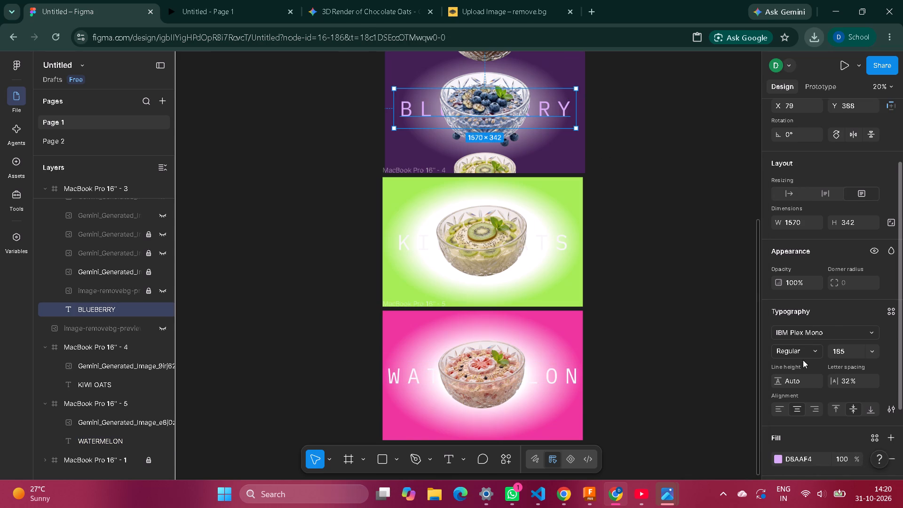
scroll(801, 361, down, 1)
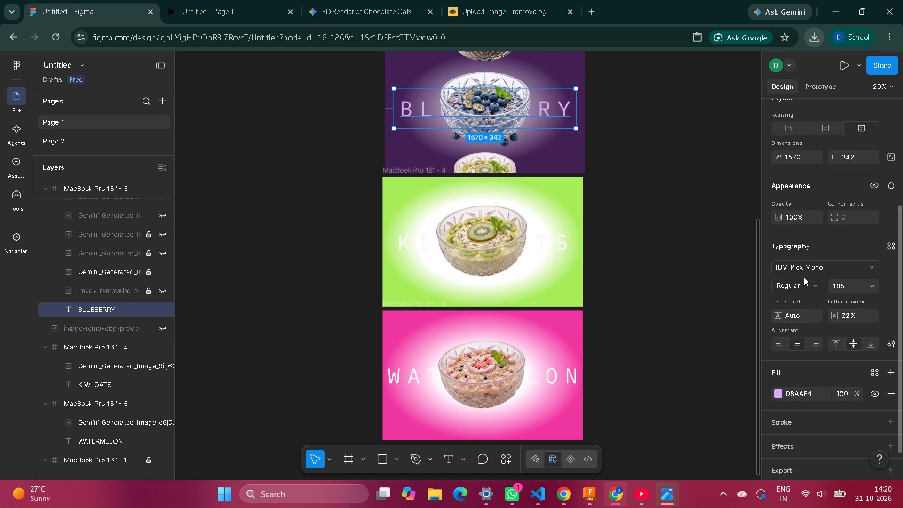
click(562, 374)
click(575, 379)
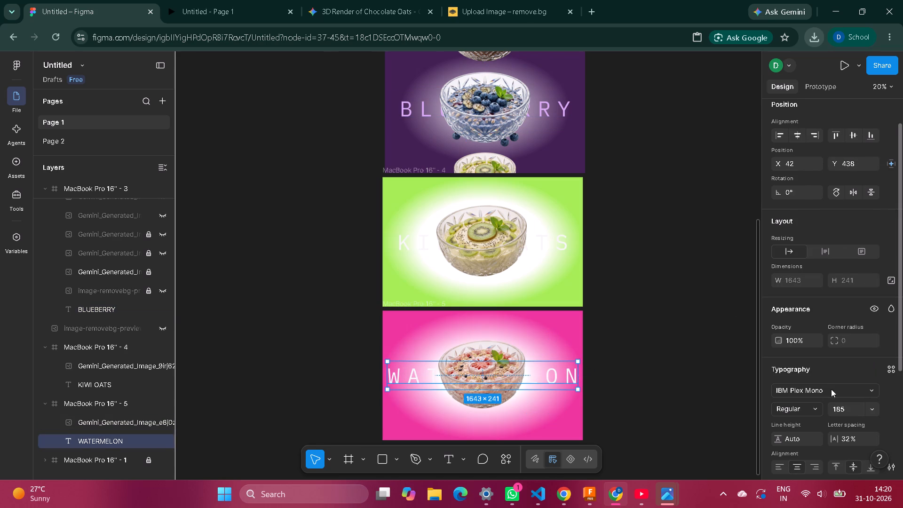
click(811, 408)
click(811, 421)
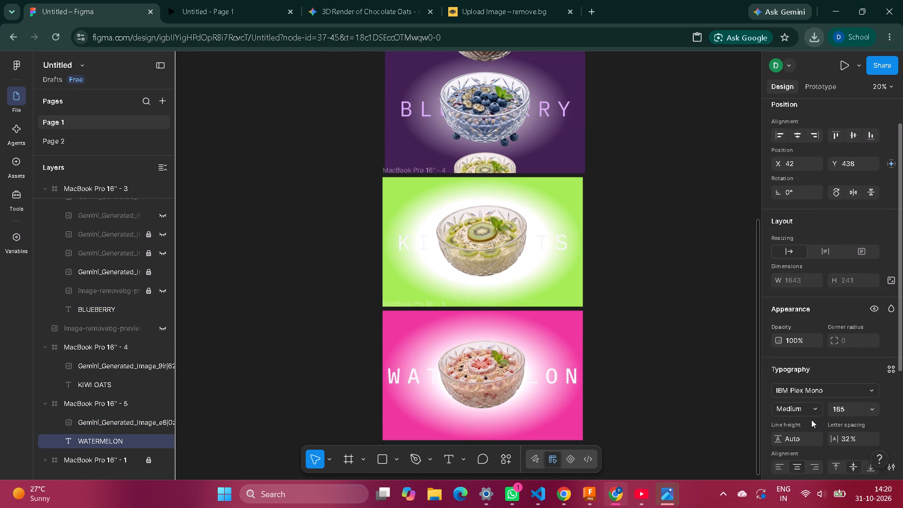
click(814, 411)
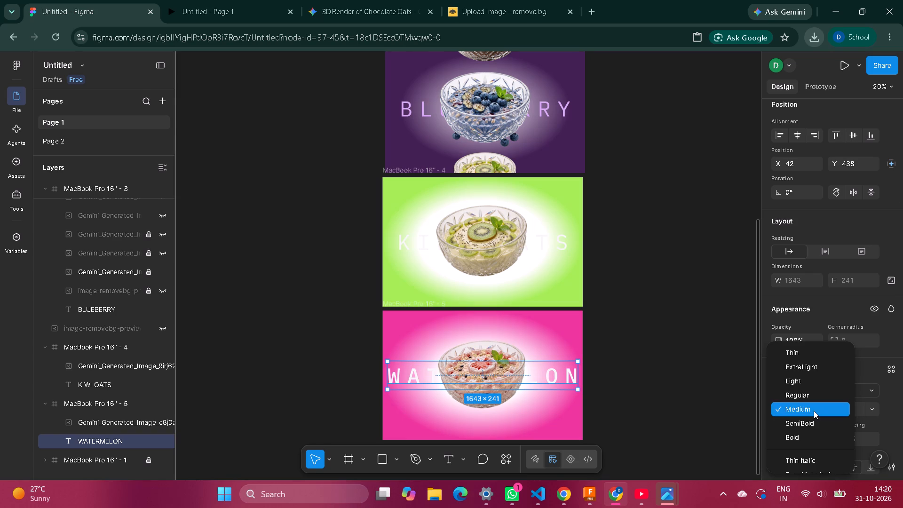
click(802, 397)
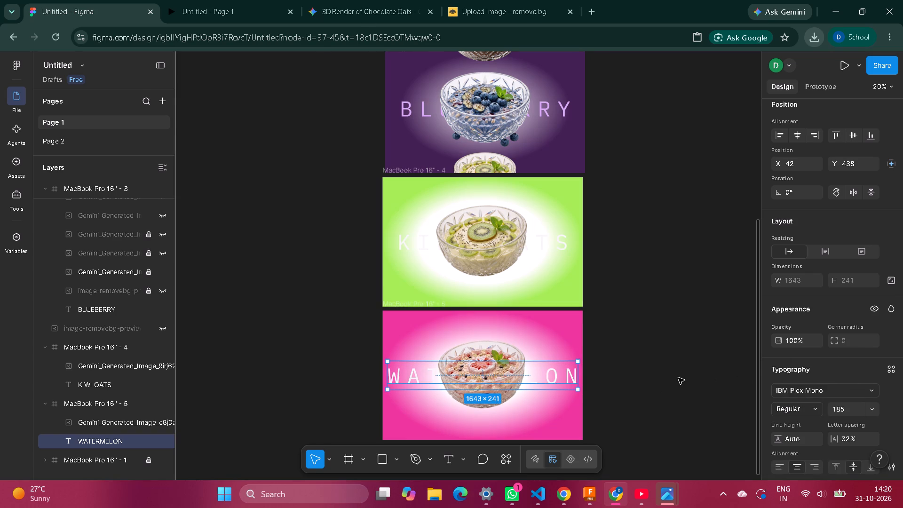
Review the whole stack of five flavour frames for consistency.
click(678, 378)
scroll(678, 378, right, 1)
scroll(678, 378, left, 1)
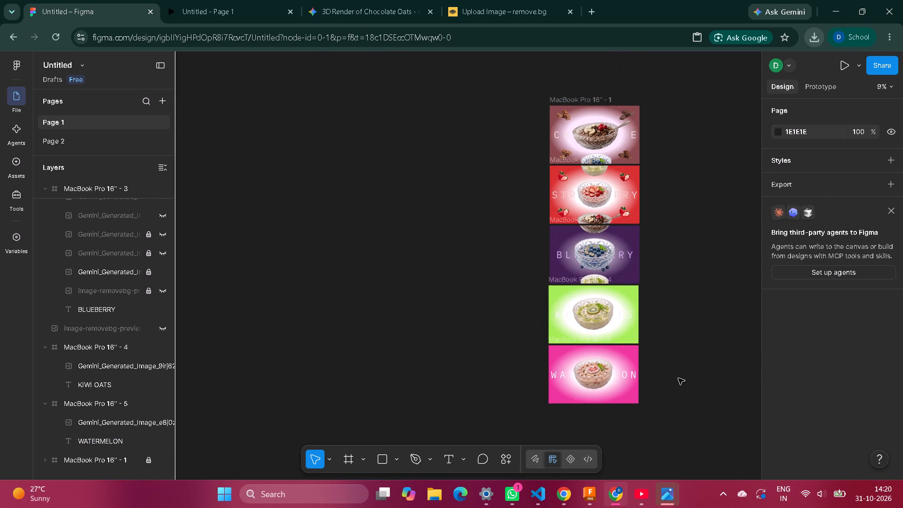
scroll(678, 378, left, 1)
scroll(681, 293, left, 2)
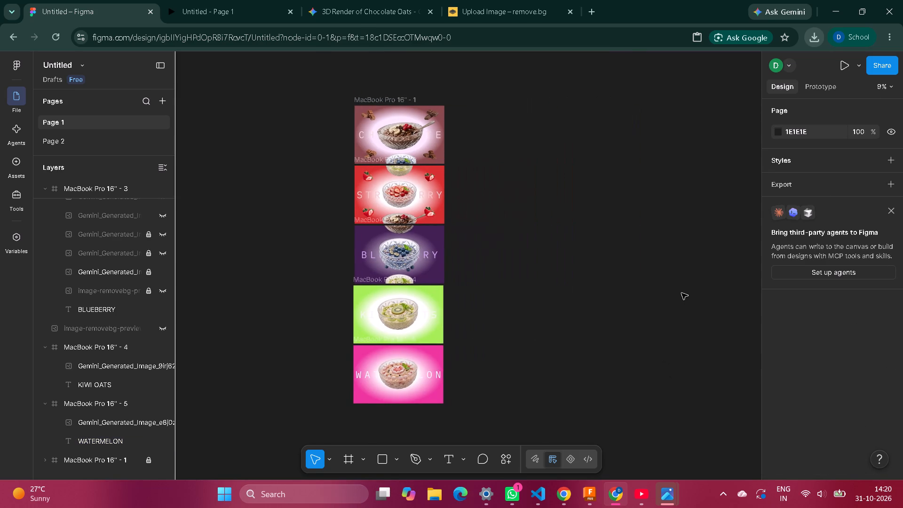
scroll(519, 291, right, 2)
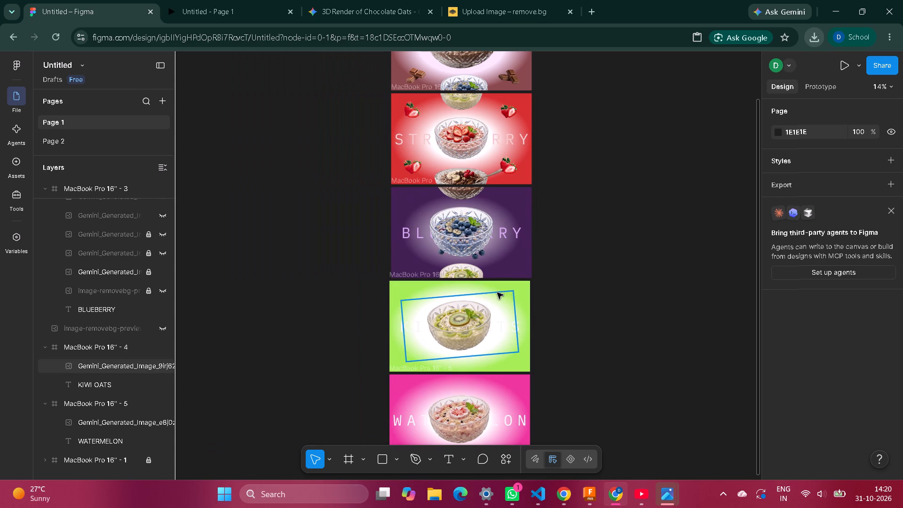
click(573, 242)
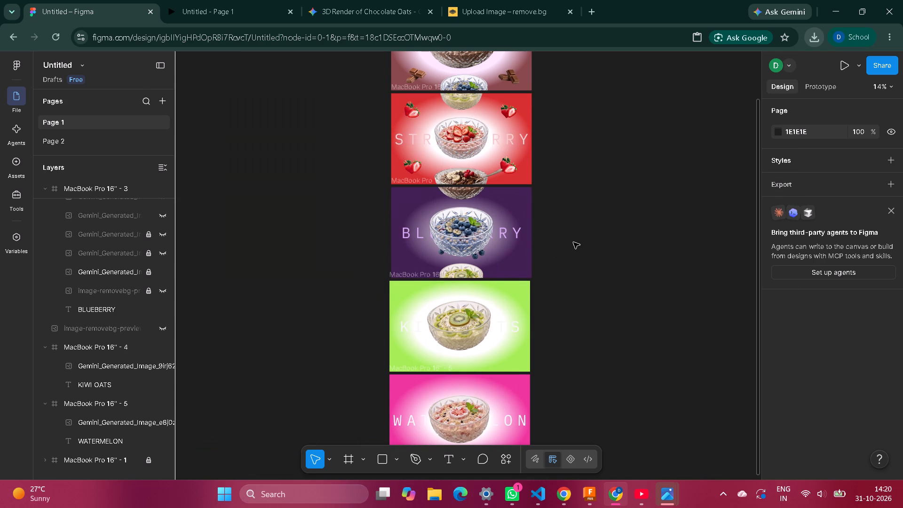
scroll(552, 276, down, 1)
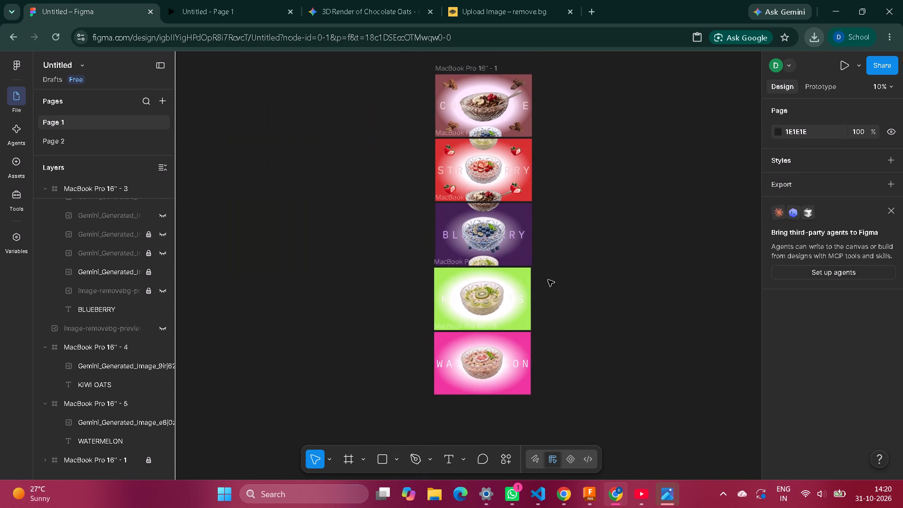
scroll(567, 258, up, 1)
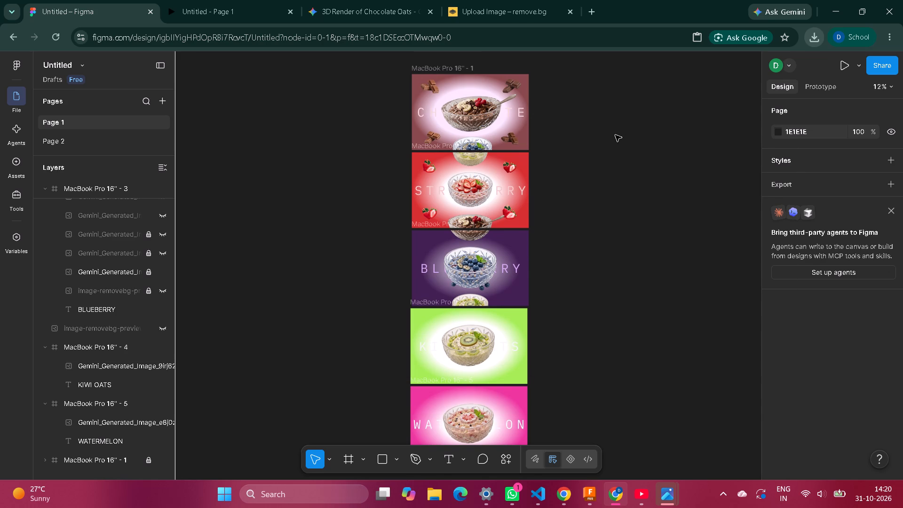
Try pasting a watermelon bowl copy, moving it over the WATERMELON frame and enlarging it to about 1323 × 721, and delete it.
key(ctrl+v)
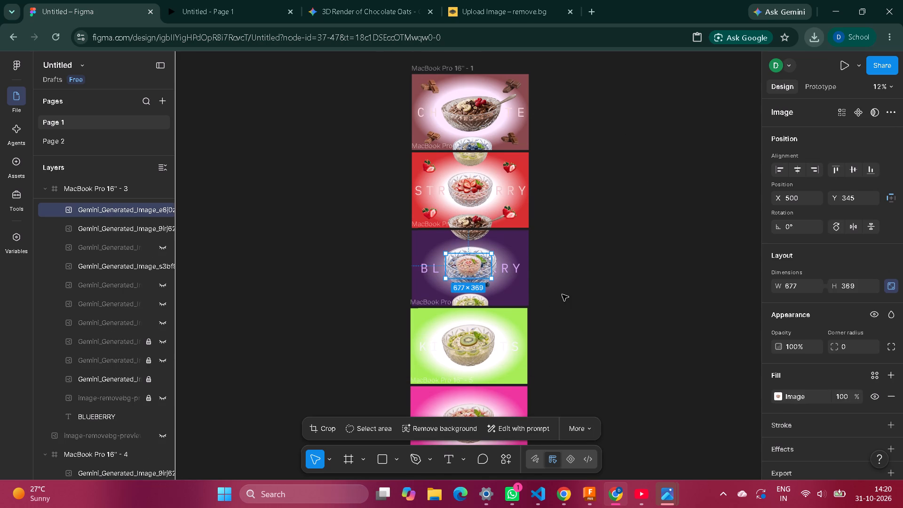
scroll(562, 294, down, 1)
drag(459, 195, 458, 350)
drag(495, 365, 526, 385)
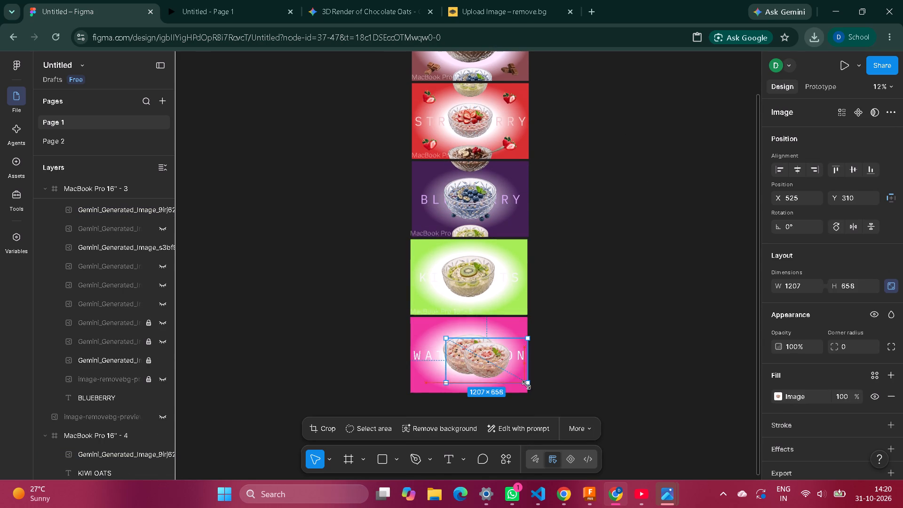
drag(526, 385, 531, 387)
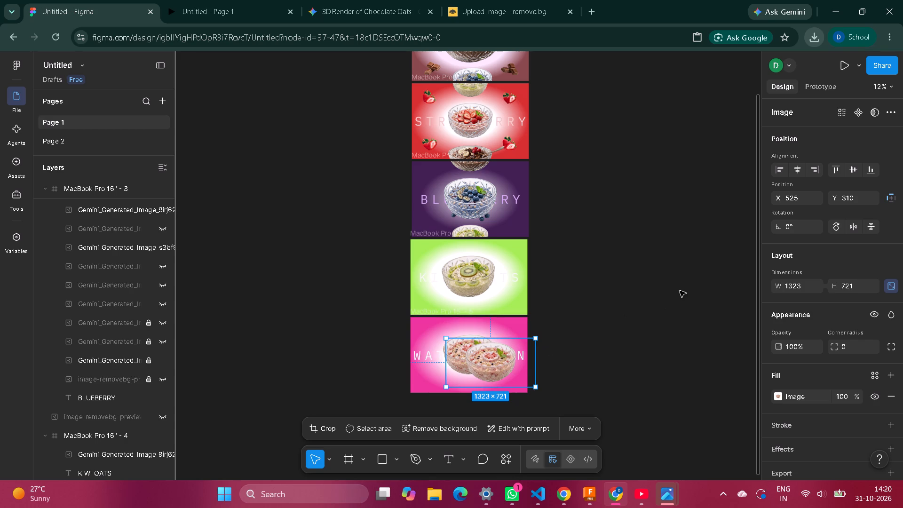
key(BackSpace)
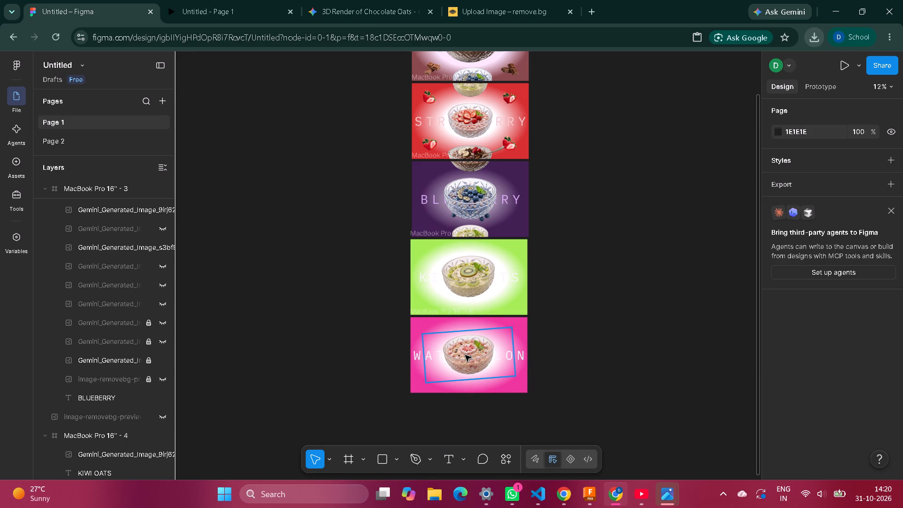
Duplicate the WATERMELON frame's bowl image and place the copy, centred, across the top edge of the chocolate frame, MacBook Pro 16" - 1.
click(466, 358)
key(ctrl+c)
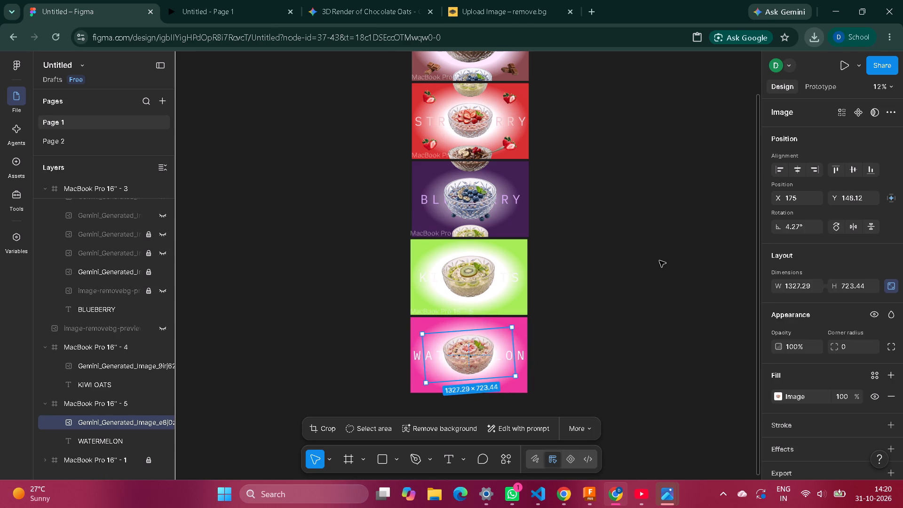
key(ctrl+v)
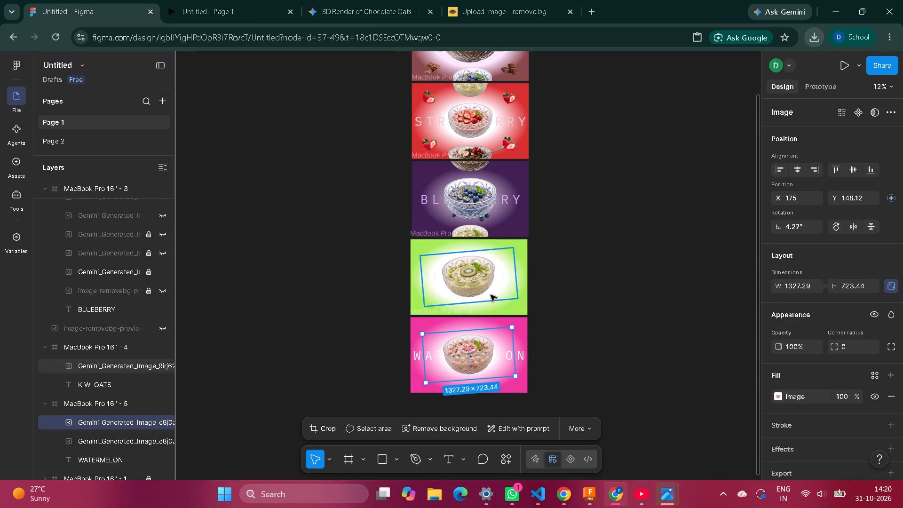
drag(599, 172, 476, 344)
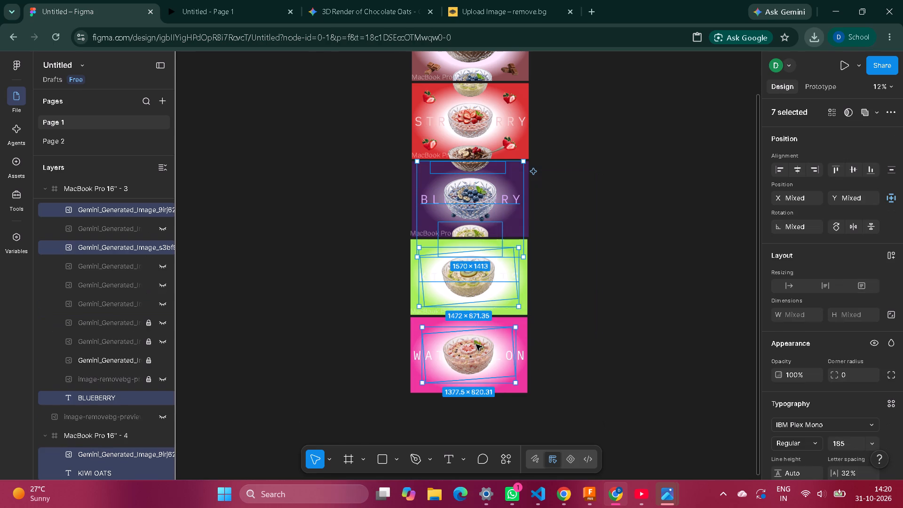
click(599, 225)
drag(470, 365, 555, 270)
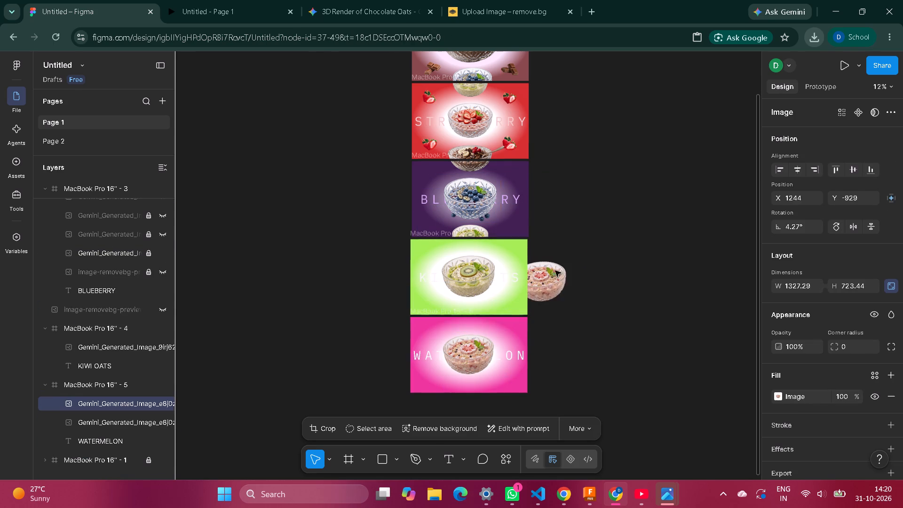
drag(555, 270, 622, 153)
scroll(480, 212, up, 3)
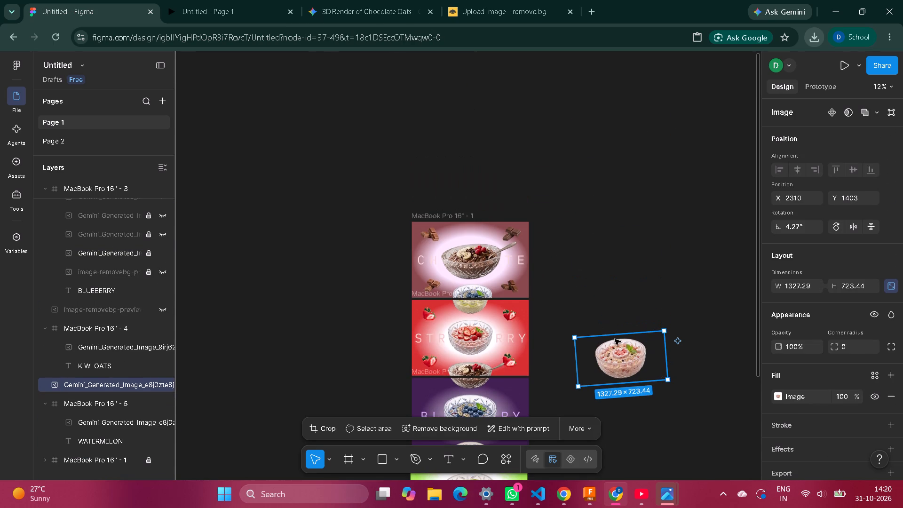
drag(618, 363, 469, 224)
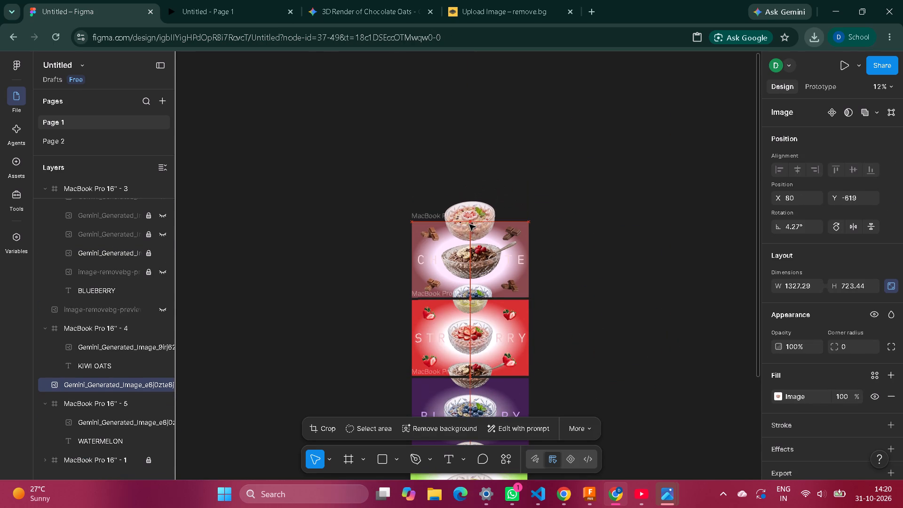
Crop the bowl copy's upper part at the chocolate frame's top edge, rotating the crop to 0.13° with a height of about 351.
click(347, 461)
click(322, 456)
click(323, 435)
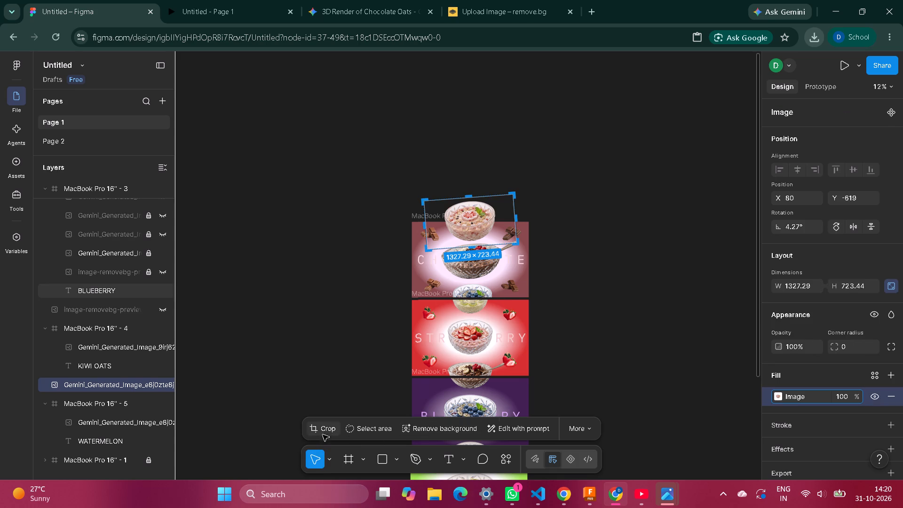
drag(469, 195, 470, 218)
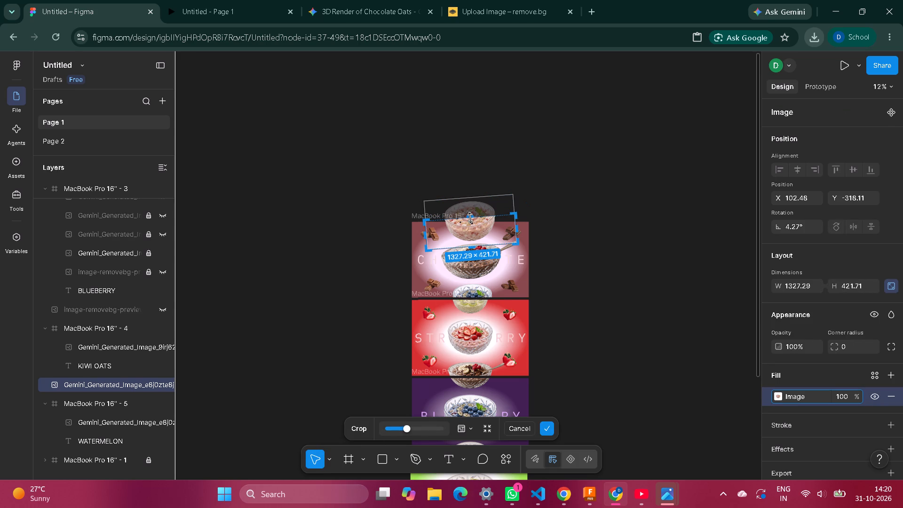
drag(470, 218, 470, 219)
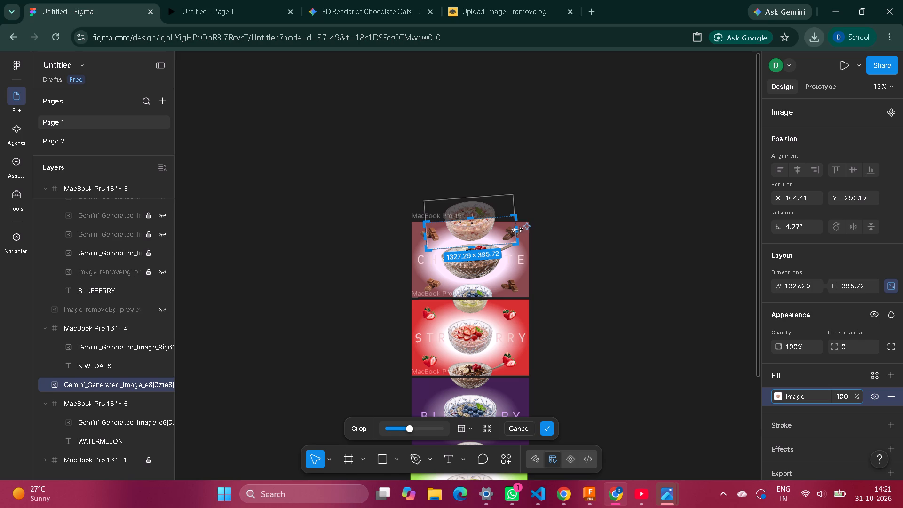
click(520, 214)
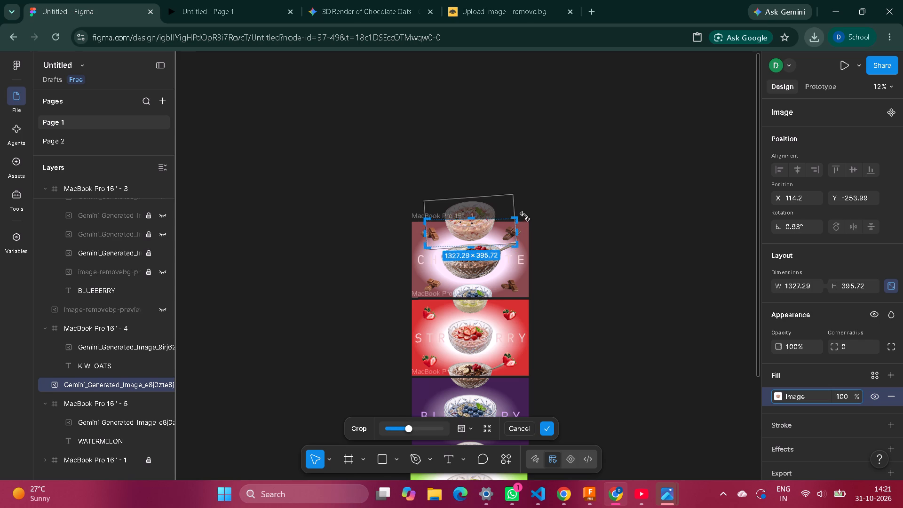
click(475, 235)
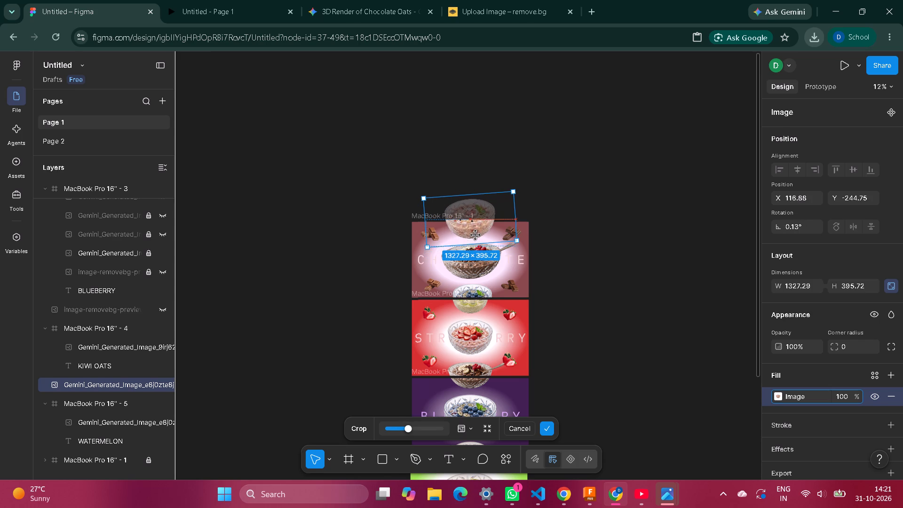
click(507, 218)
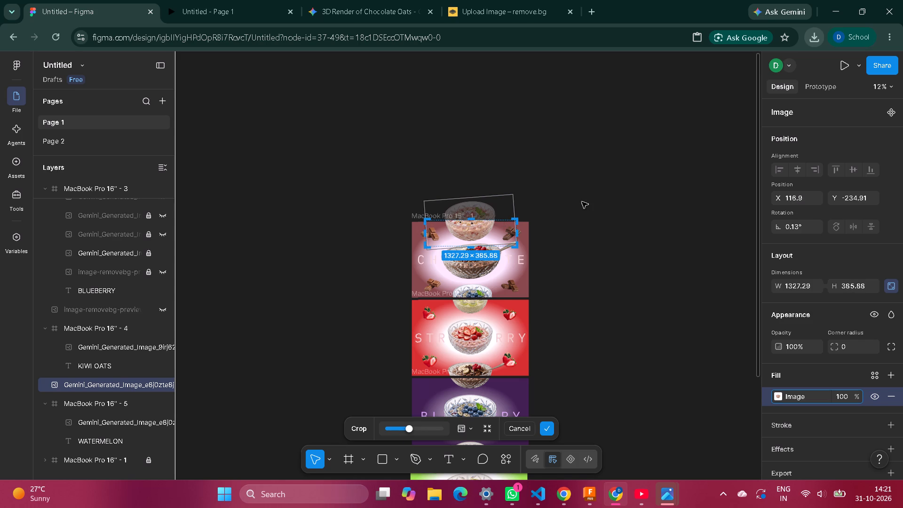
click(500, 220)
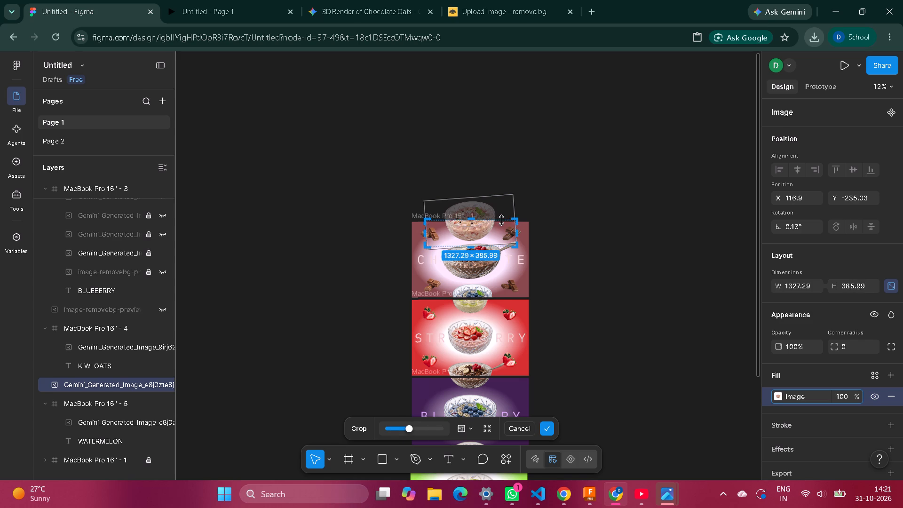
click(502, 222)
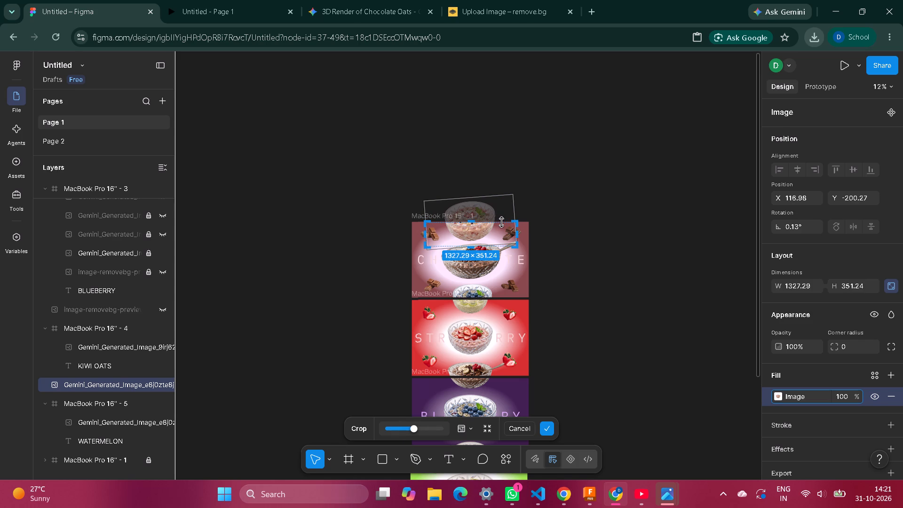
key(Return)
click(603, 242)
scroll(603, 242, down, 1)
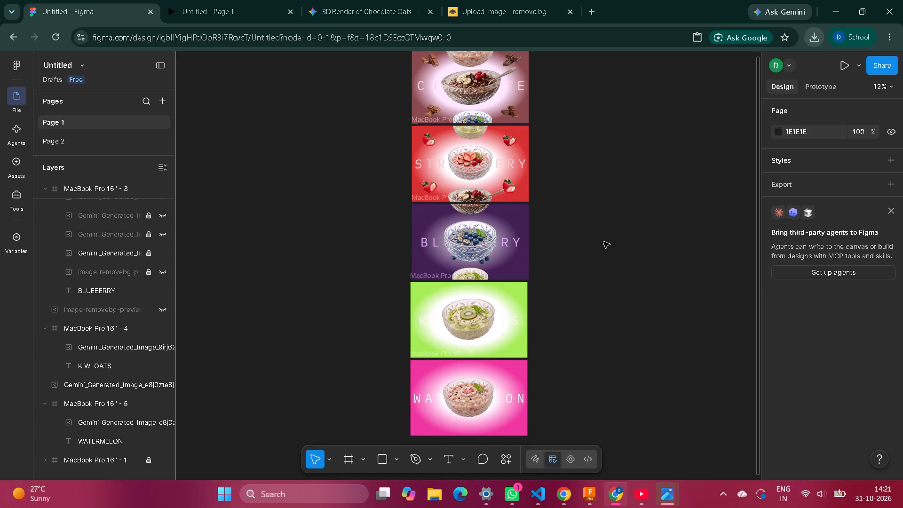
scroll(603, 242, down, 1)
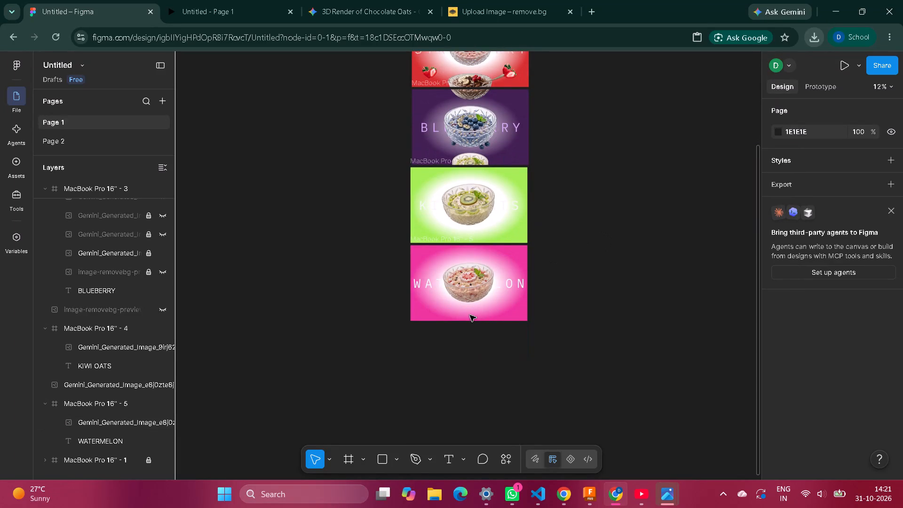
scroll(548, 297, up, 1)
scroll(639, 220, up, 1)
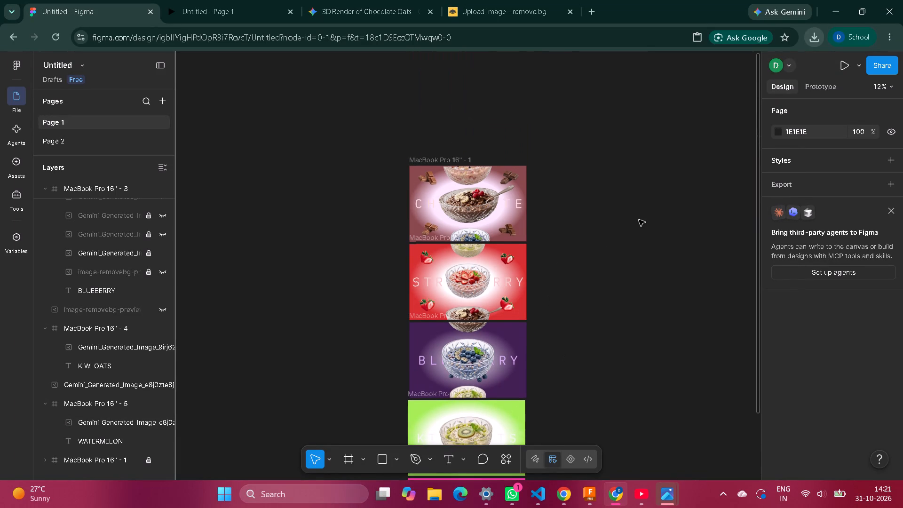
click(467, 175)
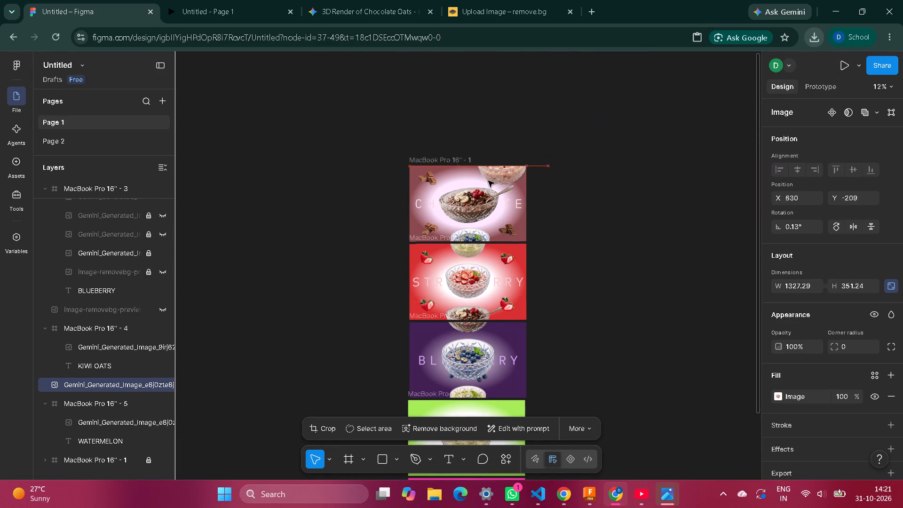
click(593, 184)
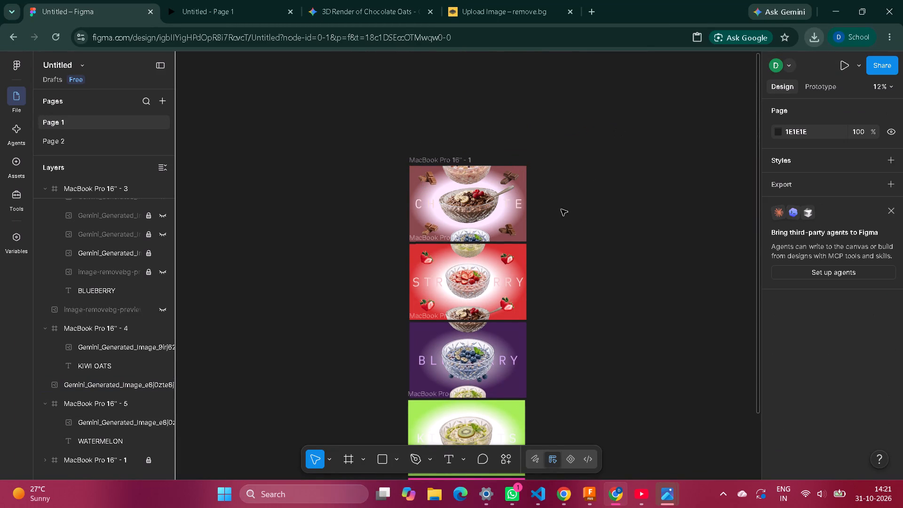
Paste another copy of the watermelon bowl and move it, centred, across the bottom edge of the KIWI OATS frame.
scroll(521, 285, down, 2)
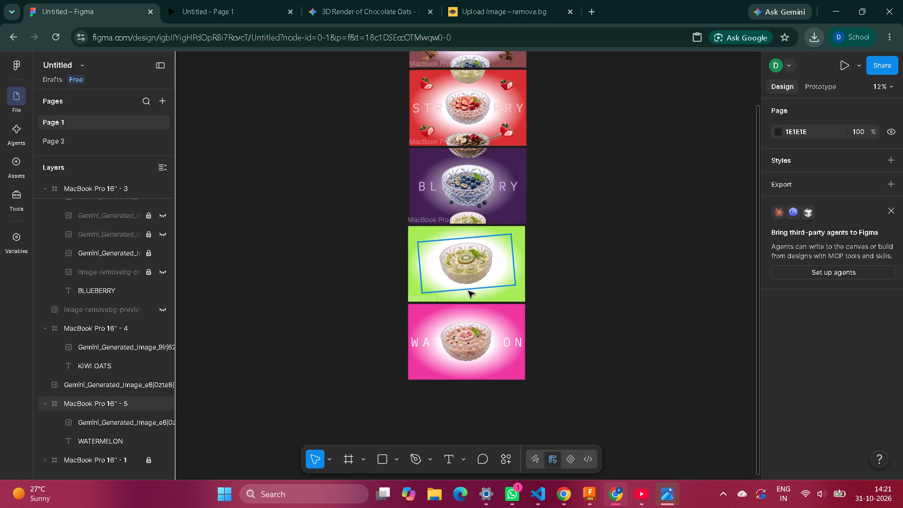
key(ctrl+v)
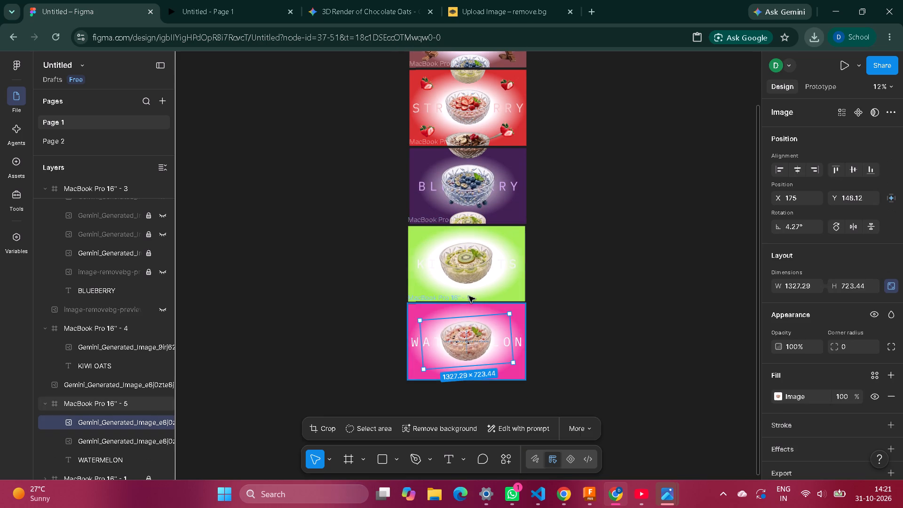
drag(466, 346, 457, 334)
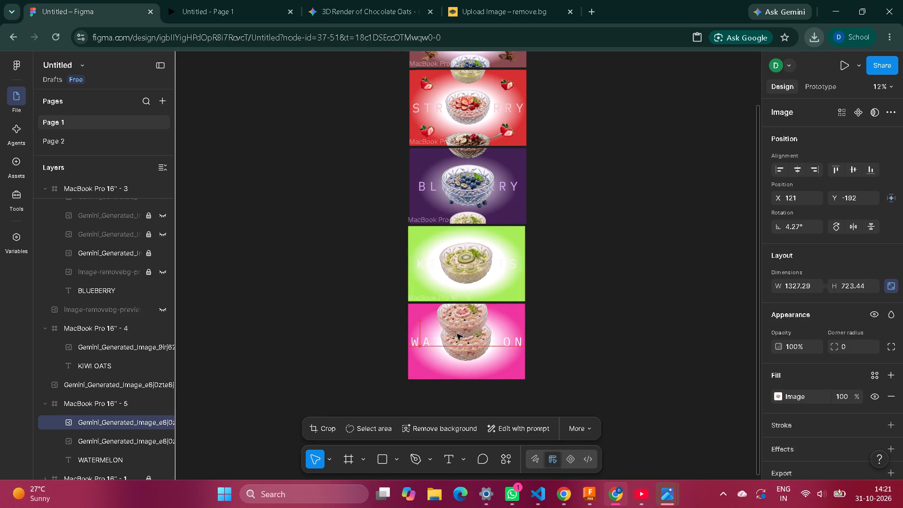
drag(457, 334, 467, 300)
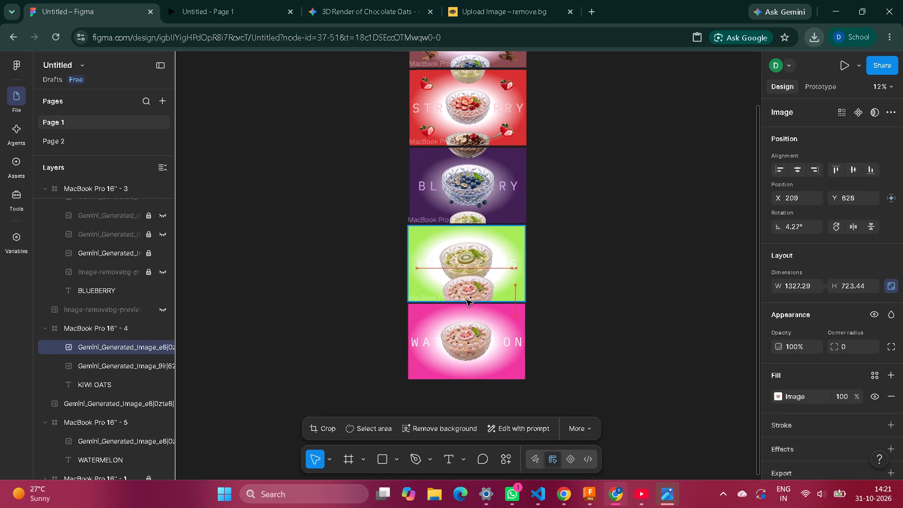
drag(467, 300, 466, 301)
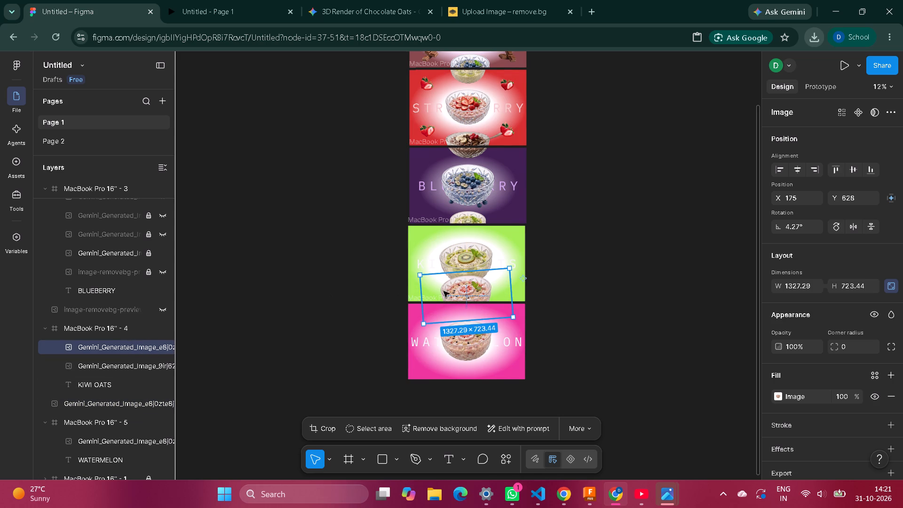
drag(462, 294, 461, 299)
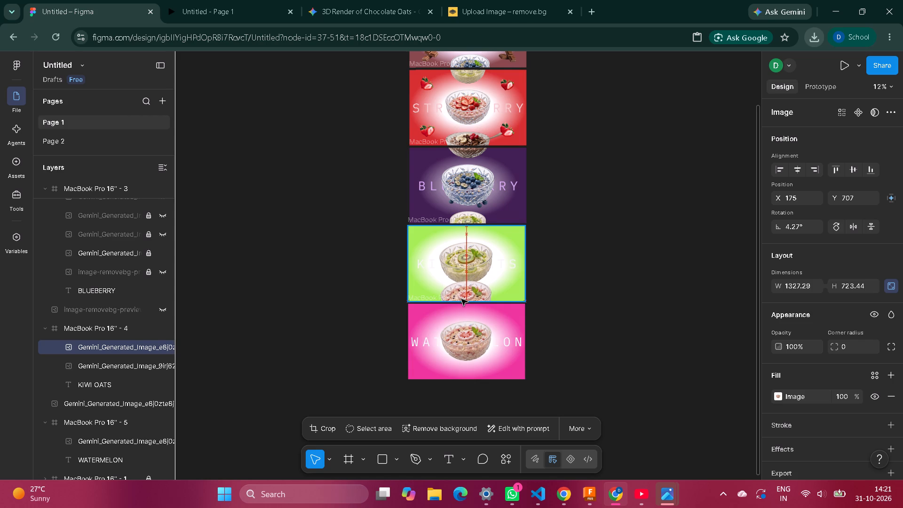
drag(461, 299, 461, 303)
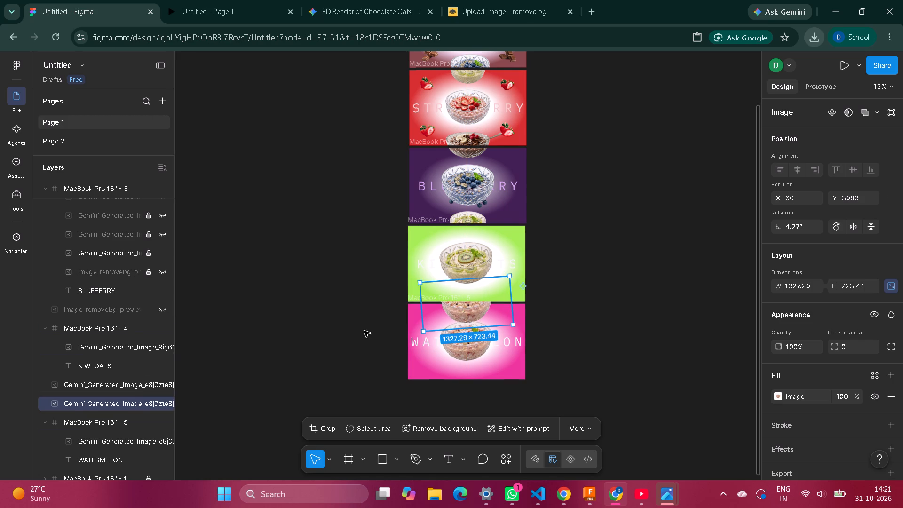
Move the watermelon bowl copy into MacBook Pro 16" - 4, layered between the kiwi bowl and the KIWI OATS title.
drag(85, 403, 87, 355)
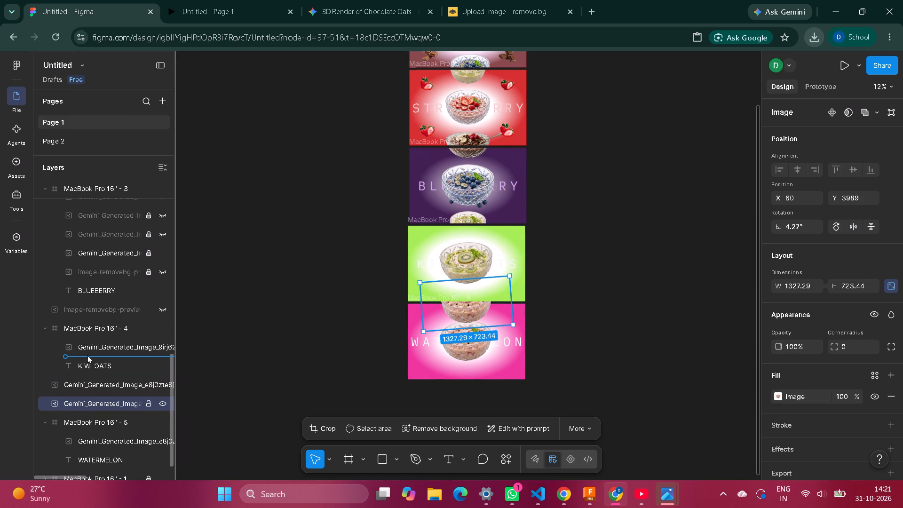
drag(87, 355, 87, 354)
click(90, 346)
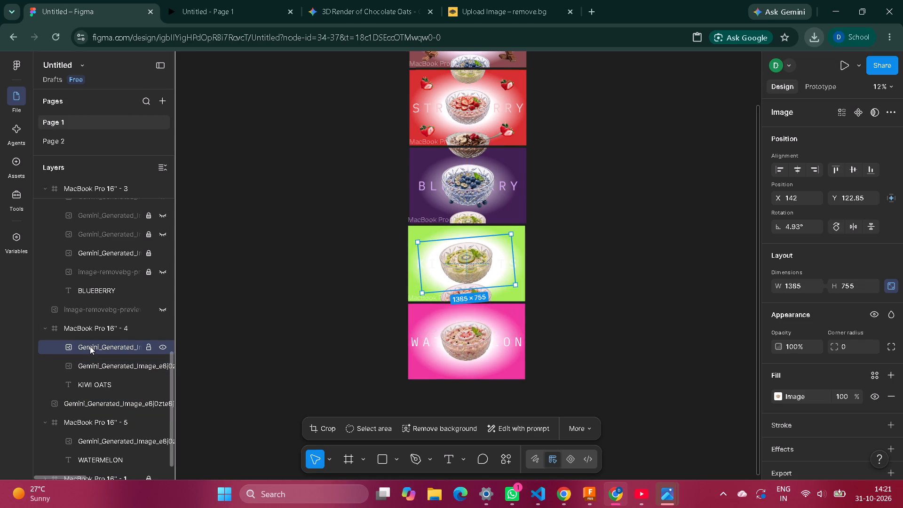
click(580, 309)
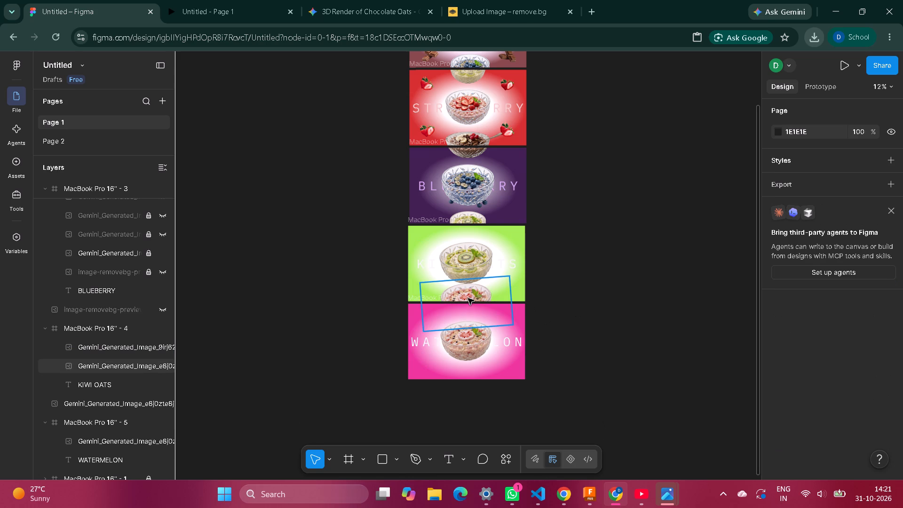
Lower the watermelon bowl copy in the KIWI OATS frame so only its upper part peeks in at the bottom edge.
click(471, 297)
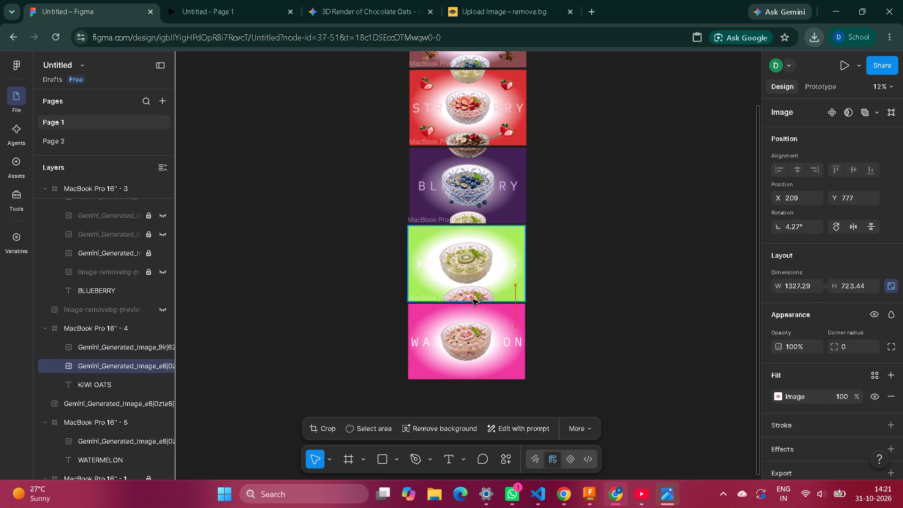
click(636, 261)
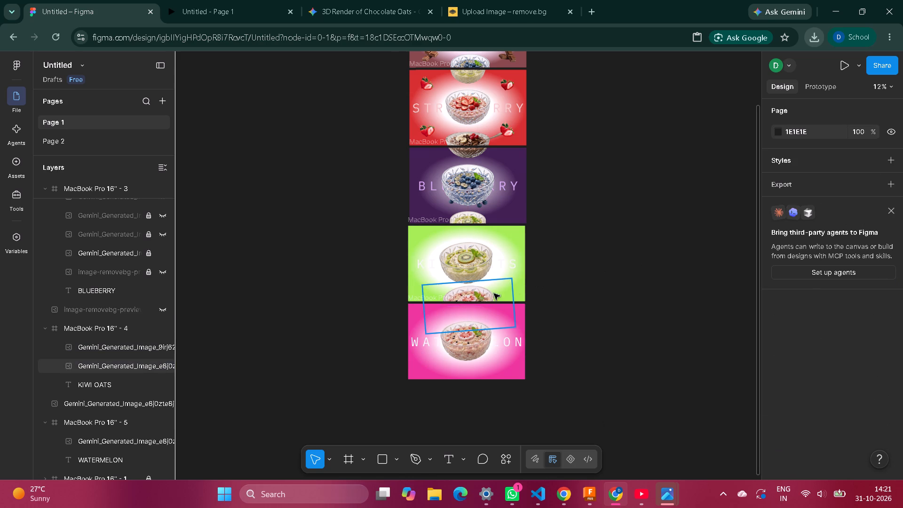
click(477, 295)
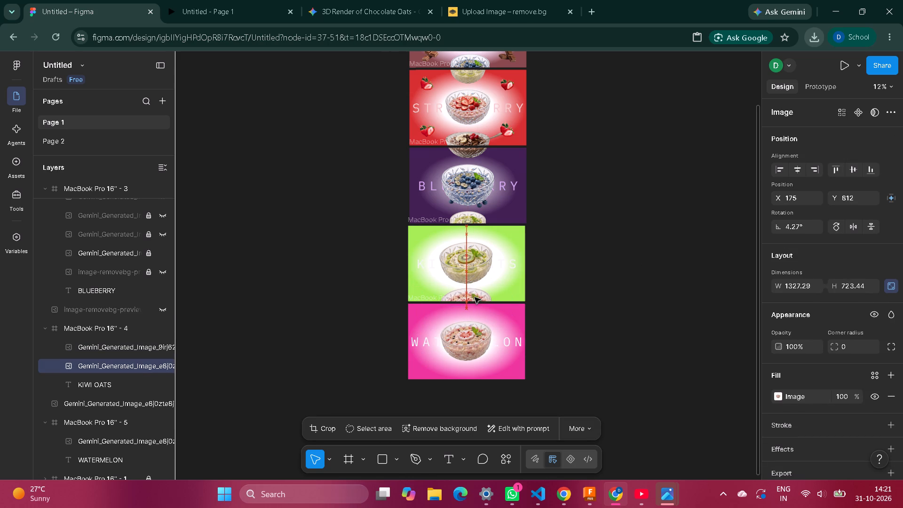
click(472, 296)
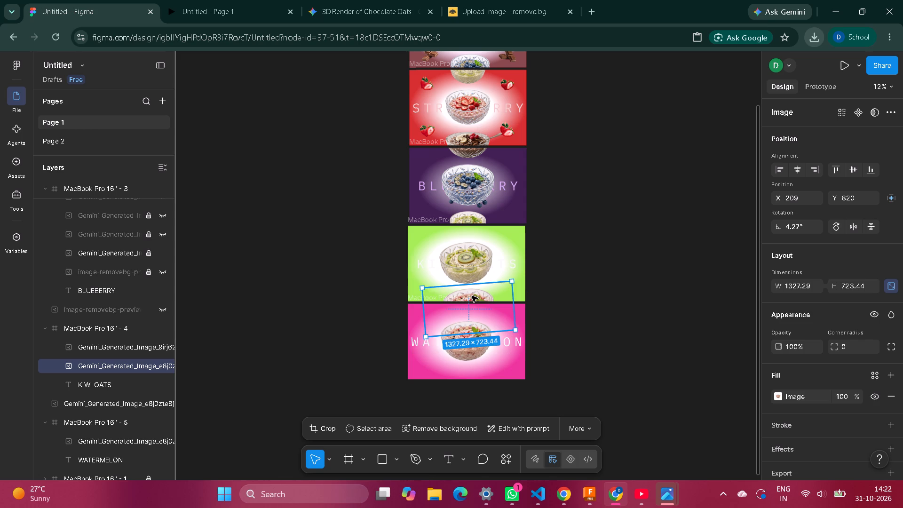
click(643, 250)
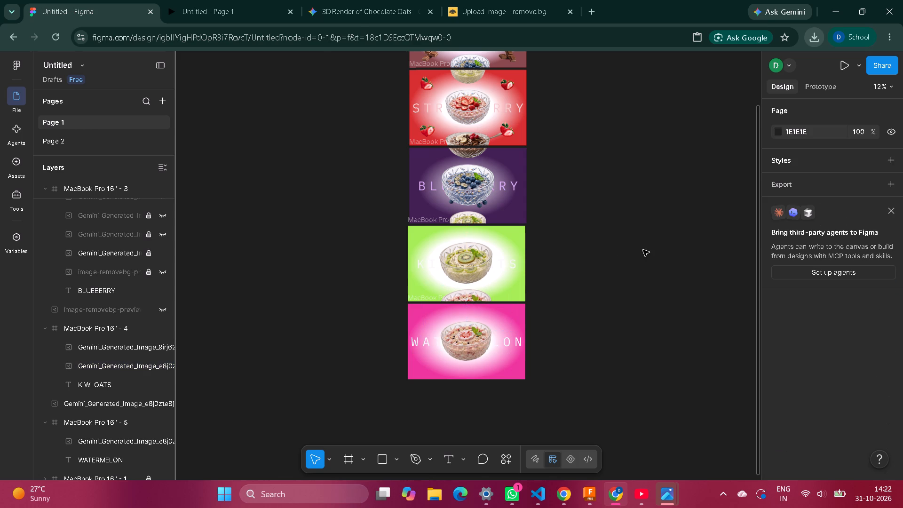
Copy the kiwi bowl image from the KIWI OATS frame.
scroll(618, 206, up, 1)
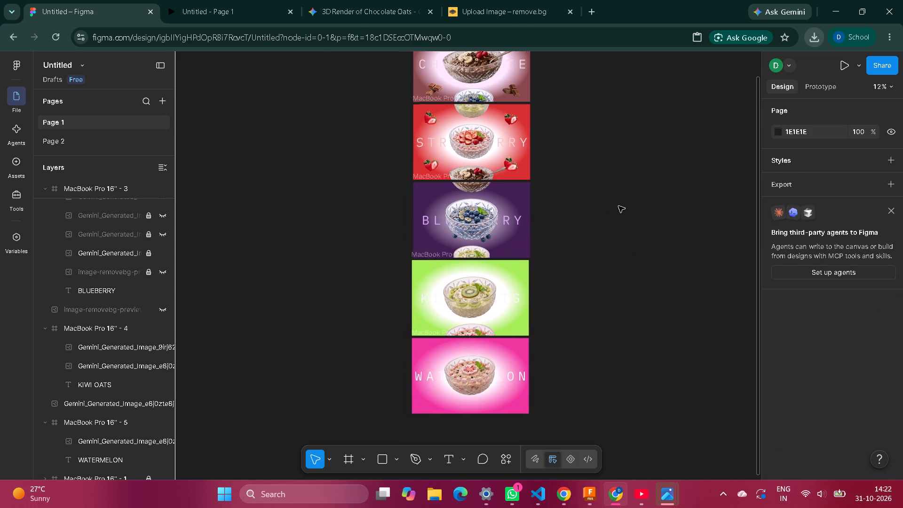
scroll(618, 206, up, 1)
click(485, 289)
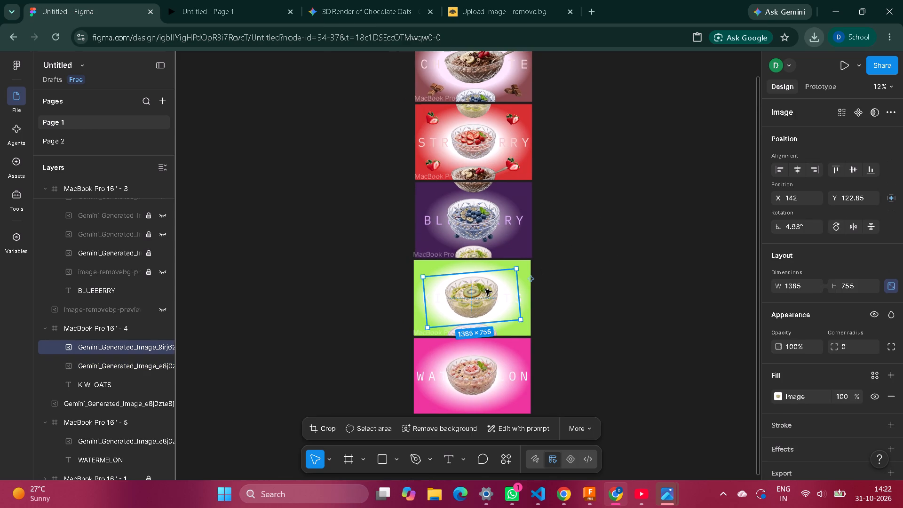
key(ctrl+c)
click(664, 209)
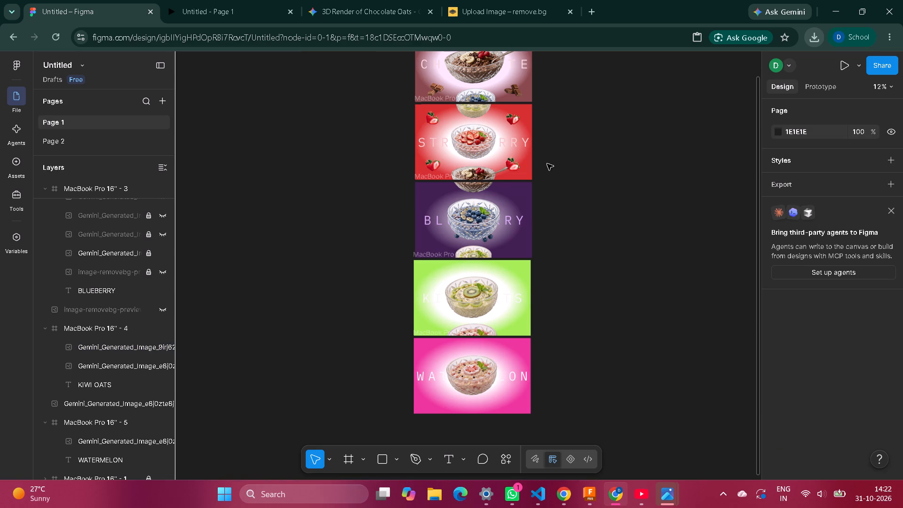
Duplicate the STRAWBERRY frame's bowl and place the copy, centred, across the KIWI OATS frame's top edge at about Y -350.
scroll(559, 167, up, 1)
click(475, 180)
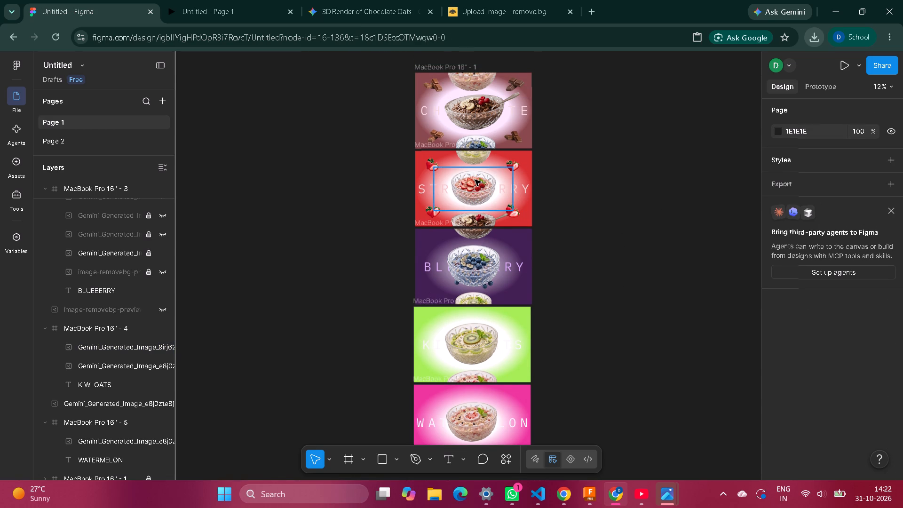
key(ctrl+c)
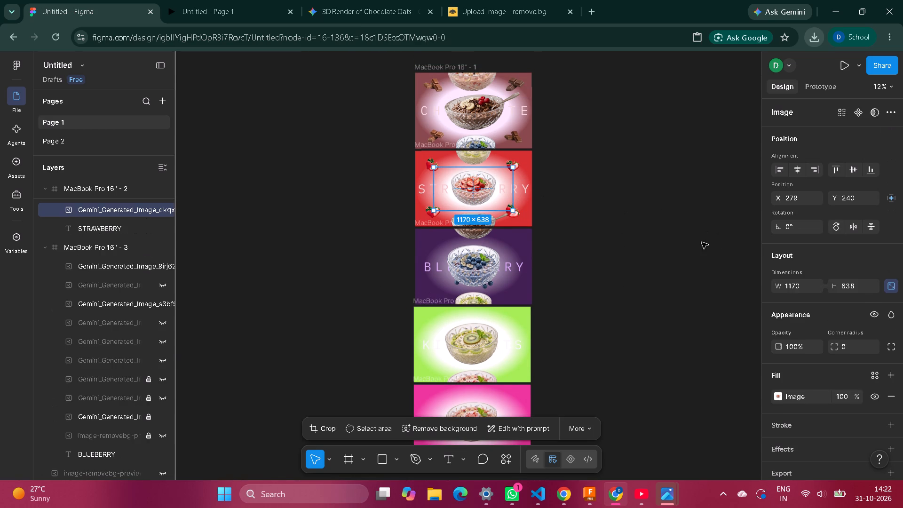
key(ctrl+v)
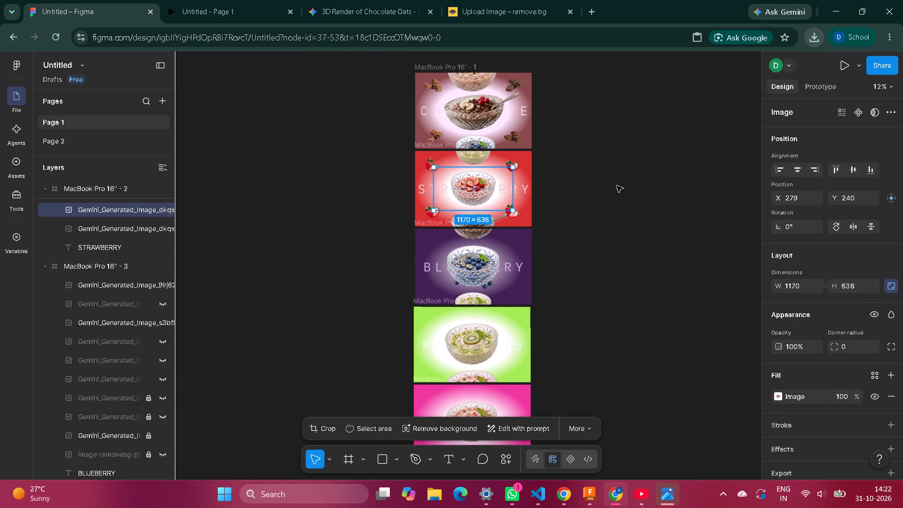
drag(476, 195, 477, 328)
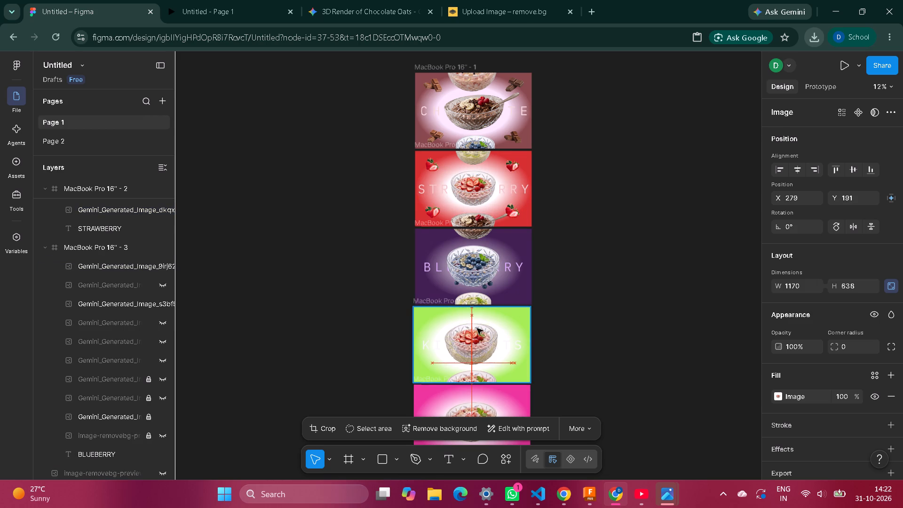
drag(477, 328, 476, 310)
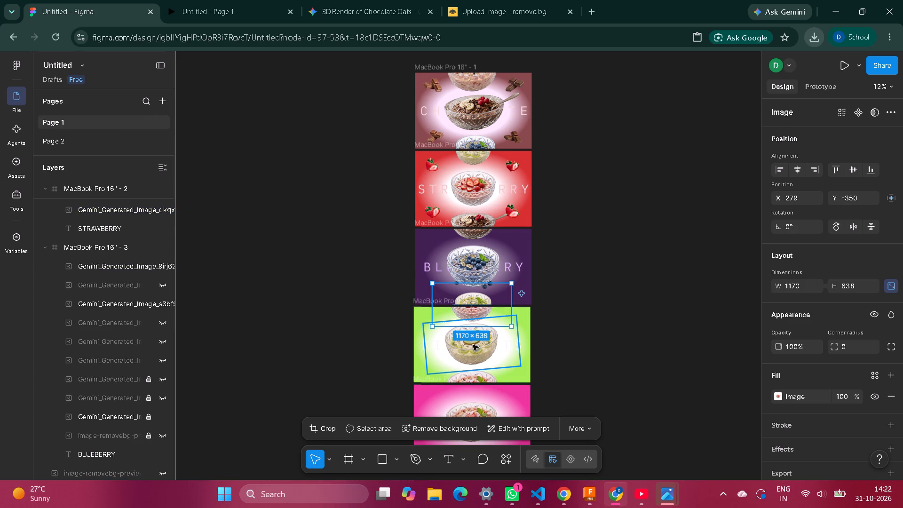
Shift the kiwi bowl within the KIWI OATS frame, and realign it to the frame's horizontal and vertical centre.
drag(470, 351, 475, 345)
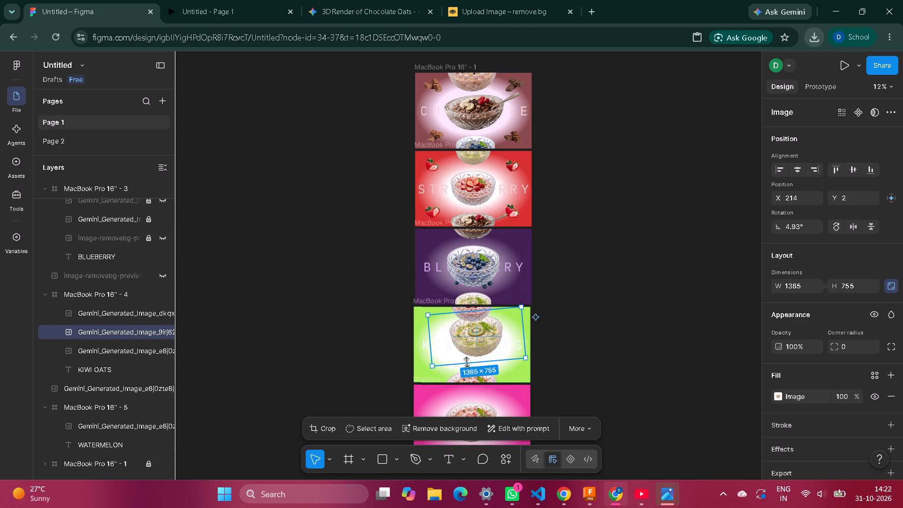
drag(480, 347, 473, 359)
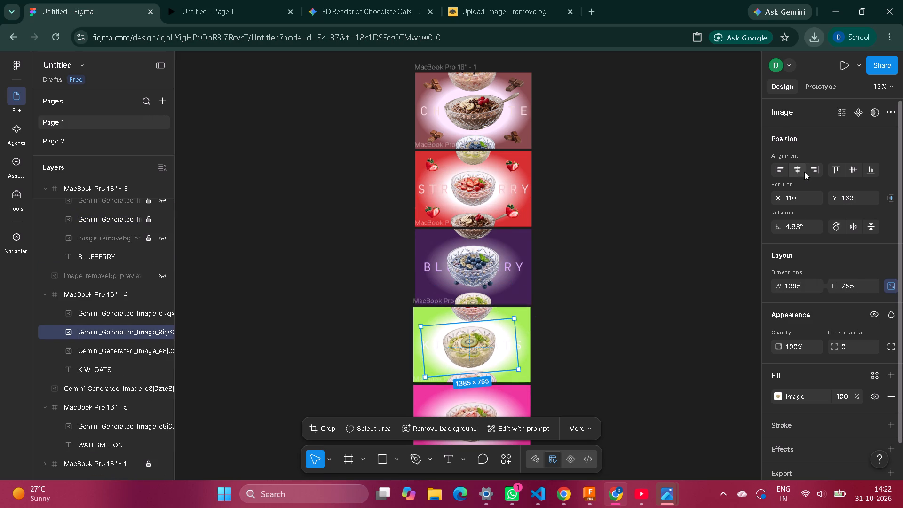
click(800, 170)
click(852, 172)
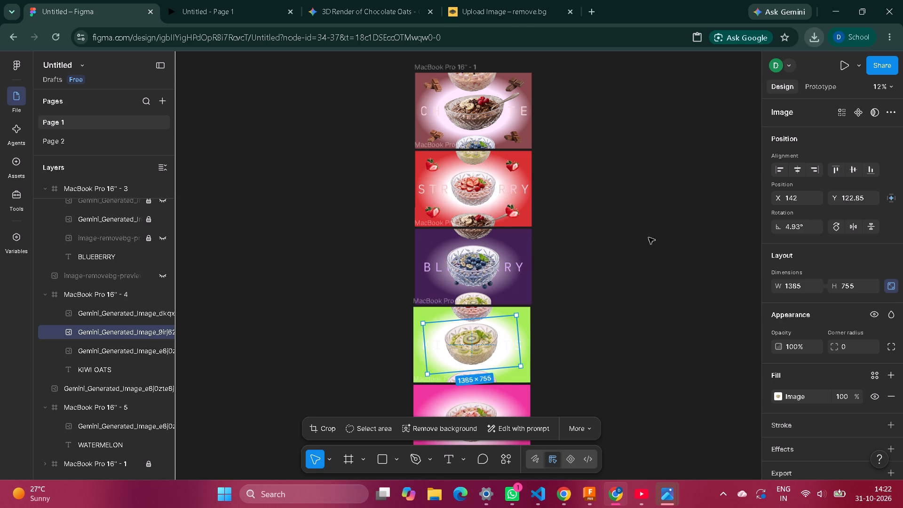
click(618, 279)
Raise the strawberry bowl copy at the KIWI OATS frame's top edge to about Y -387, keeping it centred.
scroll(520, 287, down, 1)
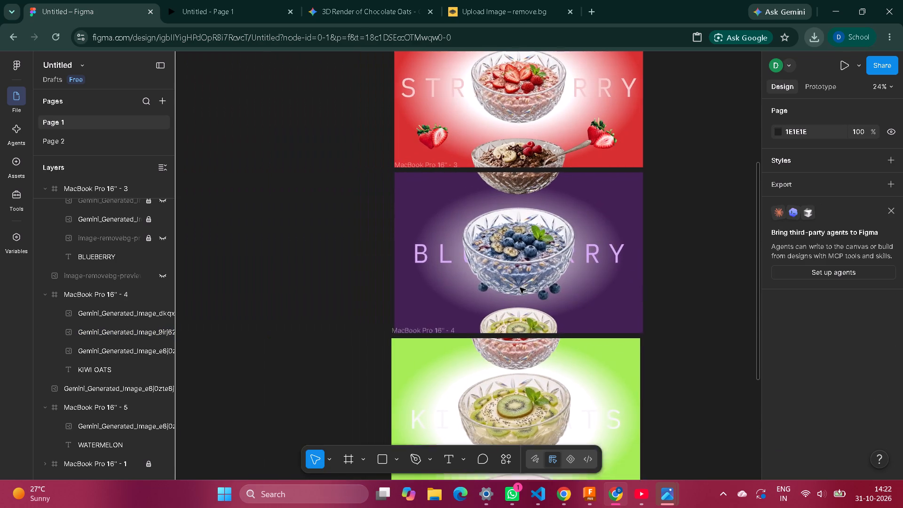
scroll(520, 287, down, 1)
drag(543, 126, 547, 116)
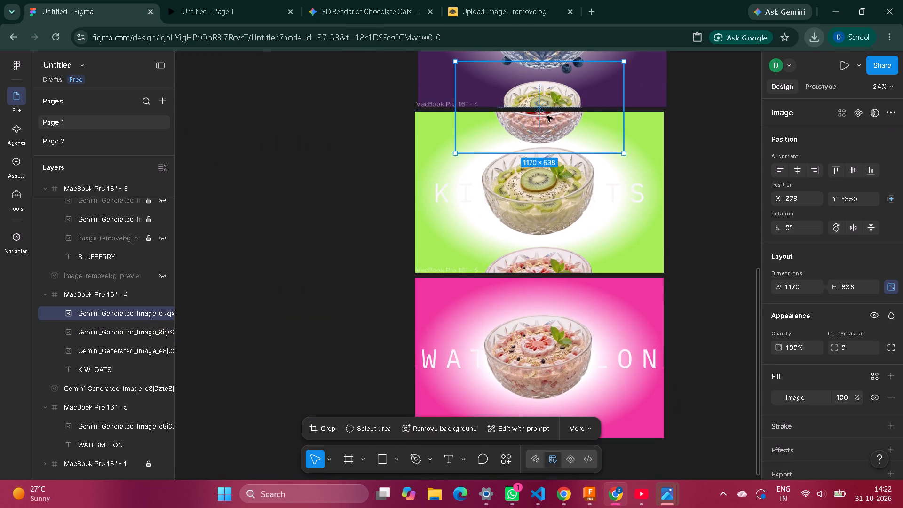
drag(547, 116, 545, 120)
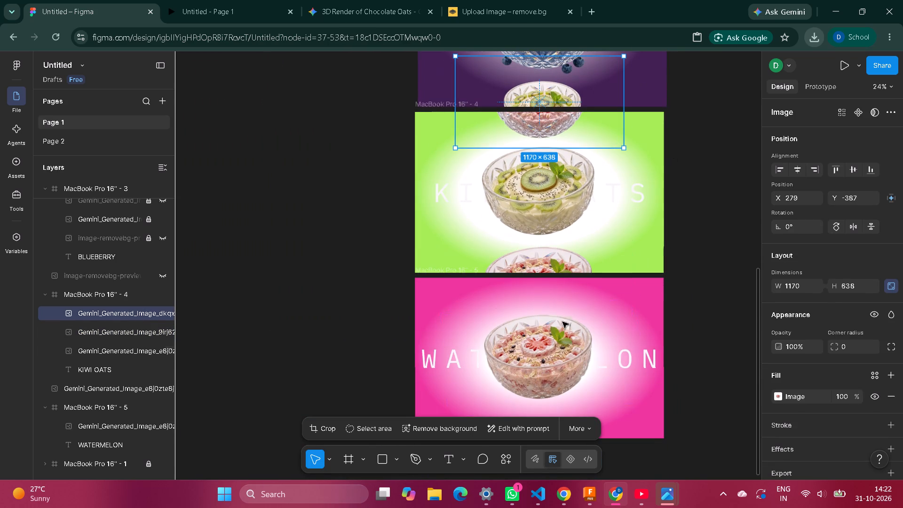
Duplicate the strawberry bowl and place the copy, centred, across the WATERMELON frame's bottom edge at about X 164, Y 5250.
key(ctrl+v)
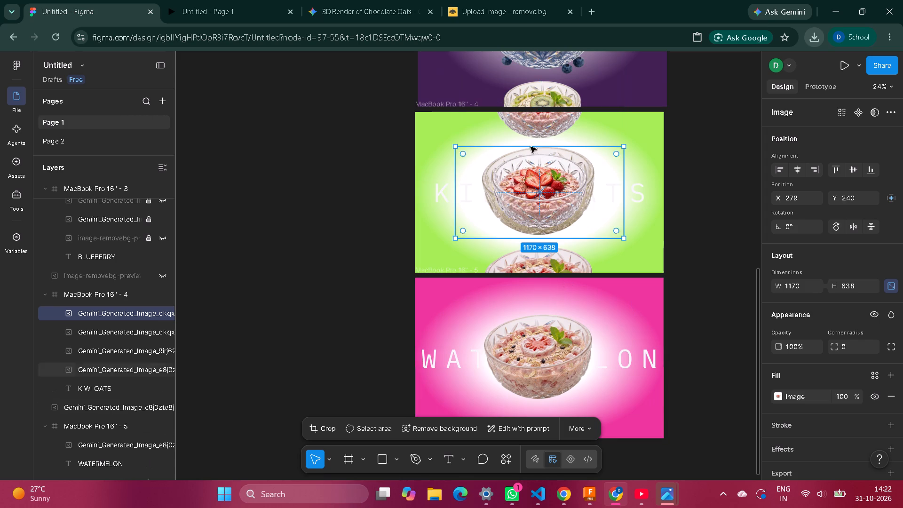
drag(535, 195, 537, 278)
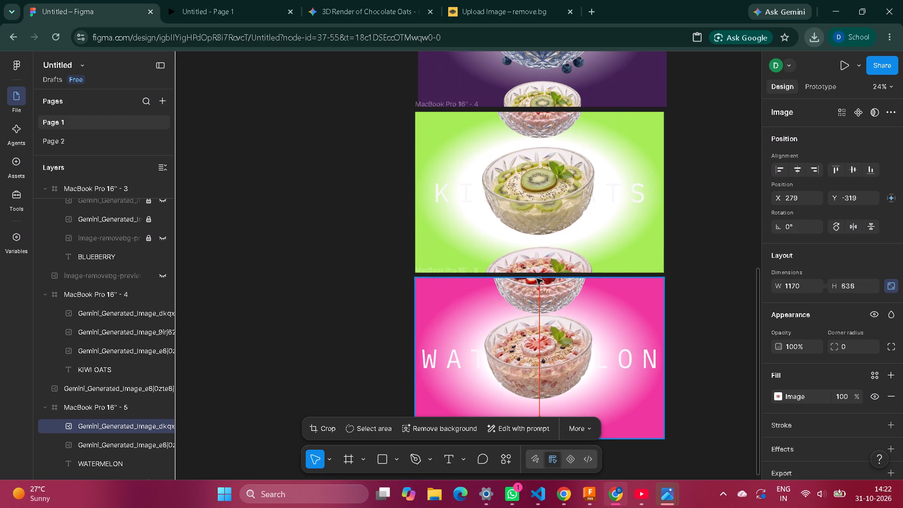
drag(537, 278, 535, 443)
scroll(563, 345, down, 2)
drag(544, 281, 542, 300)
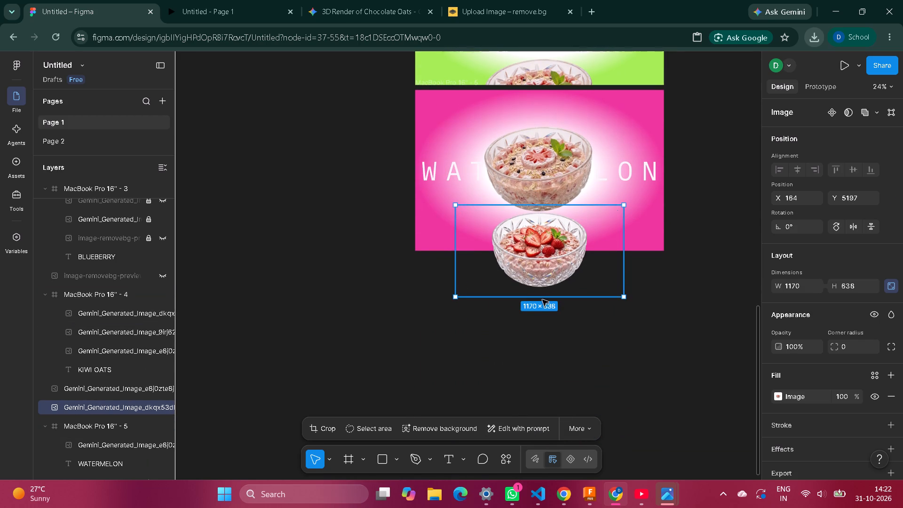
drag(542, 300, 541, 289)
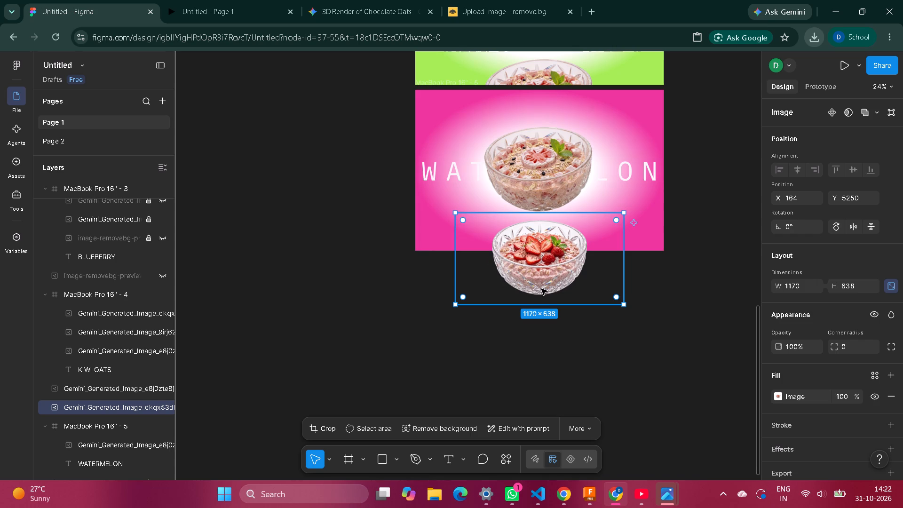
Crop the strawberry bowl copy at the WATERMELON frame's bottom edge to about 1170 × 266.
click(324, 423)
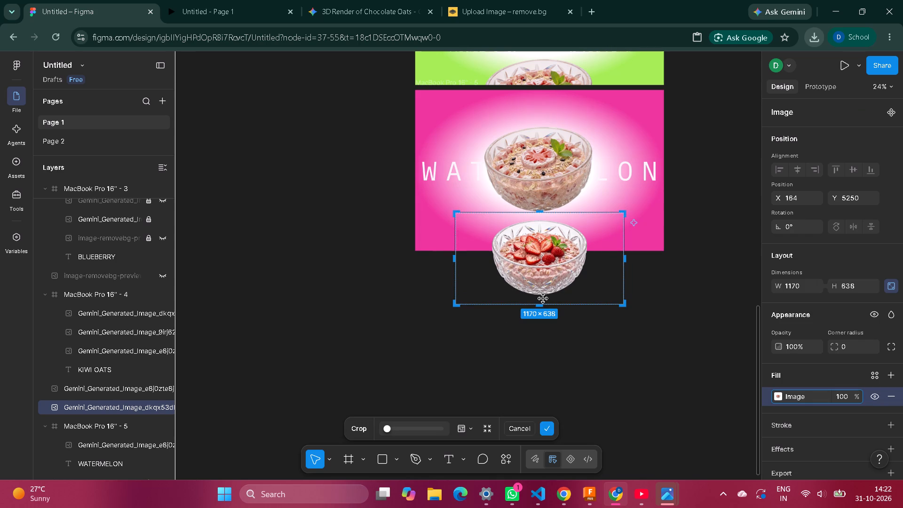
drag(541, 306, 543, 251)
click(614, 349)
Examine the stacked flavour frames from CHOCOLATE to WATERMELON, comparing the bowls peeking in at their top and bottom edges.
scroll(634, 307, up, 1)
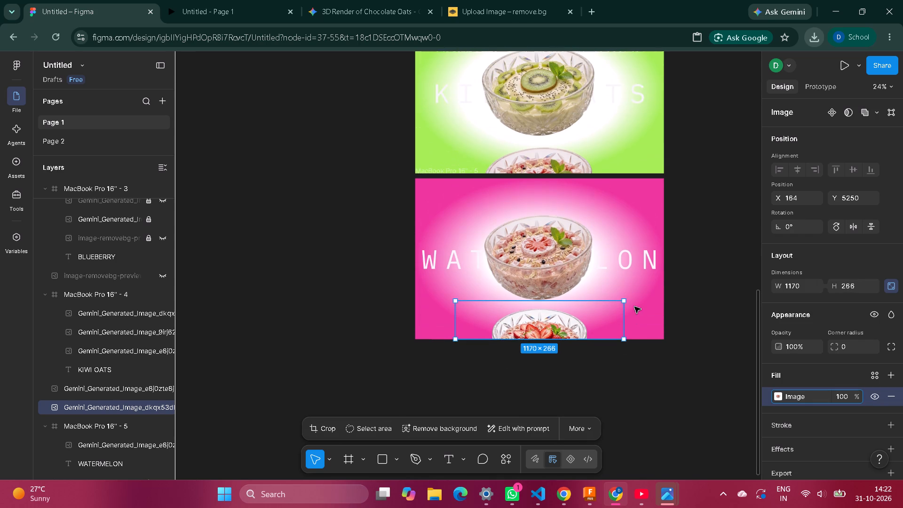
scroll(604, 186, up, 1)
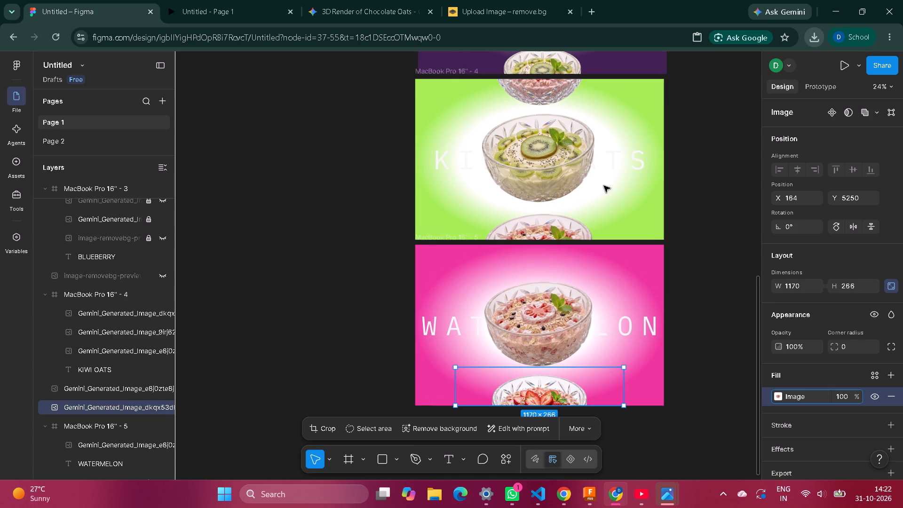
scroll(599, 202, up, 2)
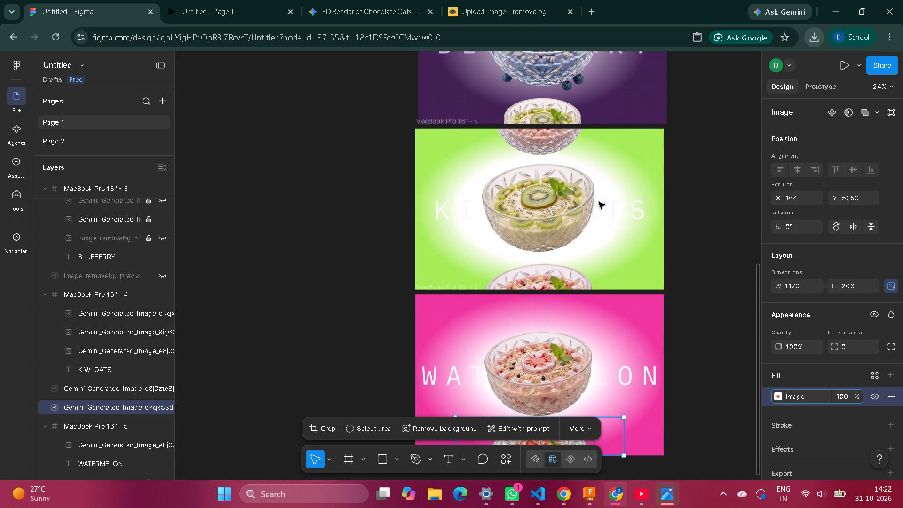
scroll(599, 202, up, 3)
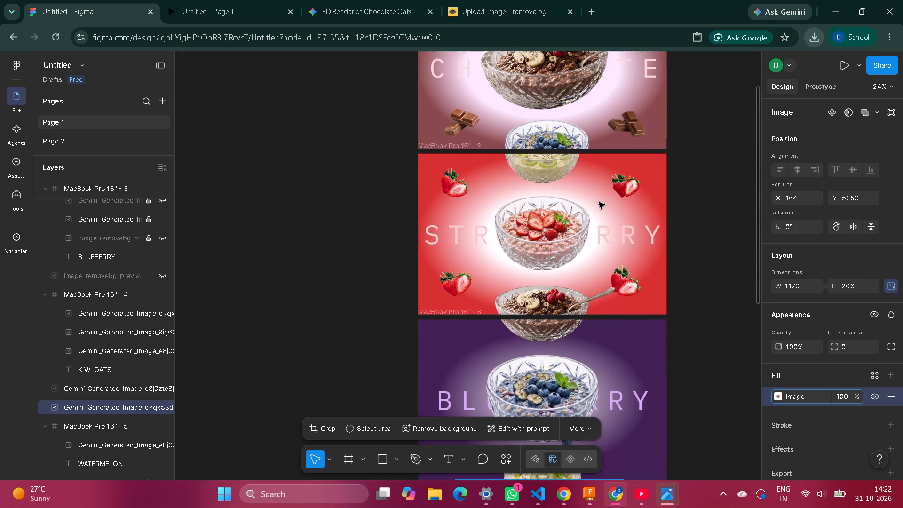
scroll(599, 202, up, 2)
scroll(599, 202, down, 1)
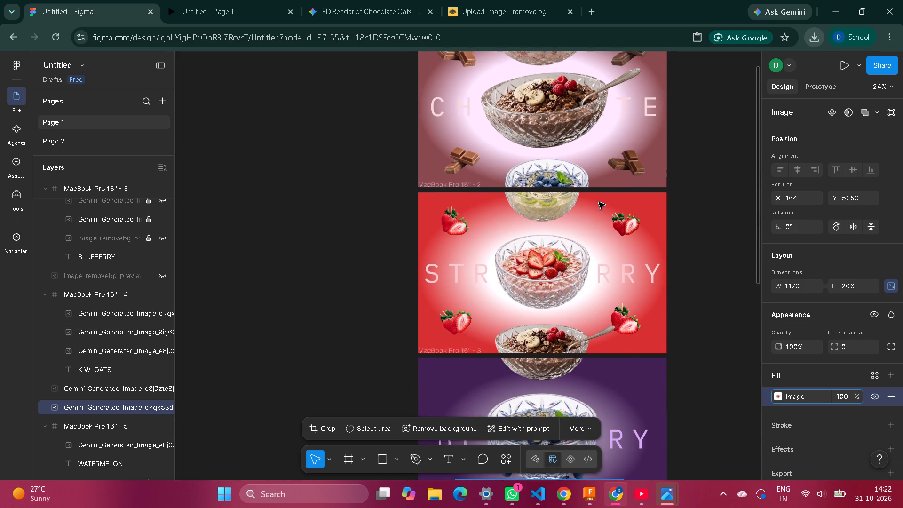
scroll(599, 202, down, 2)
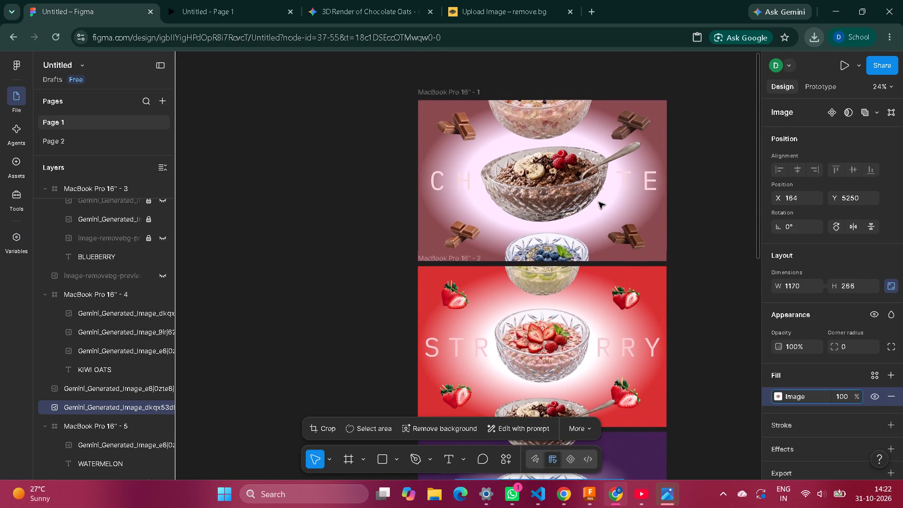
scroll(599, 202, down, 1)
scroll(599, 202, up, 1)
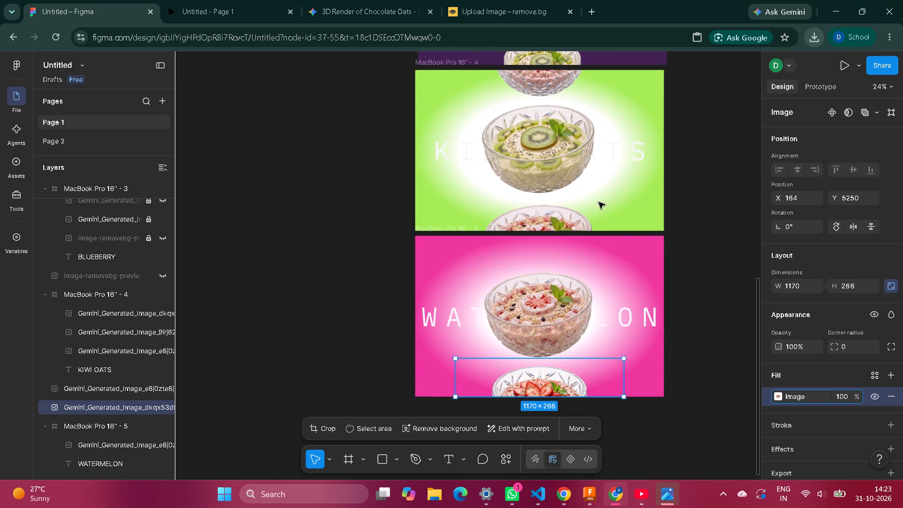
scroll(599, 202, up, 1)
scroll(599, 202, down, 1)
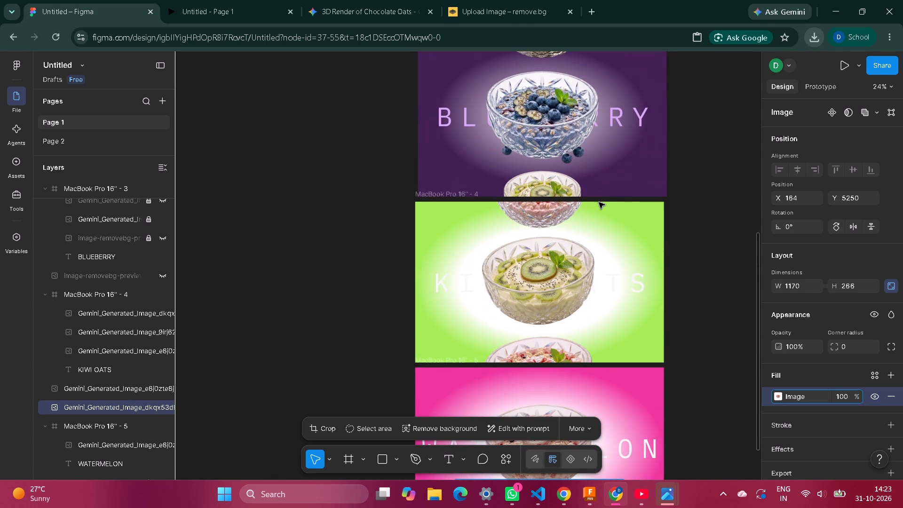
scroll(599, 202, down, 1)
scroll(599, 202, up, 2)
scroll(599, 202, down, 1)
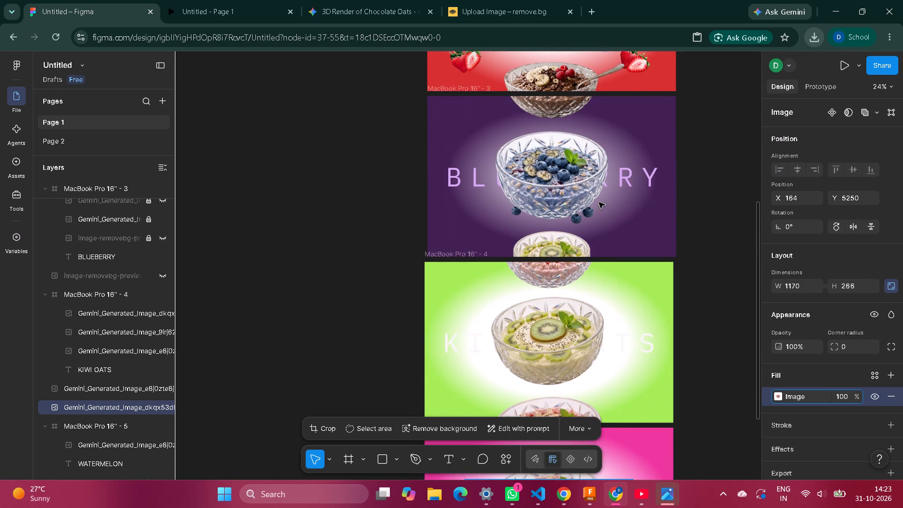
scroll(599, 202, down, 3)
scroll(599, 202, up, 1)
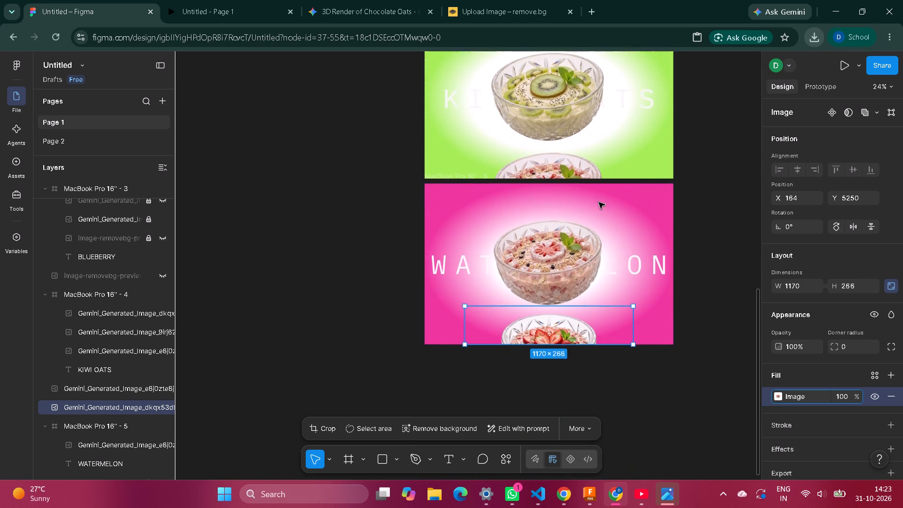
scroll(599, 202, up, 2)
scroll(599, 202, down, 1)
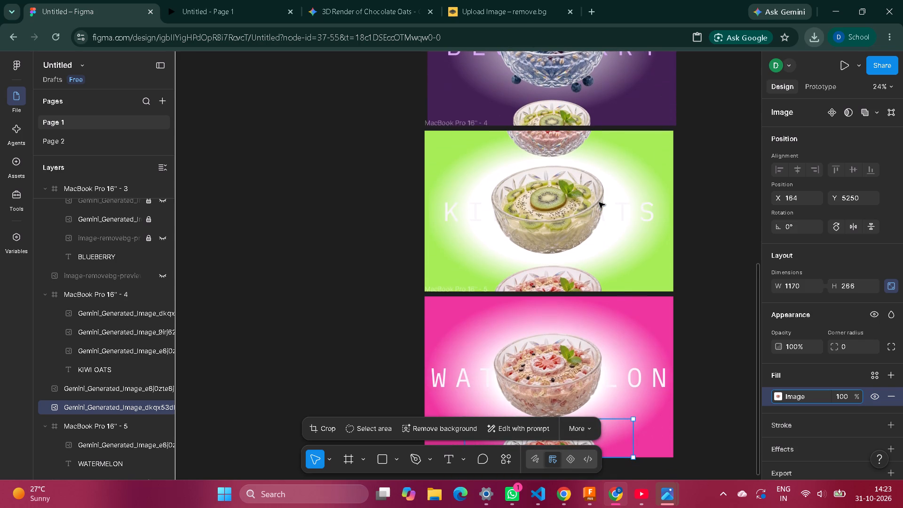
Raise the strawberry bowl copy at the KIWI OATS frame's top edge to about Y -407, keeping it centred.
scroll(599, 202, down, 1)
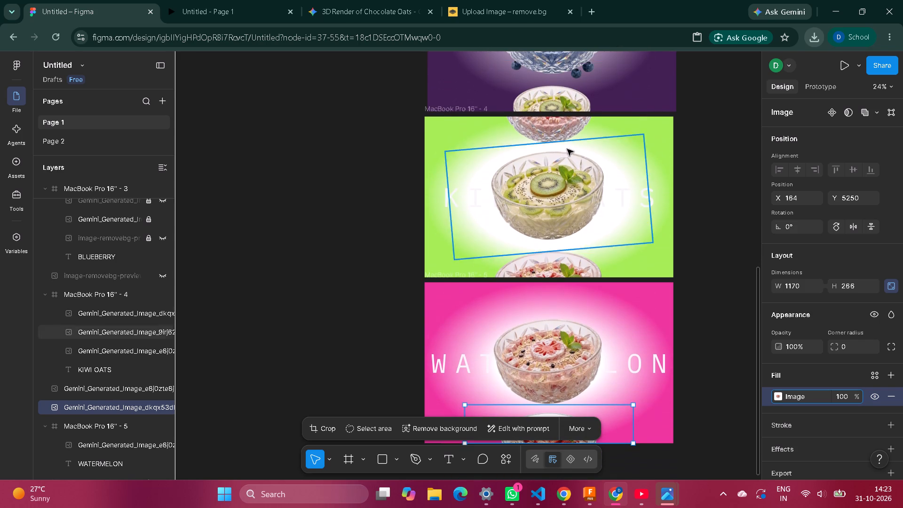
click(563, 138)
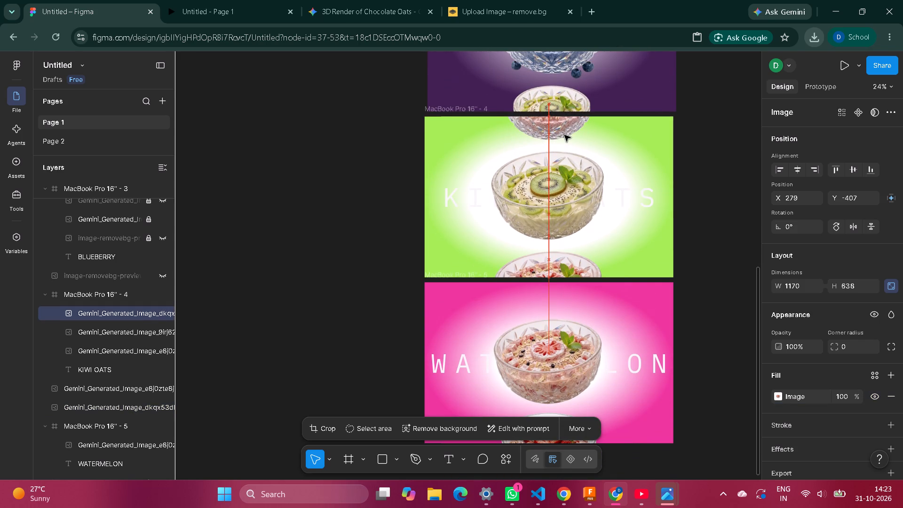
Review the stack of flavour frames again, checking which neighbouring bowls appear at each frame's edges.
scroll(719, 215, up, 2)
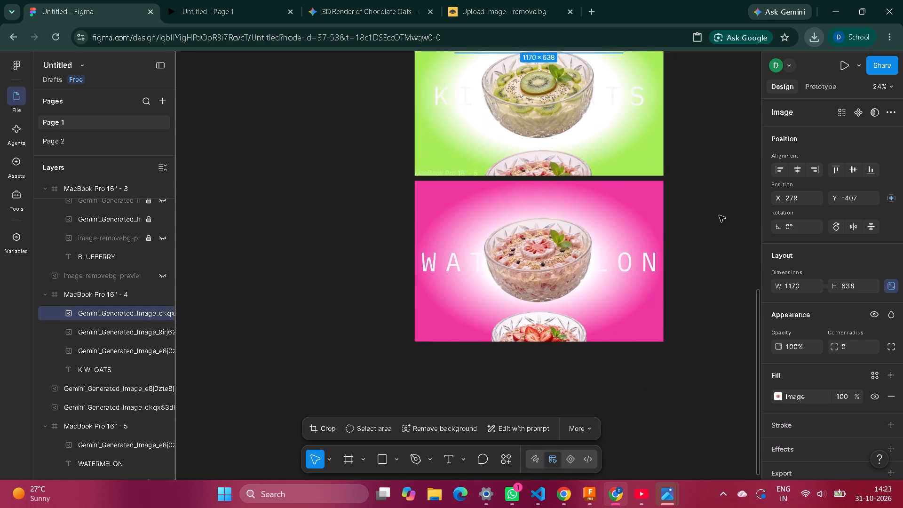
scroll(719, 215, up, 3)
scroll(719, 215, down, 1)
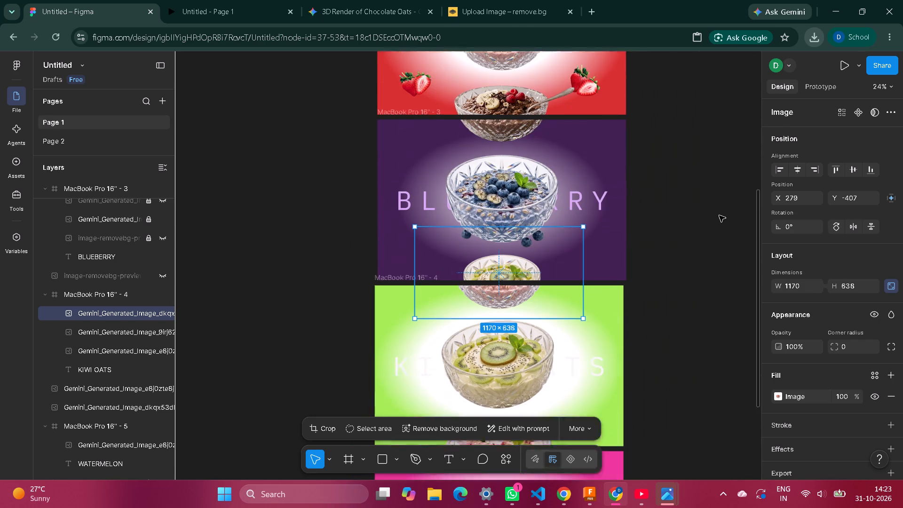
scroll(719, 215, down, 3)
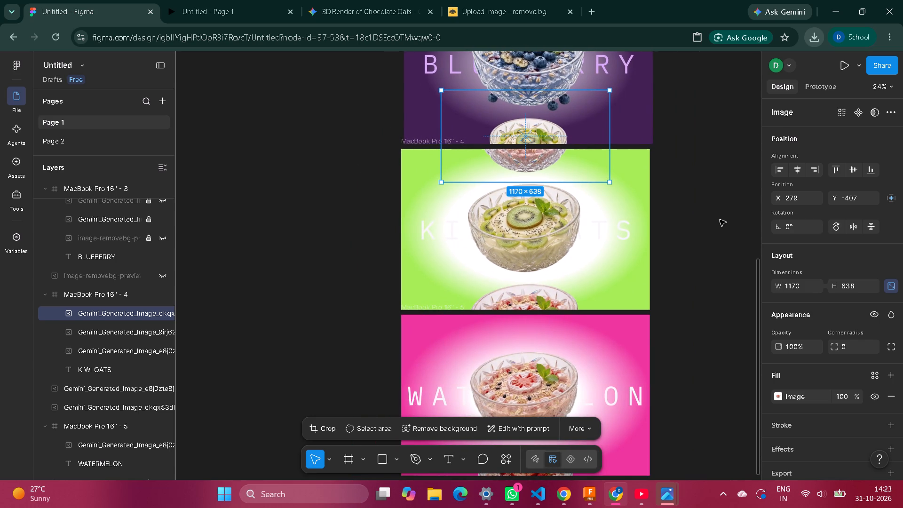
scroll(716, 217, up, 1)
click(716, 217)
scroll(673, 168, down, 1)
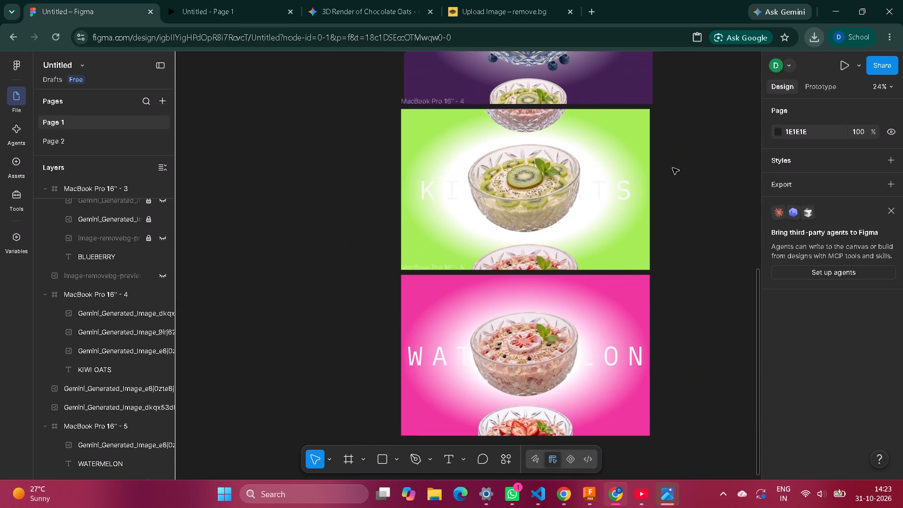
scroll(615, 239, up, 3)
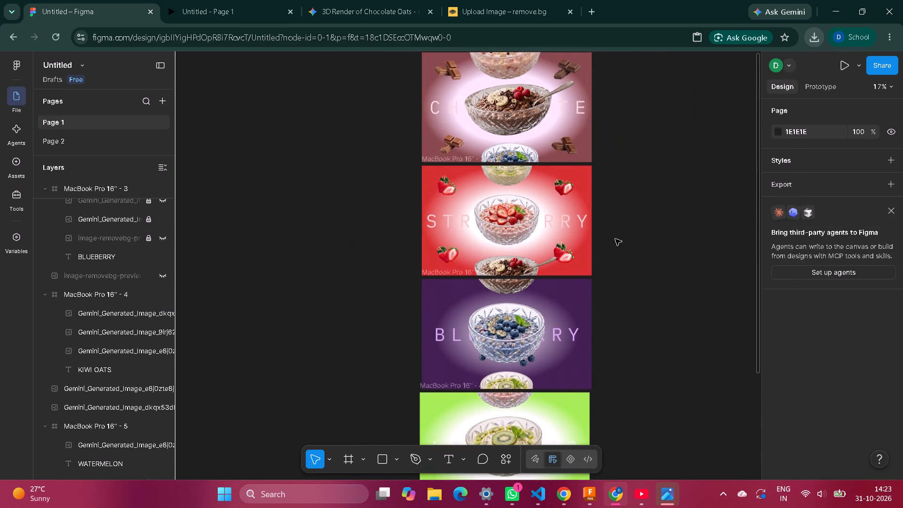
scroll(615, 239, up, 1)
scroll(615, 239, down, 2)
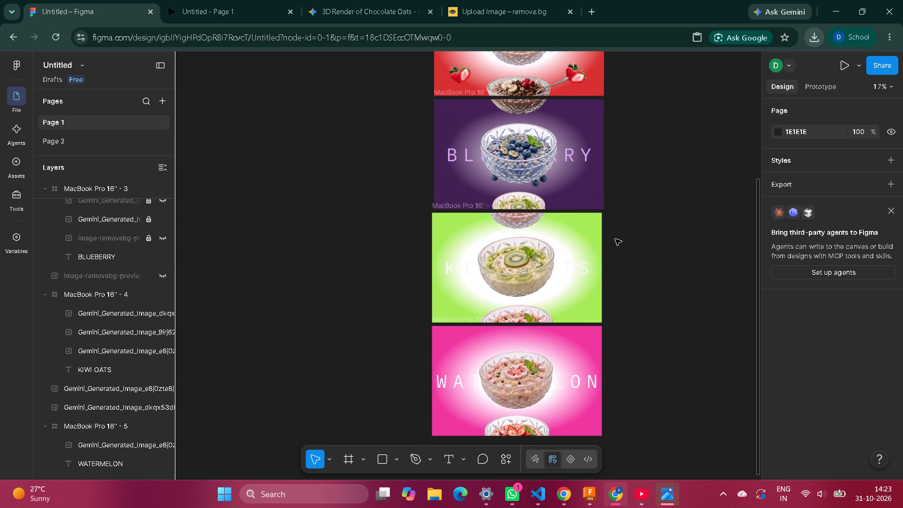
Unlock the main blueberry bowl image in the BLUEBERRY frame.
click(542, 151)
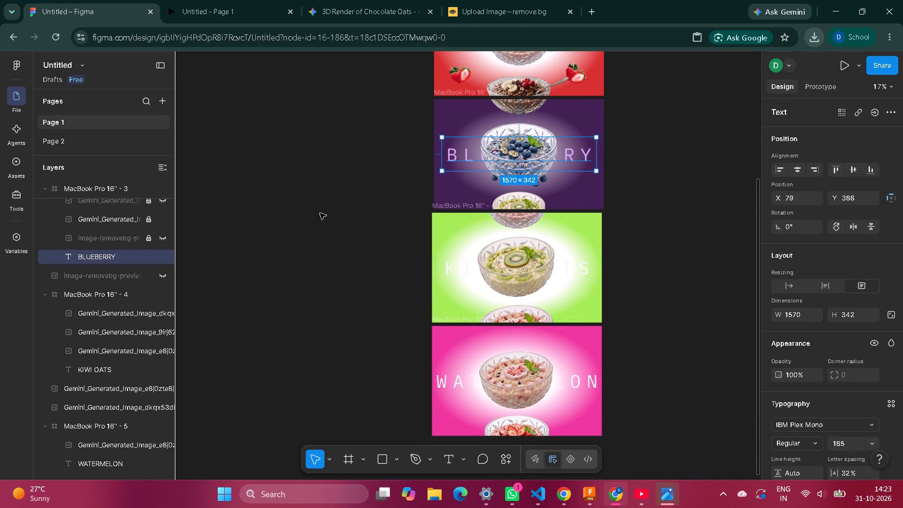
scroll(168, 234, up, 2)
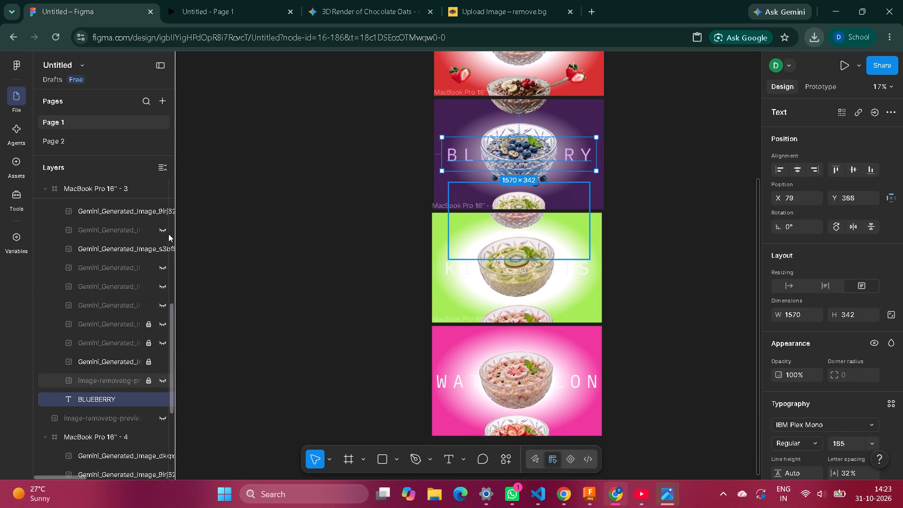
scroll(168, 234, up, 2)
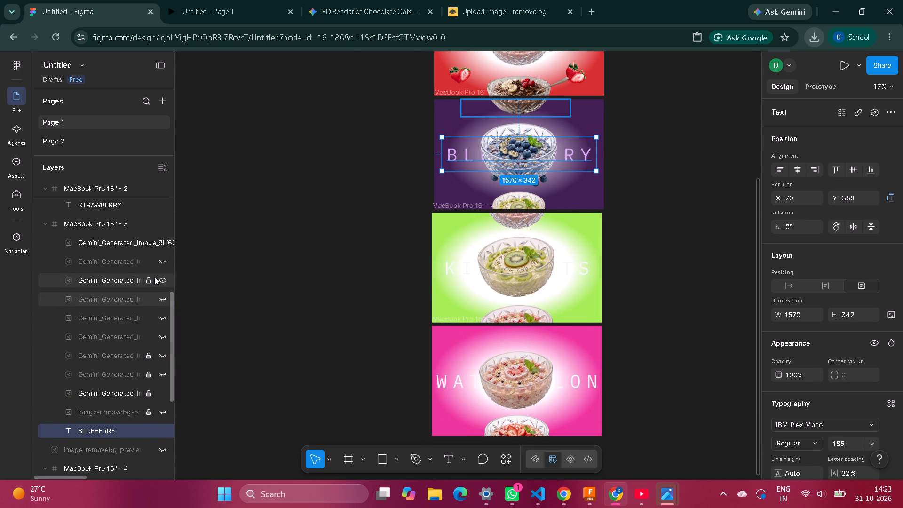
click(214, 375)
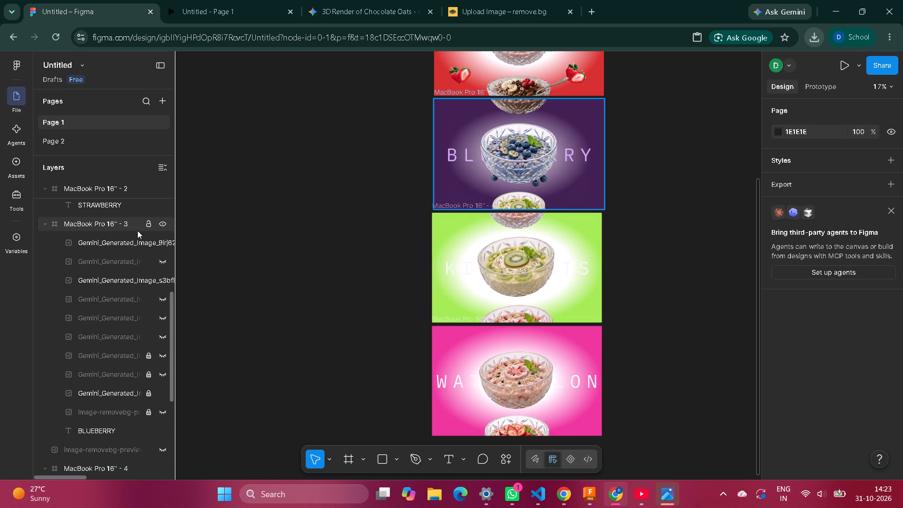
scroll(121, 319, down, 1)
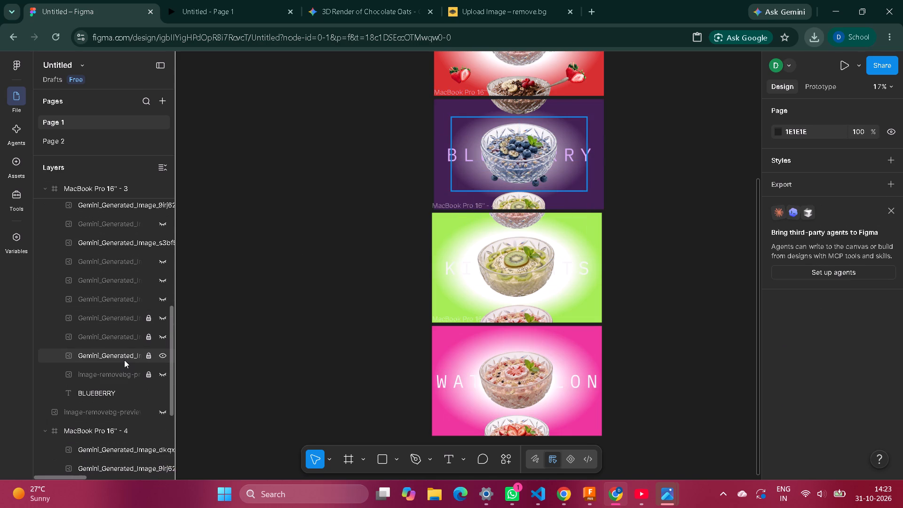
click(124, 360)
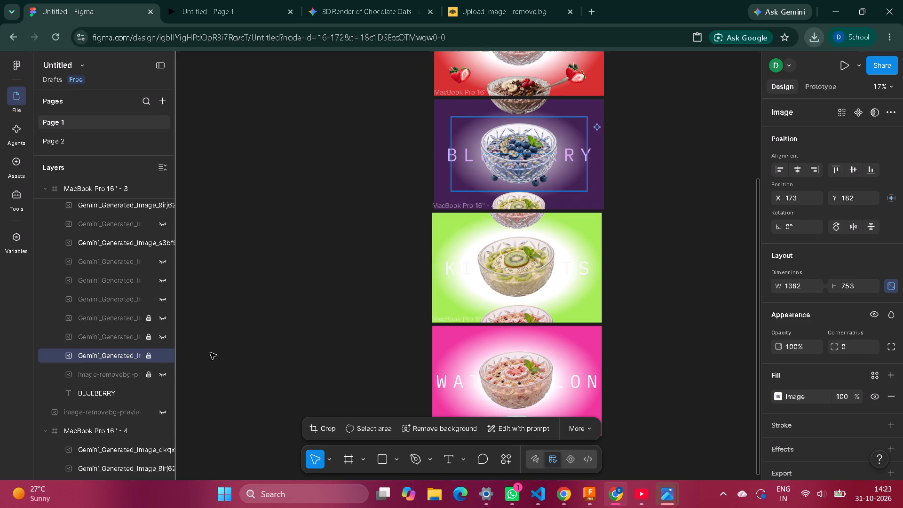
click(146, 356)
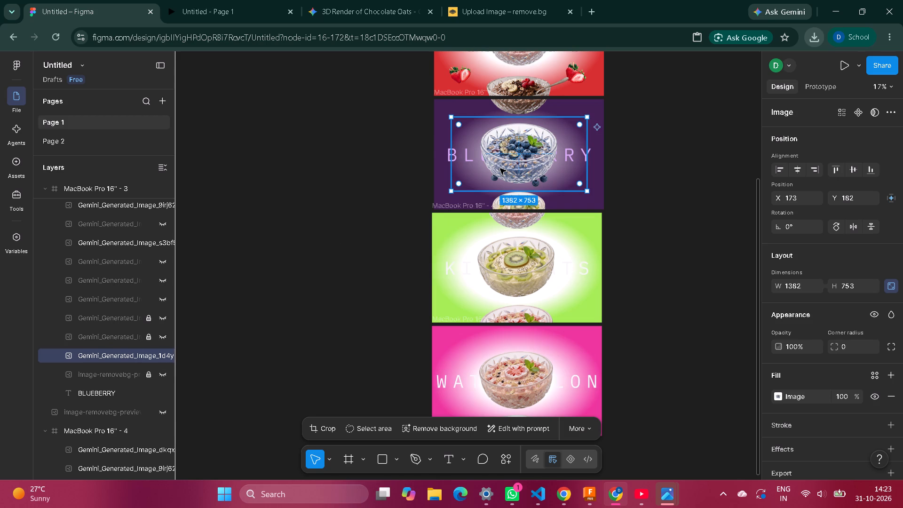
Duplicate the blueberry bowl and place the copy on the empty canvas beside the lower frames at about X -1746, Y 4185.
key(ctrl+c)
key(ctrl+v)
drag(528, 142, 528, 173)
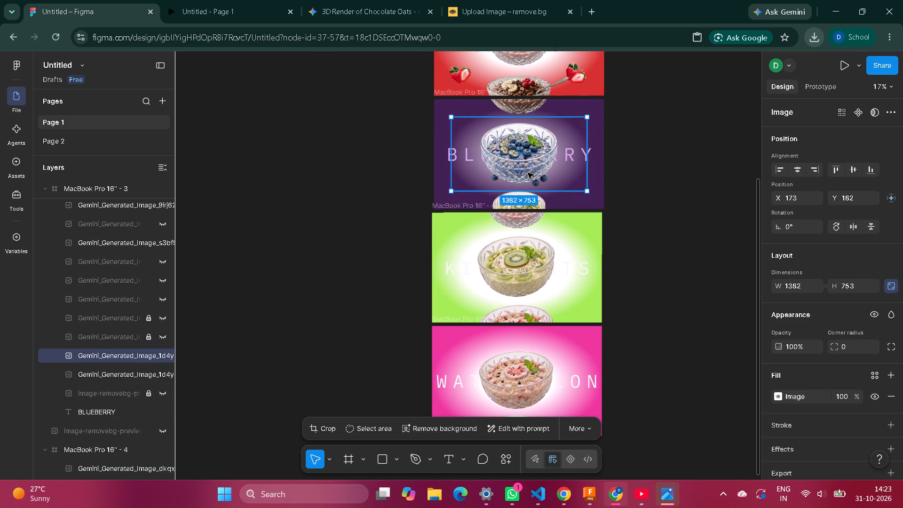
drag(528, 173, 349, 330)
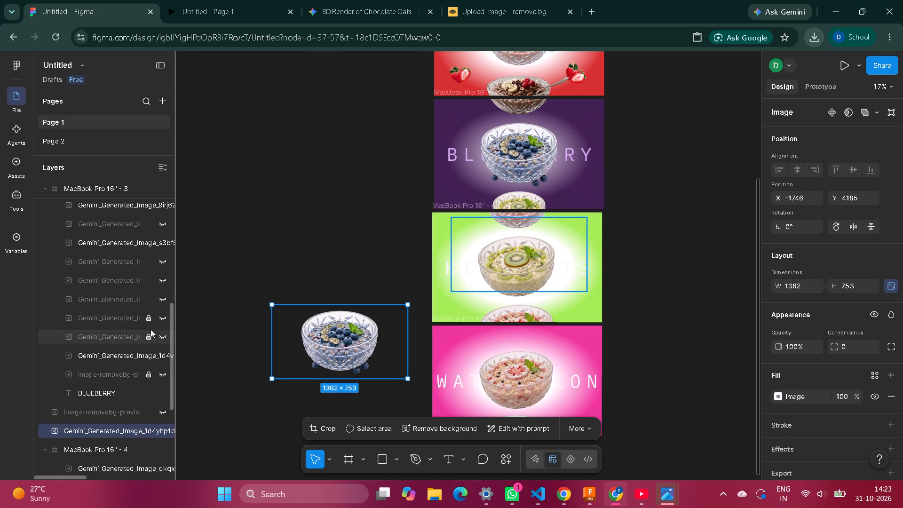
Lock the chocolate bowl image that peeks in at the BLUEBERRY frame's top edge.
click(150, 237)
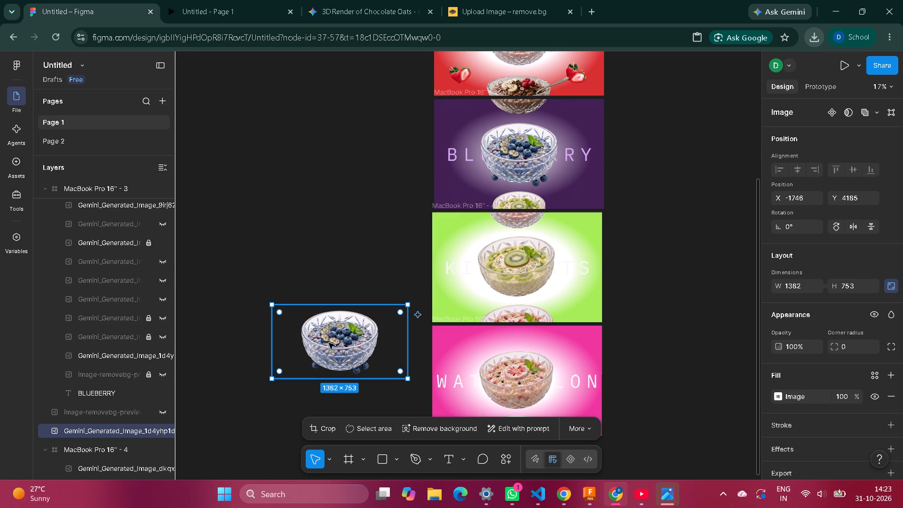
Place the blueberry bowl copy across the WATERMELON frame's top edge at about Y 3987 and crop its upper part to a height of 341.
drag(333, 344, 514, 329)
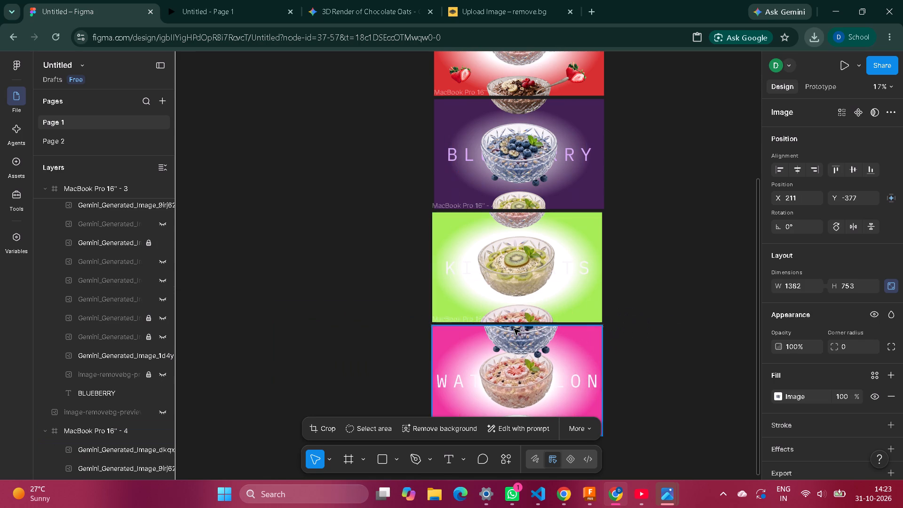
drag(514, 329, 509, 323)
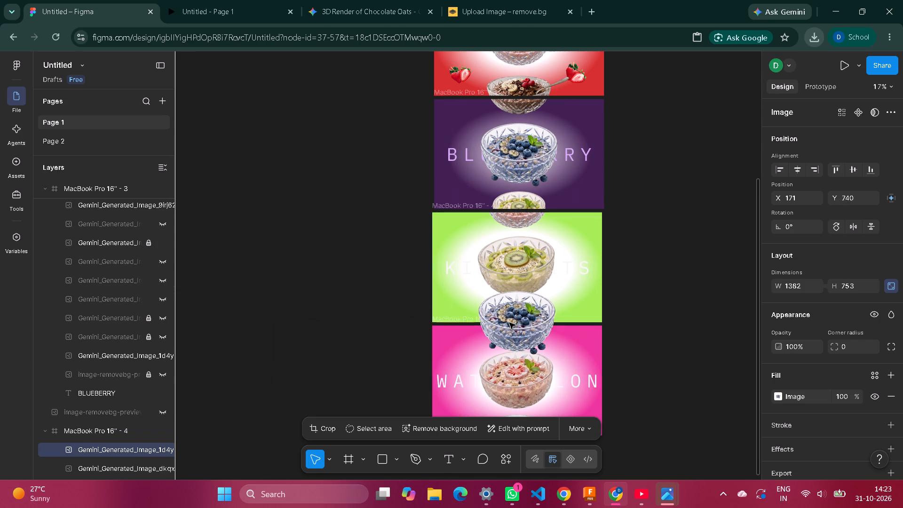
drag(509, 323, 509, 322)
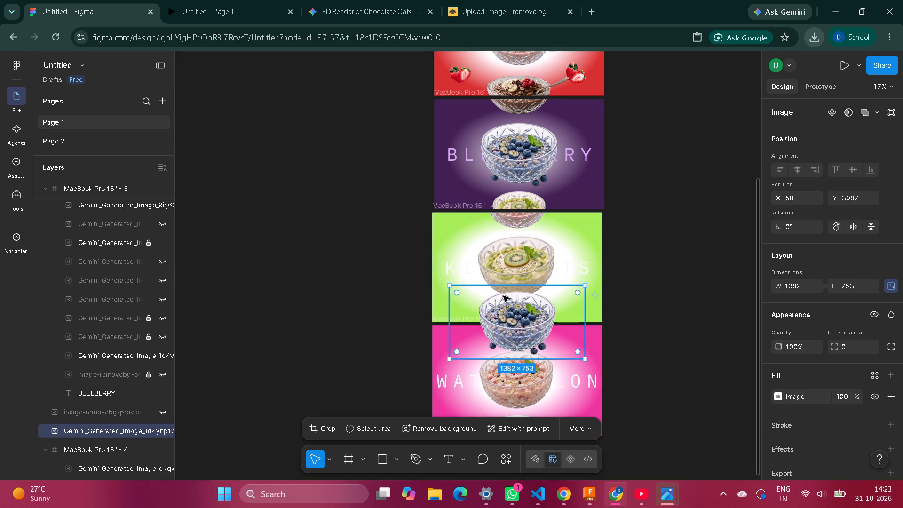
click(322, 430)
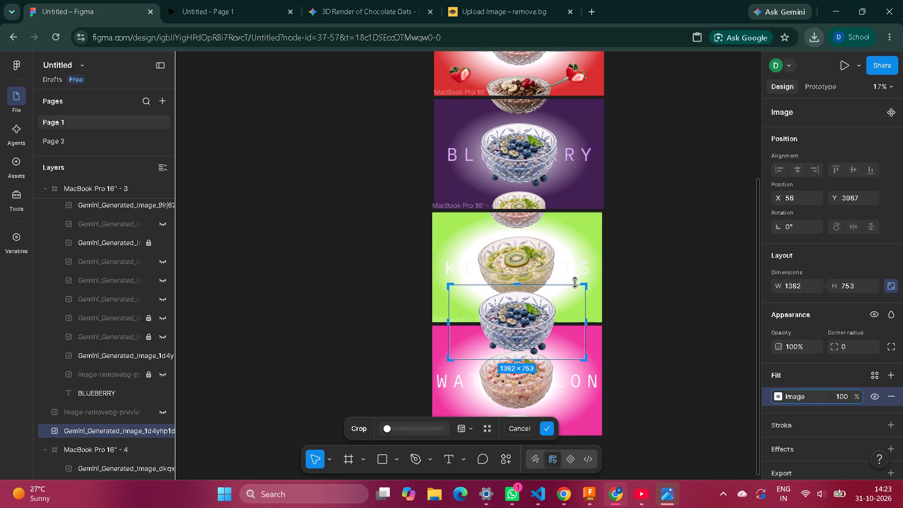
drag(517, 285, 523, 320)
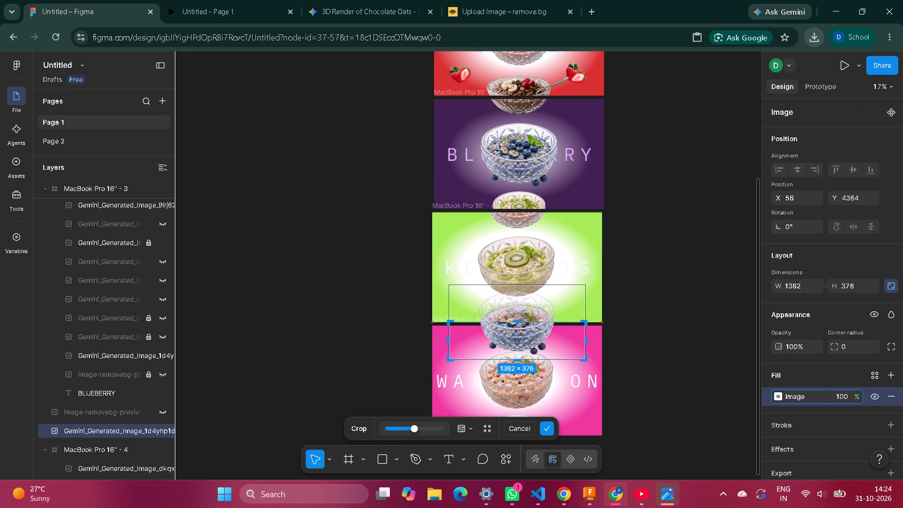
drag(523, 320, 526, 325)
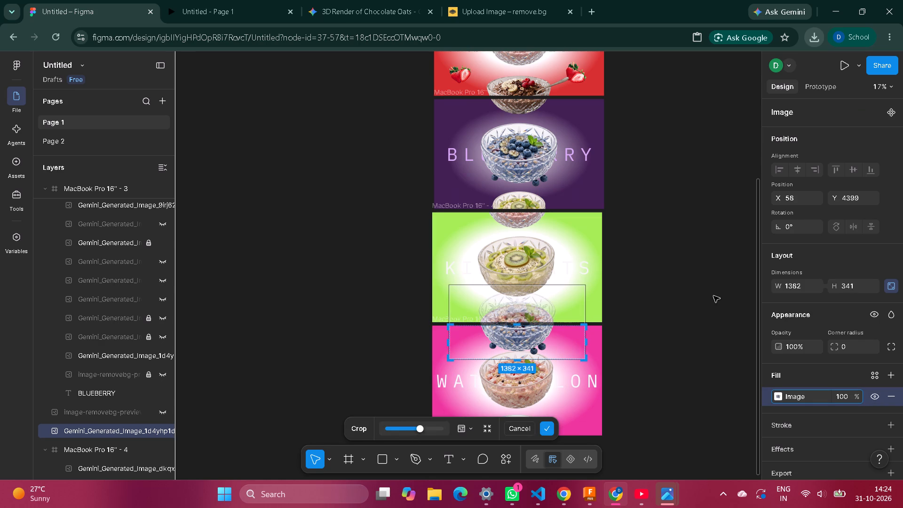
key(Return)
Raise the cropped blueberry bowl, trim it at the WATERMELON frame's top edge to a height of 263 at Y 4399, and adjust its horizontal centring.
drag(529, 344, 529, 338)
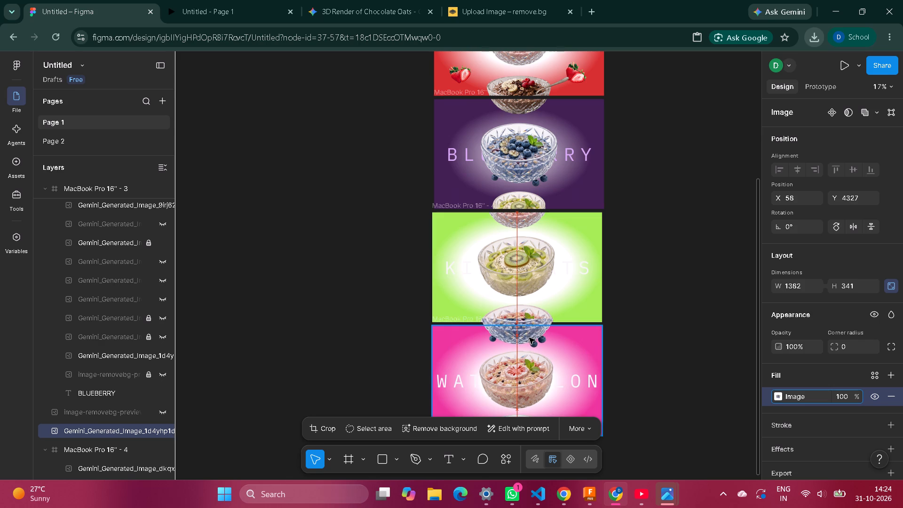
drag(529, 338, 530, 337)
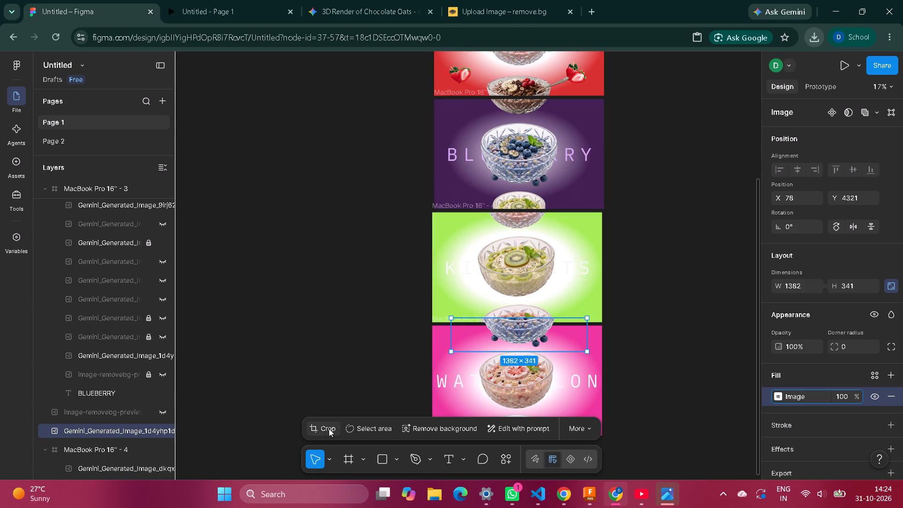
click(329, 429)
drag(517, 319, 520, 333)
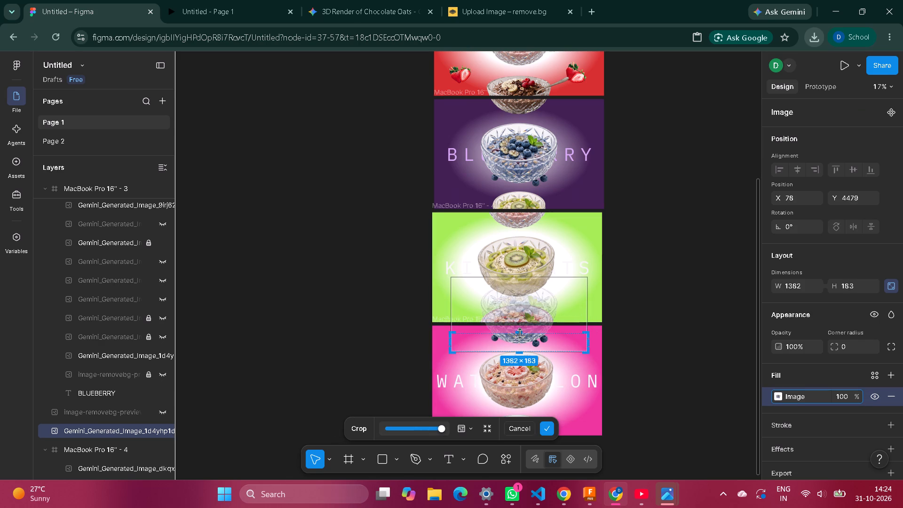
drag(520, 333, 517, 325)
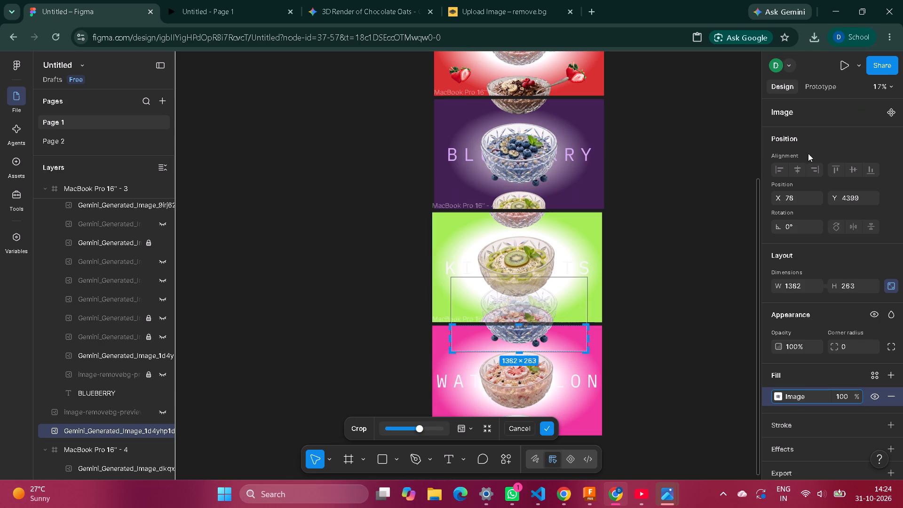
key(Return)
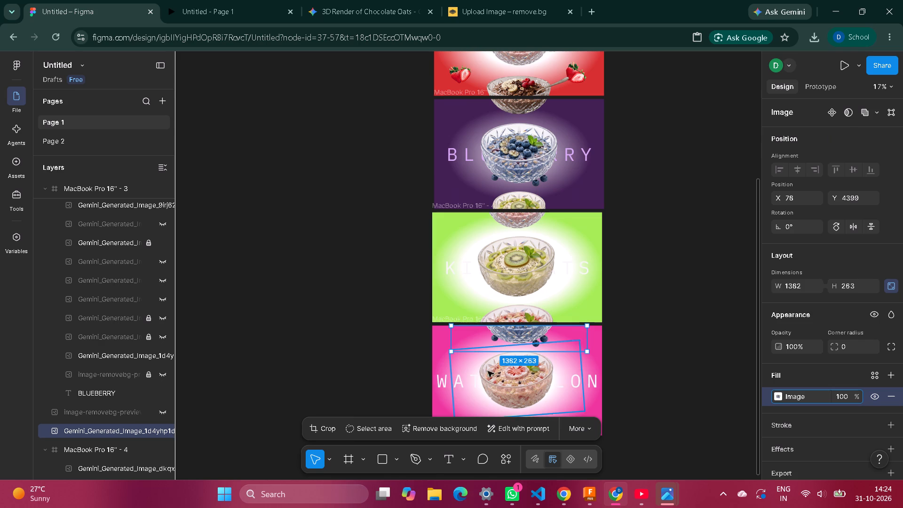
click(517, 329)
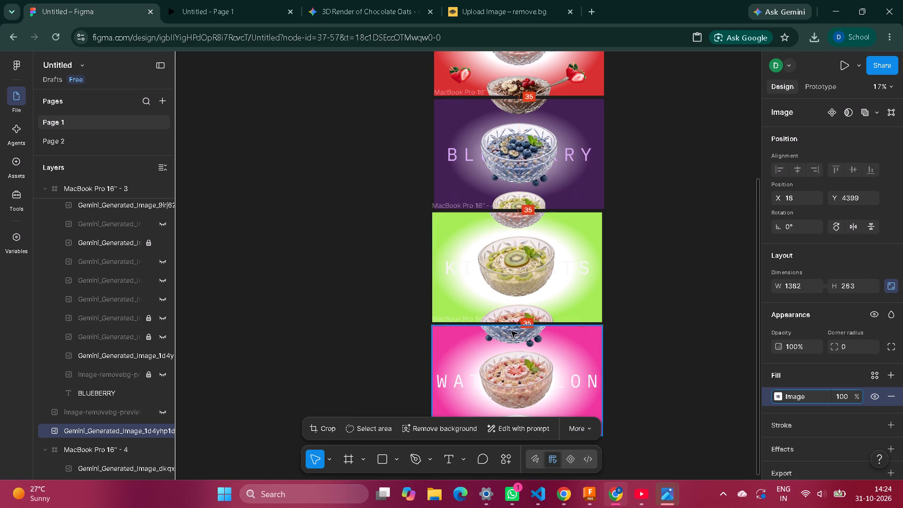
click(659, 221)
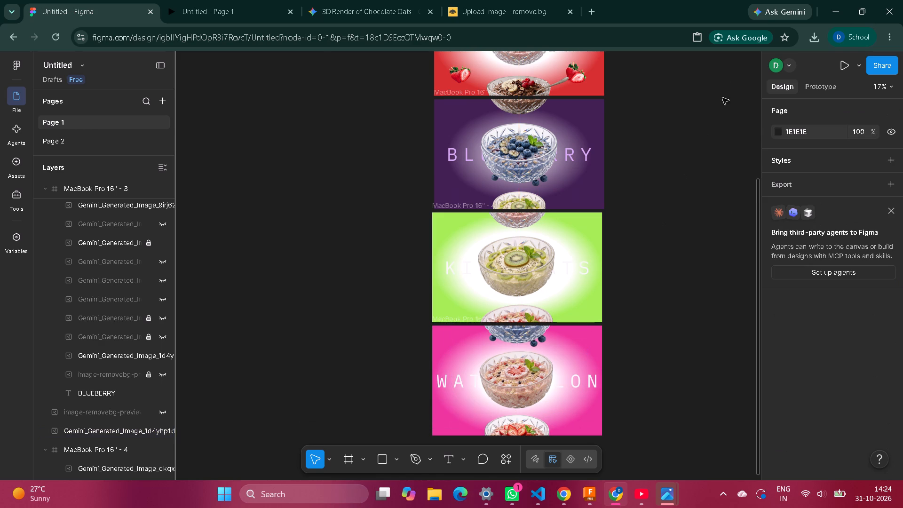
Switch to prototype editing and try to start a connection from the KIWI OATS frame.
scroll(565, 208, up, 1)
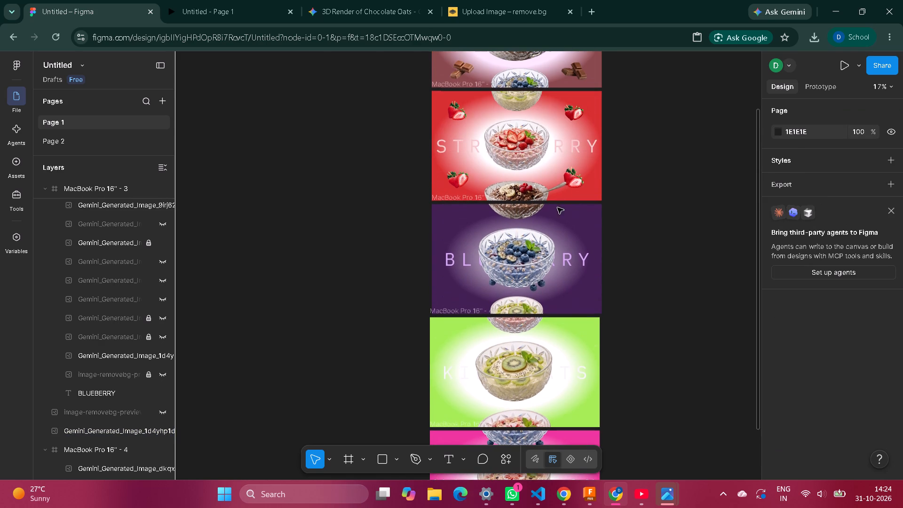
click(593, 194)
scroll(593, 194, up, 1)
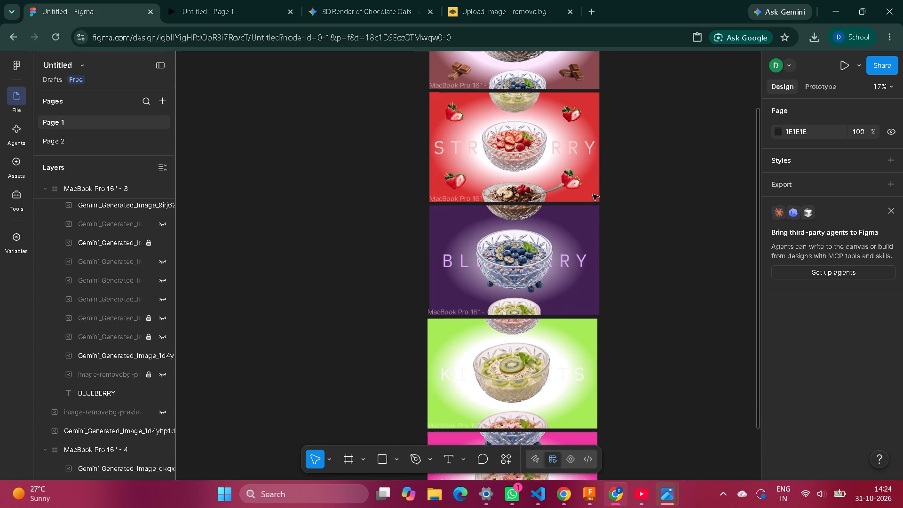
scroll(593, 194, up, 1)
scroll(486, 189, right, 3)
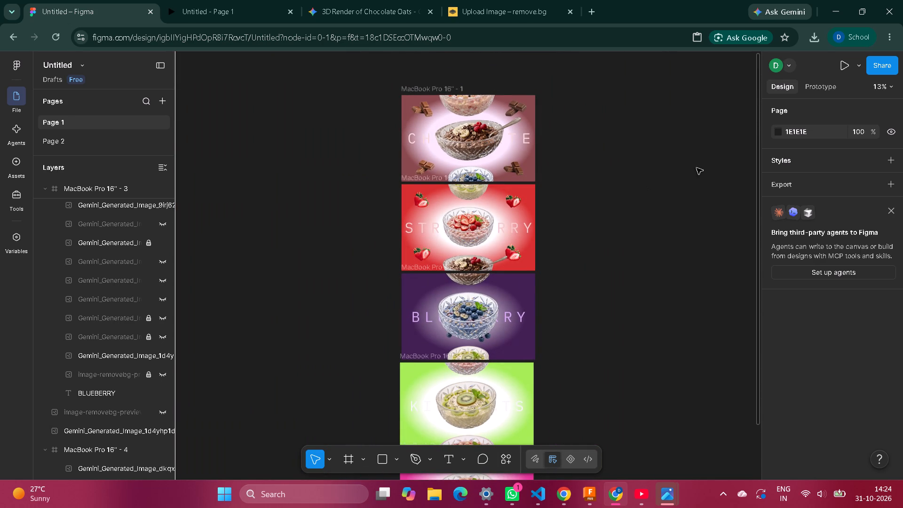
click(830, 83)
scroll(564, 249, down, 1)
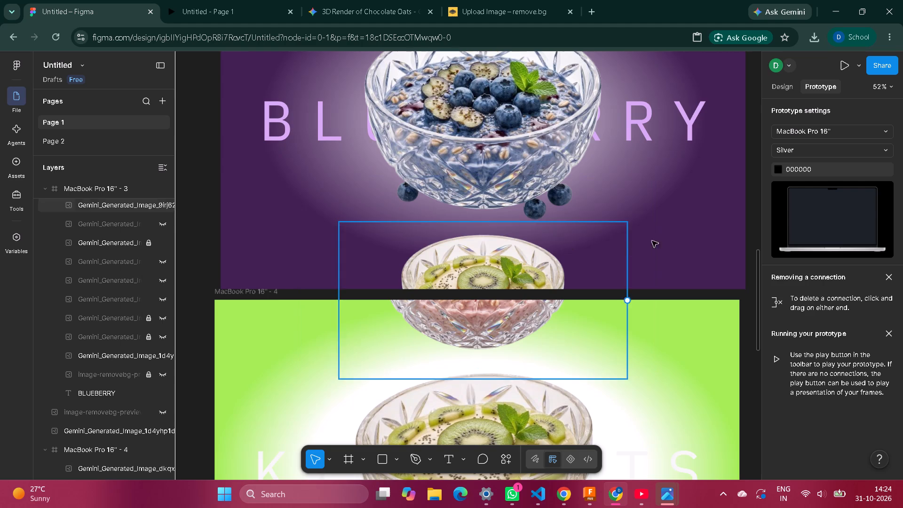
scroll(709, 289, left, 1)
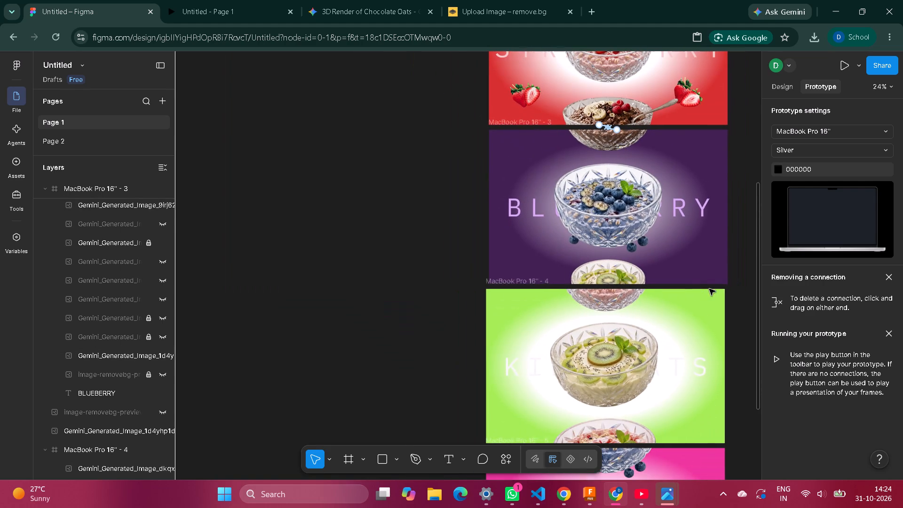
scroll(709, 289, left, 1)
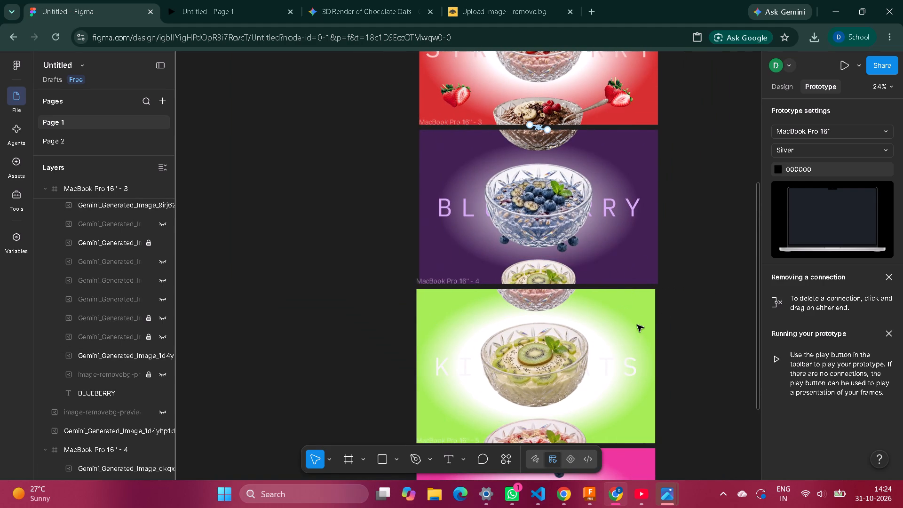
drag(640, 314, 645, 313)
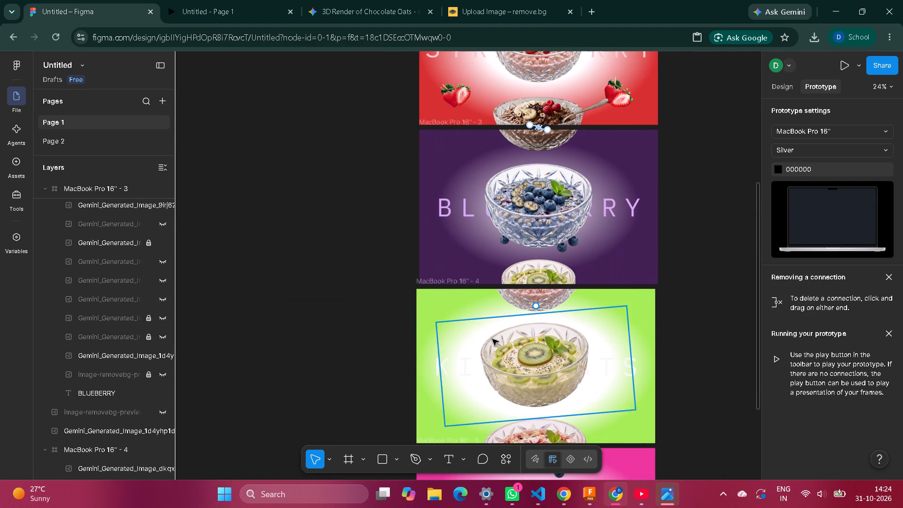
Lock the three bowl images and the KIWI OATS title inside the MacBook Pro 16" - 4 frame.
scroll(209, 322, down, 1)
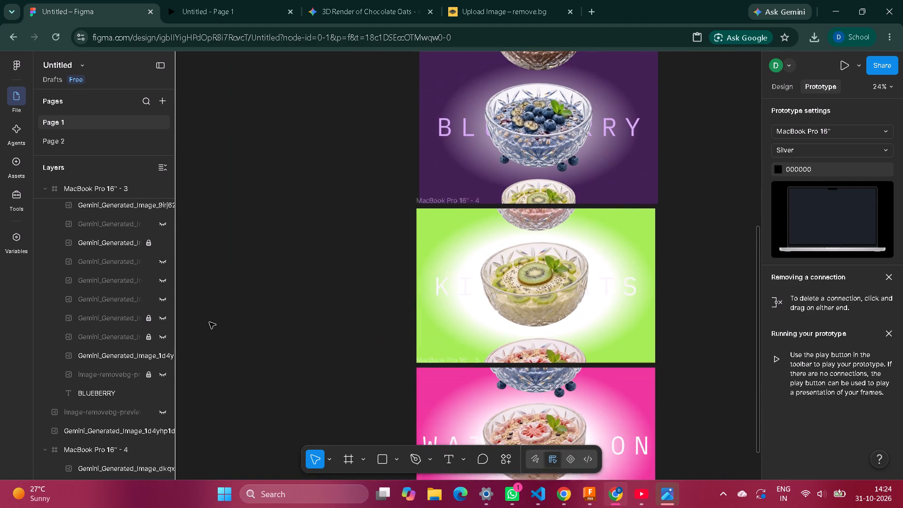
scroll(209, 322, down, 1)
scroll(109, 363, down, 2)
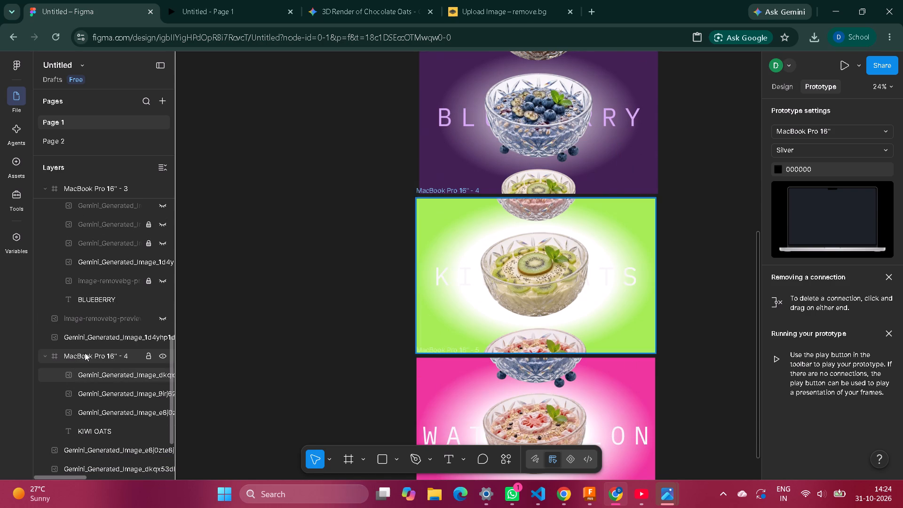
click(150, 371)
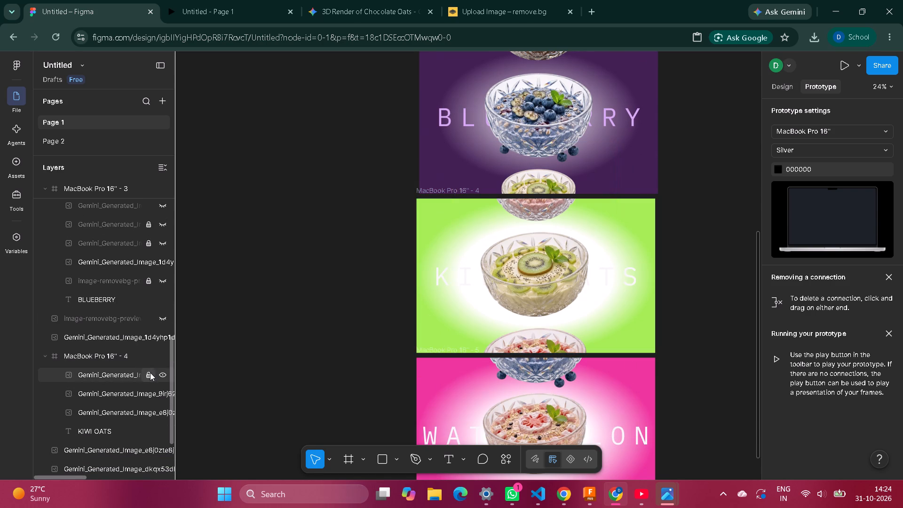
click(150, 392)
click(150, 412)
click(147, 427)
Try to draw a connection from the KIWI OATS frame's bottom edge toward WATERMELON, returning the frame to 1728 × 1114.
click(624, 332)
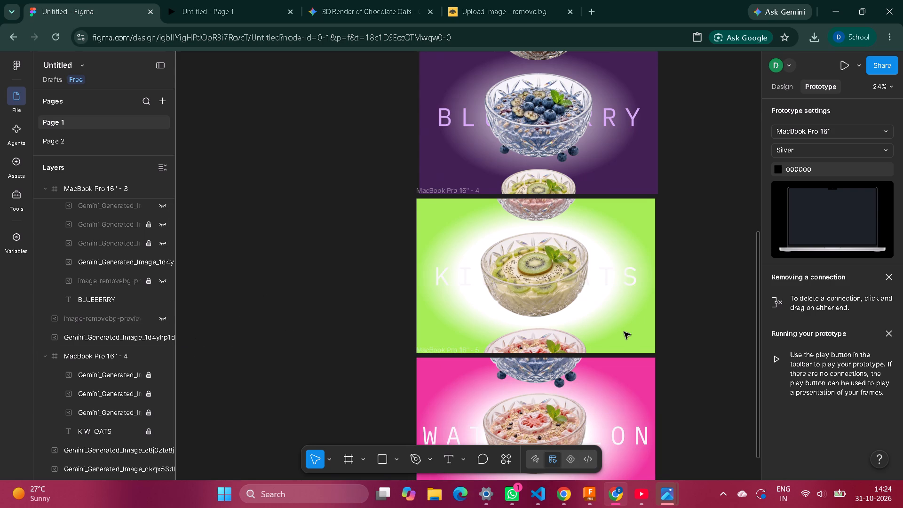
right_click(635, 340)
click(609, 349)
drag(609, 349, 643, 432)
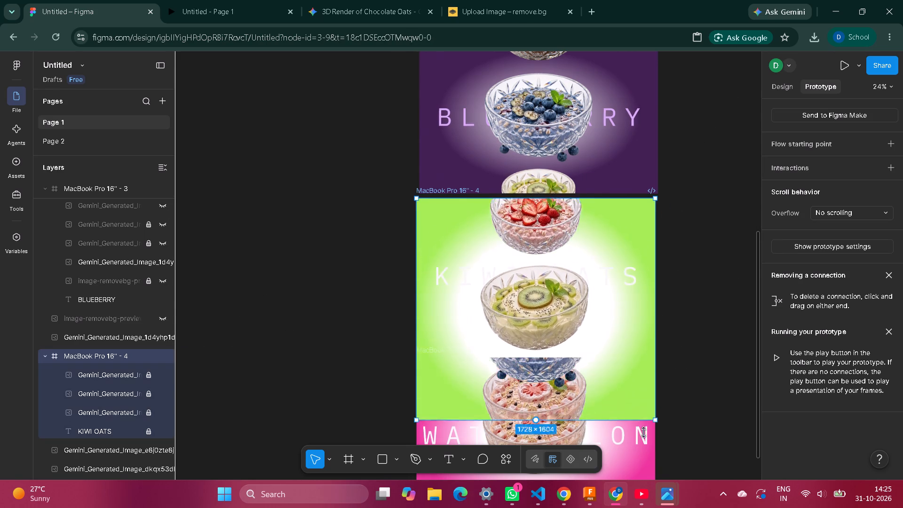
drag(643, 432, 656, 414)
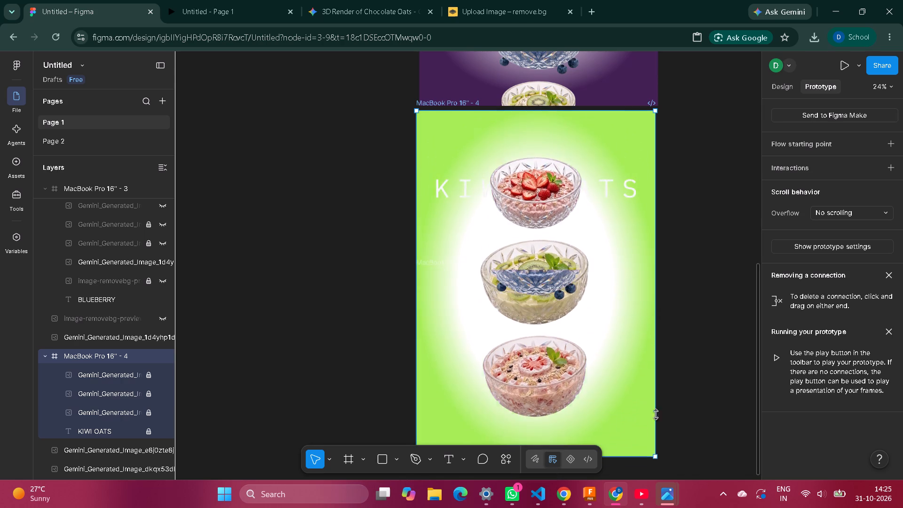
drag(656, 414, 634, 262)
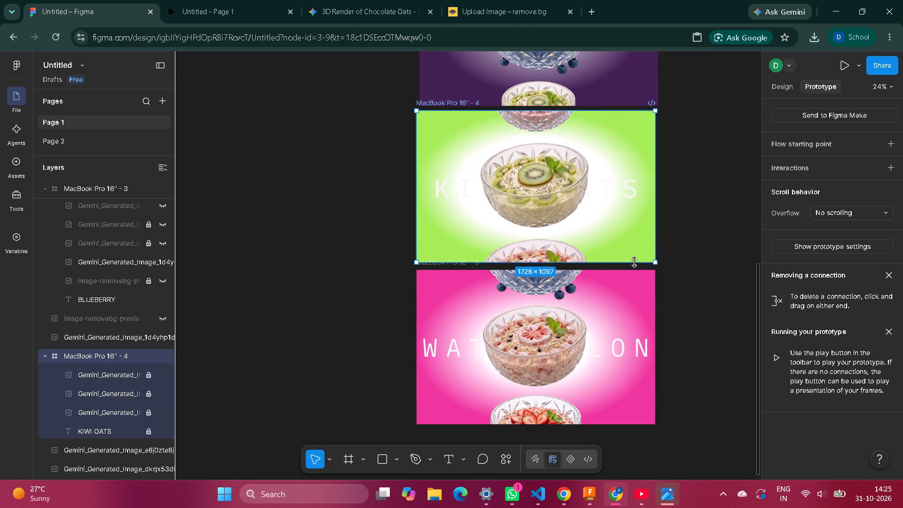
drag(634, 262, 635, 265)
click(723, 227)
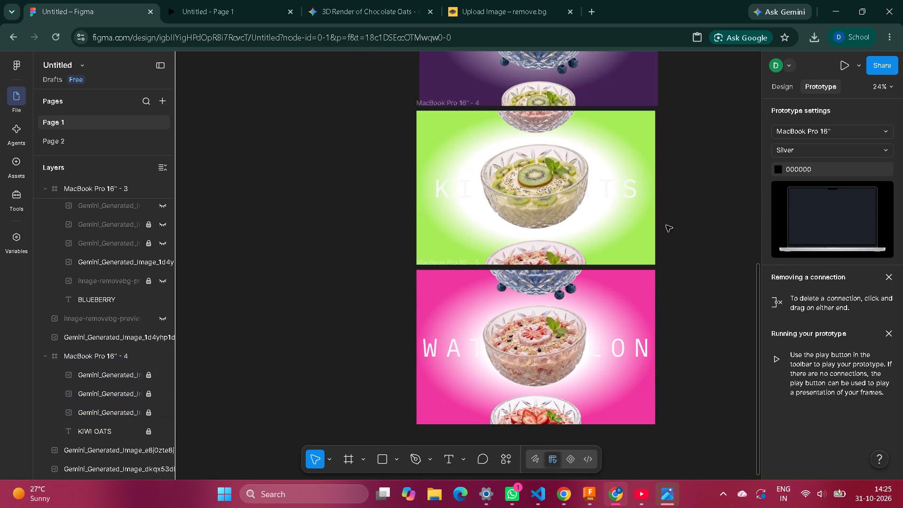
Select the KIWI OATS frame and open its context options.
click(650, 229)
drag(650, 229, 632, 242)
click(632, 242)
drag(632, 242, 645, 243)
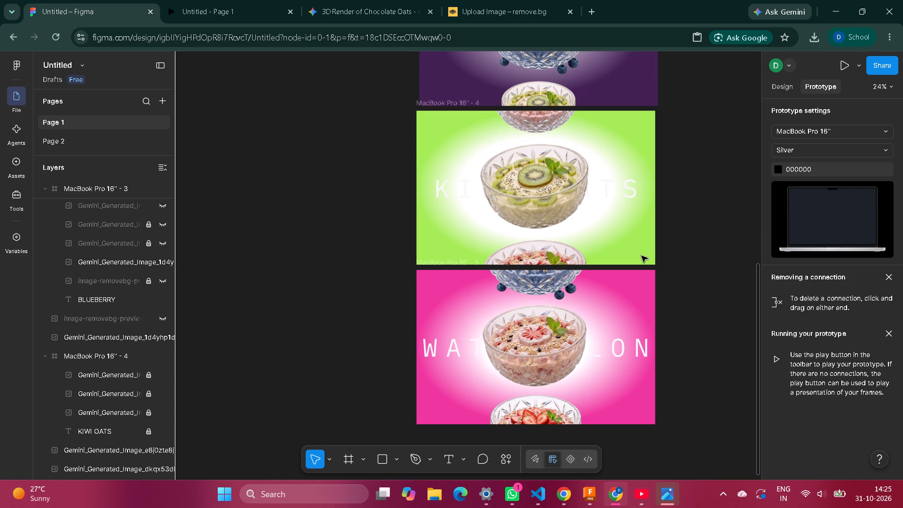
click(642, 256)
right_click(642, 256)
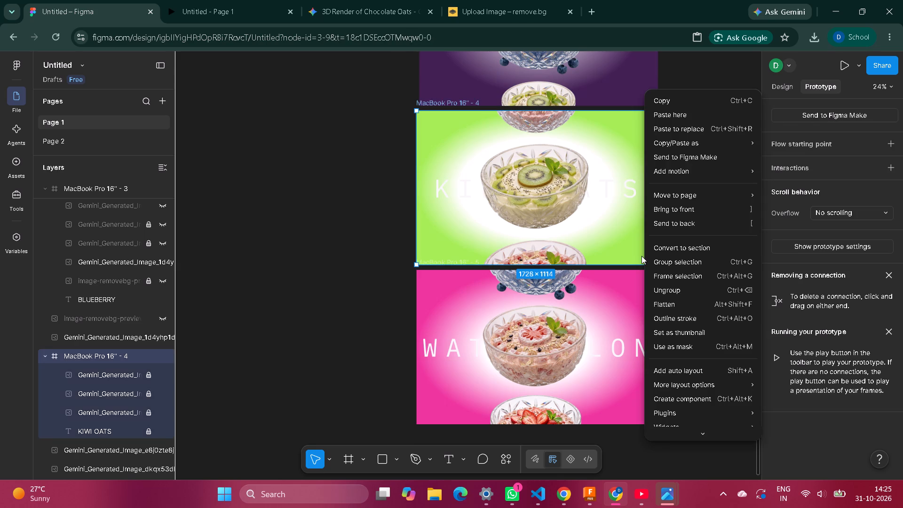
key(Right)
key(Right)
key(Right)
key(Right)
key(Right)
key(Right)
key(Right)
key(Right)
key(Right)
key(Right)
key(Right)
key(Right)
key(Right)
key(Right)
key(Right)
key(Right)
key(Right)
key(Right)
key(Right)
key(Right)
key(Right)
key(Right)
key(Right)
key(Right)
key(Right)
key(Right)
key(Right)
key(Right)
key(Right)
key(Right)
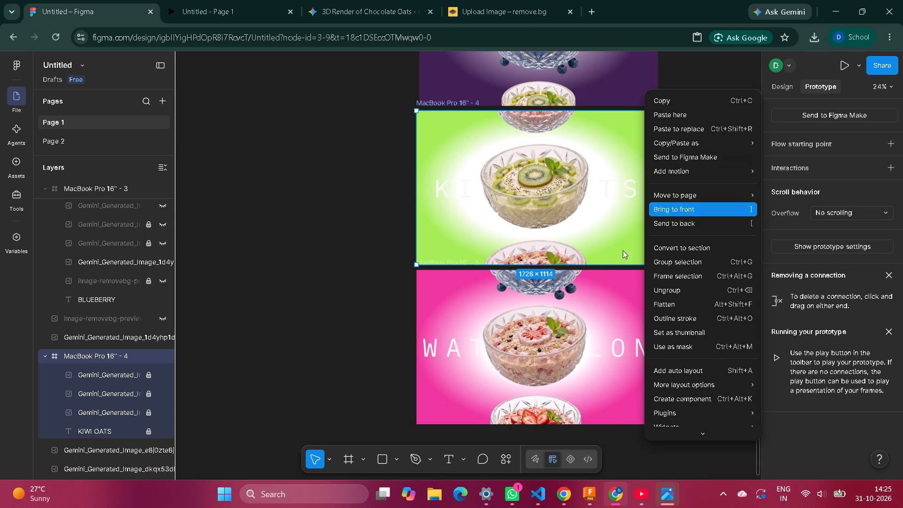
Nudge the KIWI OATS frame sideways until its edges line up with the BLUEBERRY frame above.
click(341, 202)
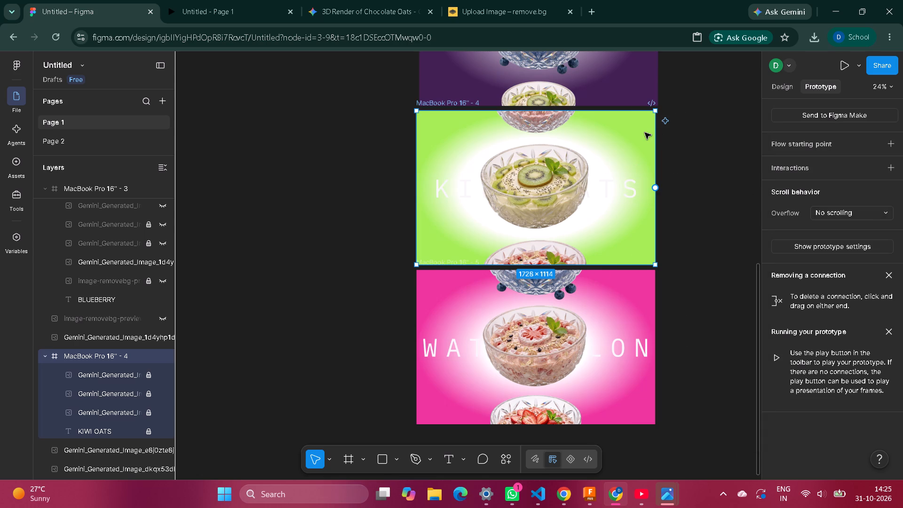
key(Right)
key(Right)
key(Right)
key(Right)
key(Right)
key(Right)
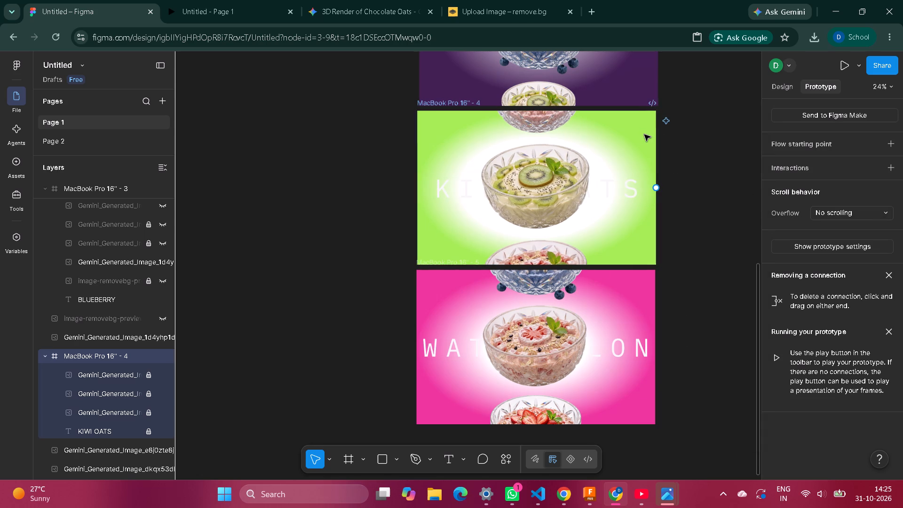
key(Right)
key(Right)
key(Right)
key(Right)
key(Right)
key(Right)
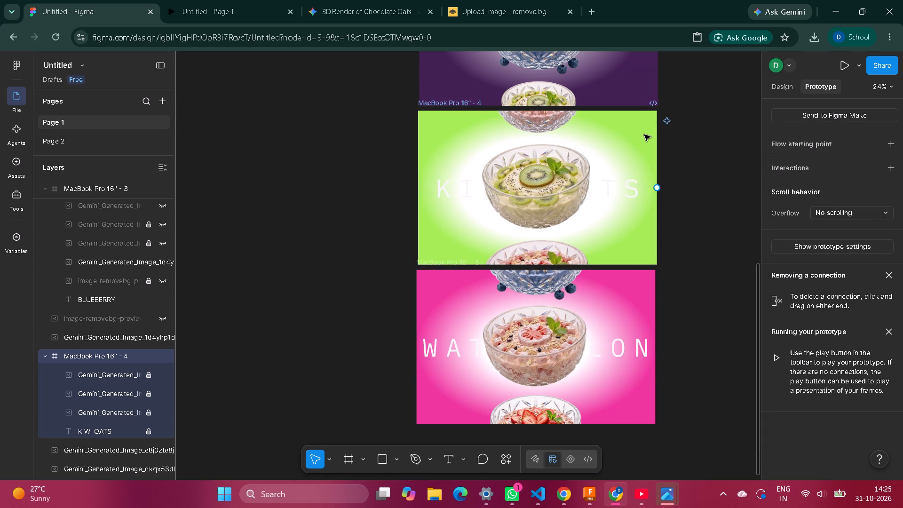
key(Right)
key(Right)
key(Right)
key(Right)
key(Right)
key(Right)
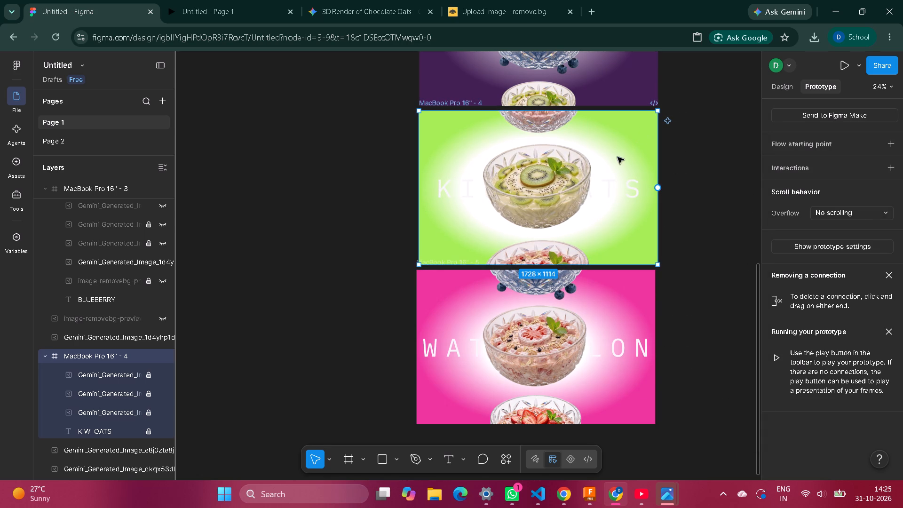
click(630, 163)
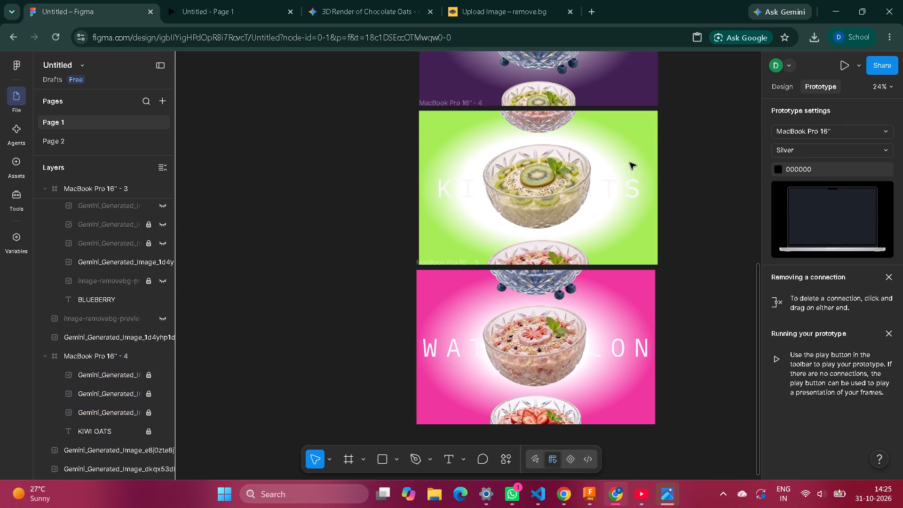
Fine-adjust the KIWI OATS frame's horizontal position so it sits flush with the BLUEBERRY frame.
key(Right)
key(Right)
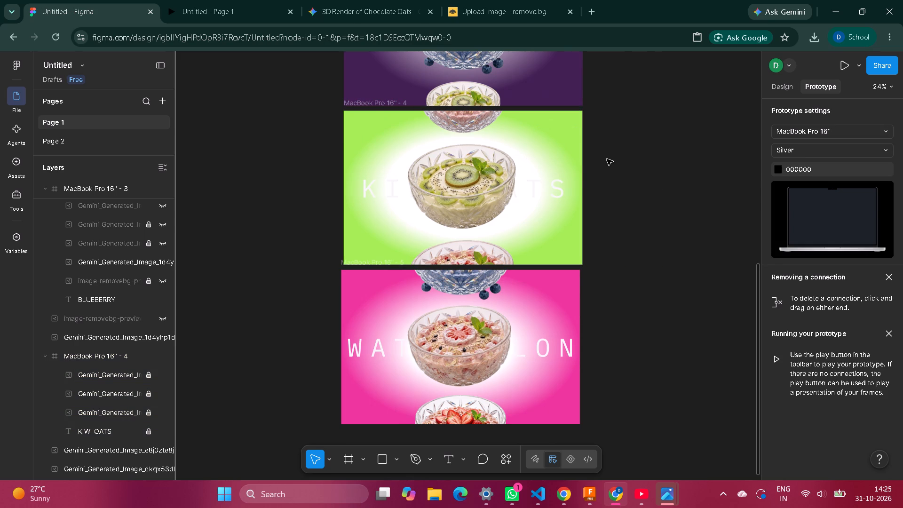
key(Left)
click(584, 156)
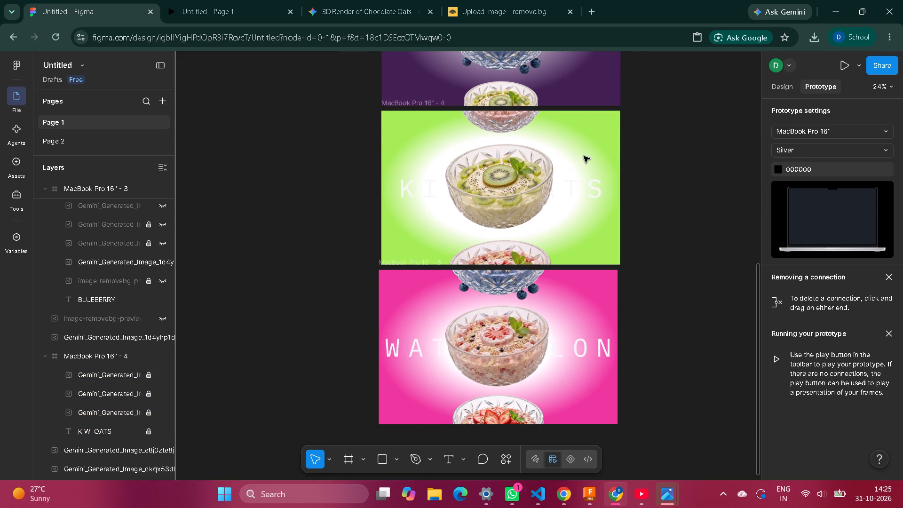
click(600, 133)
right_click(600, 133)
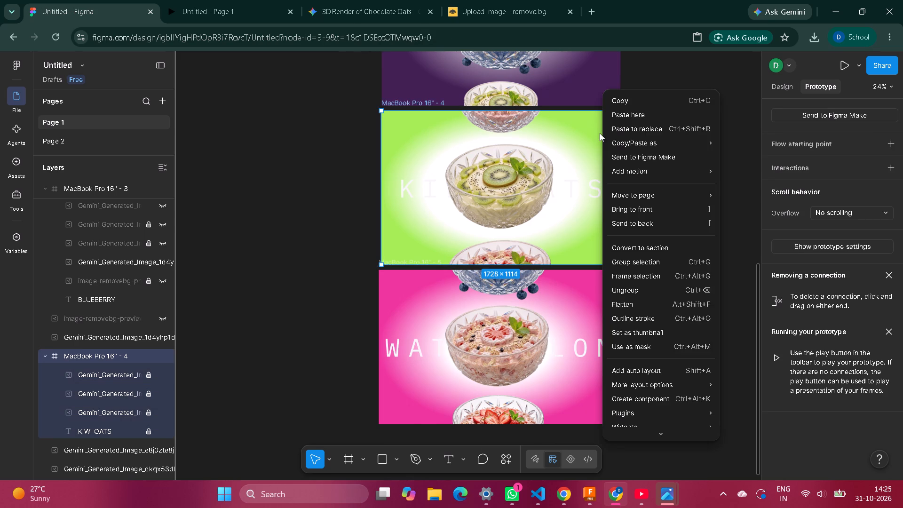
drag(580, 126, 598, 131)
click(598, 131)
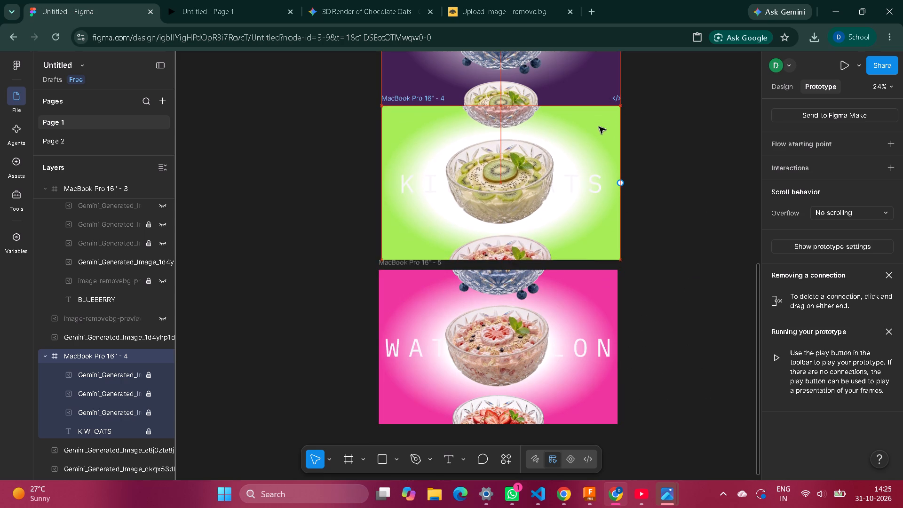
click(689, 175)
Move the WATERMELON frame into horizontal alignment with the KIWI OATS frame, keeping the 37 px gap between the frames.
drag(602, 291, 613, 292)
click(613, 292)
right_click(613, 292)
drag(583, 285, 604, 290)
drag(604, 290, 610, 291)
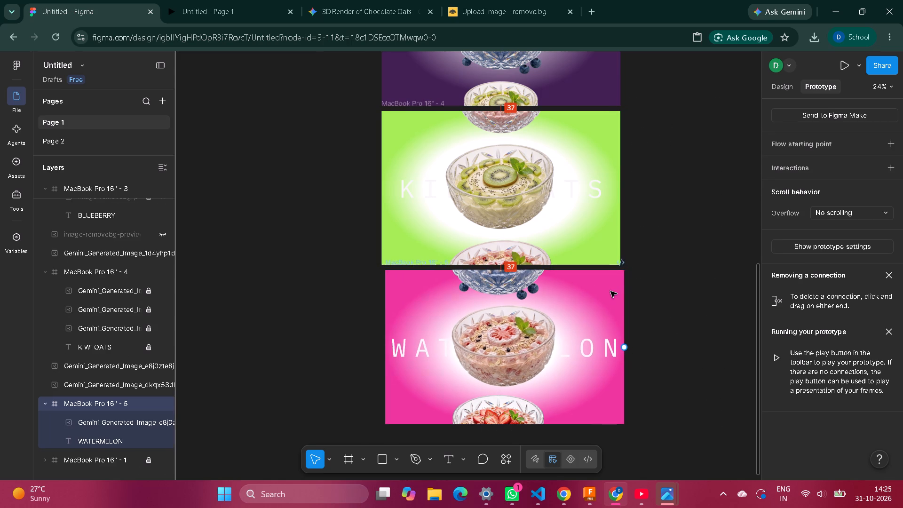
drag(610, 291, 609, 291)
click(701, 253)
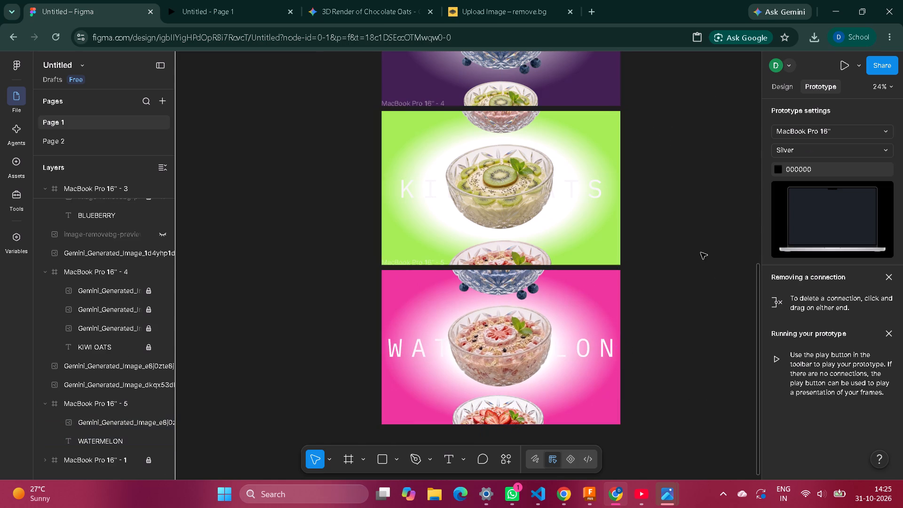
Change the destination of the BLUEBERRY frame's drag interaction to MacBook Pro 16" - 4.
scroll(690, 49, up, 2)
scroll(688, 184, up, 2)
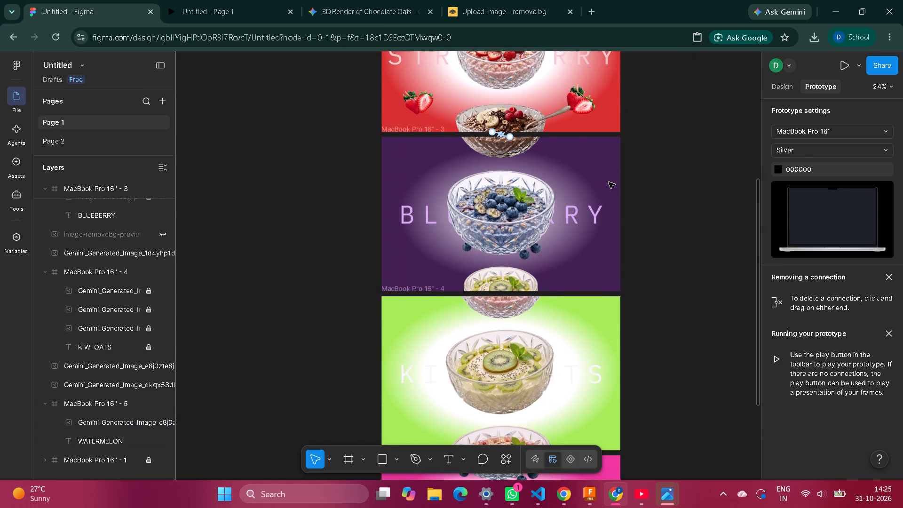
click(611, 273)
right_click(559, 267)
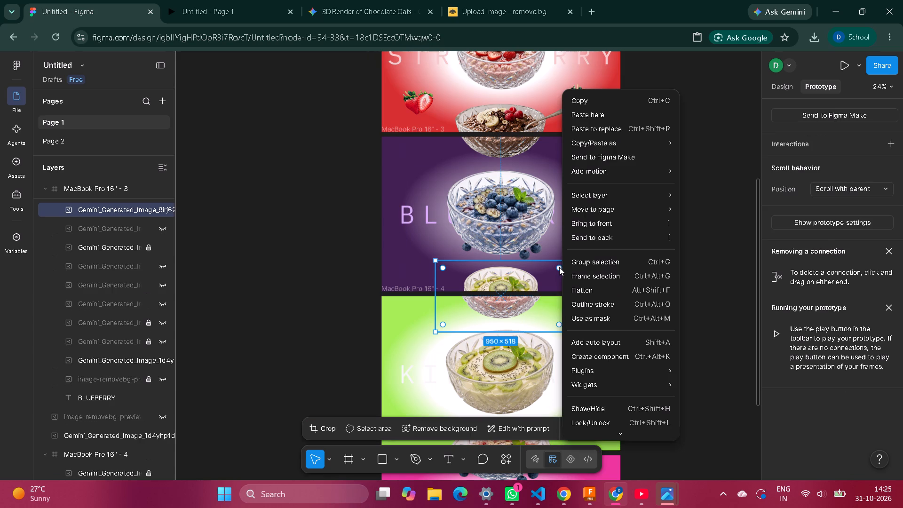
click(750, 174)
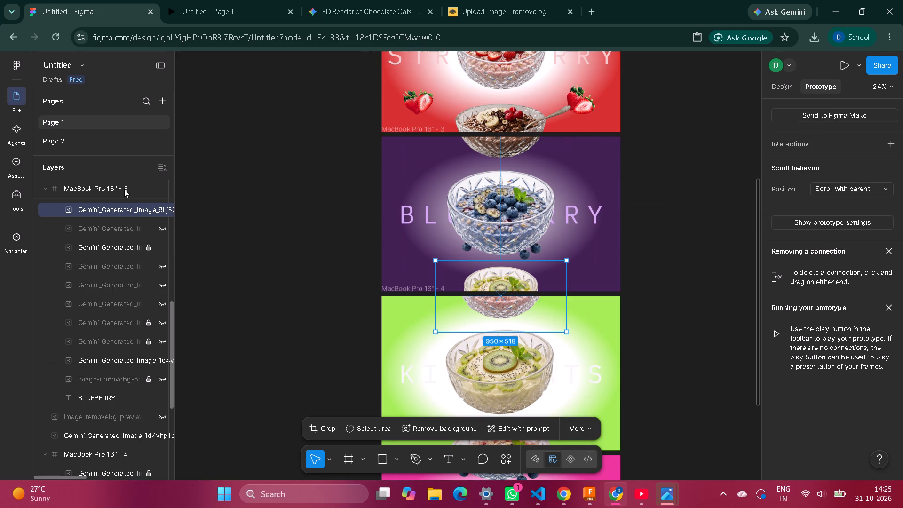
click(106, 194)
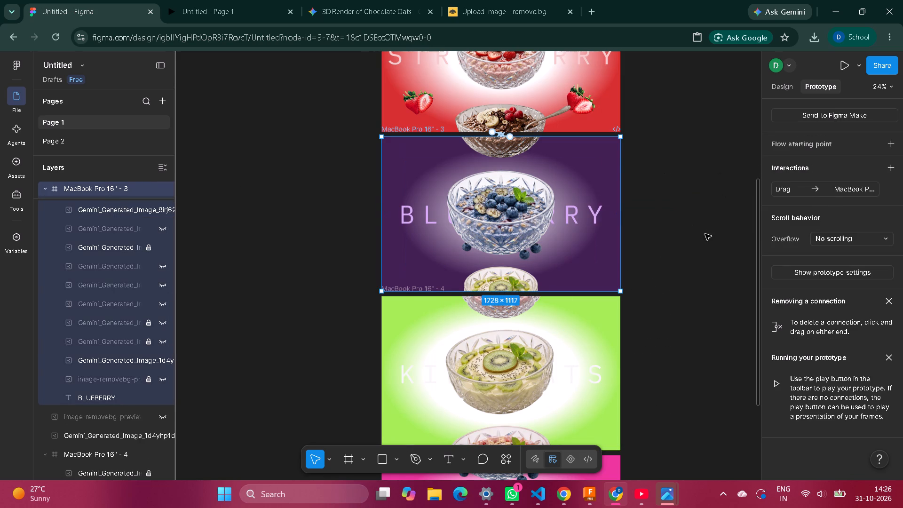
click(819, 194)
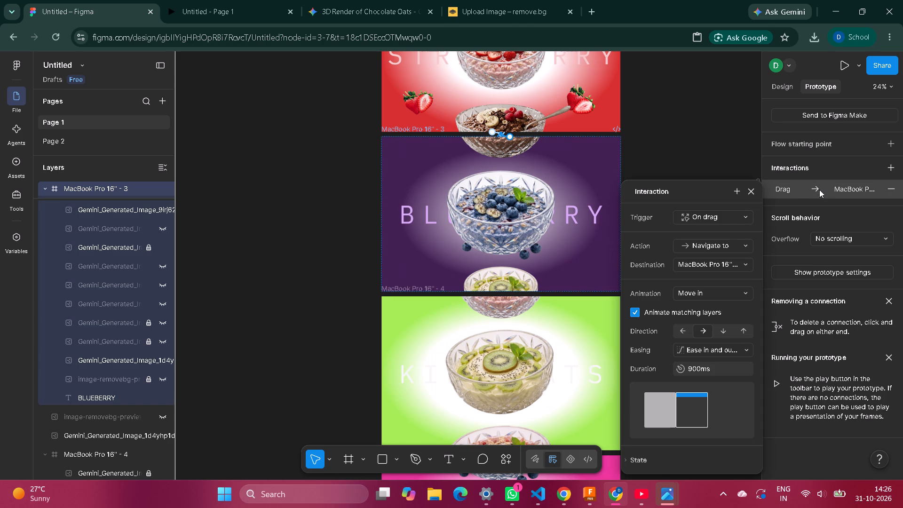
click(740, 264)
click(742, 281)
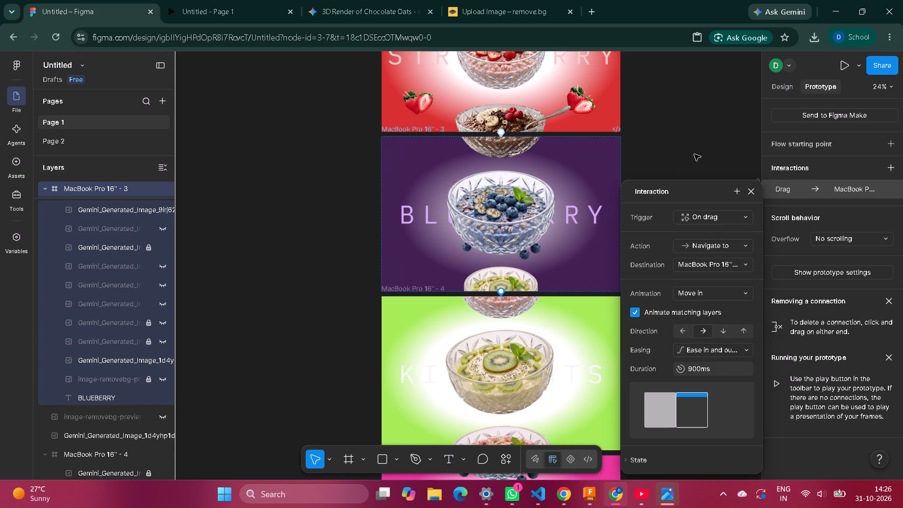
Set the BLUEBERRY interaction's animation to Push with the downward direction.
click(731, 281)
click(734, 287)
click(728, 320)
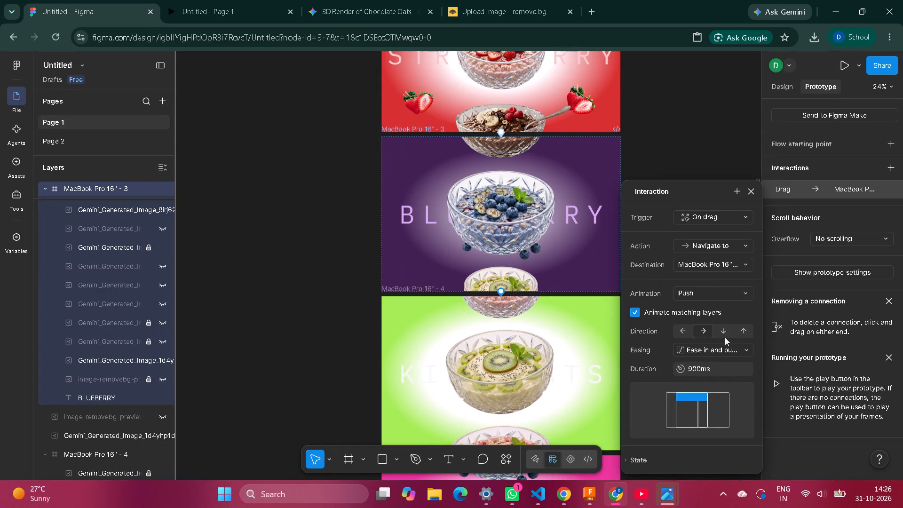
click(724, 336)
click(736, 158)
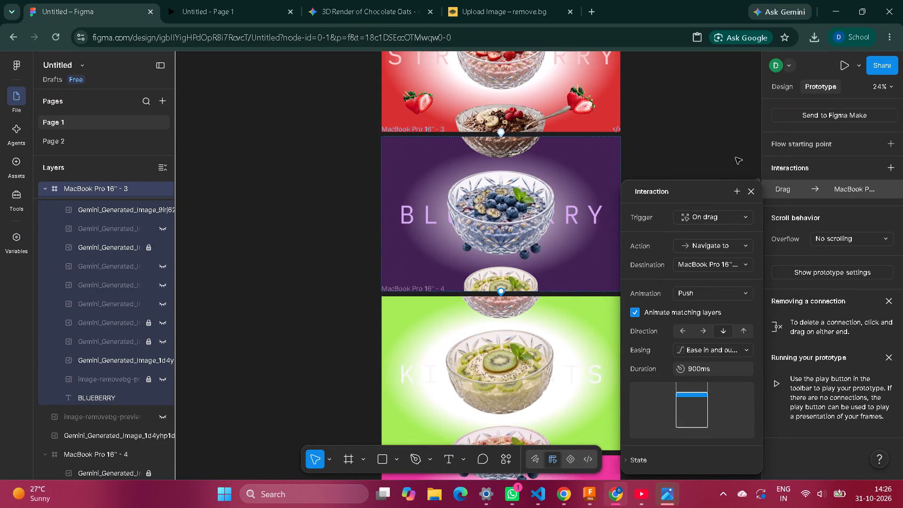
Add an On drag interaction to the KIWI OATS frame that navigates to MacBook Pro 16" - 5.
scroll(630, 318, down, 2)
click(608, 308)
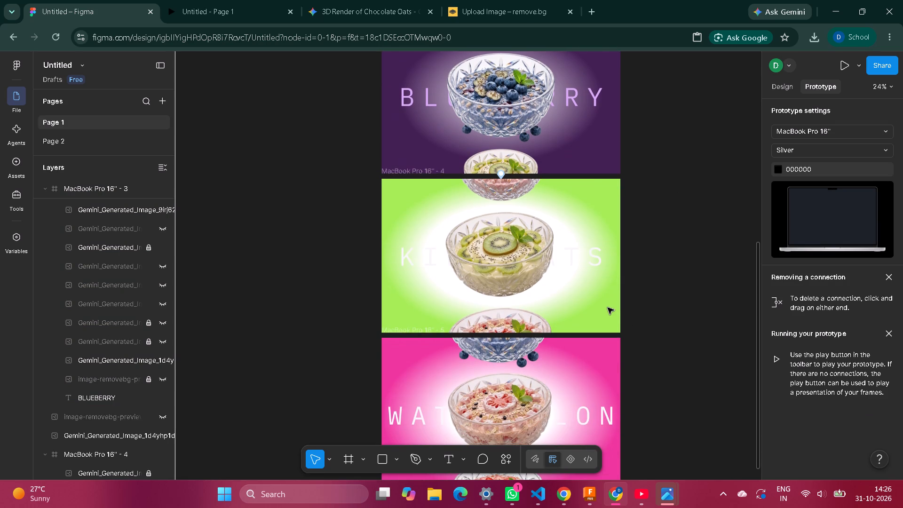
right_click(608, 308)
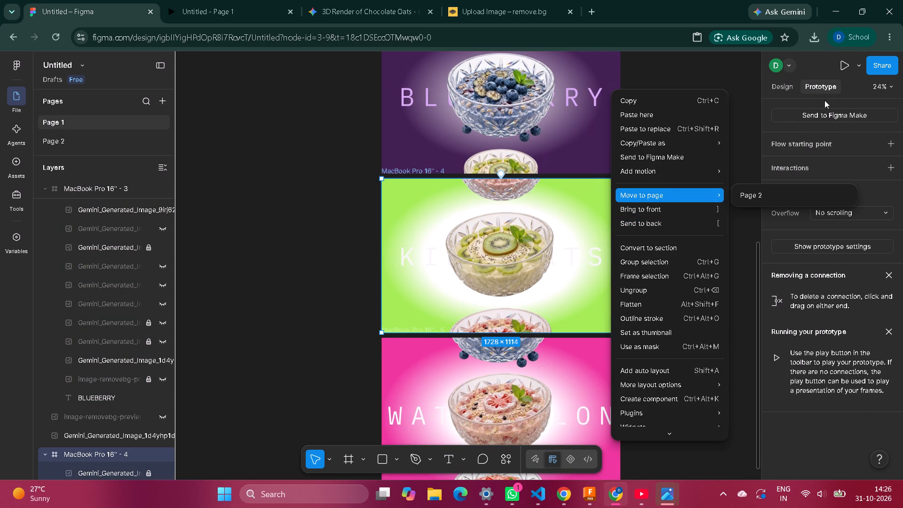
click(890, 167)
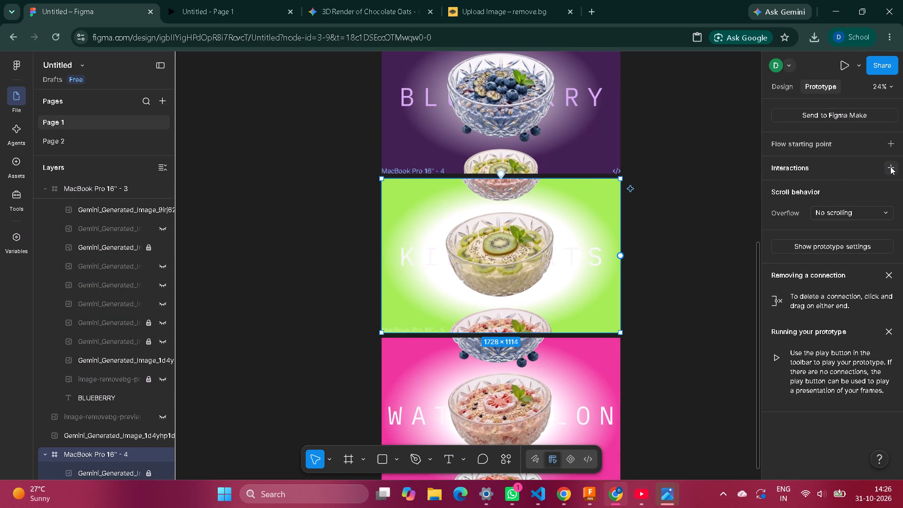
click(887, 165)
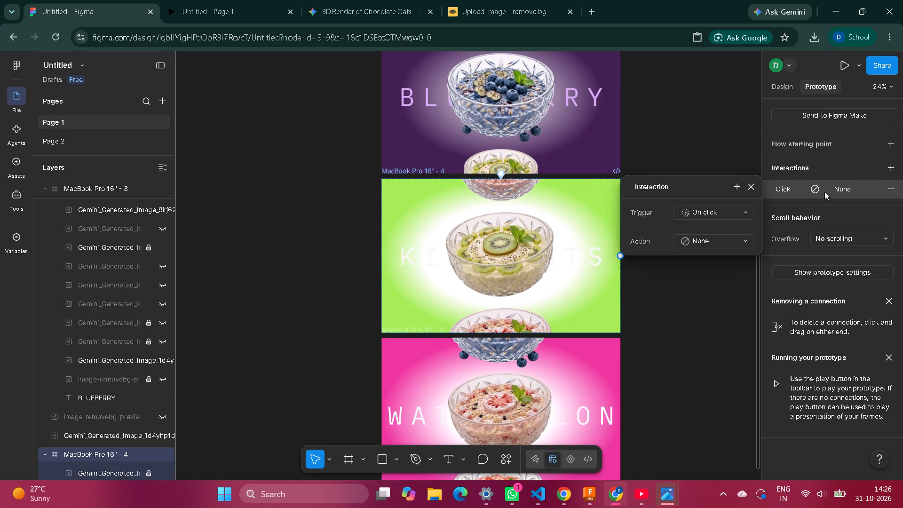
click(750, 209)
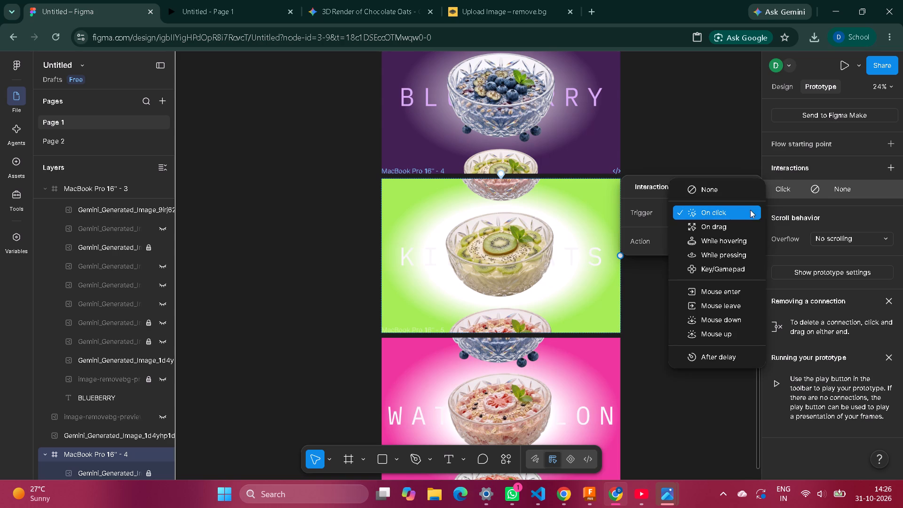
click(743, 222)
click(739, 240)
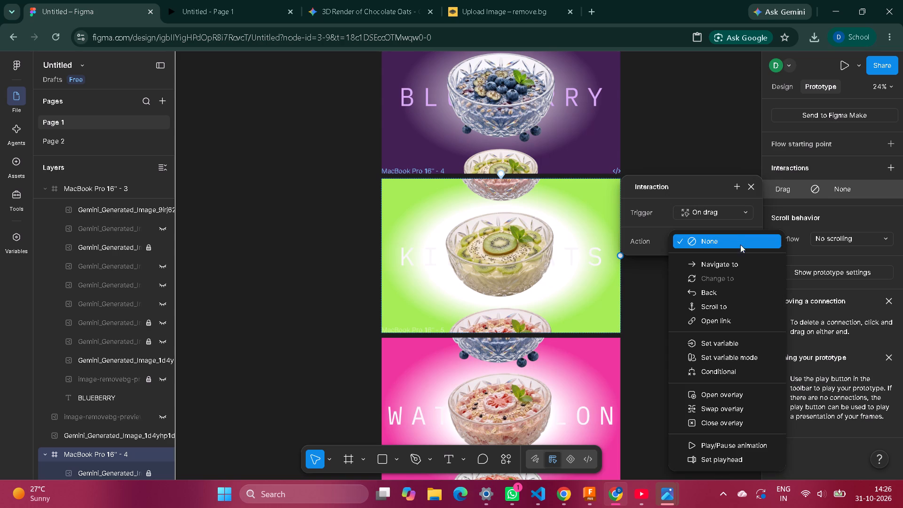
click(740, 268)
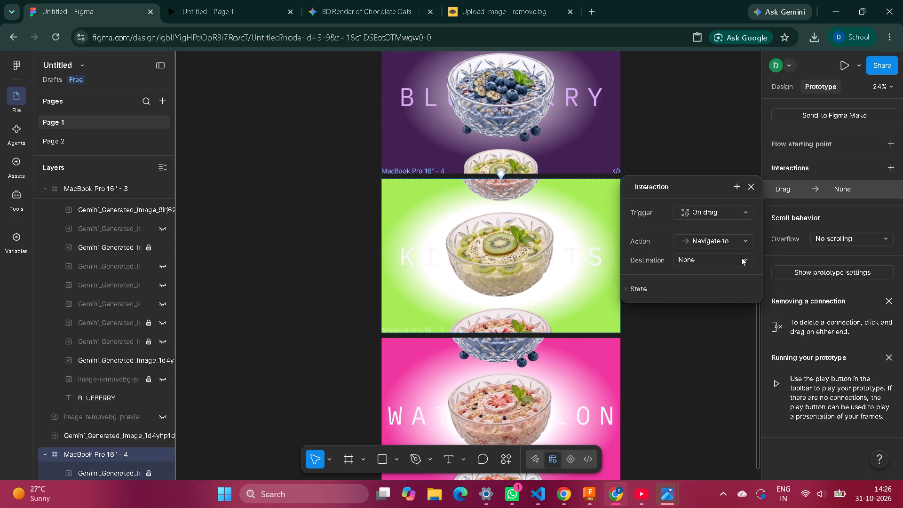
click(742, 256)
click(740, 295)
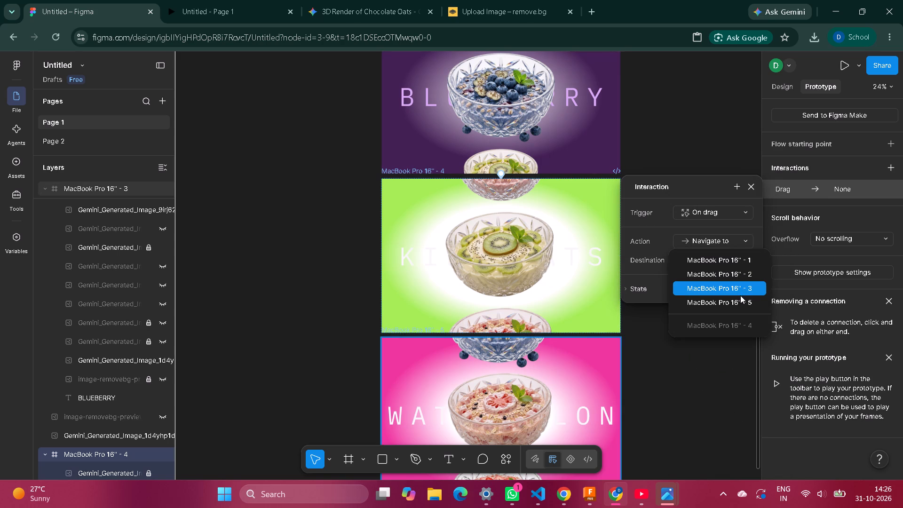
Set the KIWI OATS interaction's animation to Push, direction down, with Ease in and out back easing.
click(740, 287)
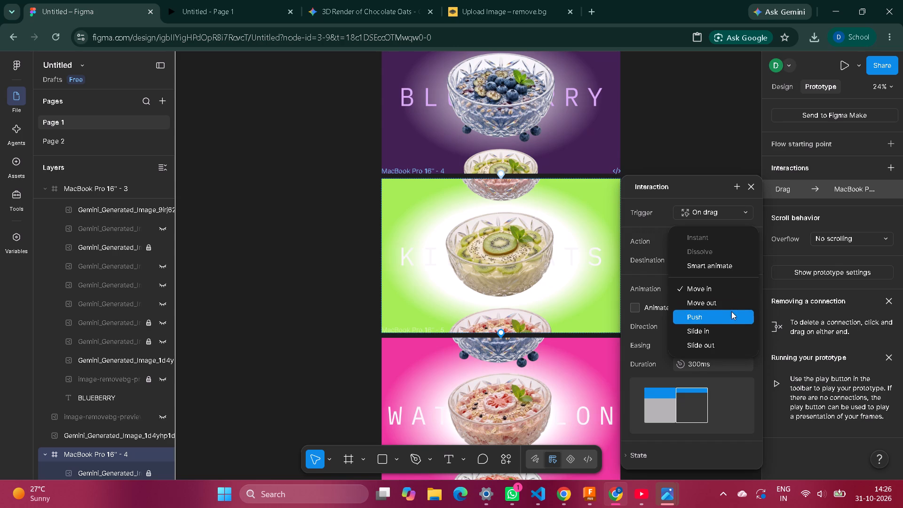
click(731, 312)
click(727, 325)
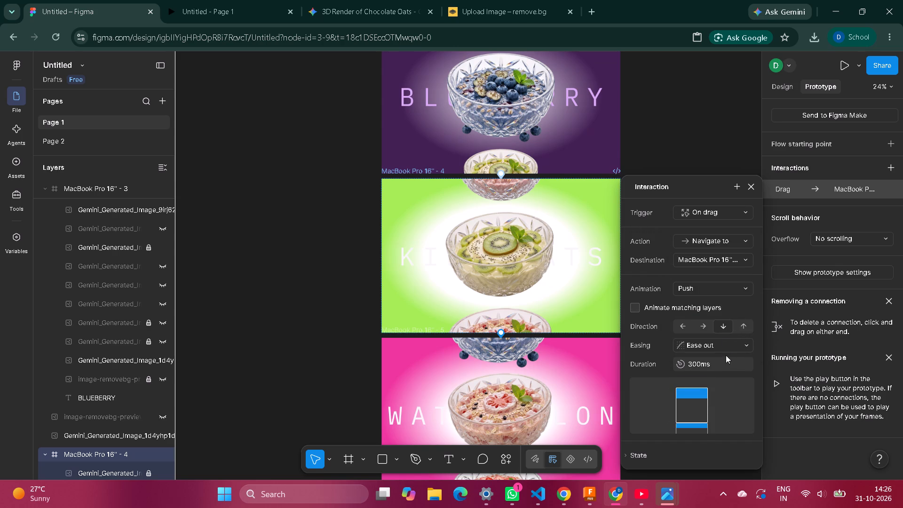
click(725, 349)
click(743, 418)
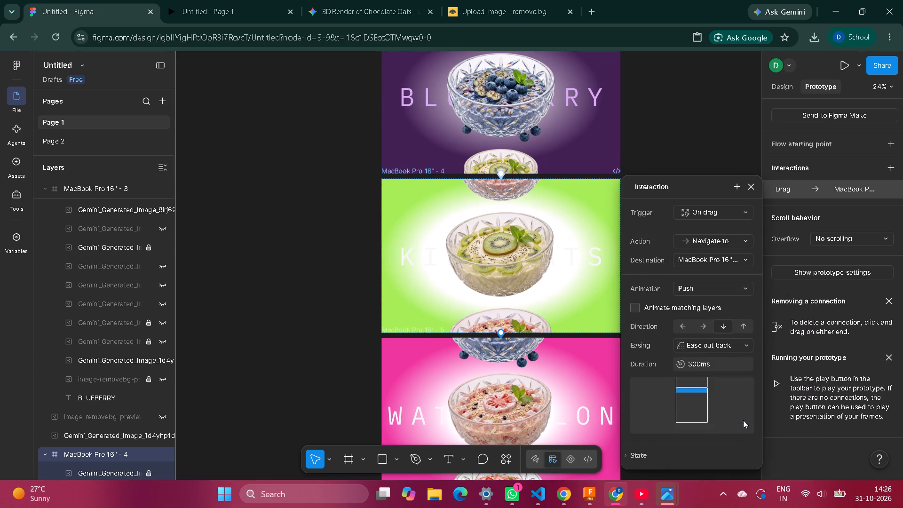
click(739, 343)
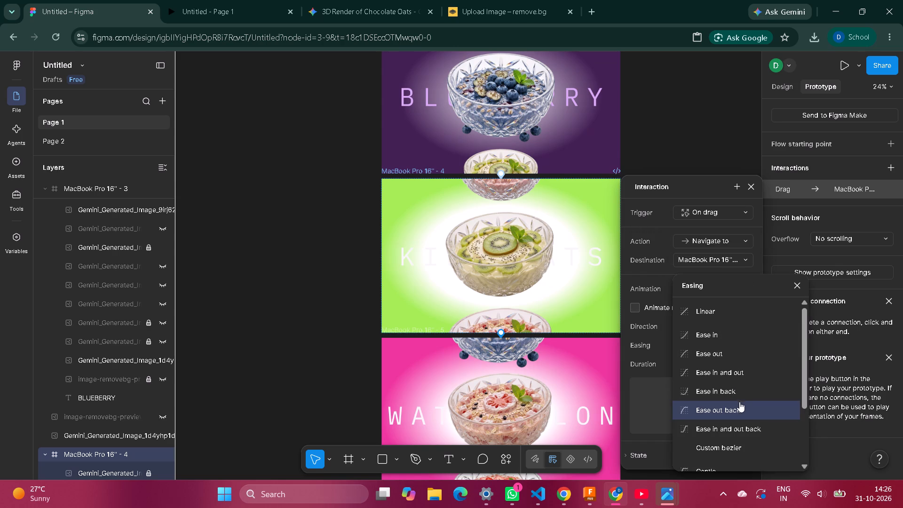
click(739, 429)
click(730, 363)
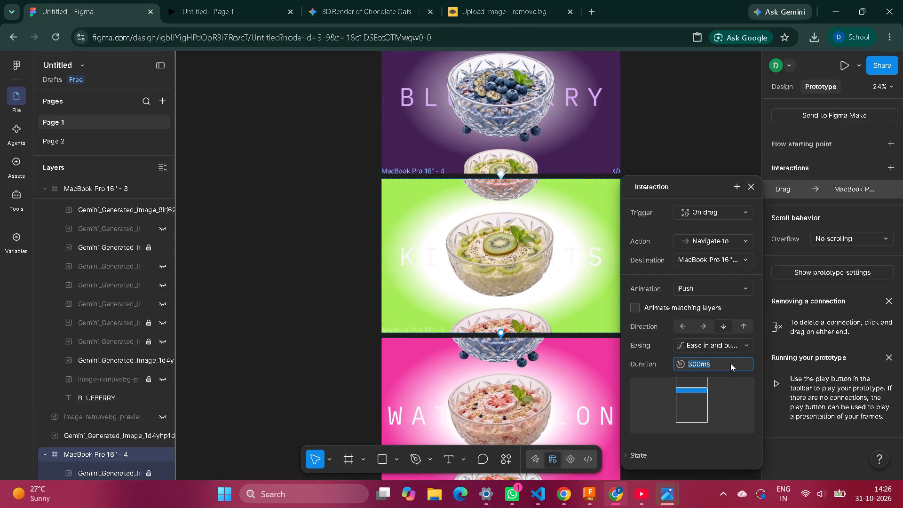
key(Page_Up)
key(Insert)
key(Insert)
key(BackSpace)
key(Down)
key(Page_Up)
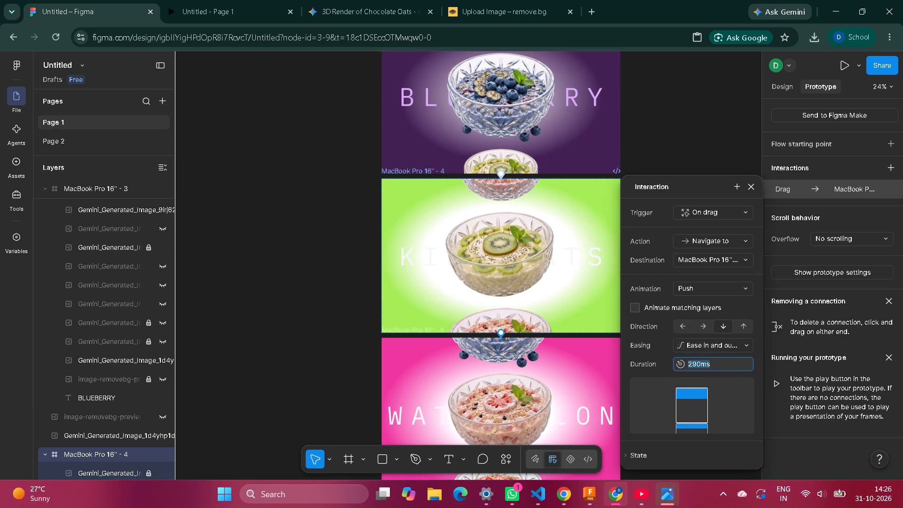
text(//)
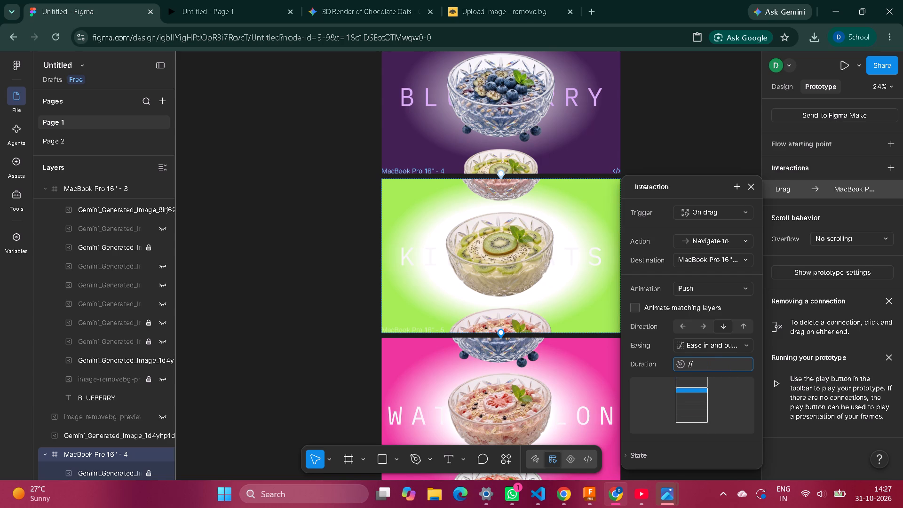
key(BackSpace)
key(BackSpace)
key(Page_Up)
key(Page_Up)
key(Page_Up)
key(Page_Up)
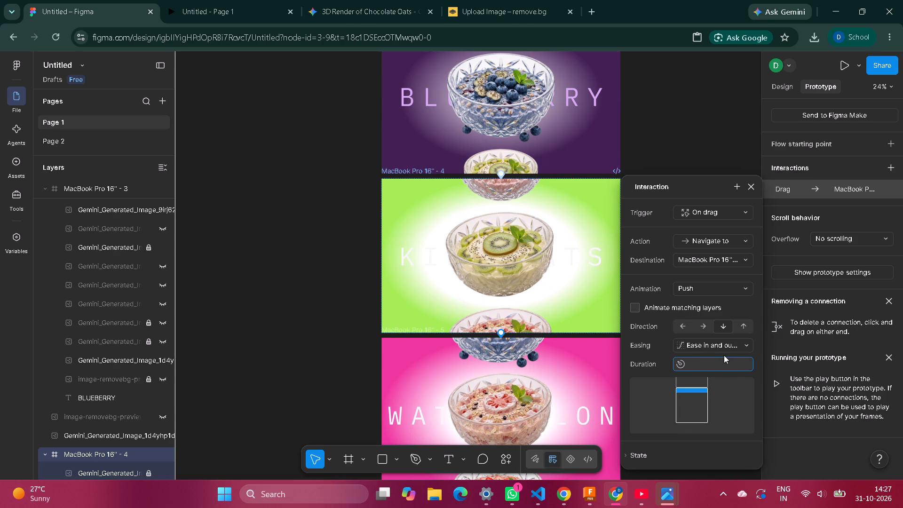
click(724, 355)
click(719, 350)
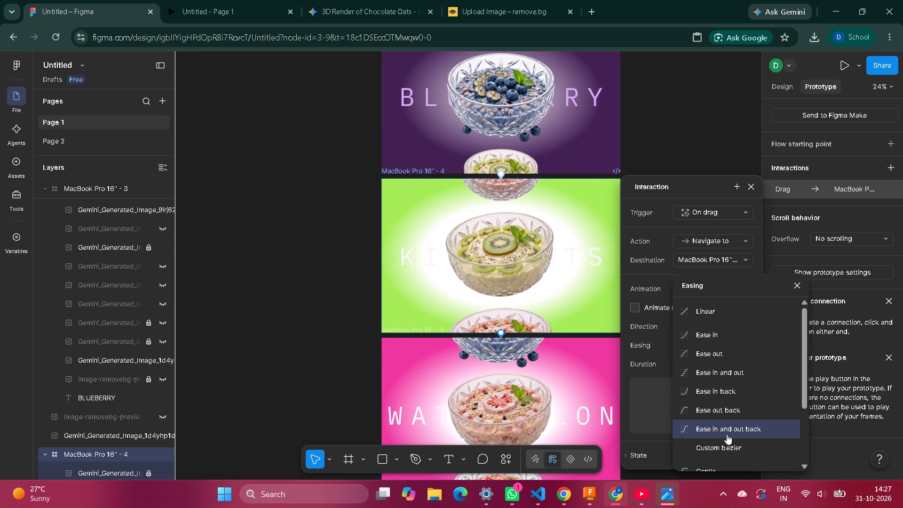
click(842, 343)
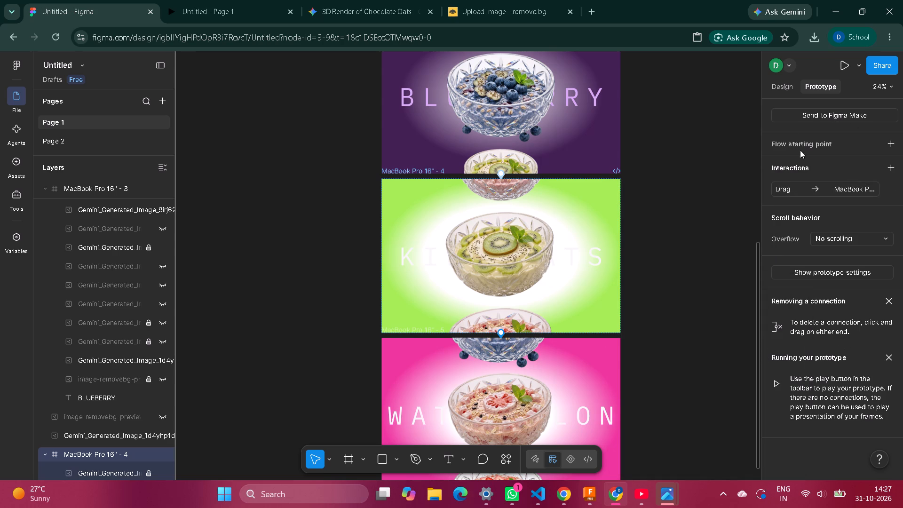
Set the duration of the KIWI OATS frame's drag interaction to 900 ms.
click(830, 194)
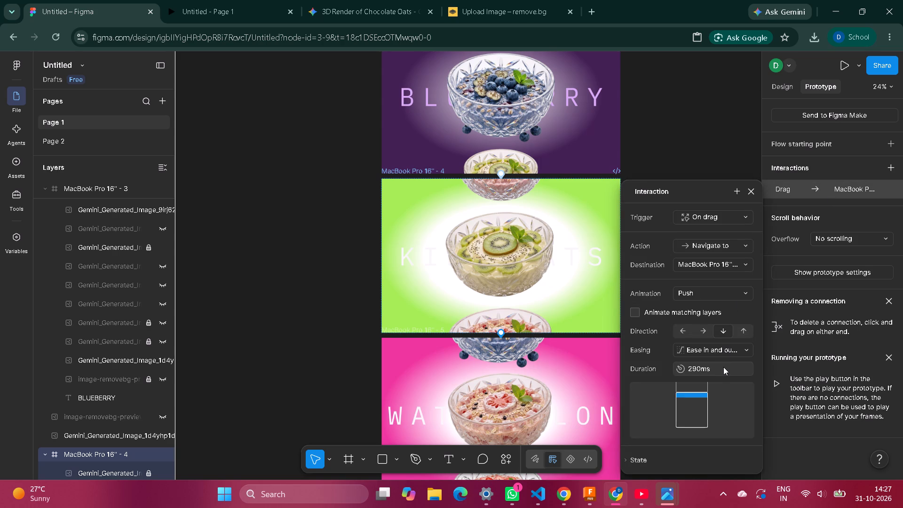
click(723, 367)
key(BackSpace)
key(Page_Up)
key(Insert)
key(Insert)
text(900)
click(718, 68)
Add an On drag interaction to the WATERMELON frame that navigates to MacBook Pro 16" - 1.
scroll(556, 292, down, 1)
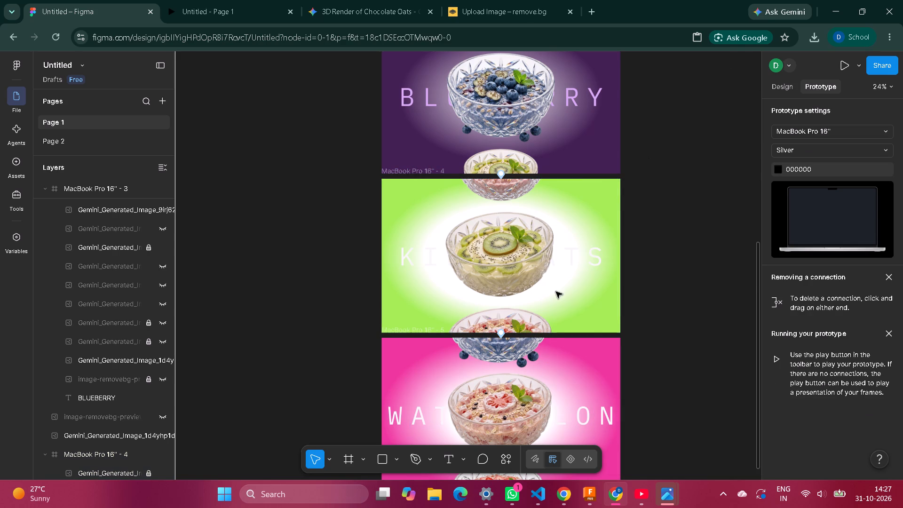
scroll(556, 292, down, 1)
right_click(601, 325)
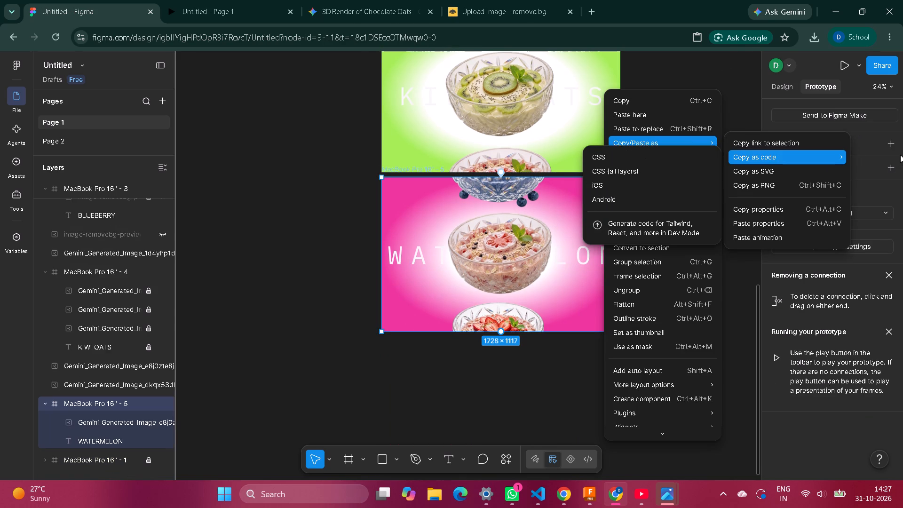
click(889, 143)
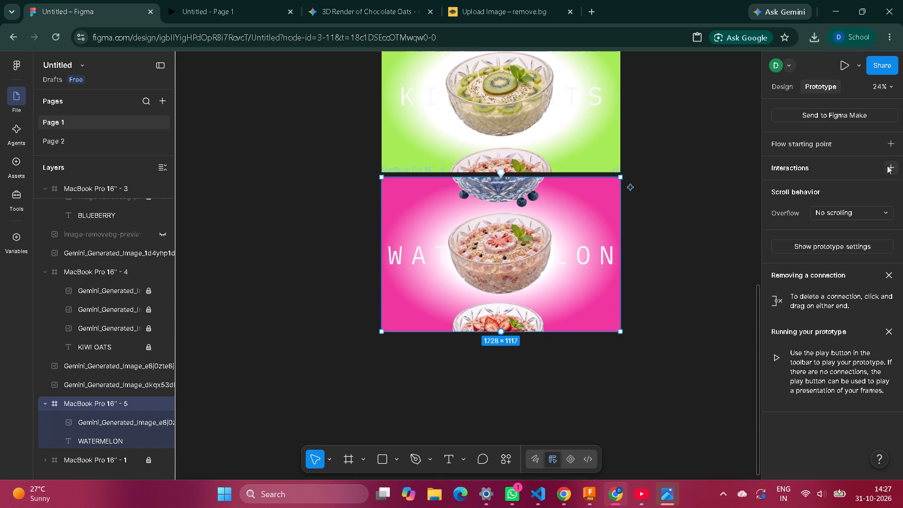
click(886, 163)
click(742, 212)
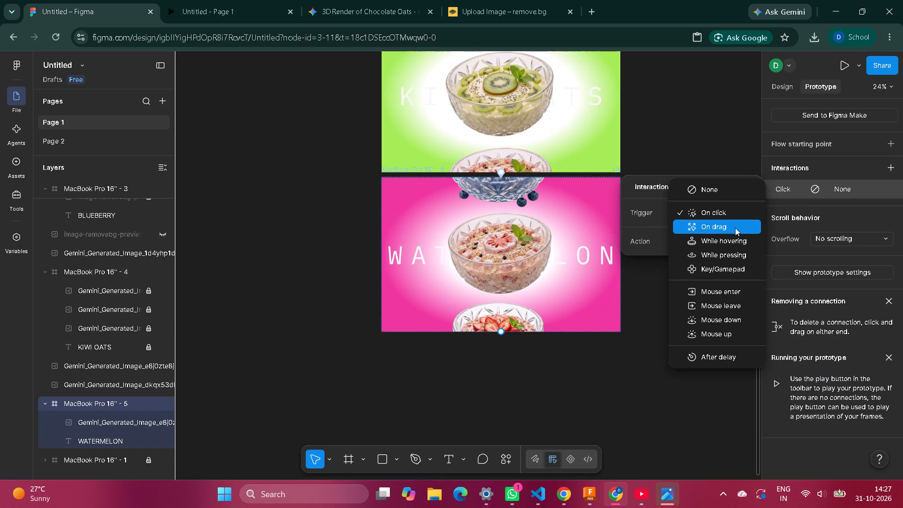
click(737, 227)
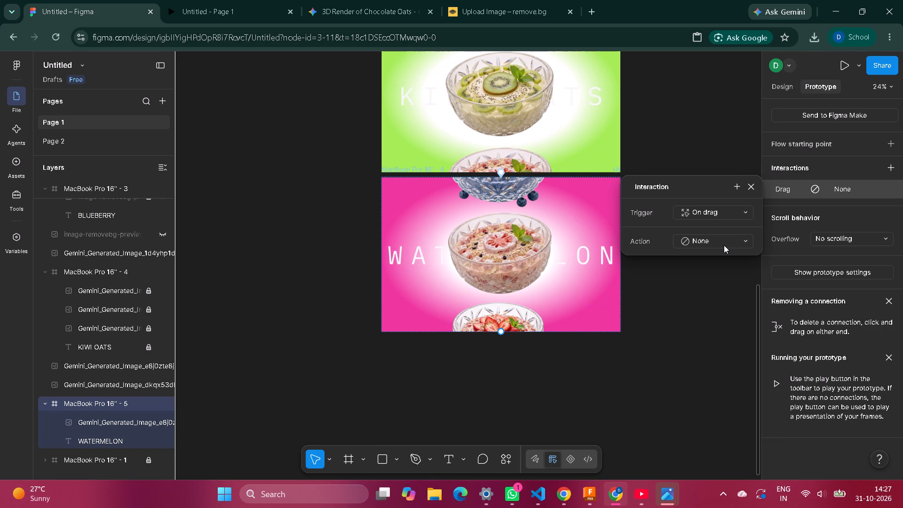
click(724, 245)
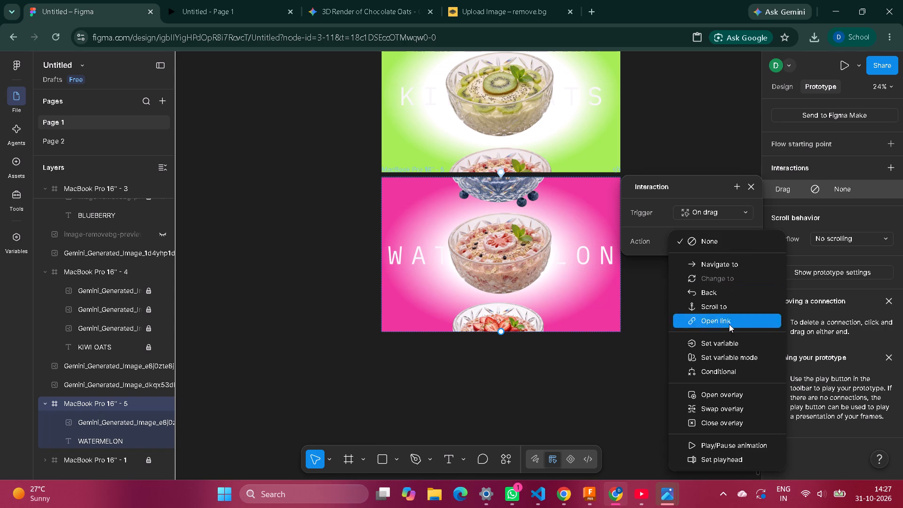
click(753, 267)
click(735, 268)
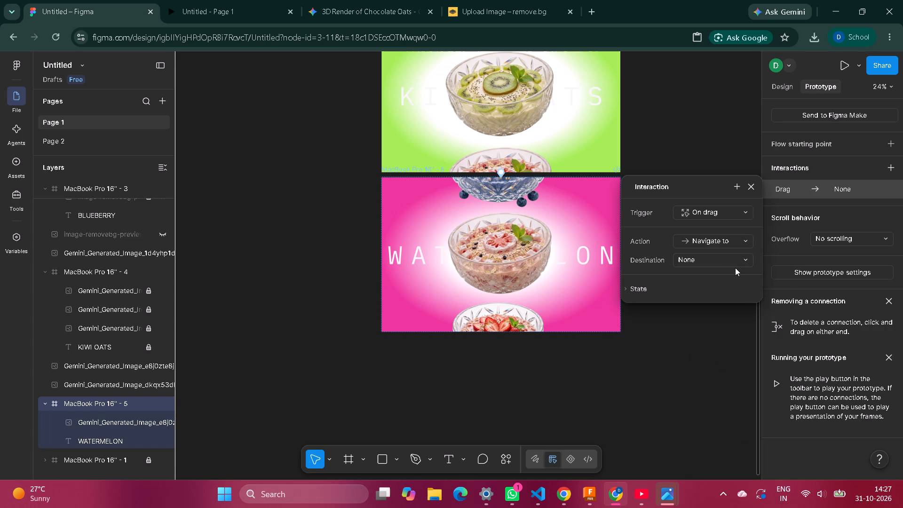
click(738, 263)
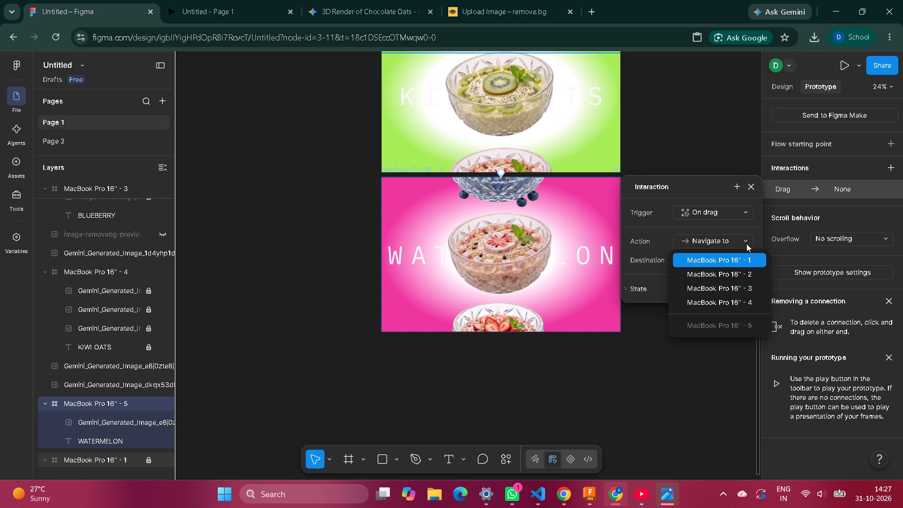
click(743, 256)
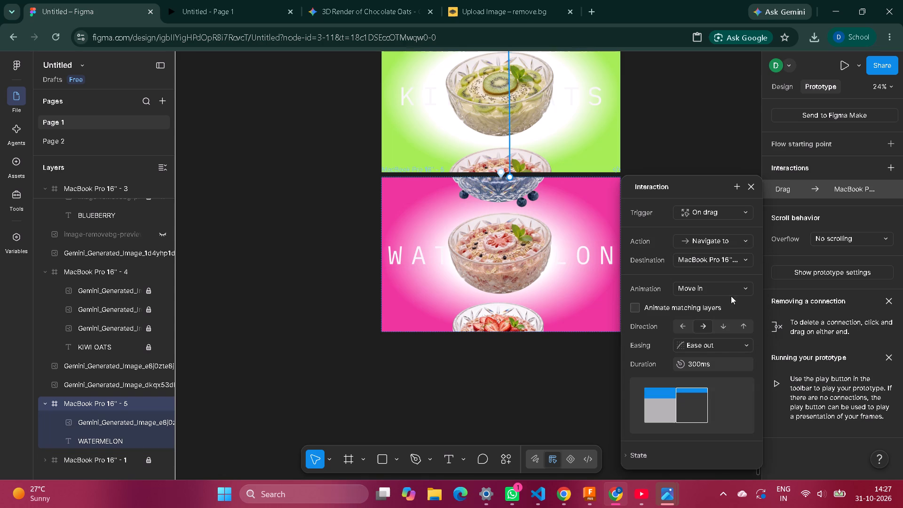
Set the WATERMELON interaction's duration to 900 ms and its easing to Ease in and out back.
click(709, 362)
key(BackSpace)
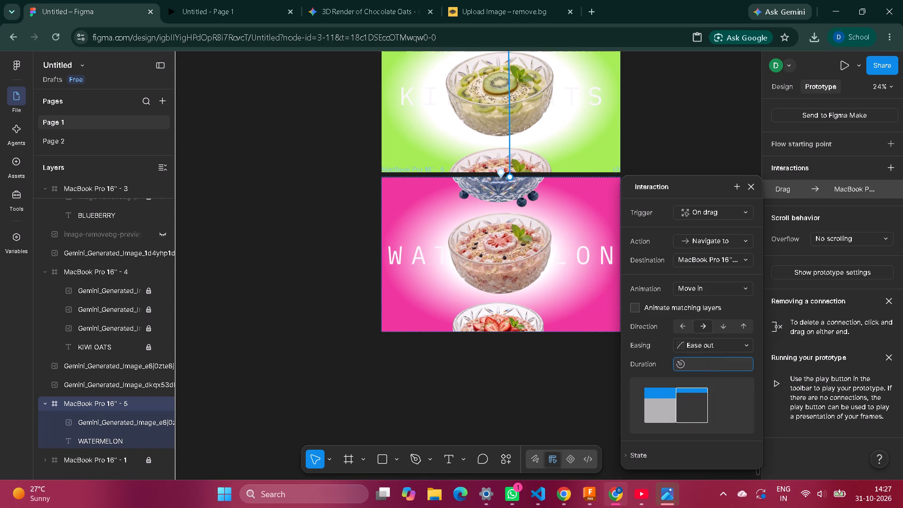
key(Page_Up)
key(Insert)
key(Insert)
key(0)
key(BackSpace)
text(900)
click(716, 343)
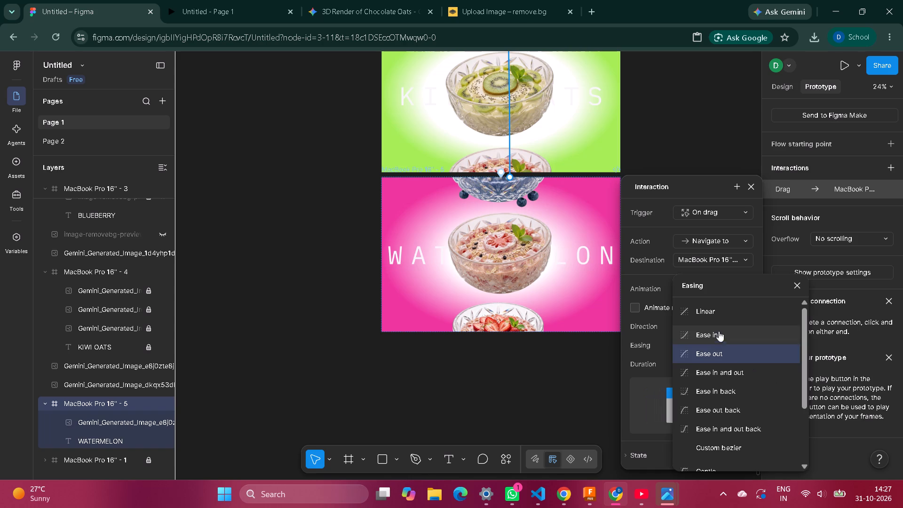
click(740, 430)
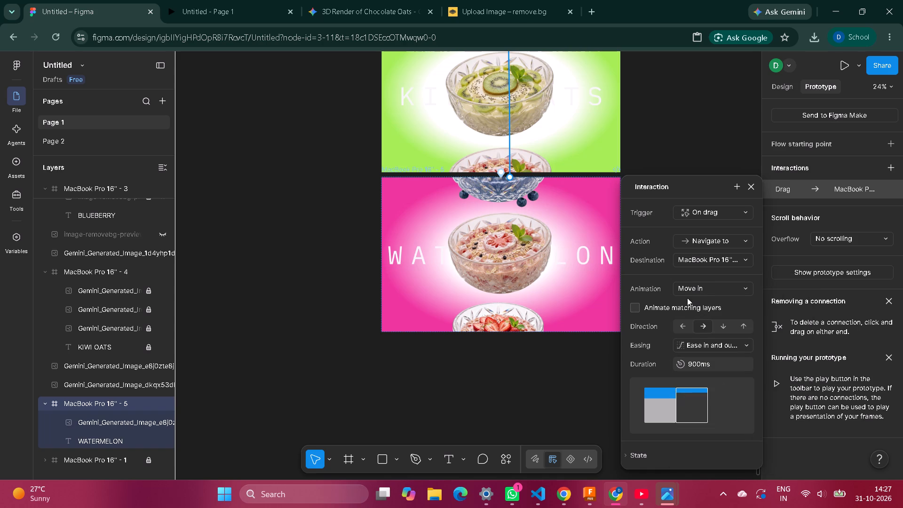
Set the WATERMELON interaction's animation to Push, direction down, with Animate matching layers enabled.
click(705, 284)
click(713, 315)
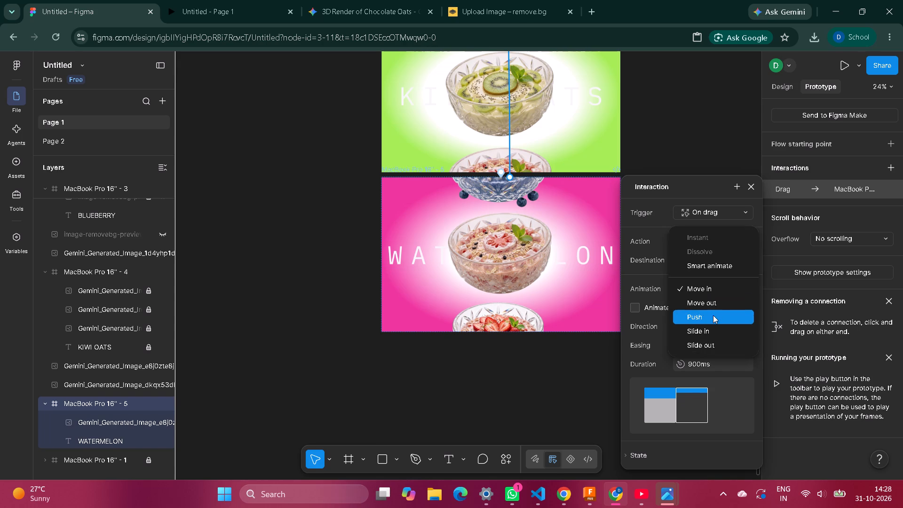
click(634, 309)
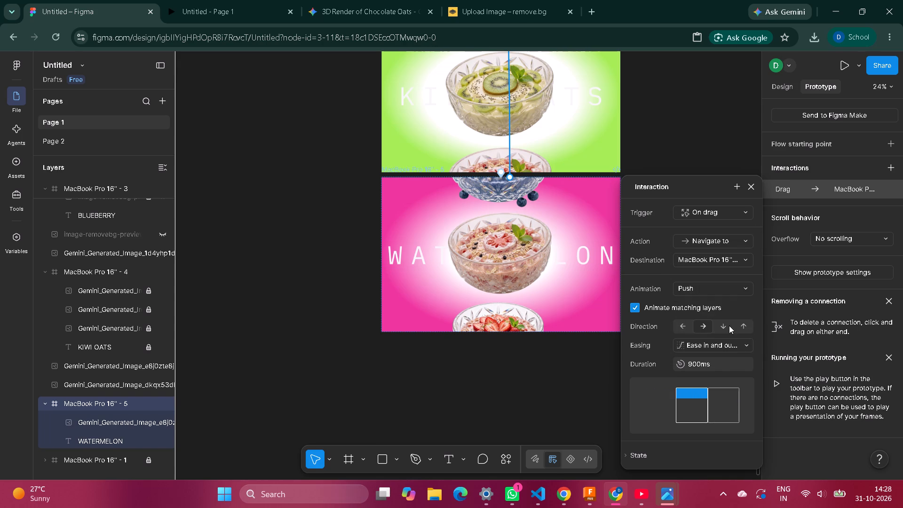
click(725, 325)
click(727, 85)
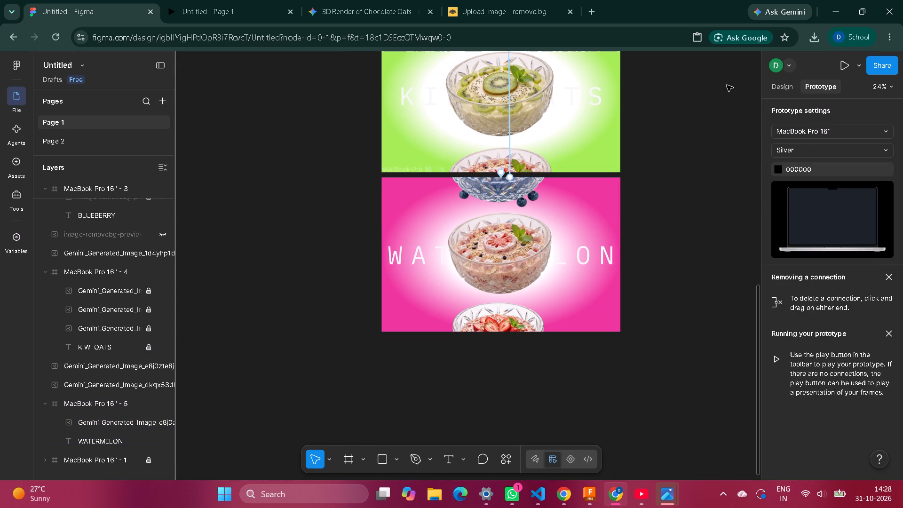
Enable Animate matching layers for the KIWI OATS frame's drag interaction.
click(603, 140)
right_click(604, 142)
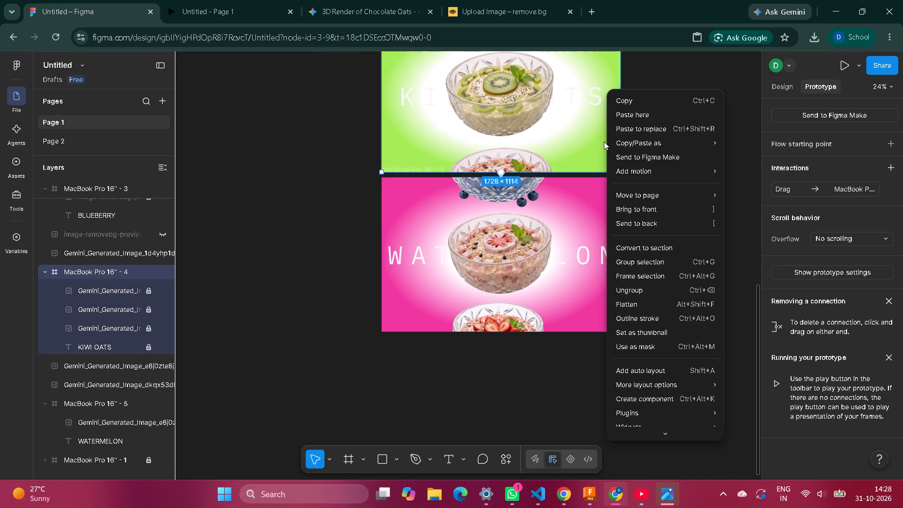
click(865, 189)
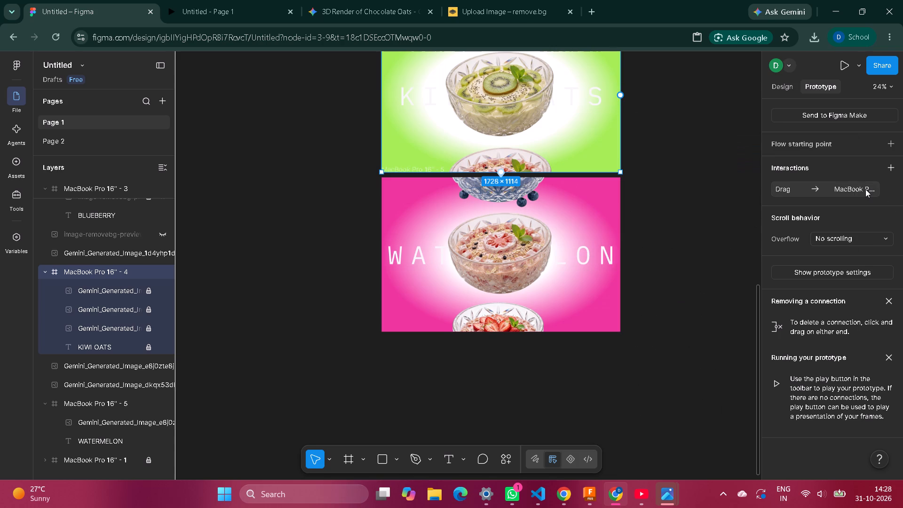
click(865, 189)
click(638, 311)
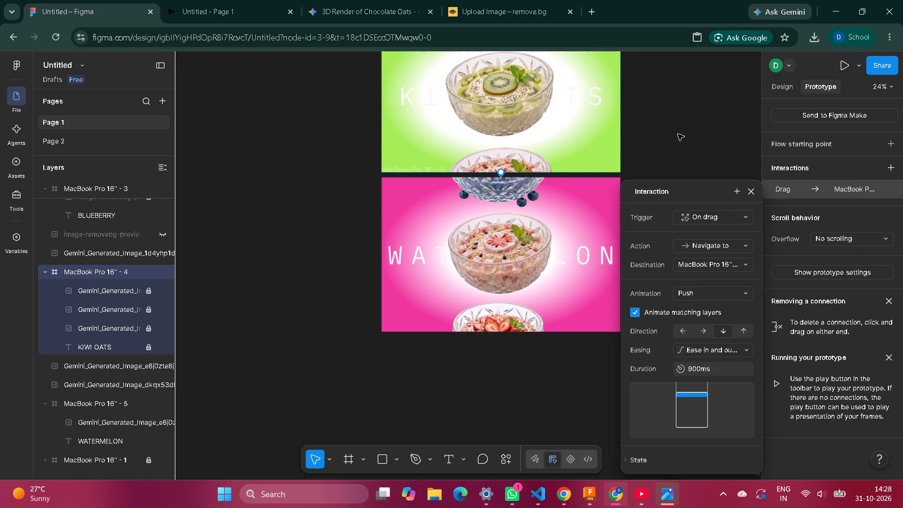
click(678, 134)
Check the drag interaction on the purple BLUEBERRY frame.
scroll(648, 159, up, 2)
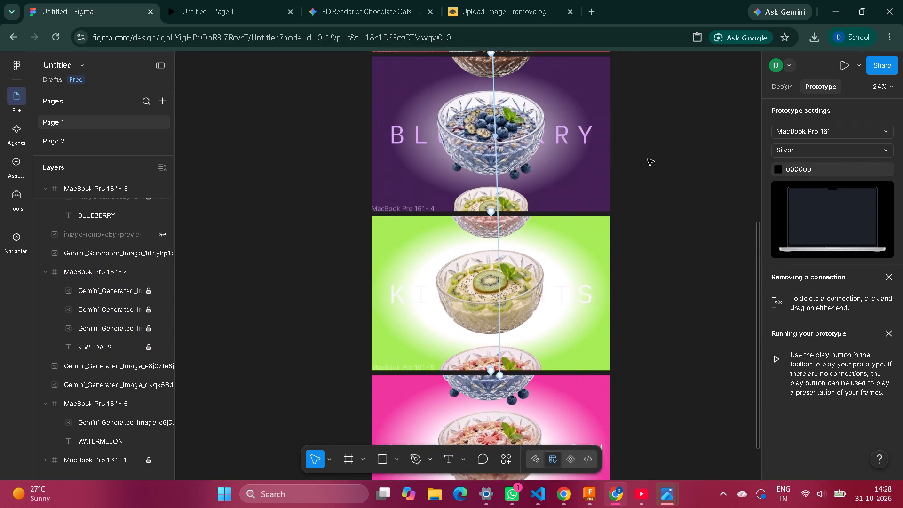
scroll(648, 159, up, 1)
click(587, 190)
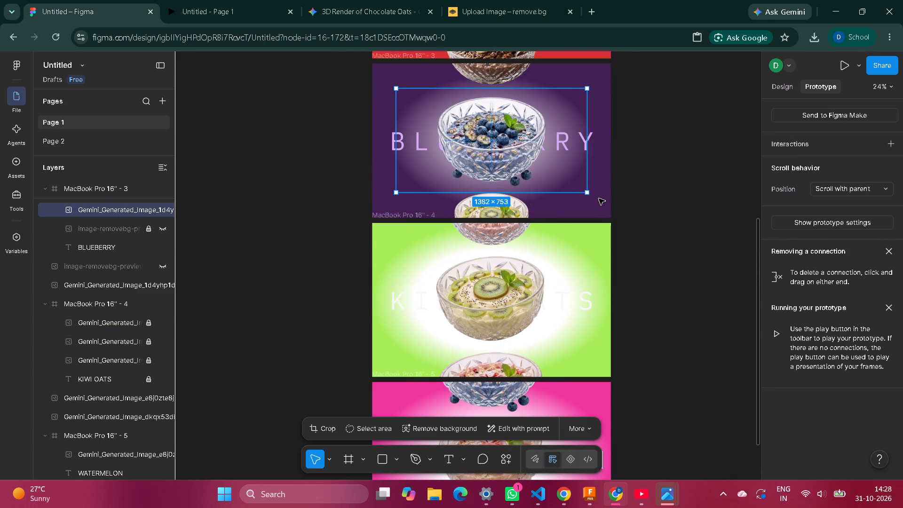
right_click(599, 198)
click(873, 187)
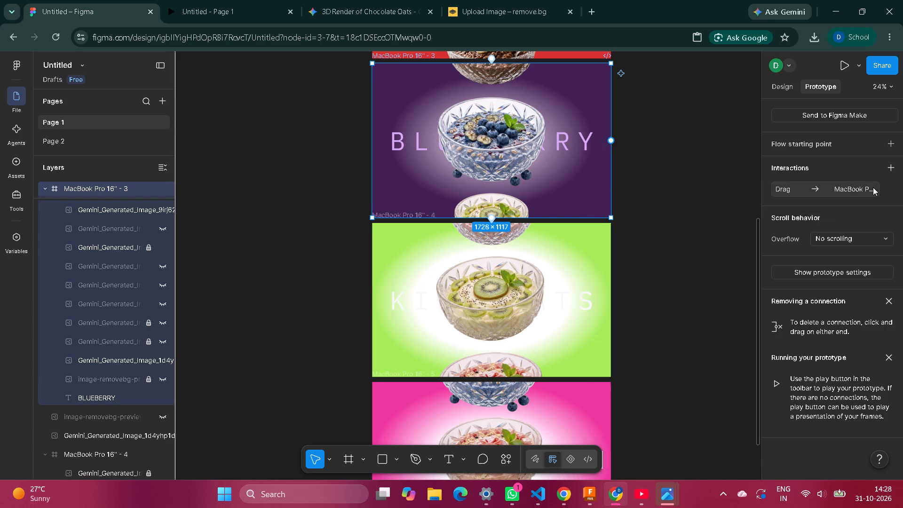
click(873, 187)
click(668, 162)
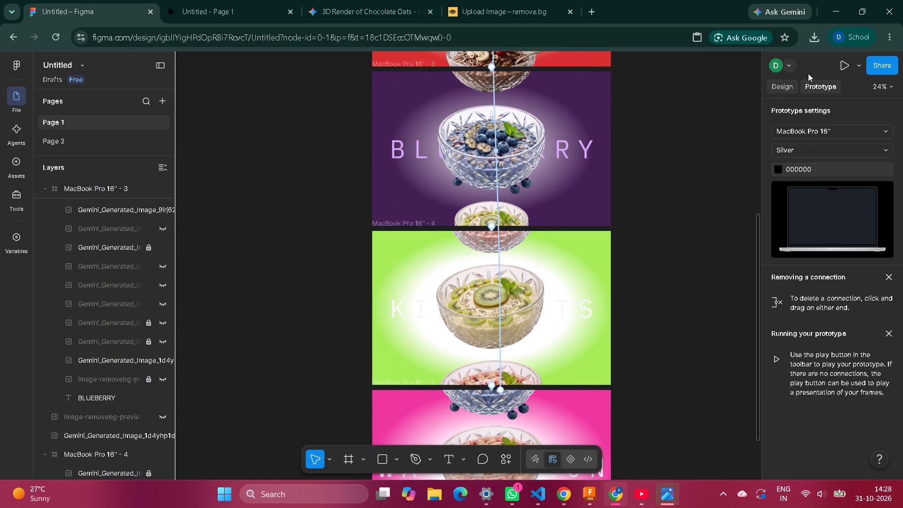
Preview the prototype from the CHOCOLATE frame through WATERMELON, replaying the transition between BLUEBERRY and KIWI OATS.
click(843, 68)
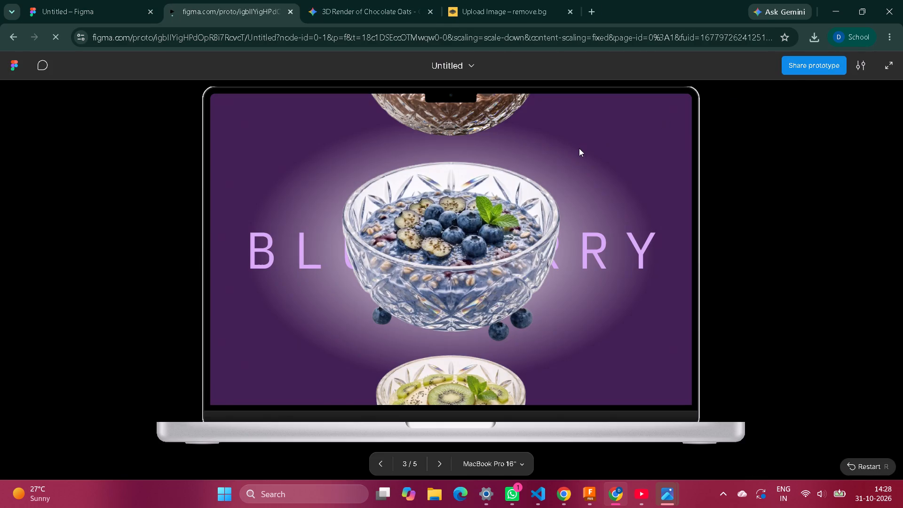
key(r)
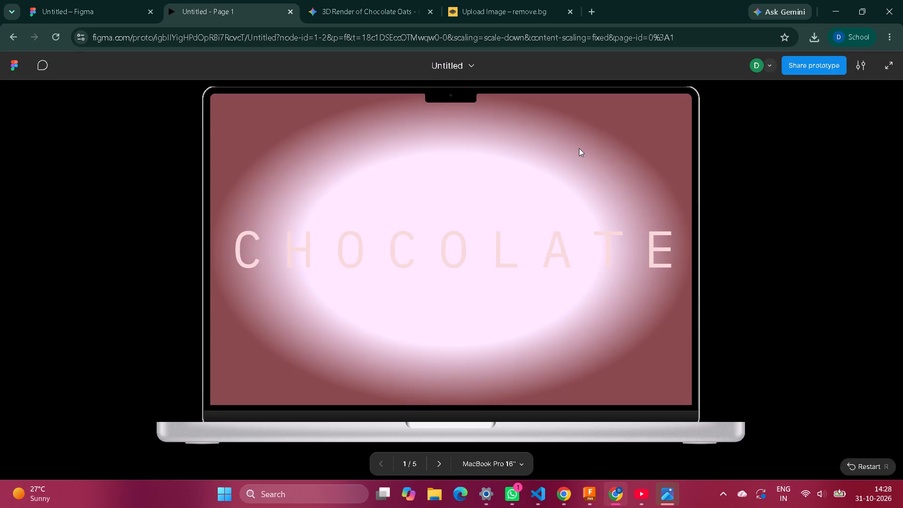
key(Right)
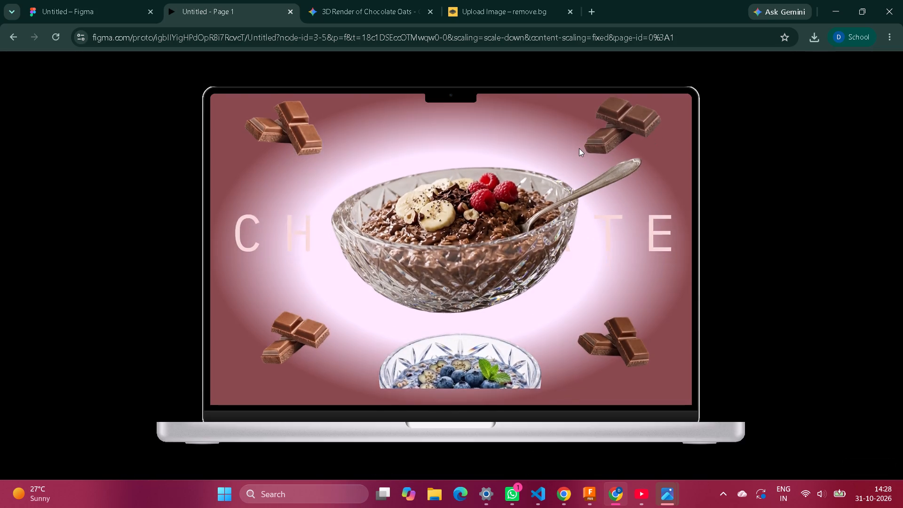
key(Right)
key(Right)
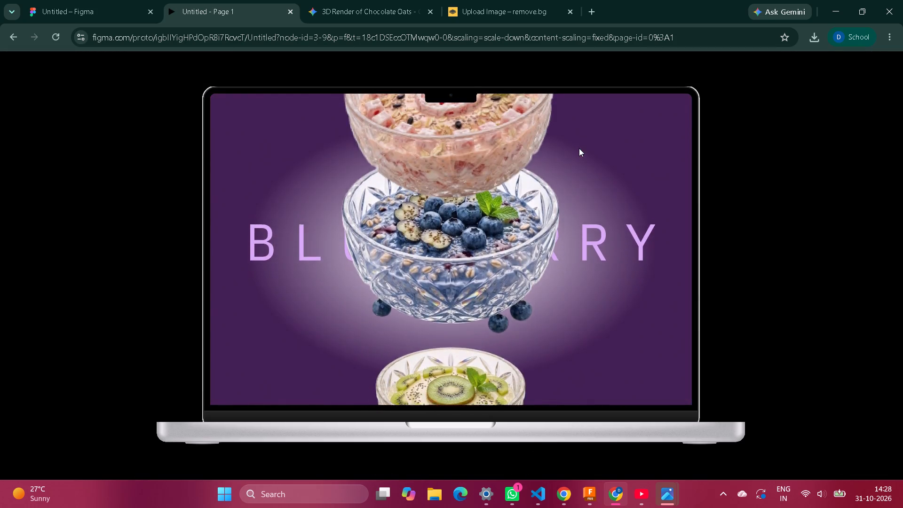
key(Left)
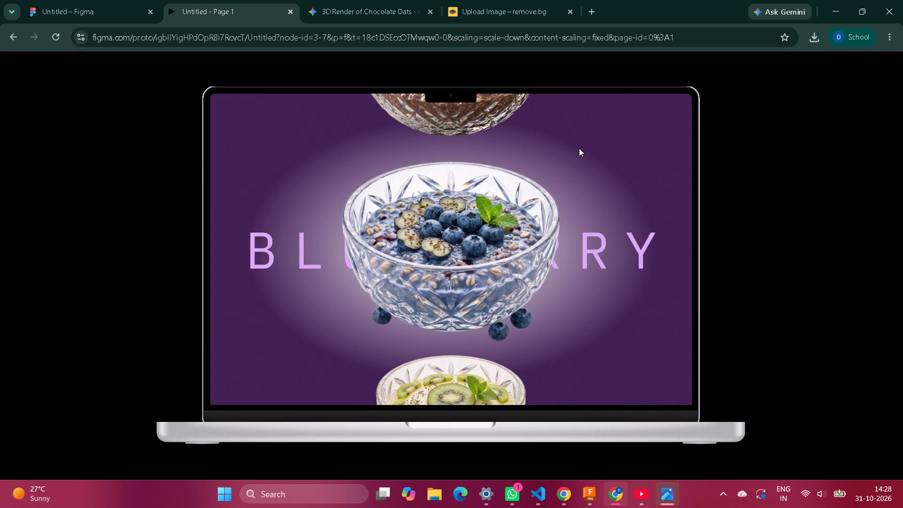
key(Right)
key(Left)
key(Right)
key(Left)
key(Right)
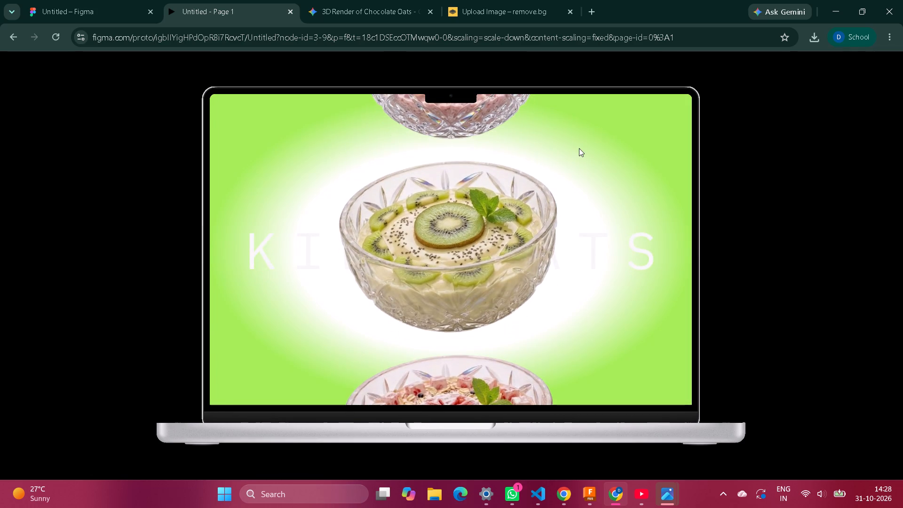
key(Right)
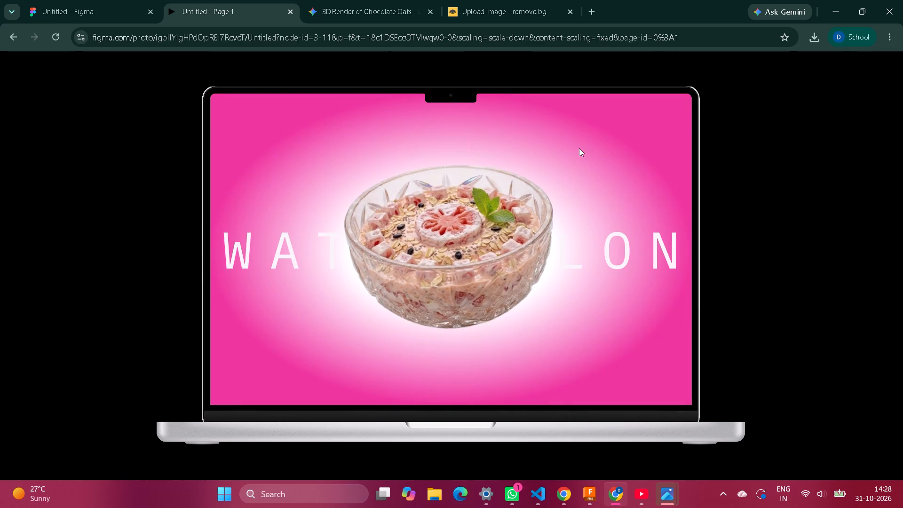
Return the preview to the CHOCOLATE frame, play it forward to KIWI OATS and compare its transition with BLUEBERRY.
key(Left)
key(Left)
key(Left)
key(Left)
key(Left)
key(Left)
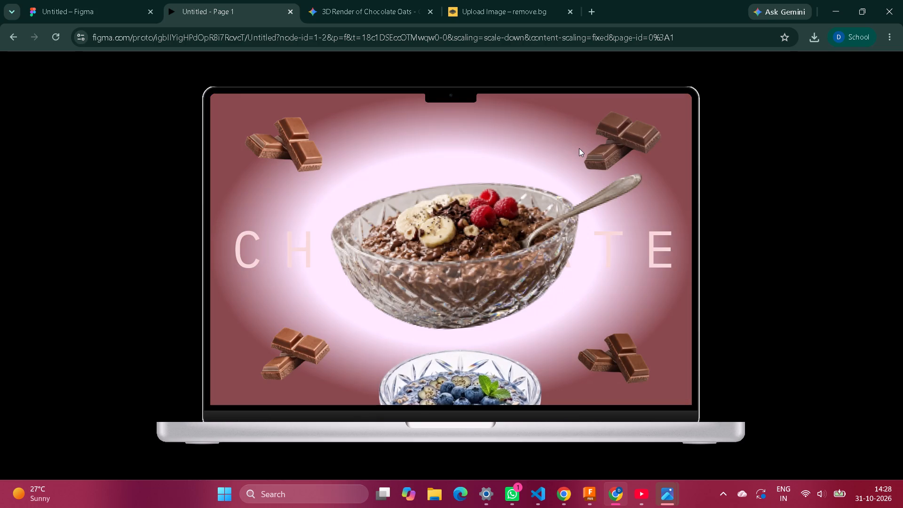
key(Left)
key(Right)
key(Right)
key(Right)
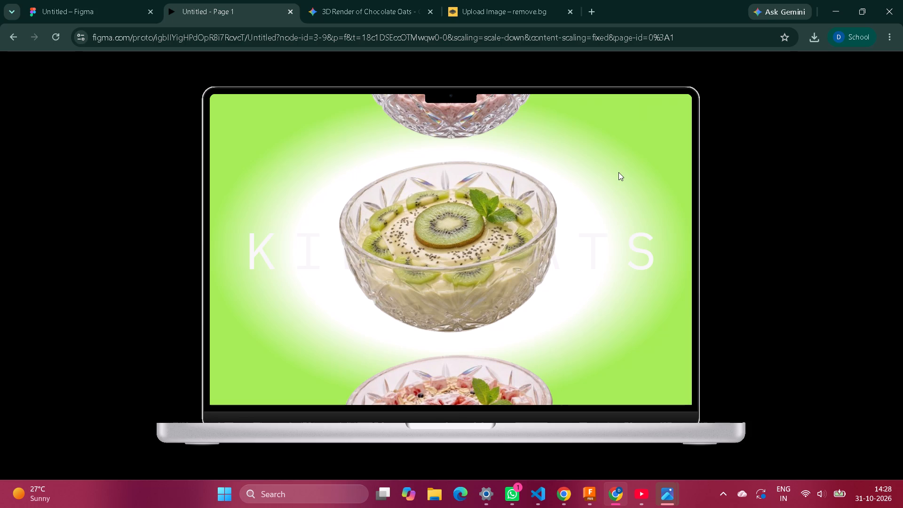
key(Left)
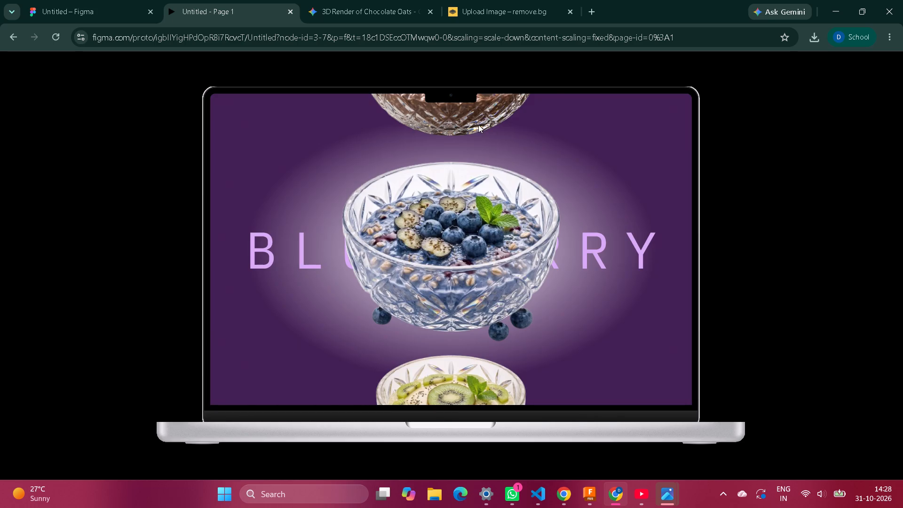
key(Right)
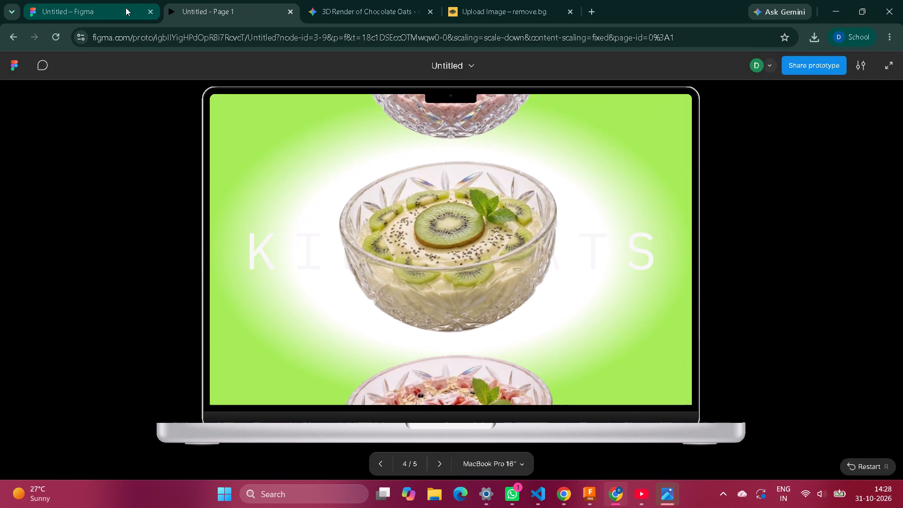
Return to the design file and delete the partial chocolate bowl image at the top of the BLUEBERRY frame.
click(79, 0)
scroll(523, 238, up, 1)
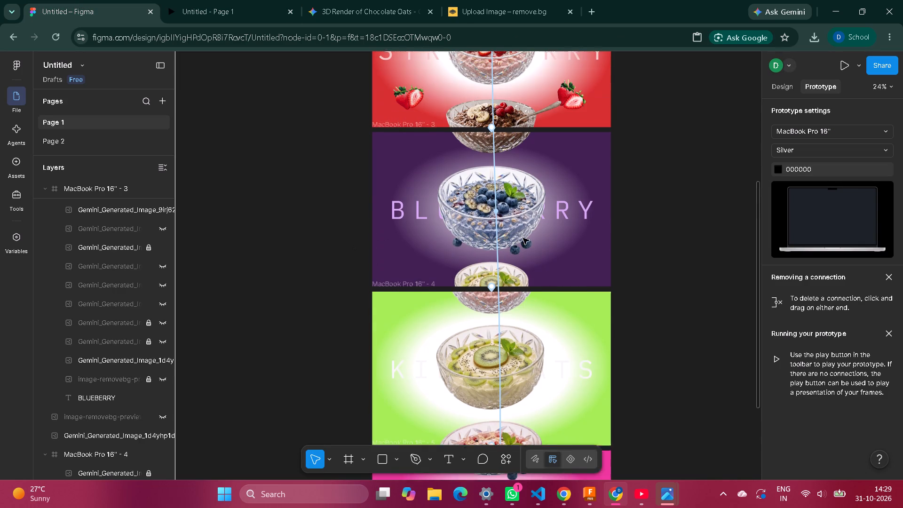
scroll(523, 238, up, 1)
click(509, 159)
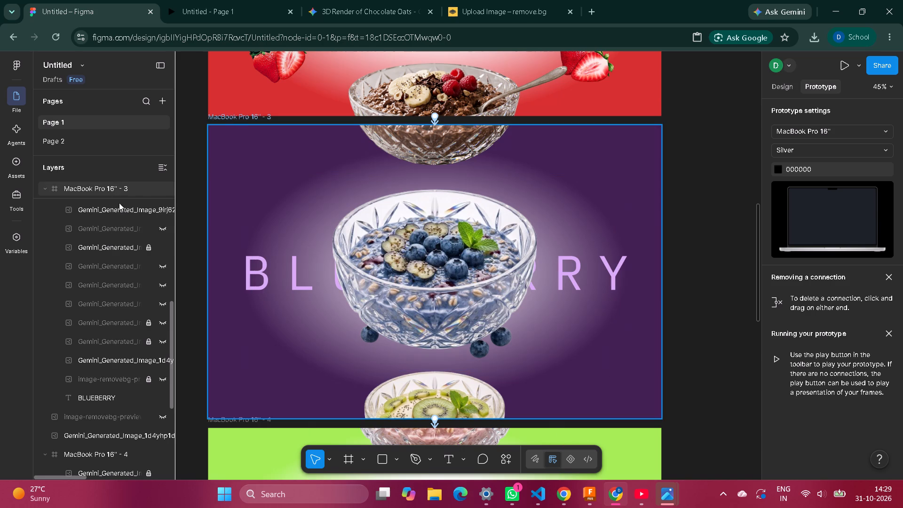
click(119, 246)
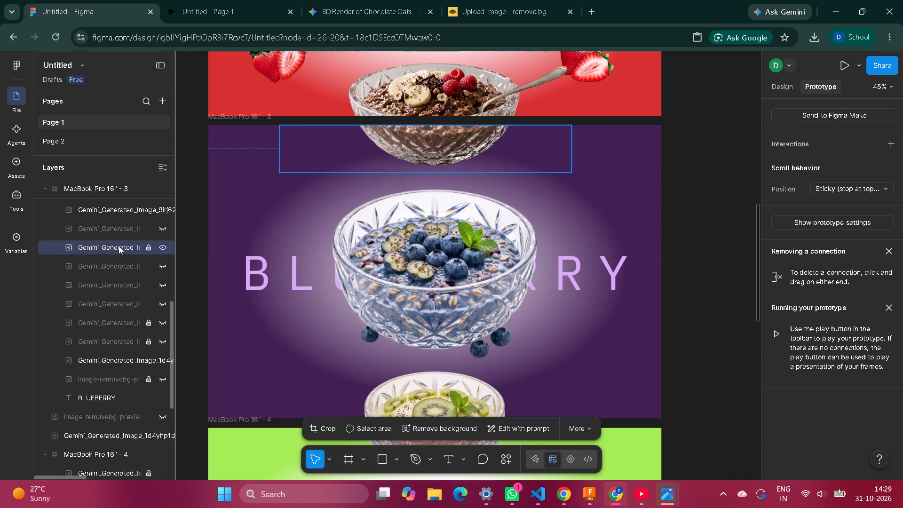
key(BackSpace)
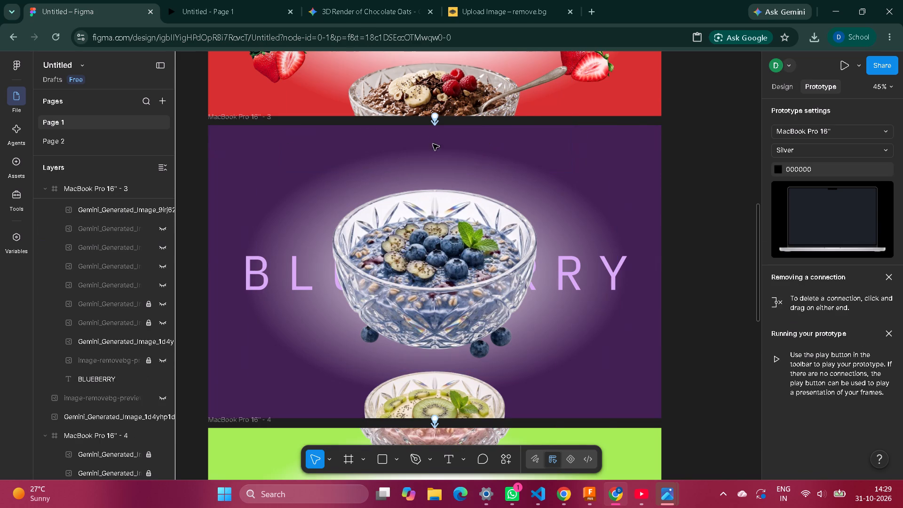
Copy the pink bowl image at the top of the KIWI OATS frame and try to paste it into the BLUEBERRY frame.
scroll(453, 222, down, 3)
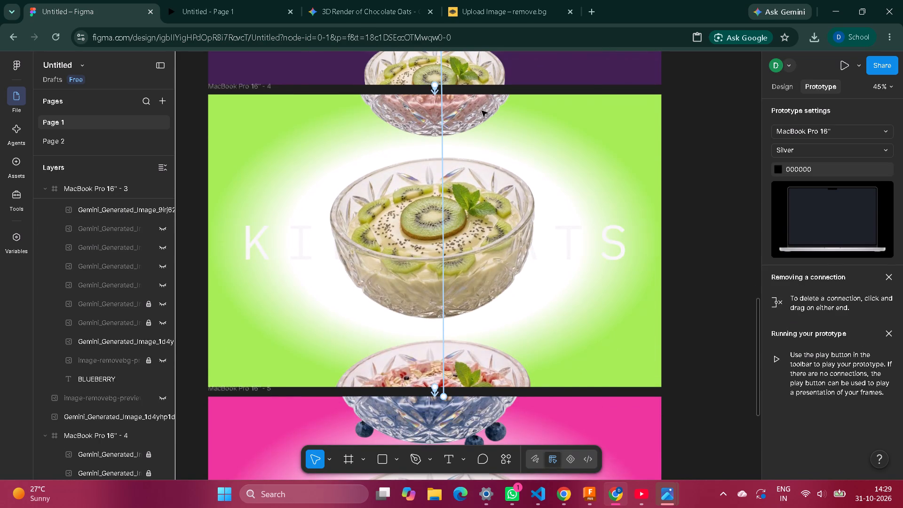
right_click(482, 111)
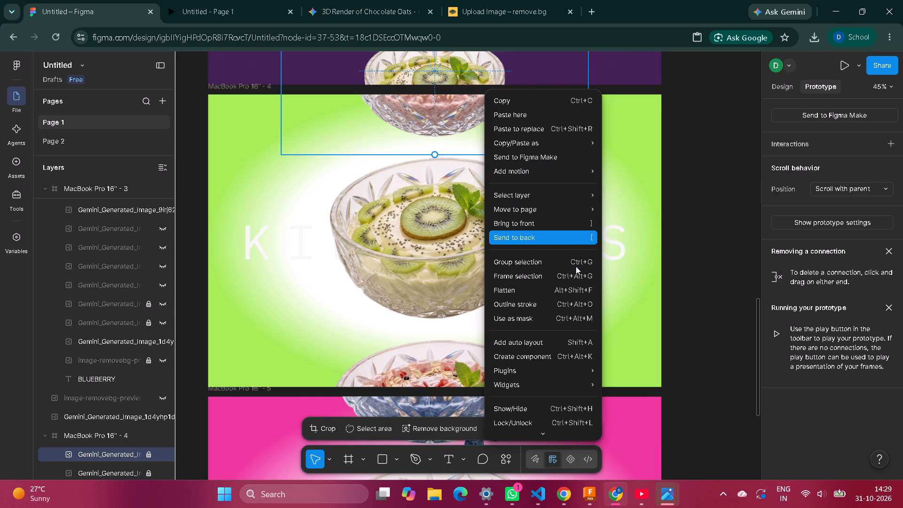
click(576, 95)
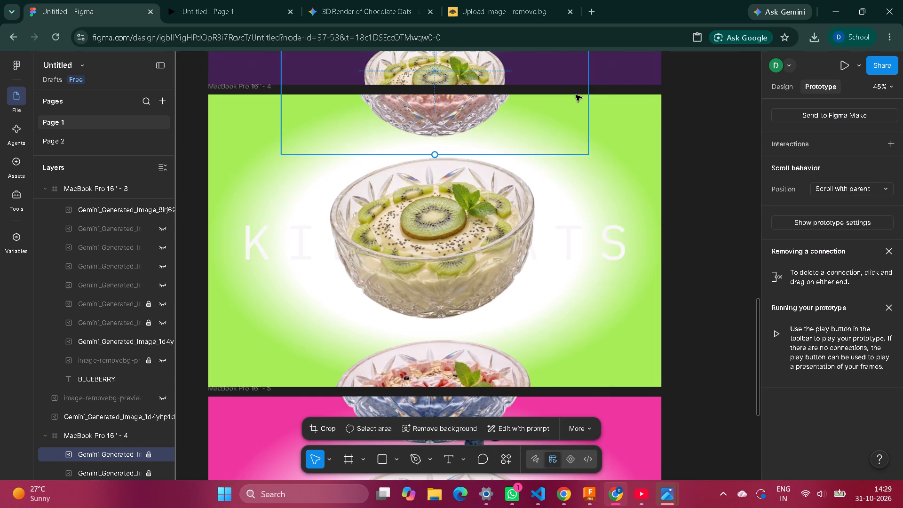
scroll(538, 103, up, 4)
scroll(455, 49, up, 2)
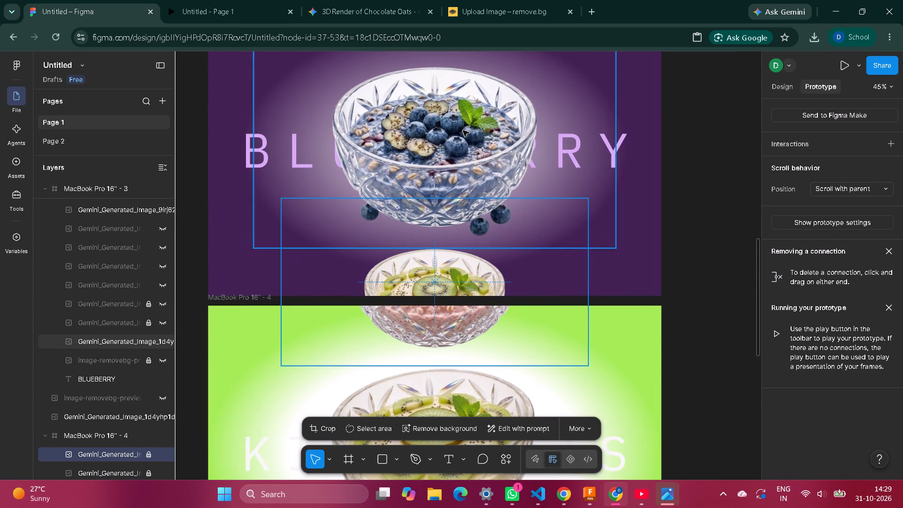
scroll(463, 130, up, 2)
click(426, 177)
key(ctrl+v)
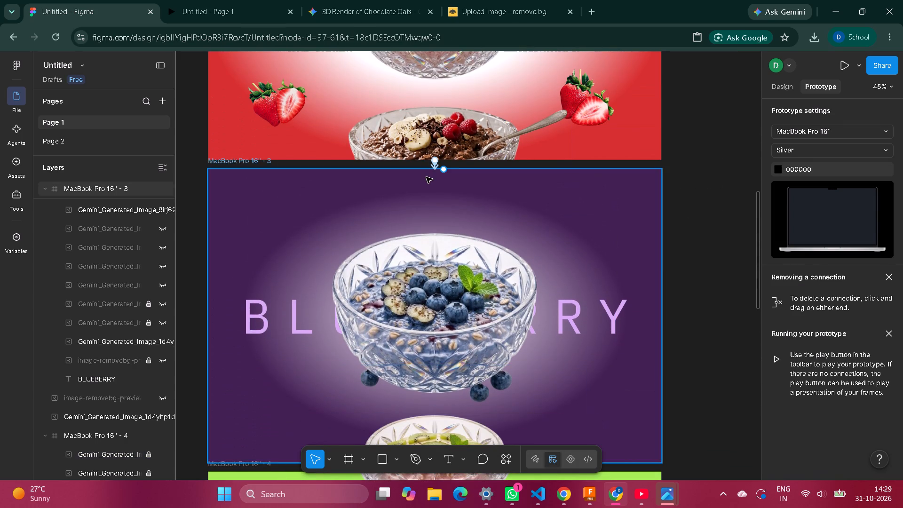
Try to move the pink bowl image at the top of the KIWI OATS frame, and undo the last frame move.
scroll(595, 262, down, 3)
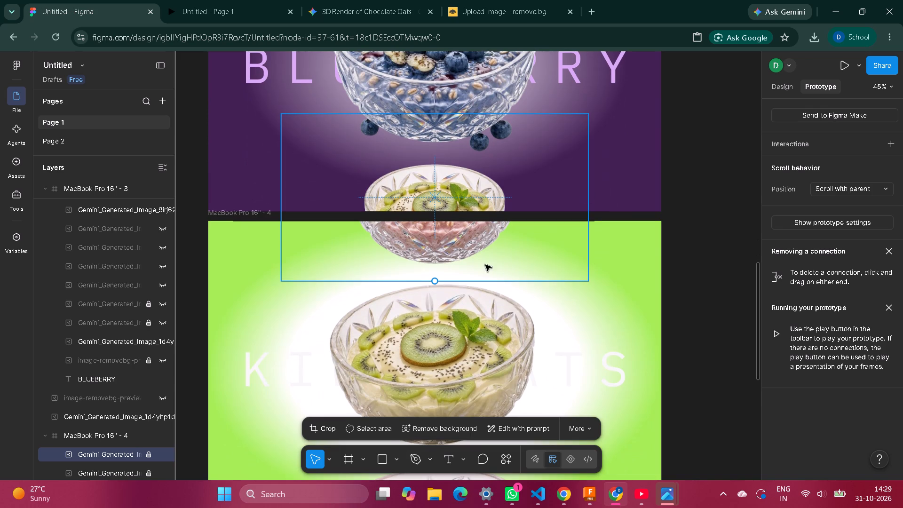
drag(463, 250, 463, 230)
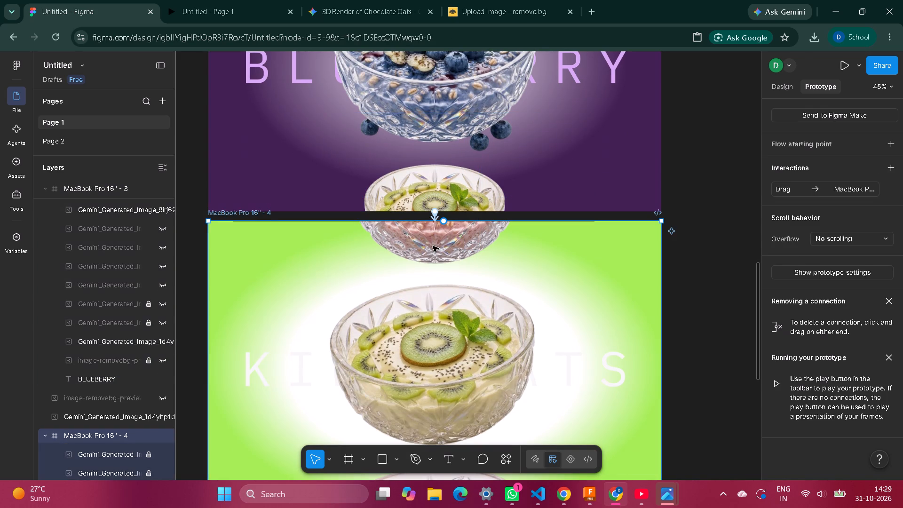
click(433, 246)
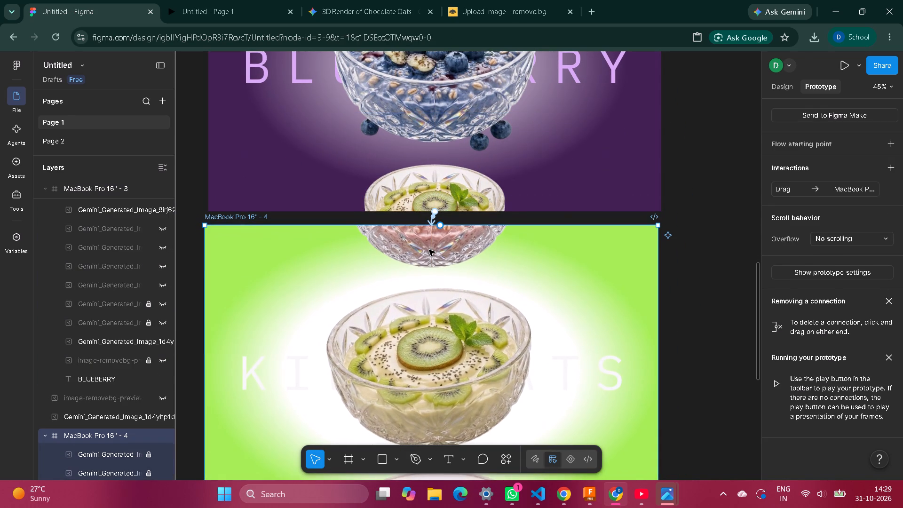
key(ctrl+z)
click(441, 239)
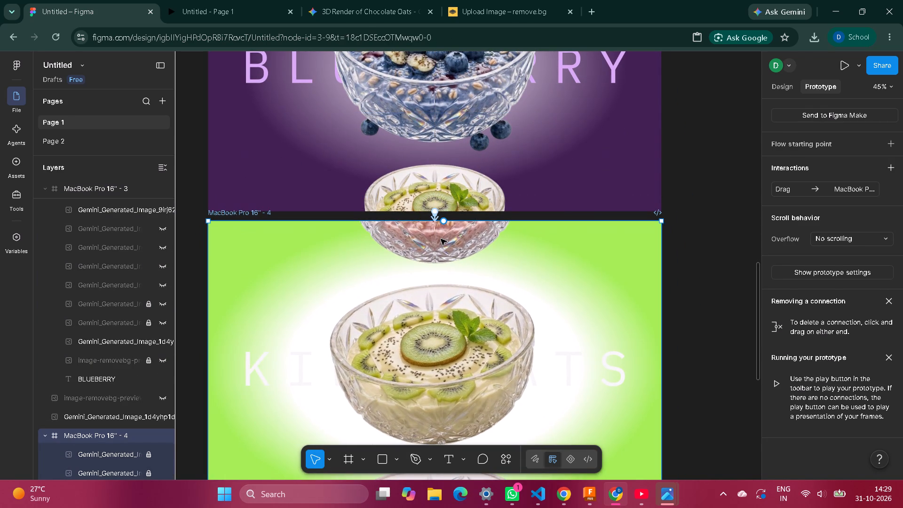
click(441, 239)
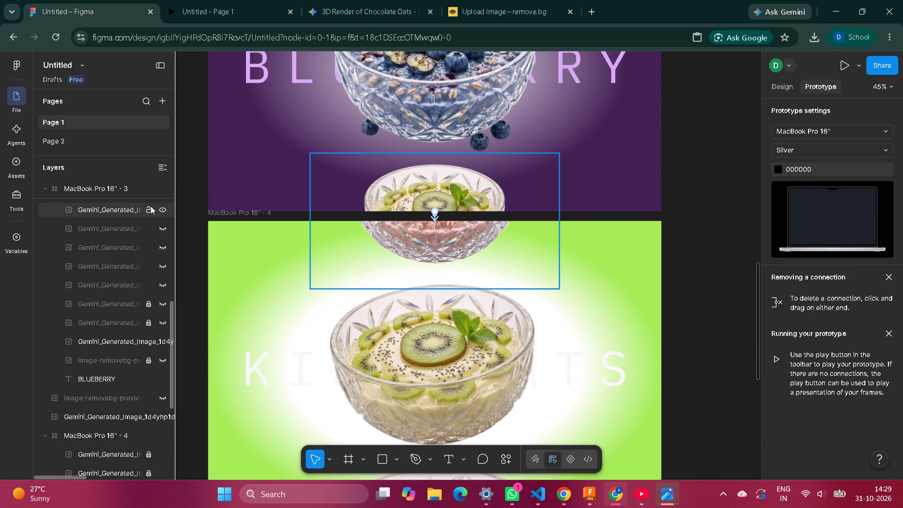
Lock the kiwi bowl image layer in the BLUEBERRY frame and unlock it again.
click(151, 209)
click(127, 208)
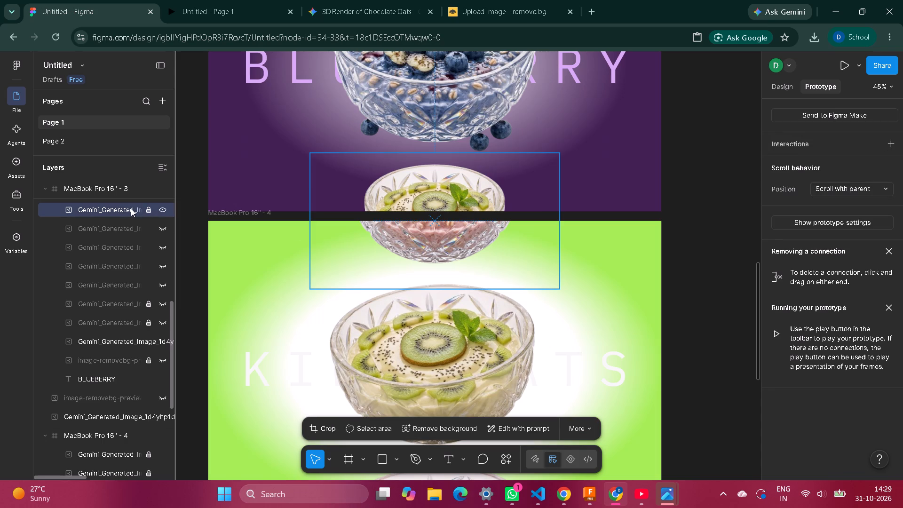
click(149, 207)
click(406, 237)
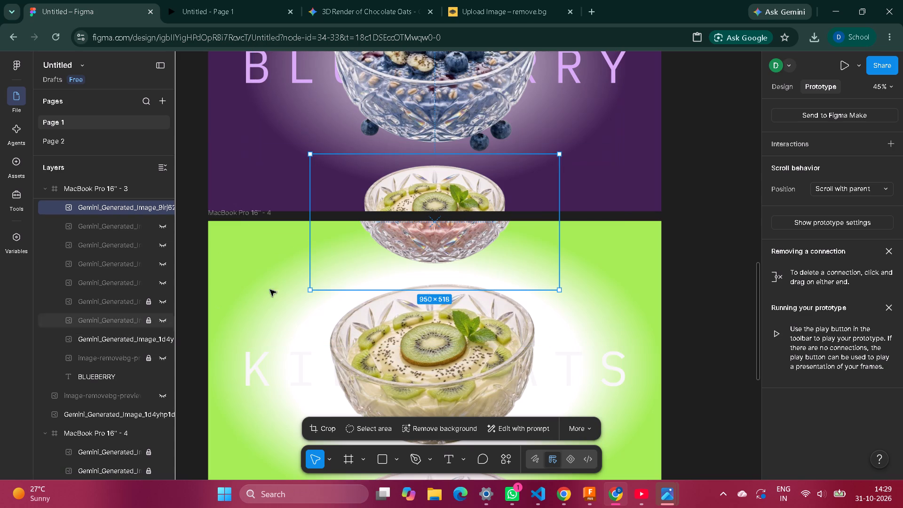
Try to move the locked strawberry bowl image at the top of the KIWI OATS frame, and unlock its layer.
scroll(111, 365, down, 1)
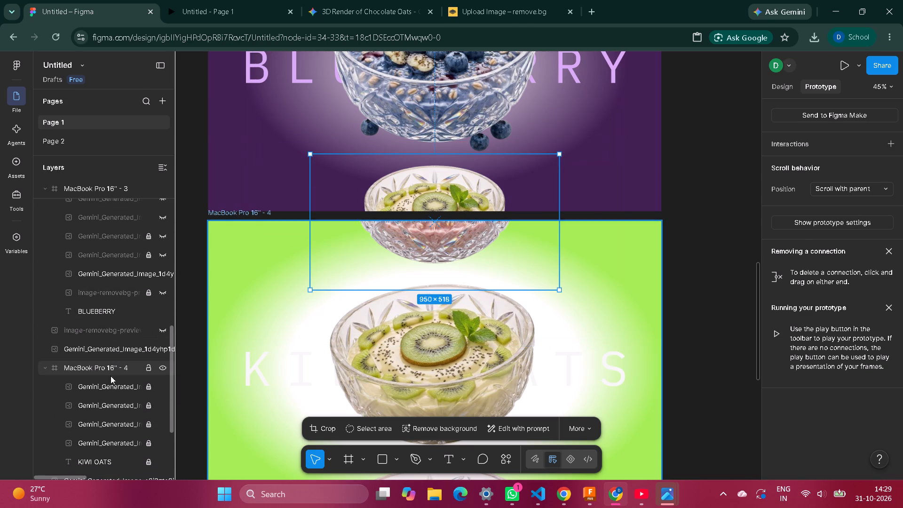
click(110, 391)
click(110, 391)
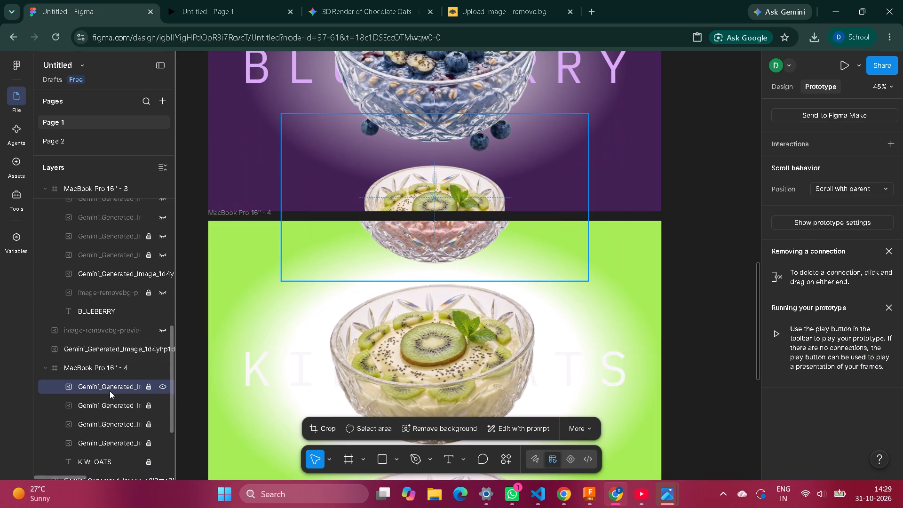
click(411, 248)
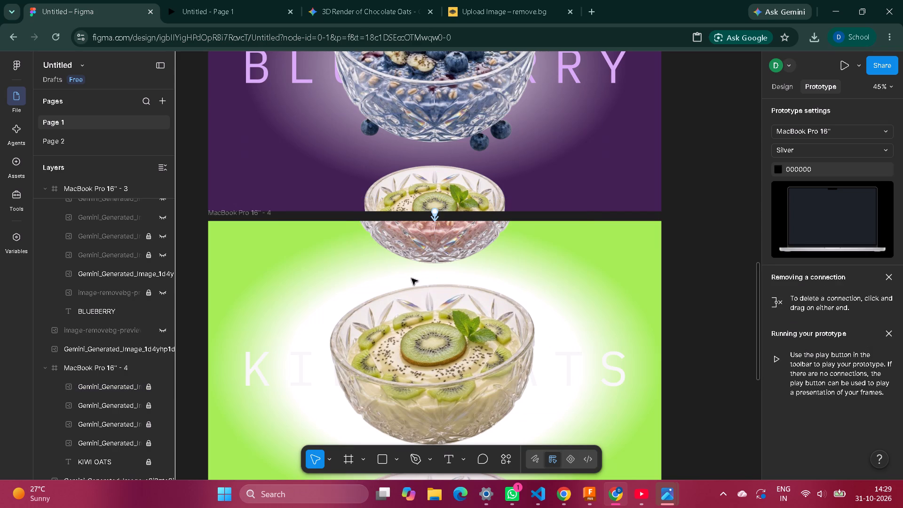
drag(436, 246, 443, 256)
click(465, 242)
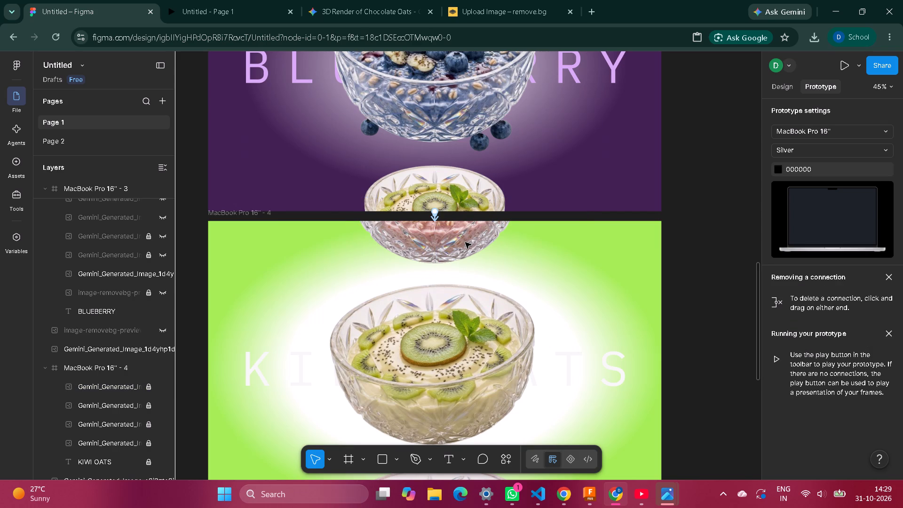
right_click(465, 242)
drag(436, 243, 455, 263)
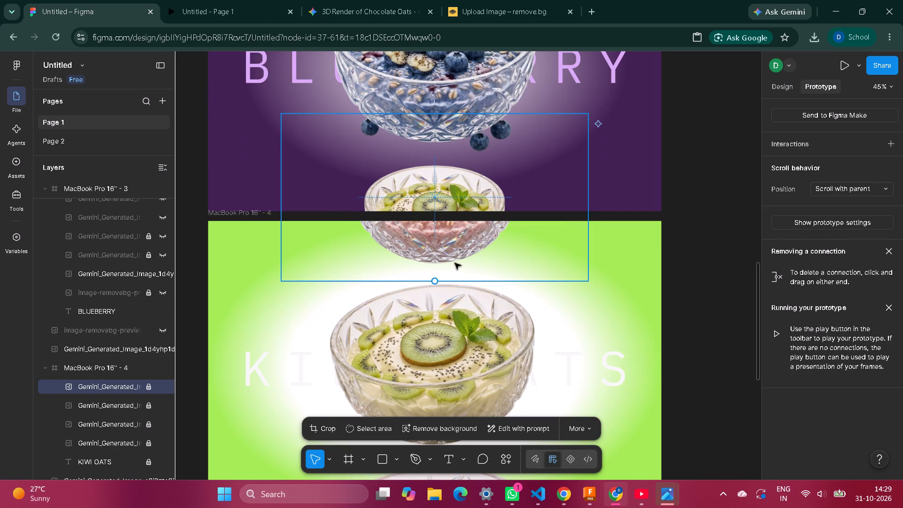
drag(455, 263, 462, 253)
double_click(462, 253)
drag(462, 253, 457, 256)
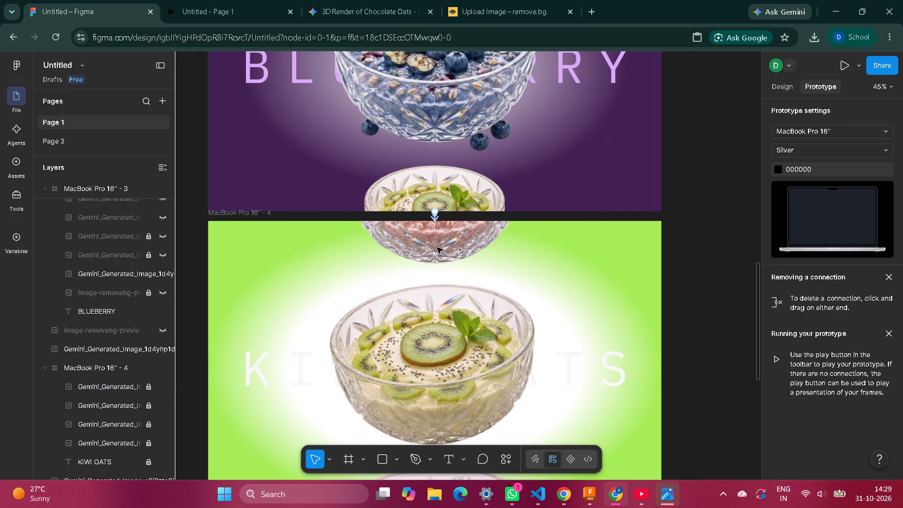
click(147, 388)
Move the unlocked strawberry bowl image out of the KIWI OATS frame onto the lower part of the BLUEBERRY frame, and delete it.
drag(421, 254, 422, 490)
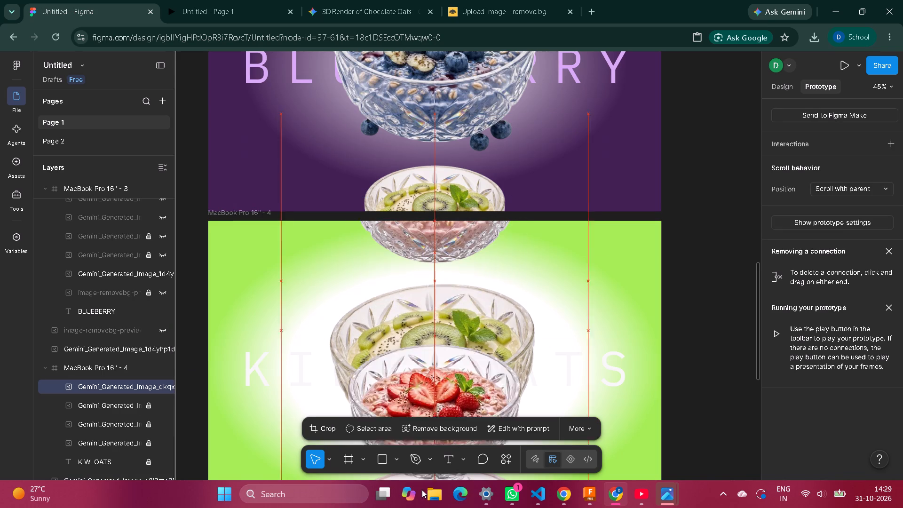
drag(422, 490, 657, 160)
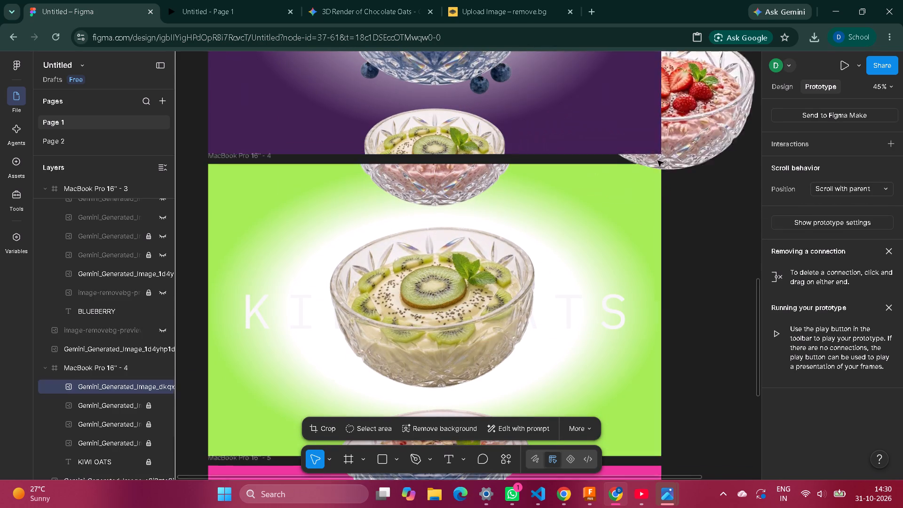
drag(657, 160, 234, 257)
scroll(234, 257, right, 2)
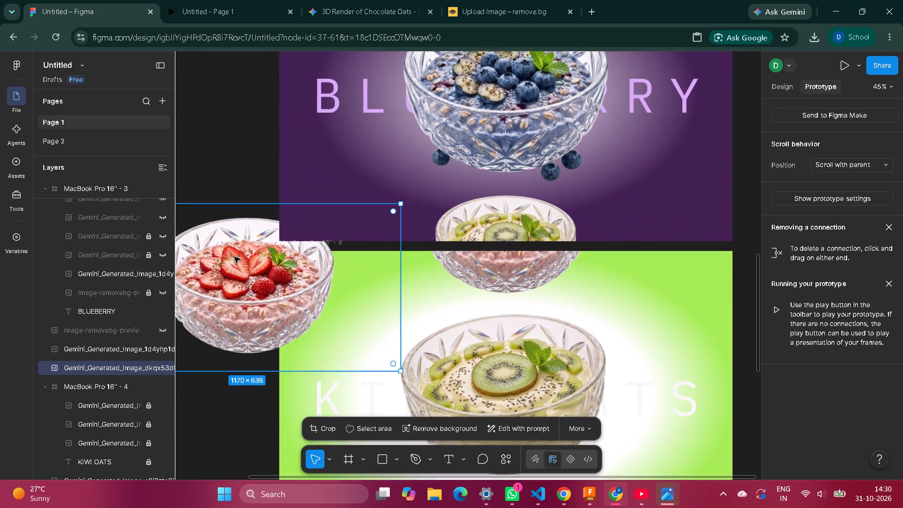
scroll(234, 257, right, 2)
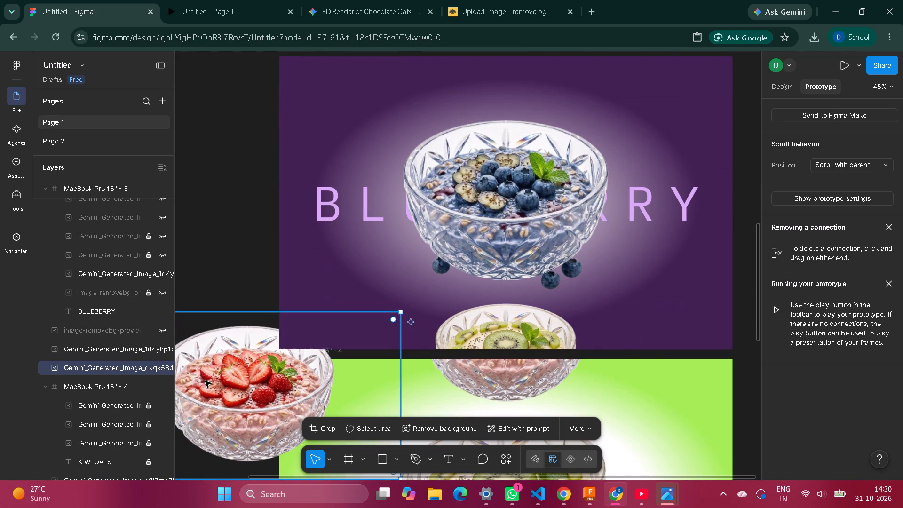
drag(206, 383, 467, 325)
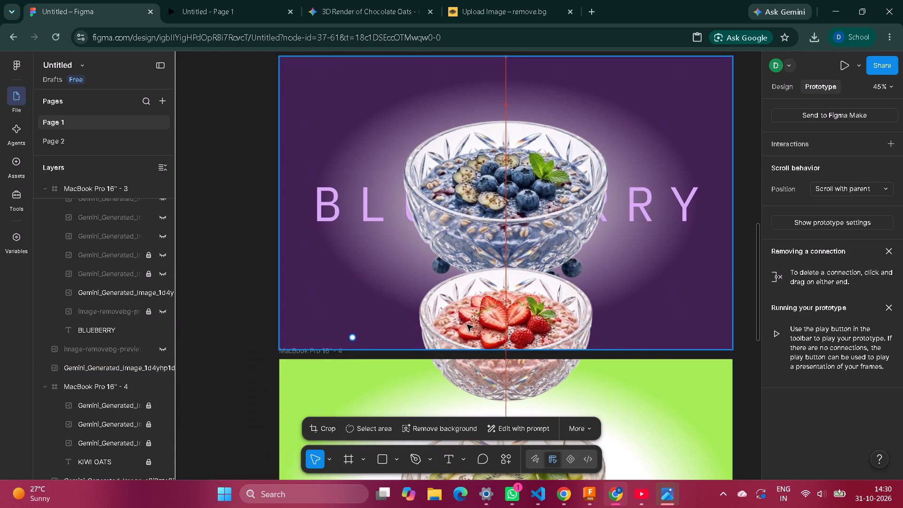
drag(467, 325, 467, 321)
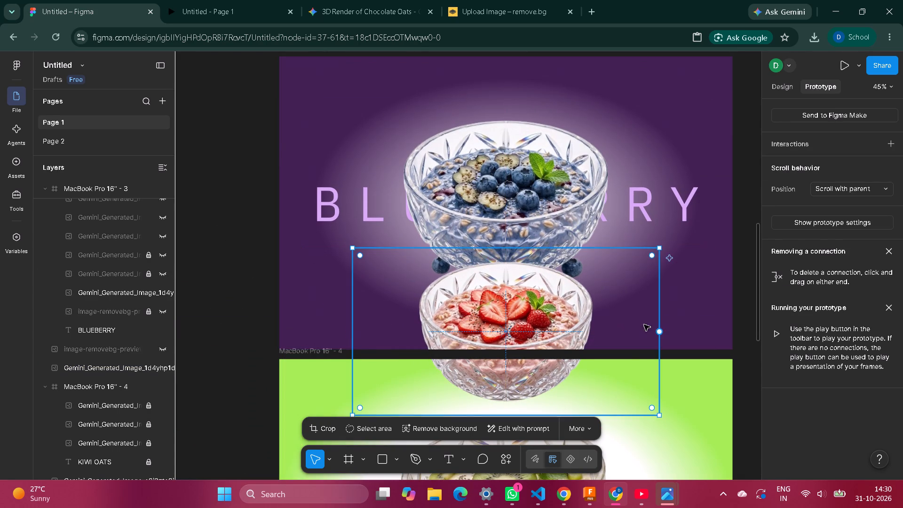
key(BackSpace)
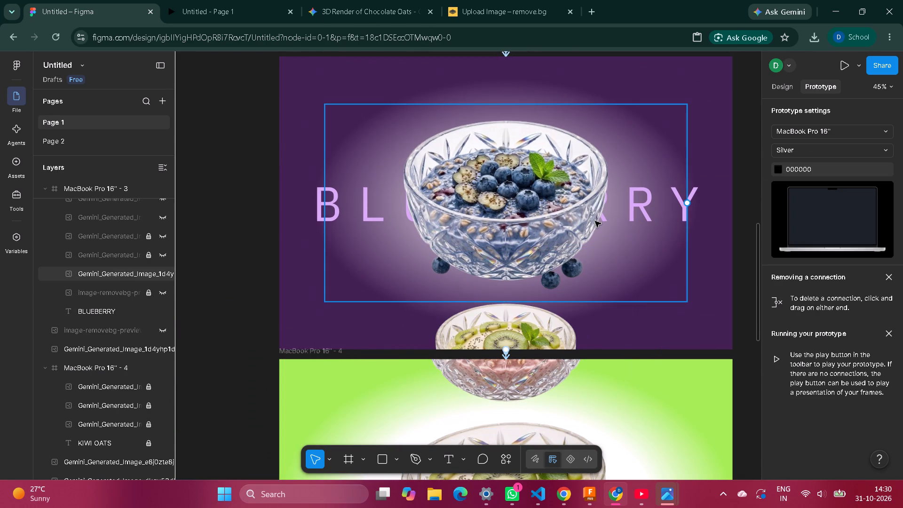
Scale the main bowl image in the WATERMELON frame down to about 1226 × 668 and centre it horizontally and vertically.
scroll(595, 221, up, 1)
scroll(578, 283, down, 4)
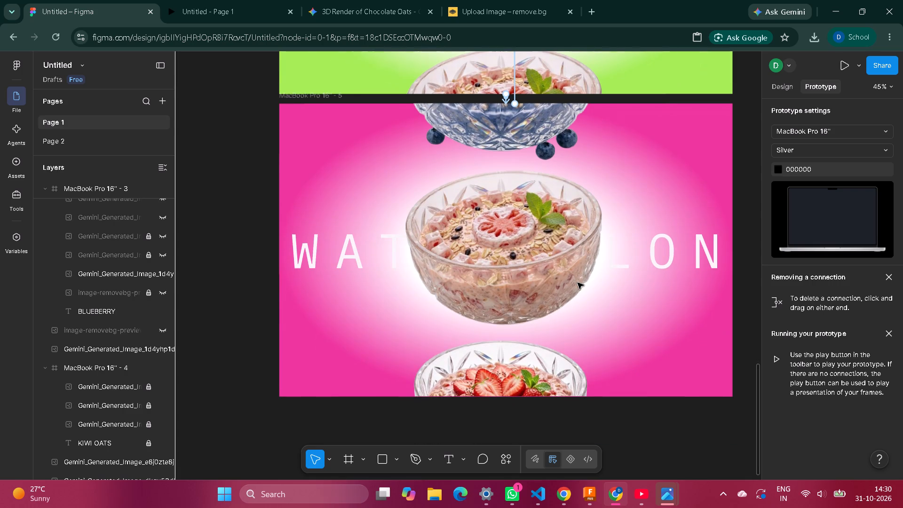
click(532, 256)
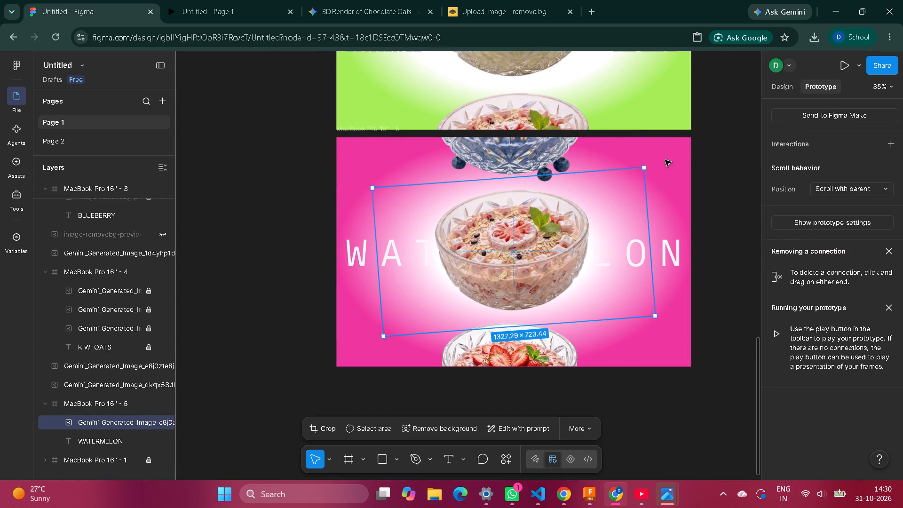
drag(647, 167, 624, 188)
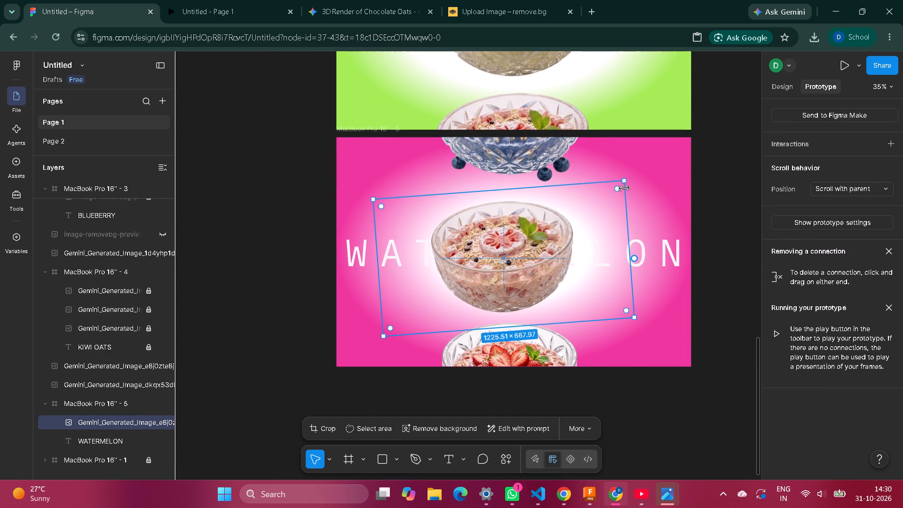
drag(531, 277, 542, 269)
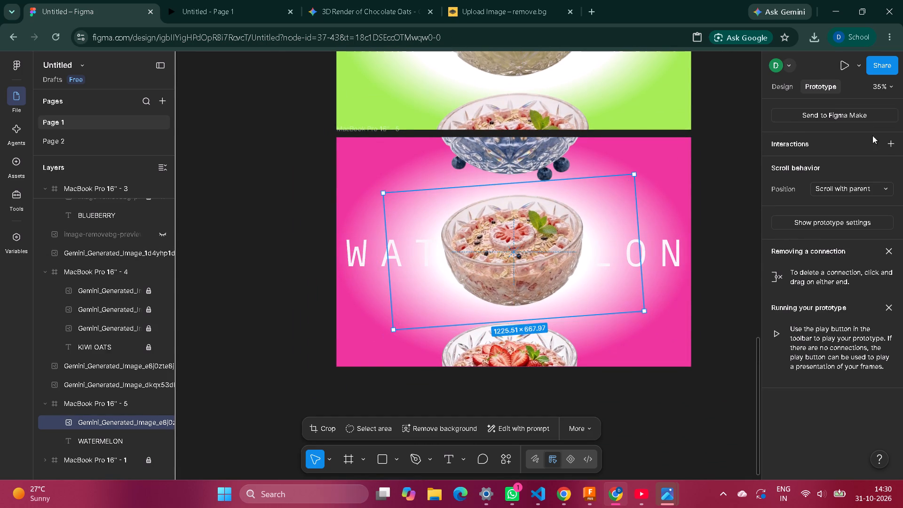
click(794, 89)
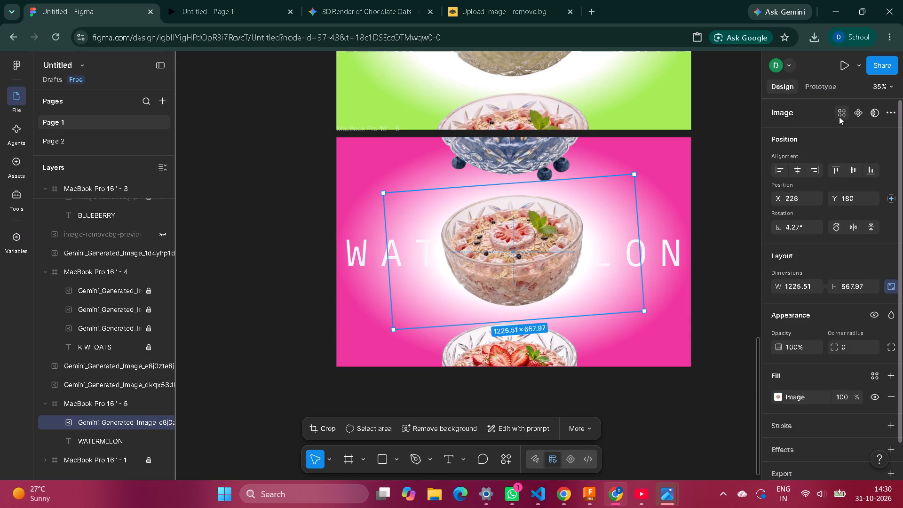
click(800, 167)
click(860, 166)
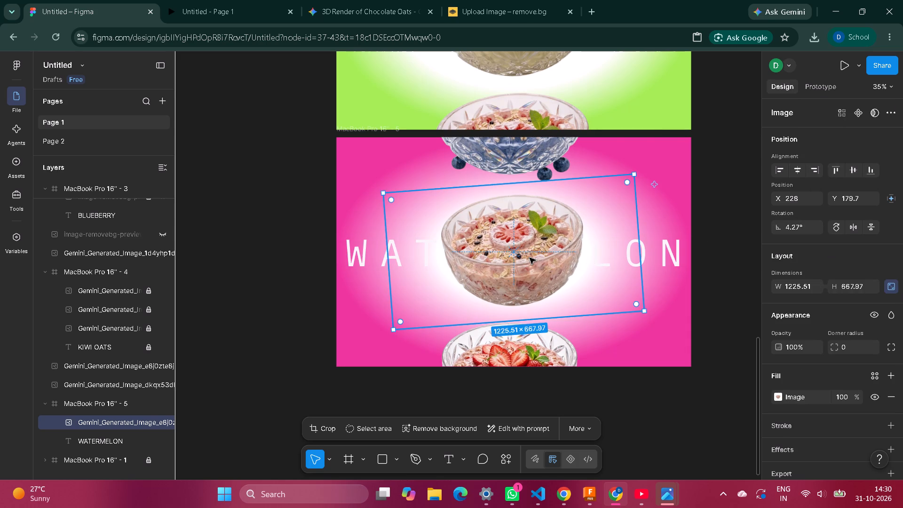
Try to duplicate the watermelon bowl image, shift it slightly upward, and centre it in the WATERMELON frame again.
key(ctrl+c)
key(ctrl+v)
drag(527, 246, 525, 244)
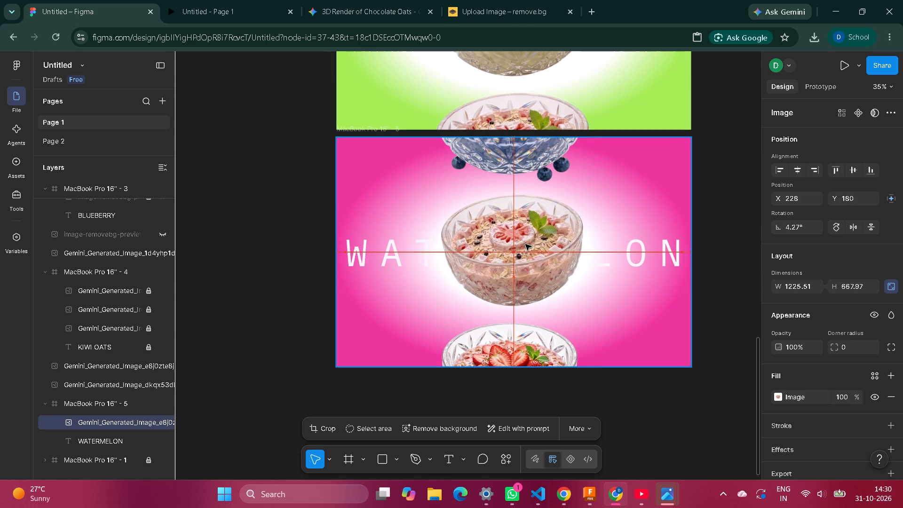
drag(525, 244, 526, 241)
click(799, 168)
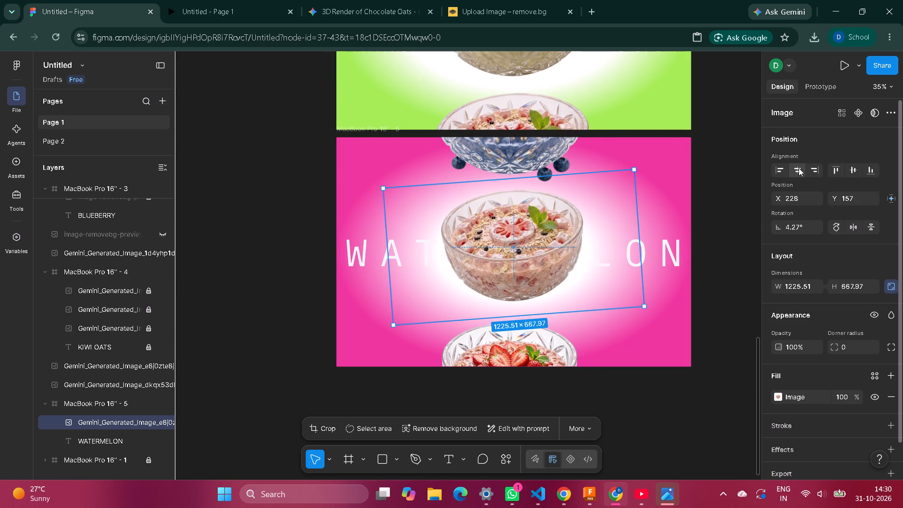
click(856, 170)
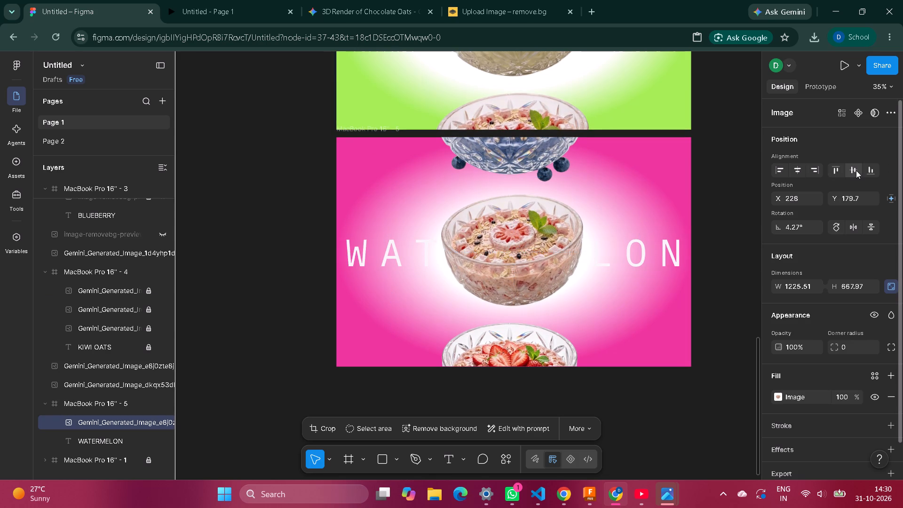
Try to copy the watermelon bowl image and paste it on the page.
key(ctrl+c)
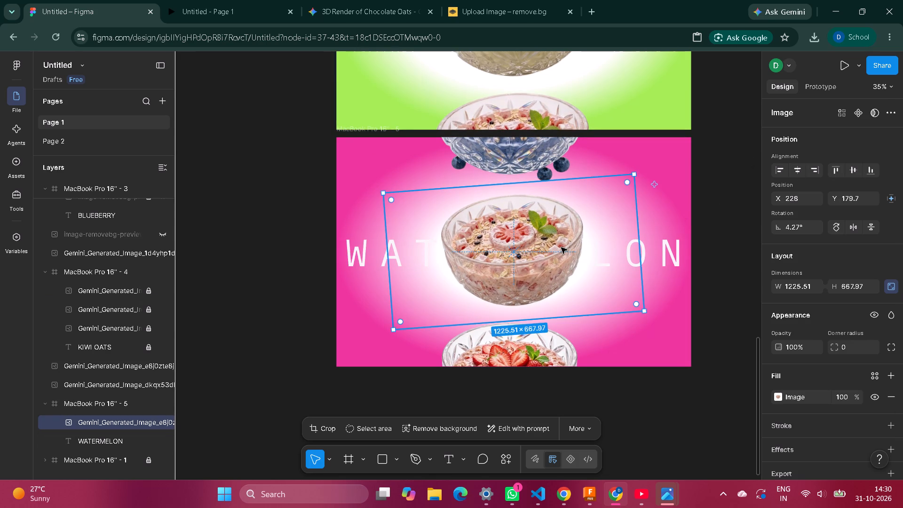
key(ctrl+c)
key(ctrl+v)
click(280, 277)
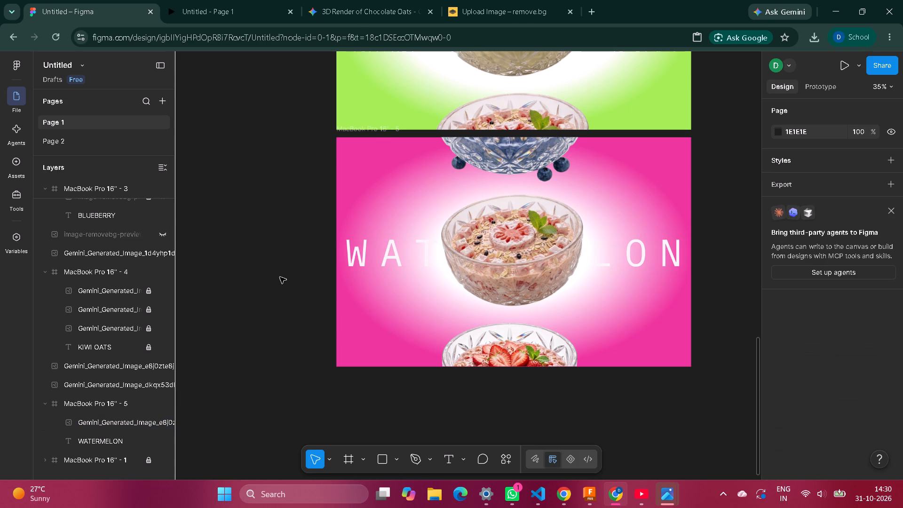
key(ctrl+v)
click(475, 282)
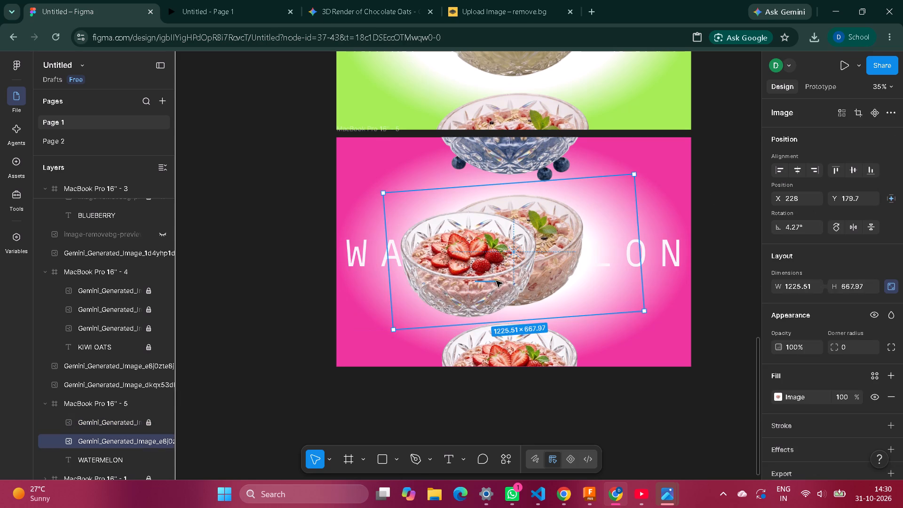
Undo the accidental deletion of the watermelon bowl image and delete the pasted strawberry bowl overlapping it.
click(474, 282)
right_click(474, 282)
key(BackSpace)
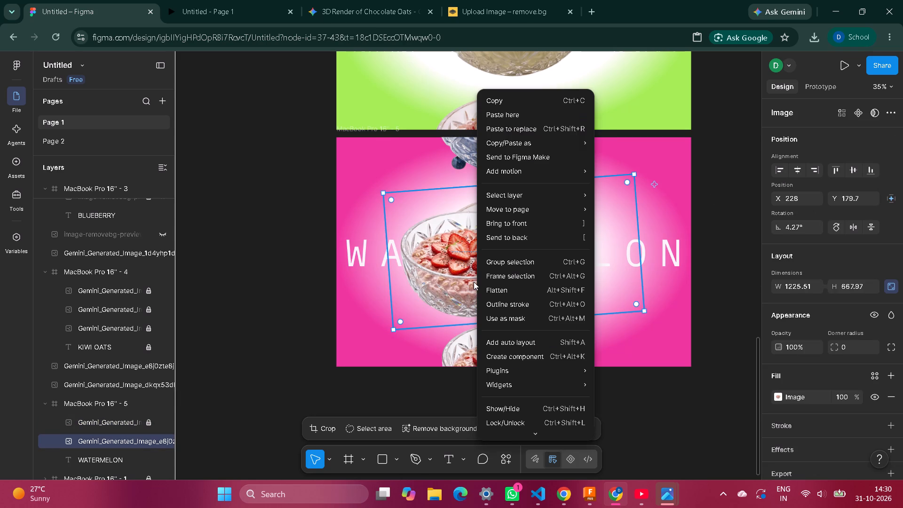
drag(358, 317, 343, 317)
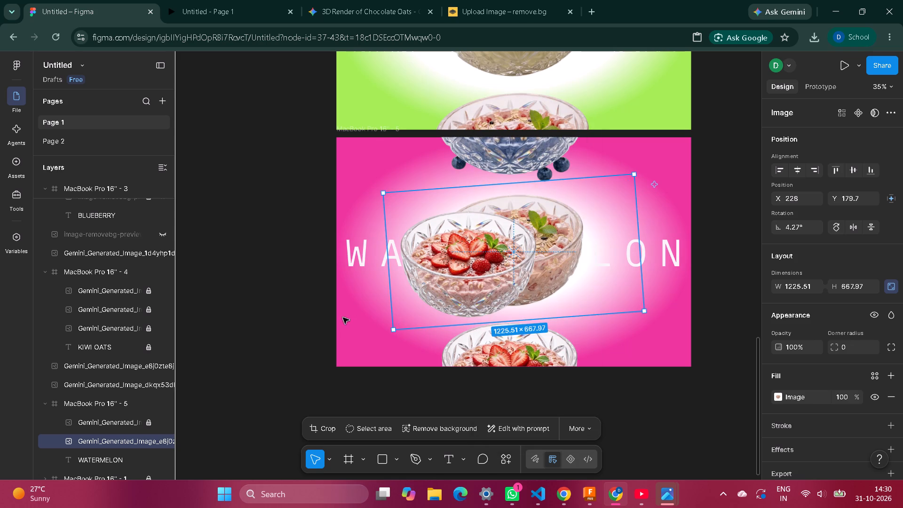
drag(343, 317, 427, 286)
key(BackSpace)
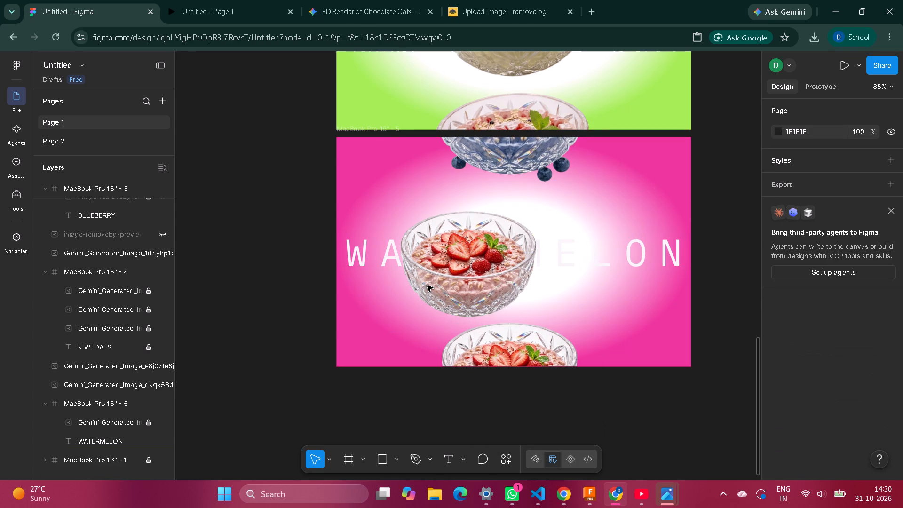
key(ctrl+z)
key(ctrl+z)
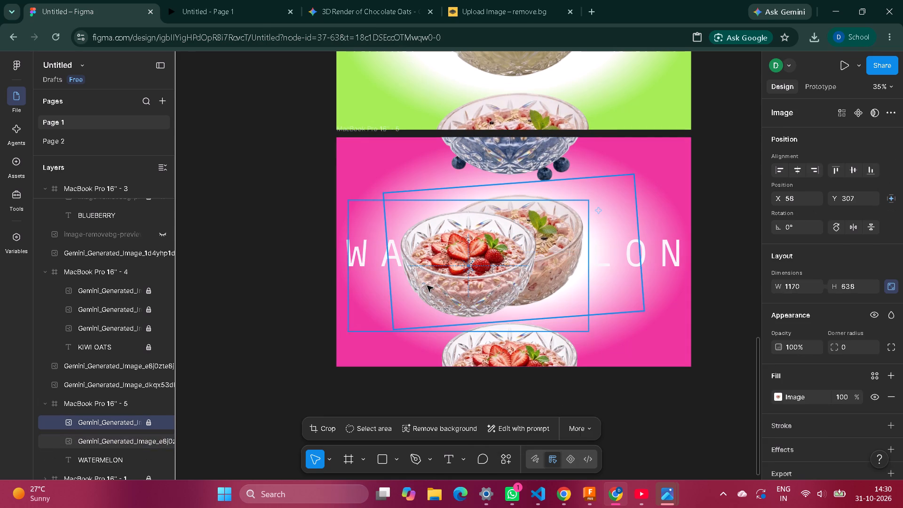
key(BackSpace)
Copy the main watermelon bowl image and paste a duplicate of it in the WATERMELON frame.
click(511, 257)
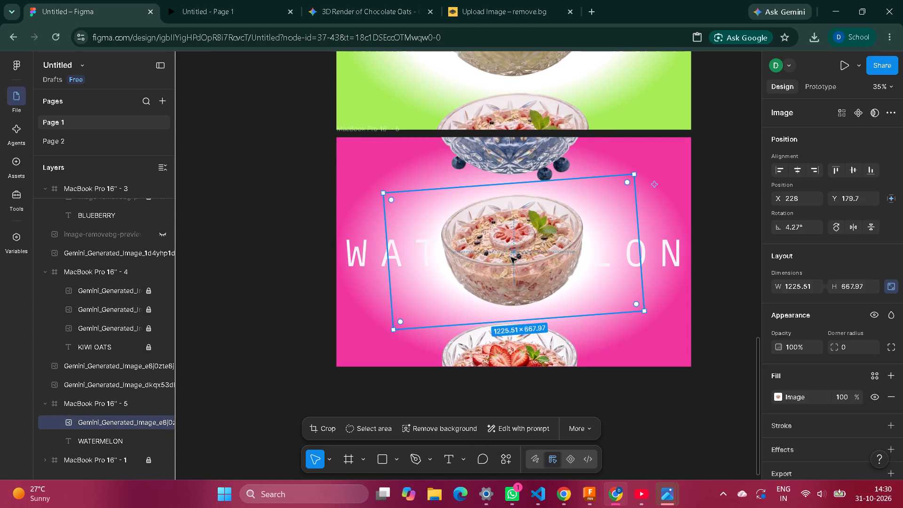
key(ctrl+c)
double_click(277, 237)
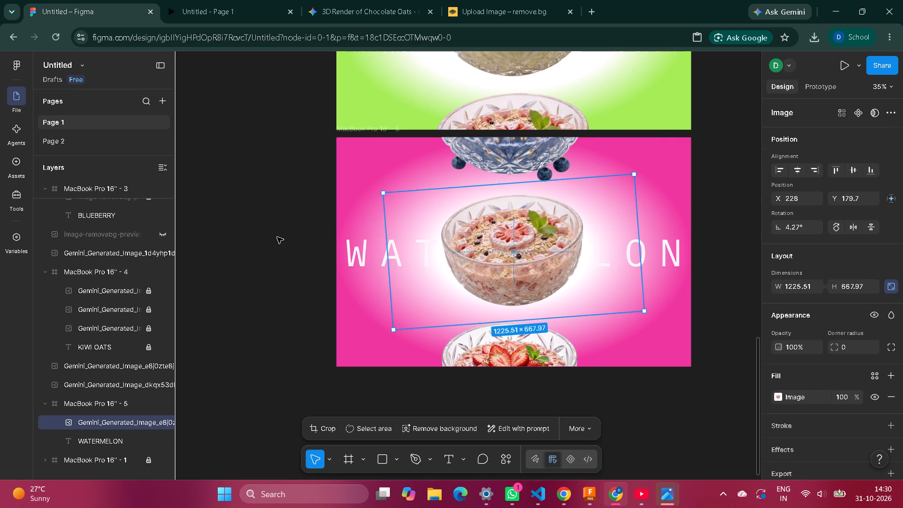
right_click(574, 226)
key(ctrl+c)
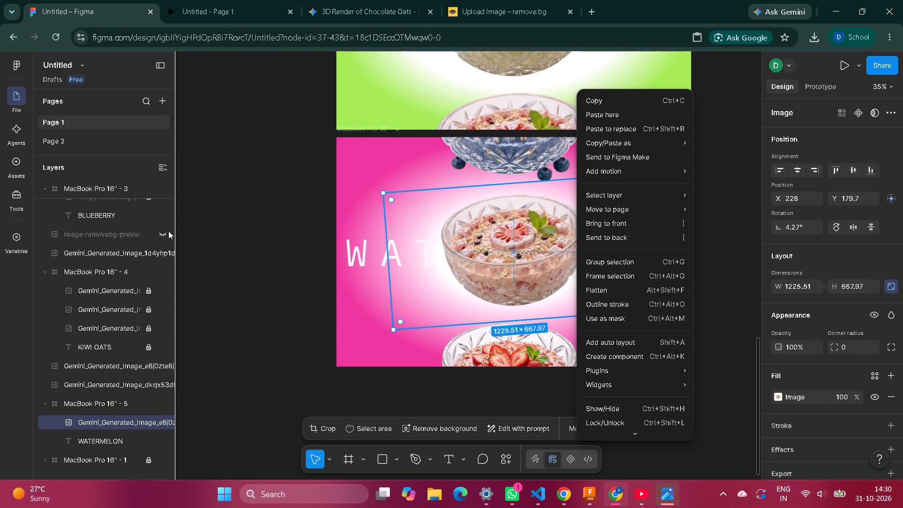
click(614, 97)
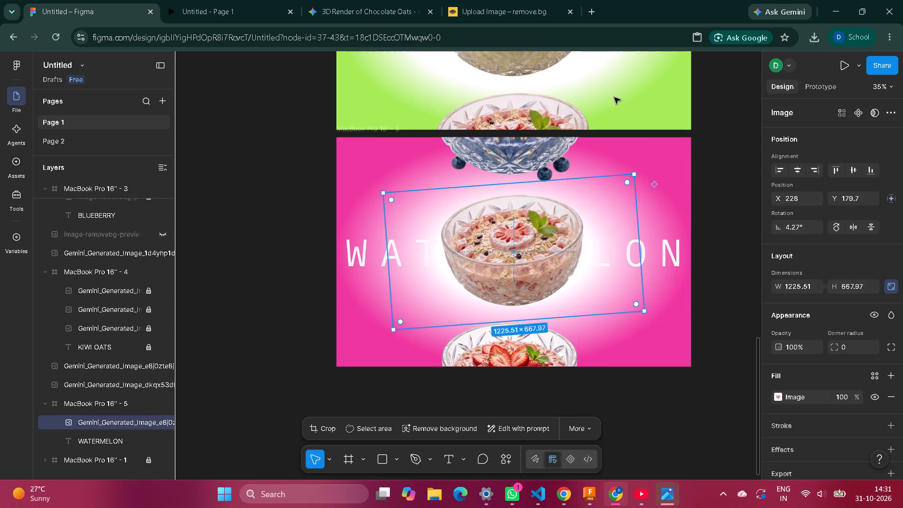
scroll(556, 117, up, 3)
scroll(533, 240, up, 1)
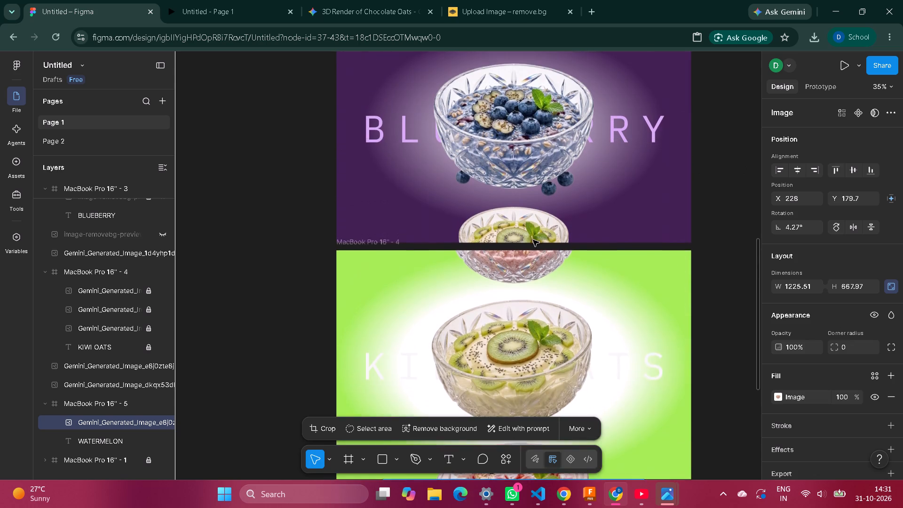
scroll(533, 240, up, 2)
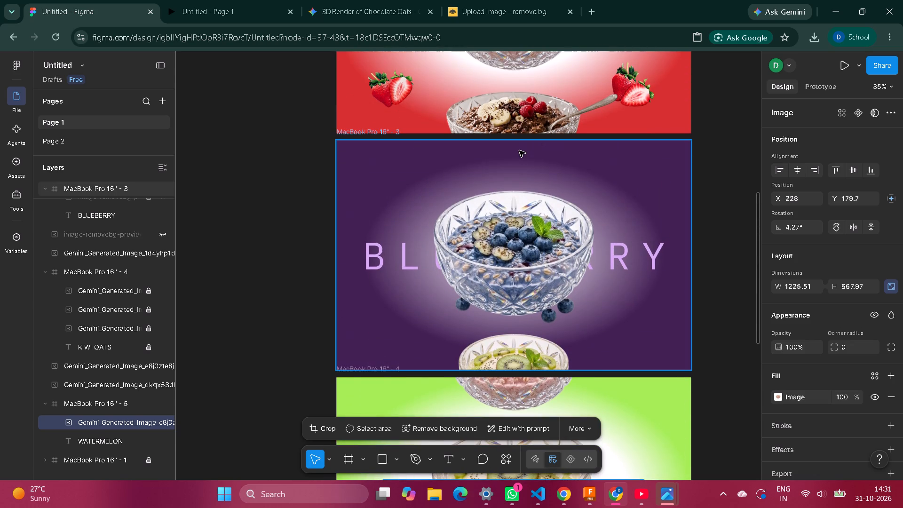
key(ctrl+v)
Move the duplicated watermelon bowl up to the top edge of the BLUEBERRY frame, at about X 249, Y -464.
drag(520, 406, 523, 394)
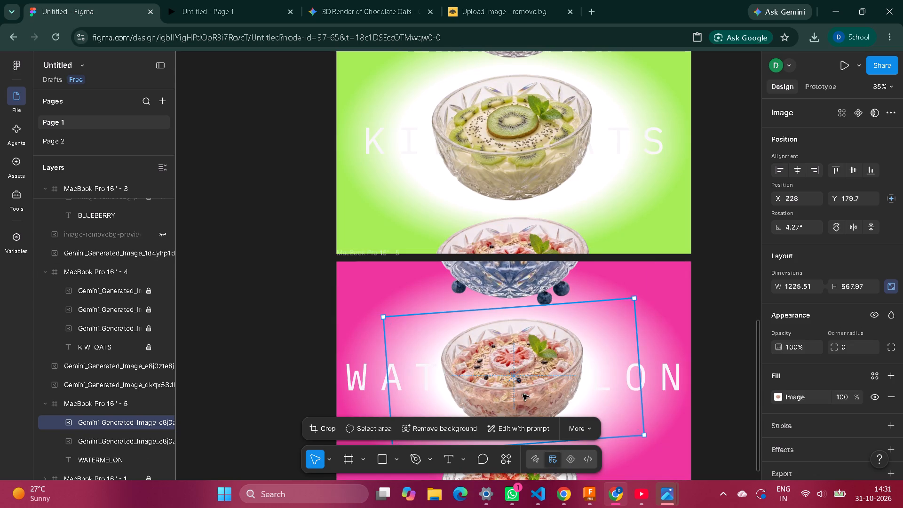
drag(523, 394, 538, 89)
scroll(551, 200, up, 1)
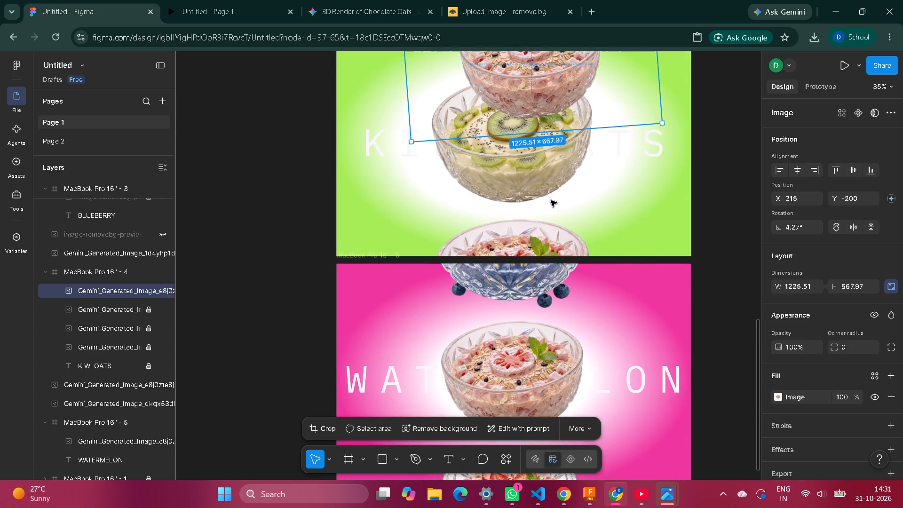
scroll(551, 200, up, 2)
drag(527, 372, 502, 79)
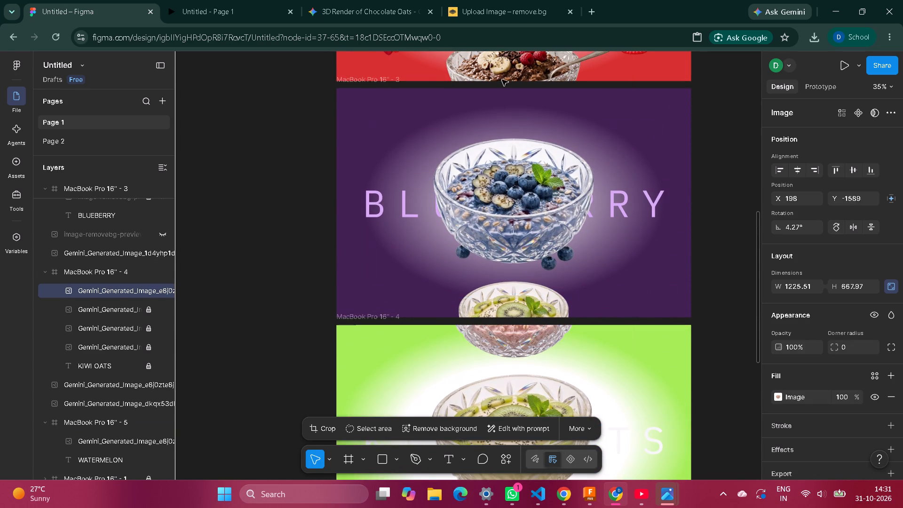
drag(502, 79, 513, 91)
drag(517, 112, 517, 101)
click(741, 141)
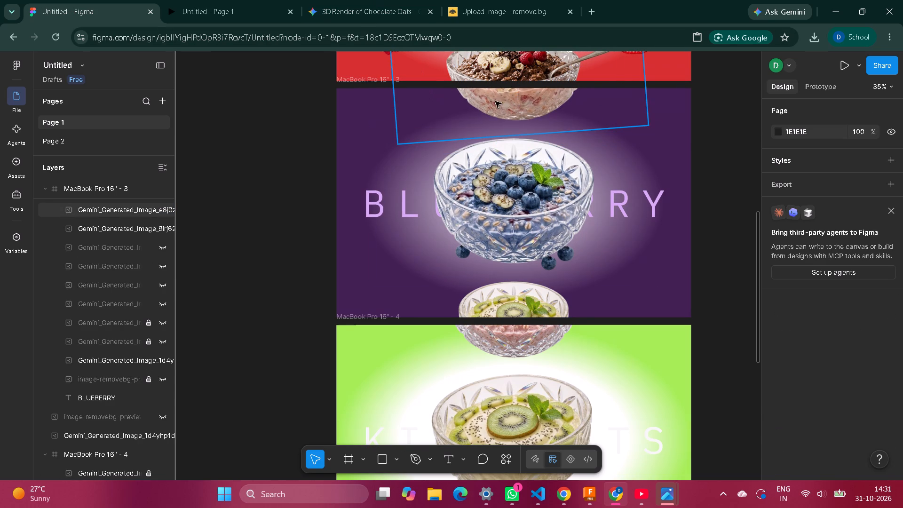
Crop the watermelon bowl copy to its lower part inside the BLUEBERRY frame, about 1224 wide, and level its crop to about 0.17° rotation.
click(353, 456)
click(320, 458)
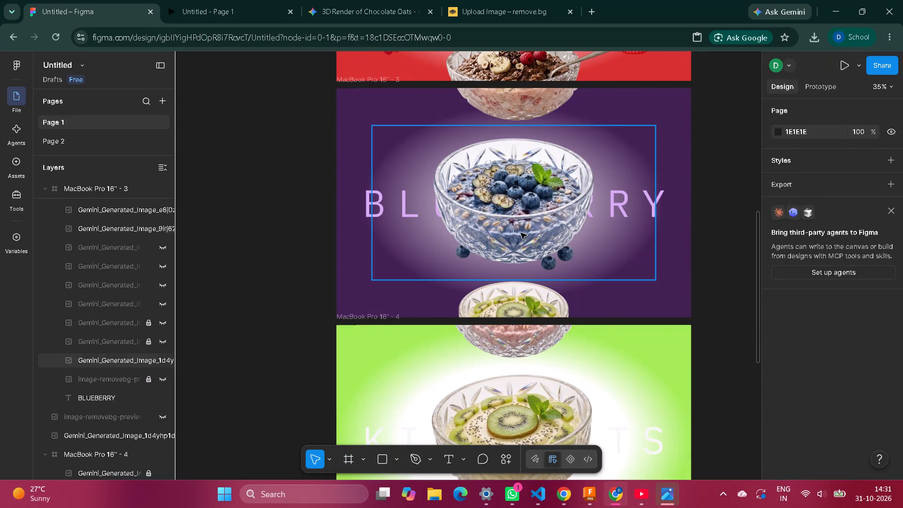
click(529, 106)
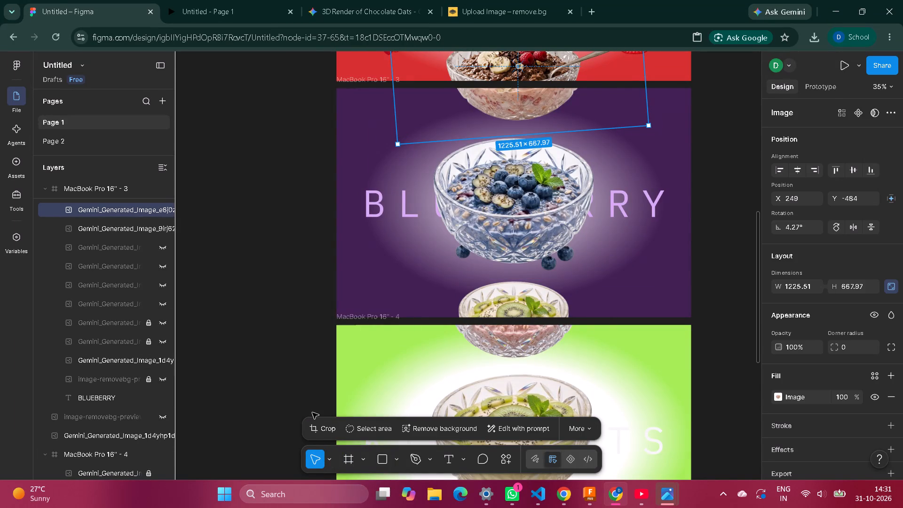
click(312, 428)
scroll(544, 136, up, 1)
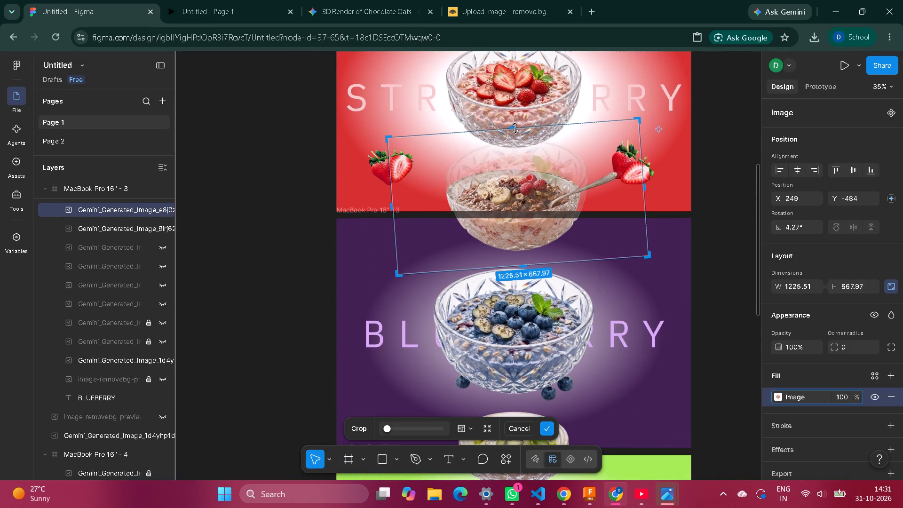
drag(515, 128, 516, 211)
drag(647, 197, 641, 207)
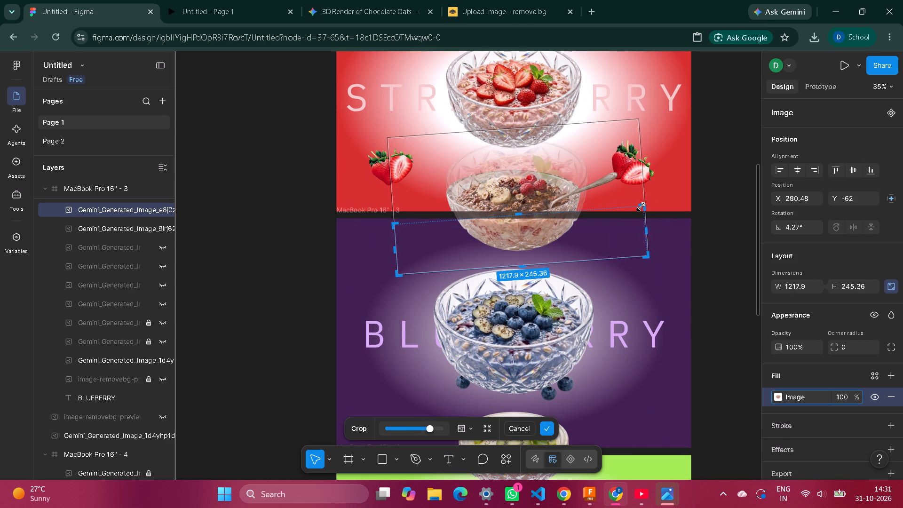
drag(641, 207, 644, 205)
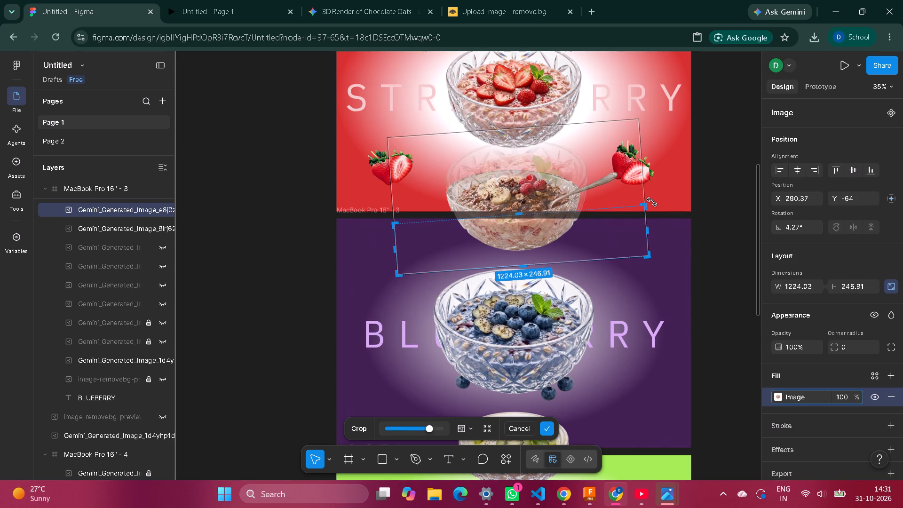
drag(652, 202, 660, 210)
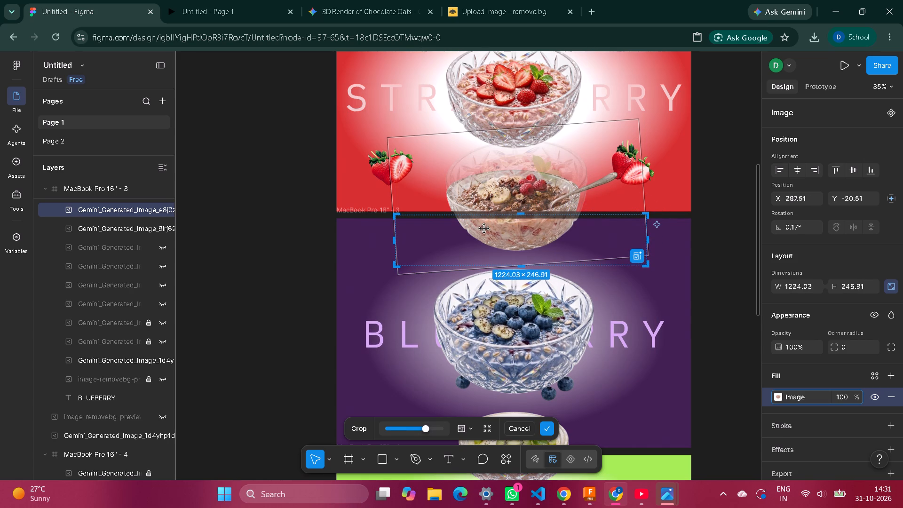
drag(523, 213, 522, 218)
click(710, 222)
click(734, 131)
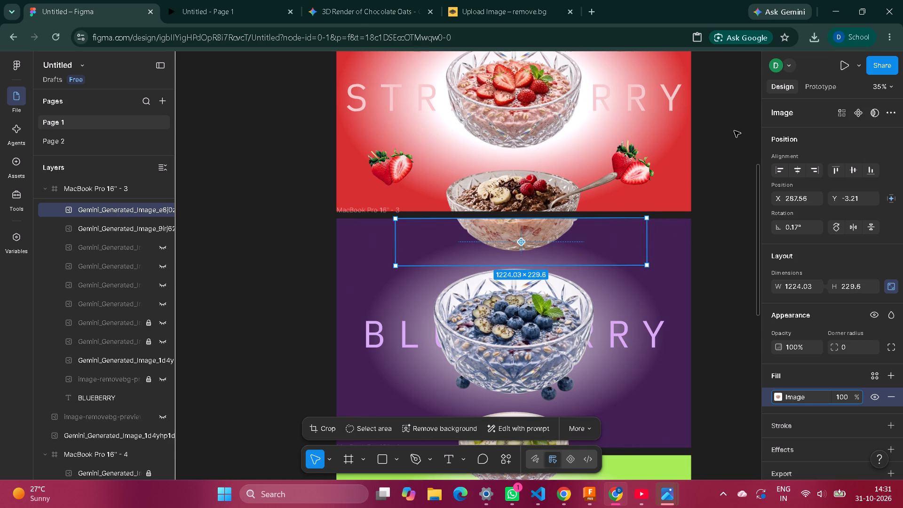
Preview the prototype from the CHOCOLATE frame through to the WATERMELON frame to check the transitions.
click(838, 67)
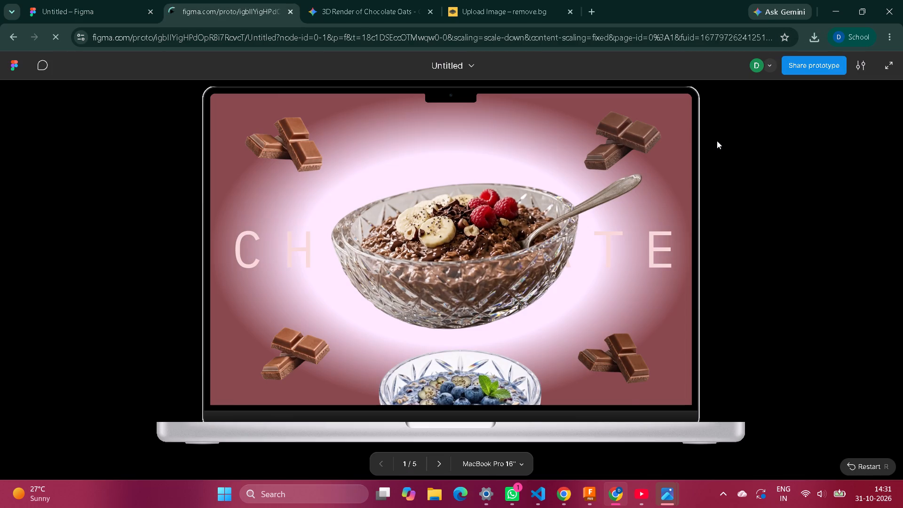
key(r)
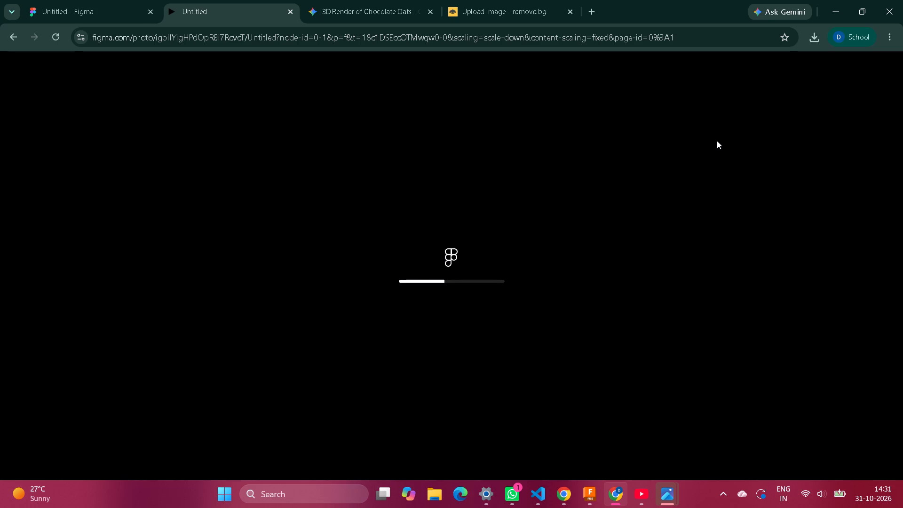
key(Right)
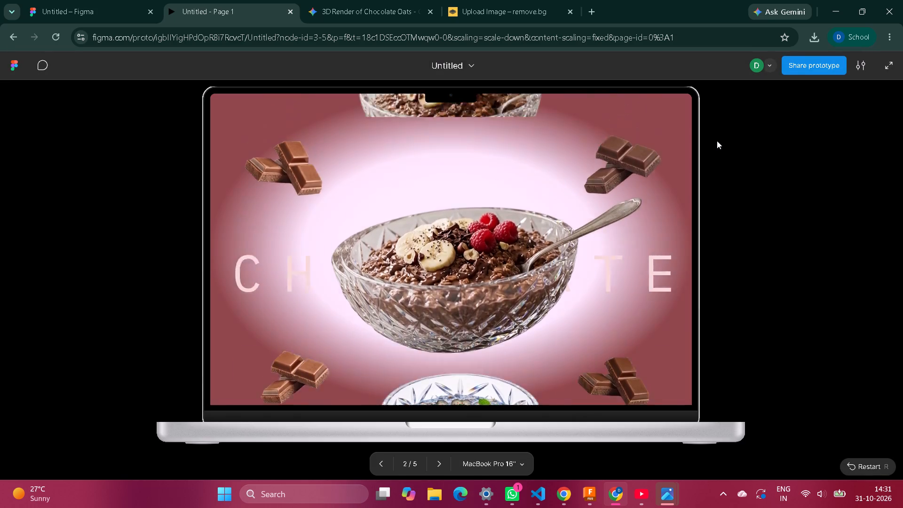
key(Right)
key(Right)
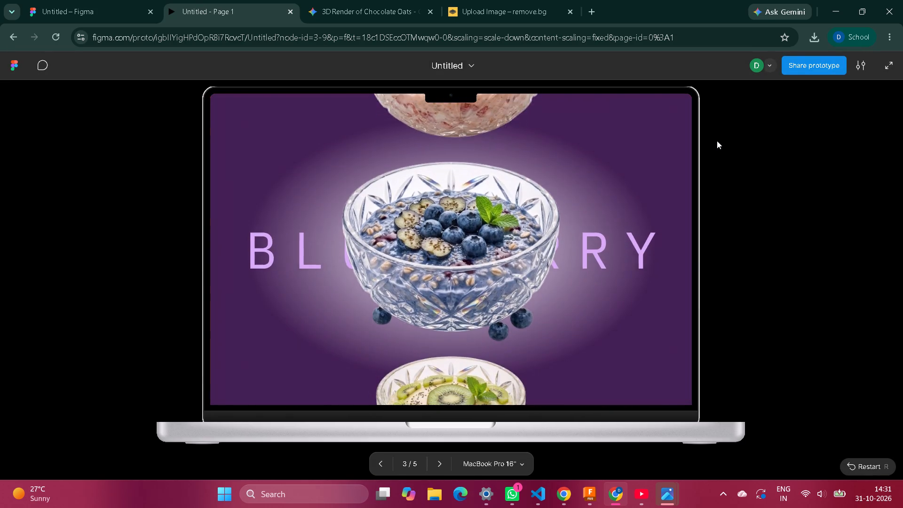
key(Right)
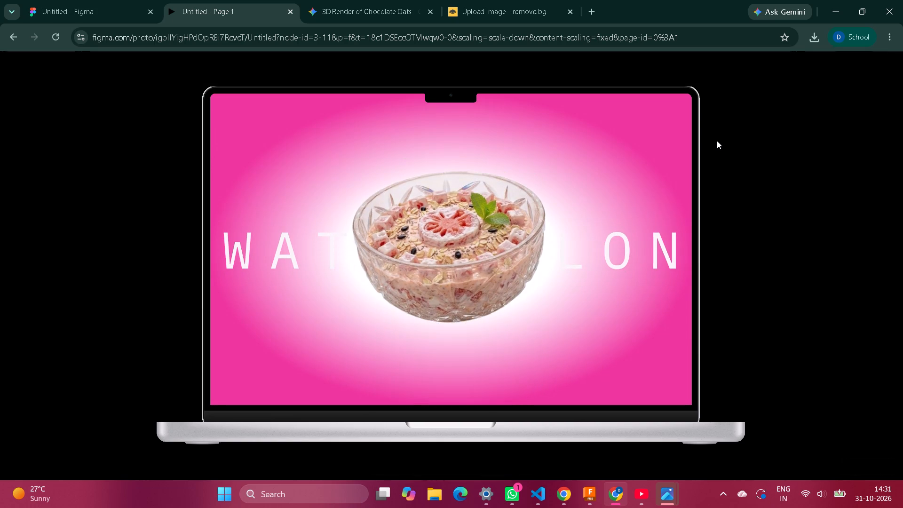
Step the preview back to the CHOCOLATE frame and play forward to the WATERMELON frame again.
key(Left)
key(Left)
key(Left)
key(Left)
key(Left)
key(Left)
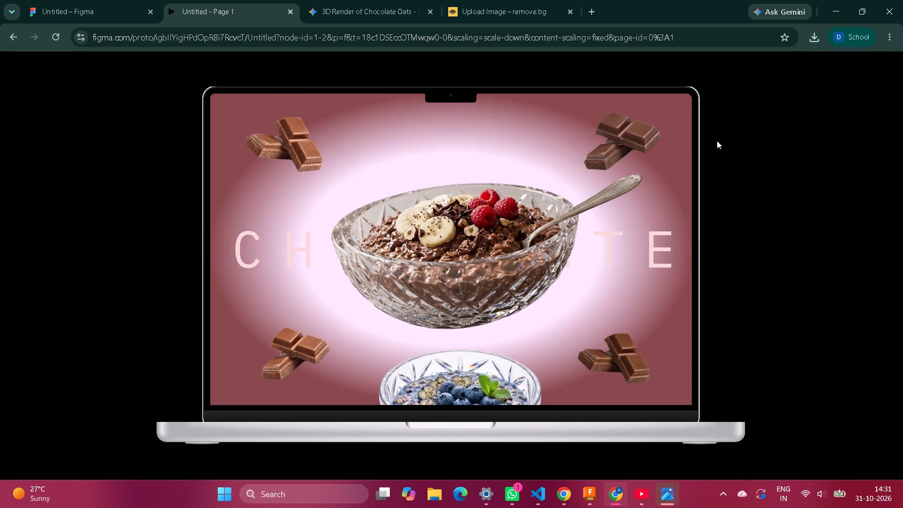
key(Right)
key(Right)
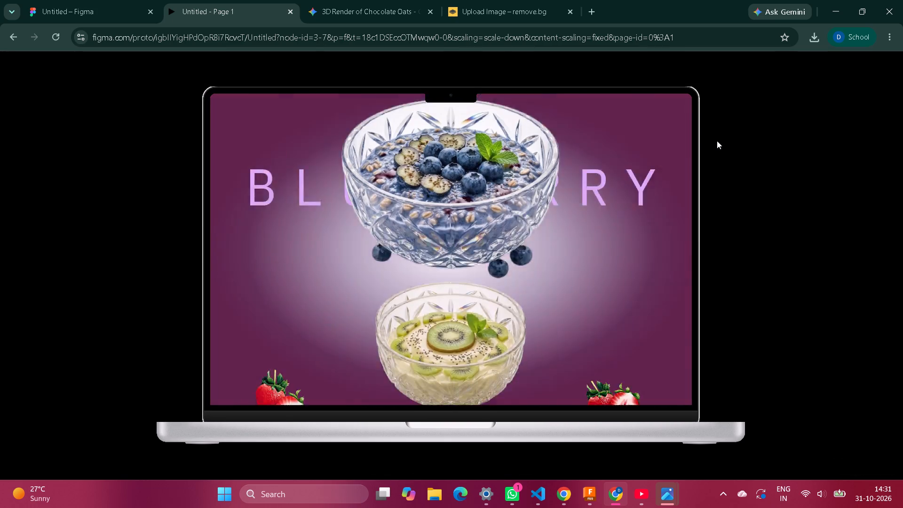
key(Right)
key(Right)
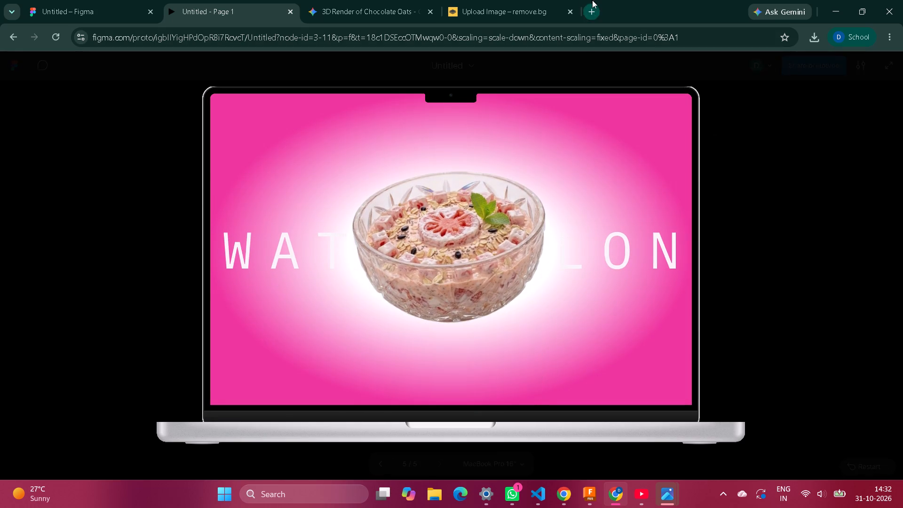
Return to the design file, lower the partial strawberry bowl in the WATERMELON frame to Y 5304, and crop its height to 213 at the frame's bottom edge.
click(102, 1)
scroll(547, 214, down, 8)
scroll(547, 214, up, 1)
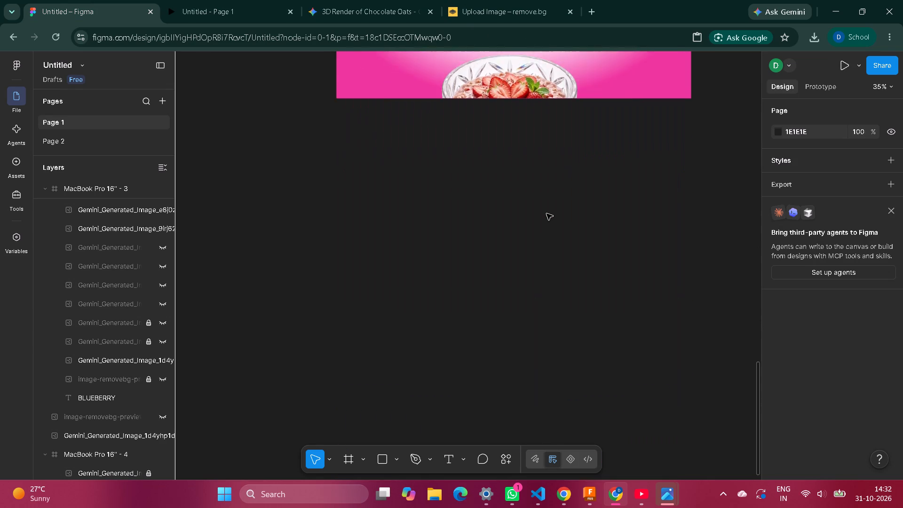
scroll(547, 214, up, 1)
drag(507, 325, 510, 337)
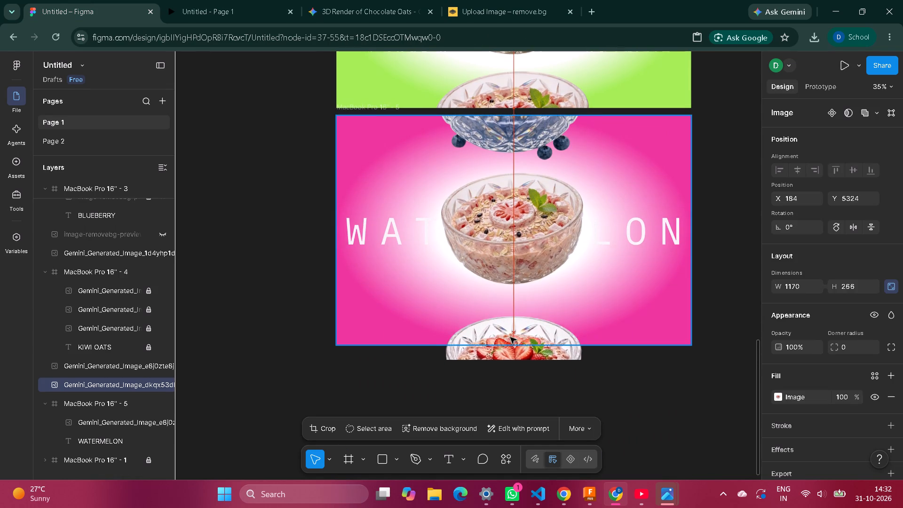
drag(510, 337, 510, 336)
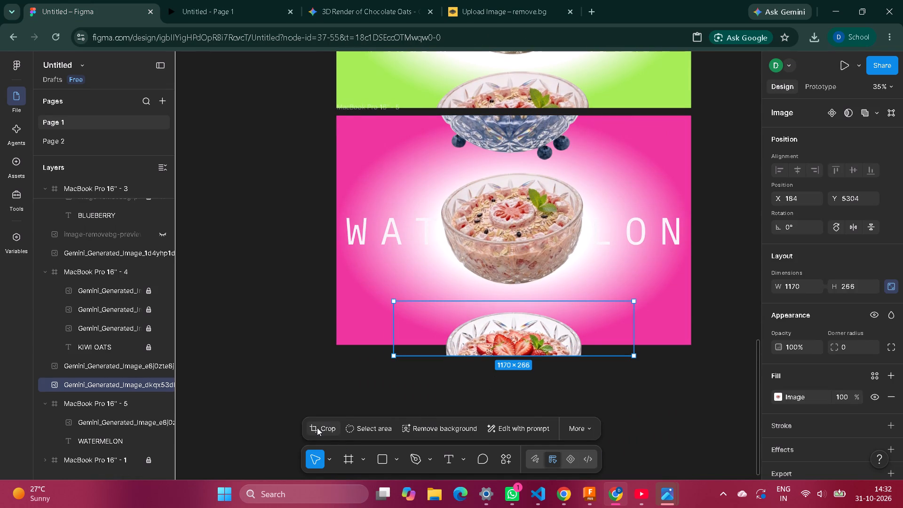
click(317, 428)
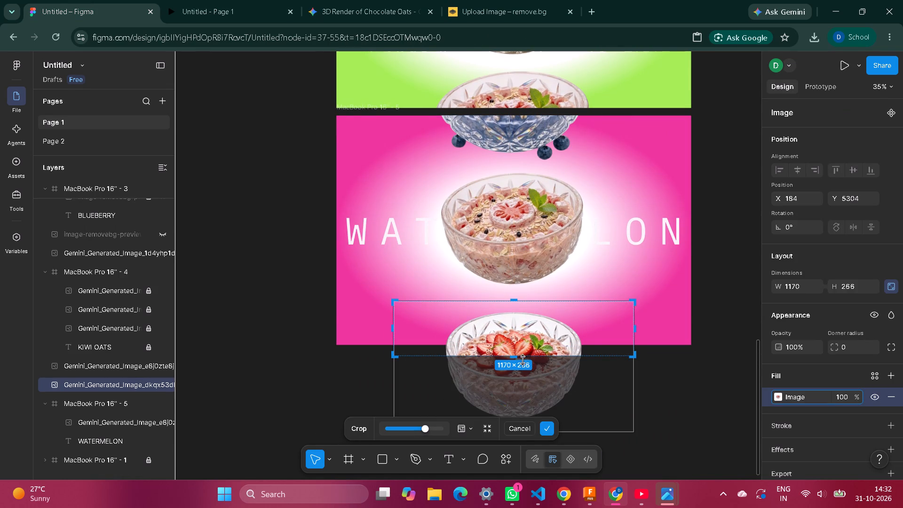
drag(515, 358, 515, 345)
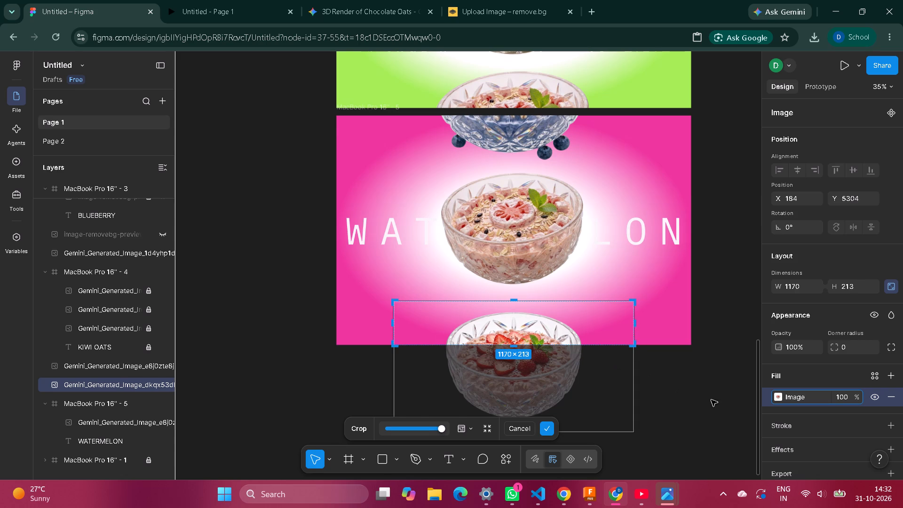
click(711, 400)
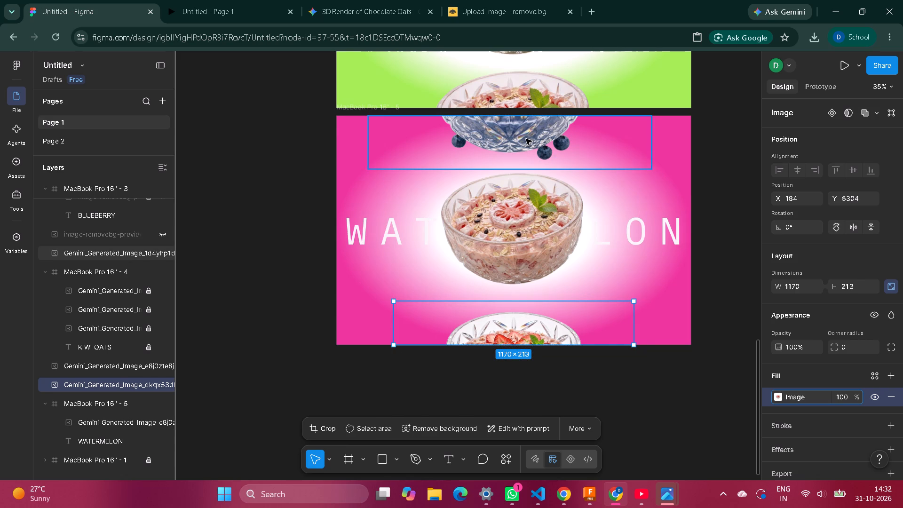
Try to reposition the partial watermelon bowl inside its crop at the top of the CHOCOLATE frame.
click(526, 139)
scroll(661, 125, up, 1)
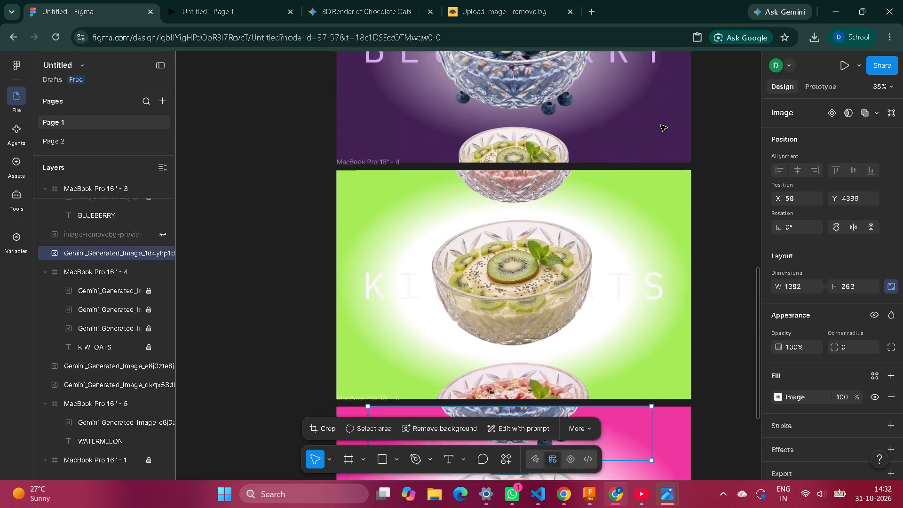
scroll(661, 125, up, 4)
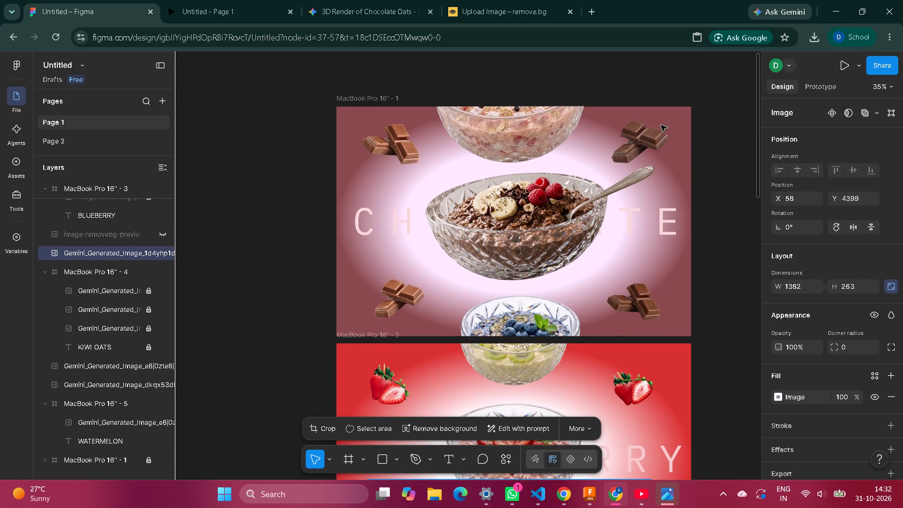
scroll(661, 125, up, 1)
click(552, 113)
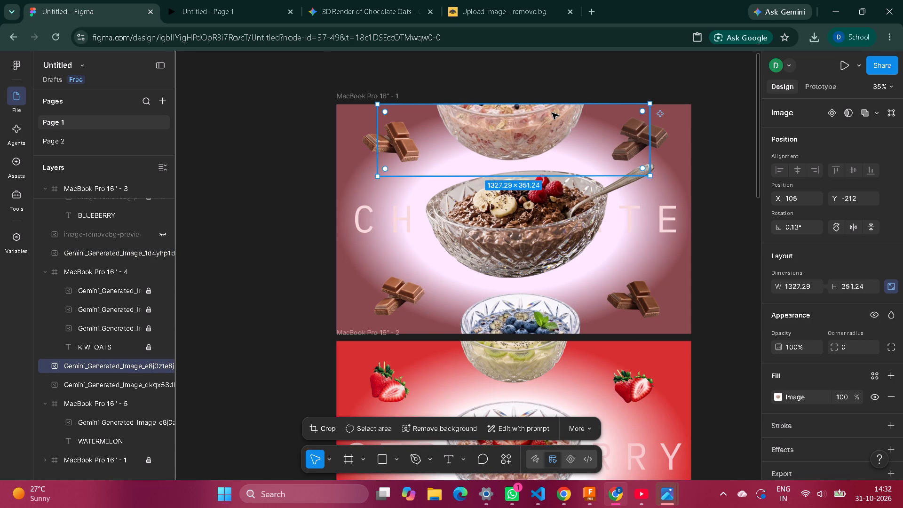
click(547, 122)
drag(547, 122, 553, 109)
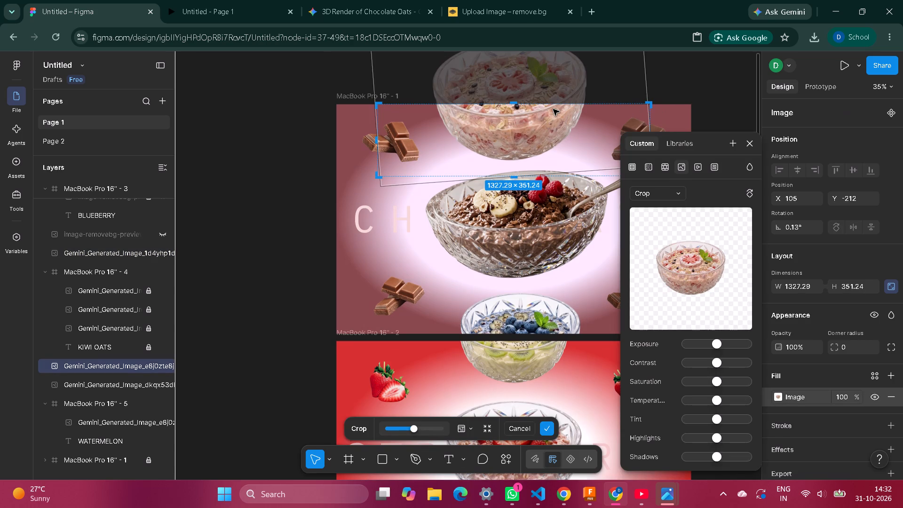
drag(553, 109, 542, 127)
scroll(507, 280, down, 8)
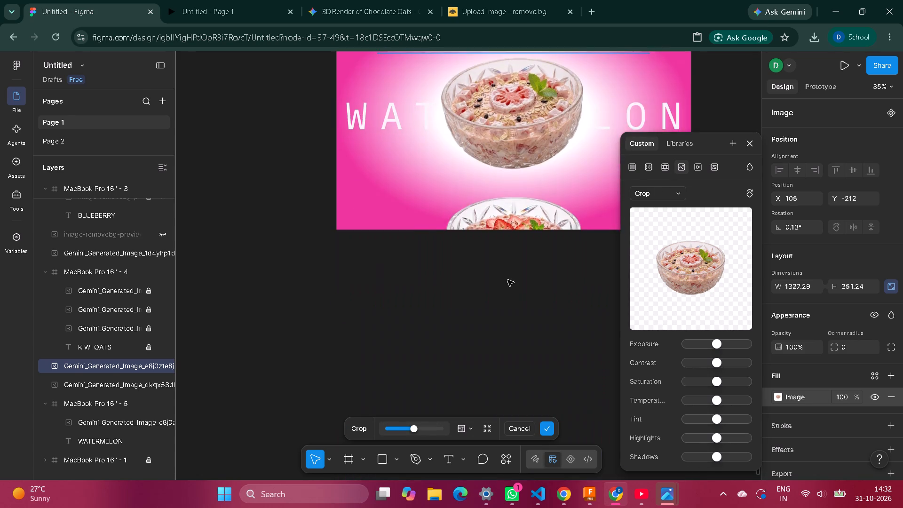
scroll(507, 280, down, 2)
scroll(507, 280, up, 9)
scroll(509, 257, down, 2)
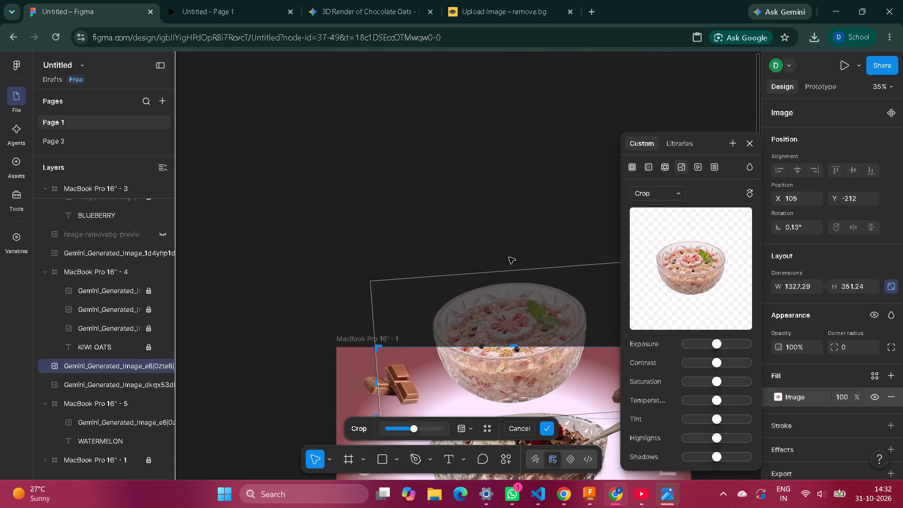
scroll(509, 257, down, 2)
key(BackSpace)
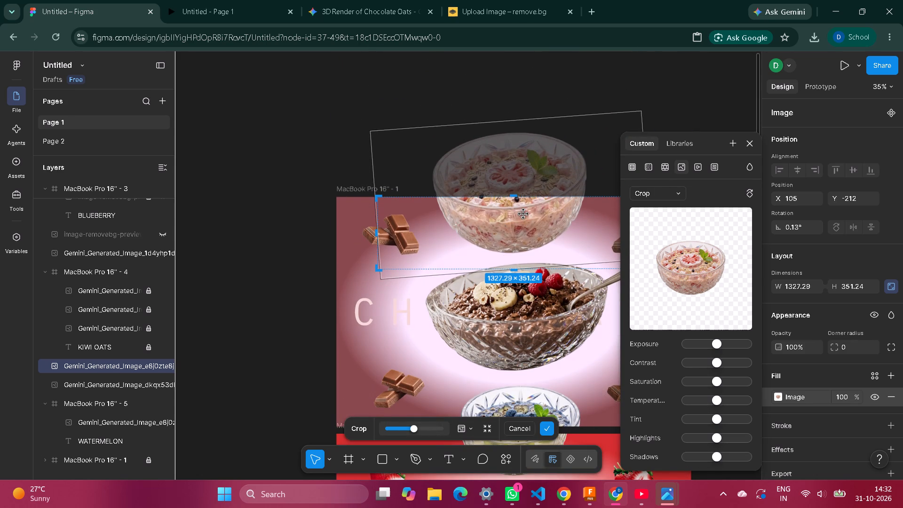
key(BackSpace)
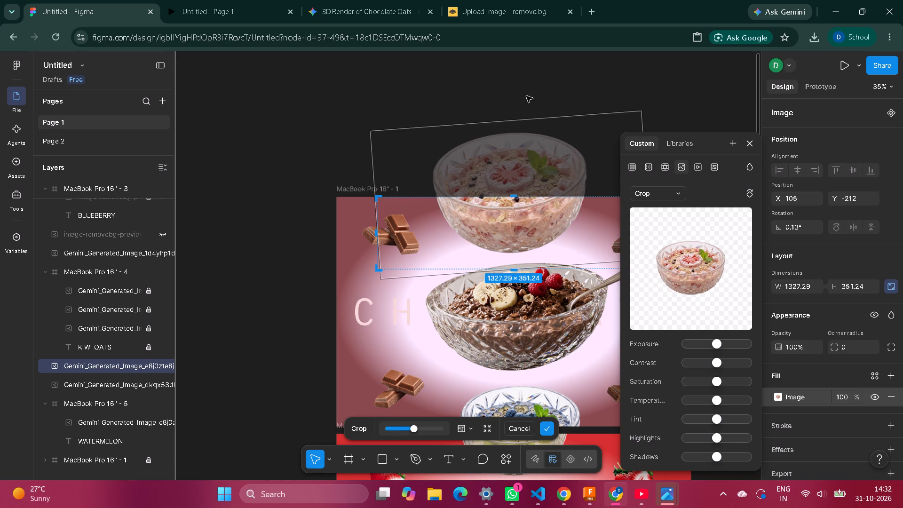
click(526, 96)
click(271, 15)
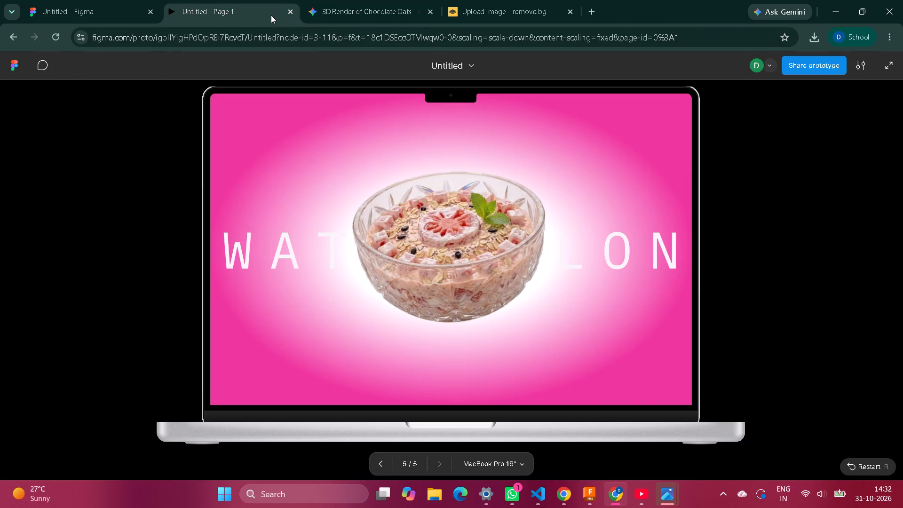
key(r)
key(Right)
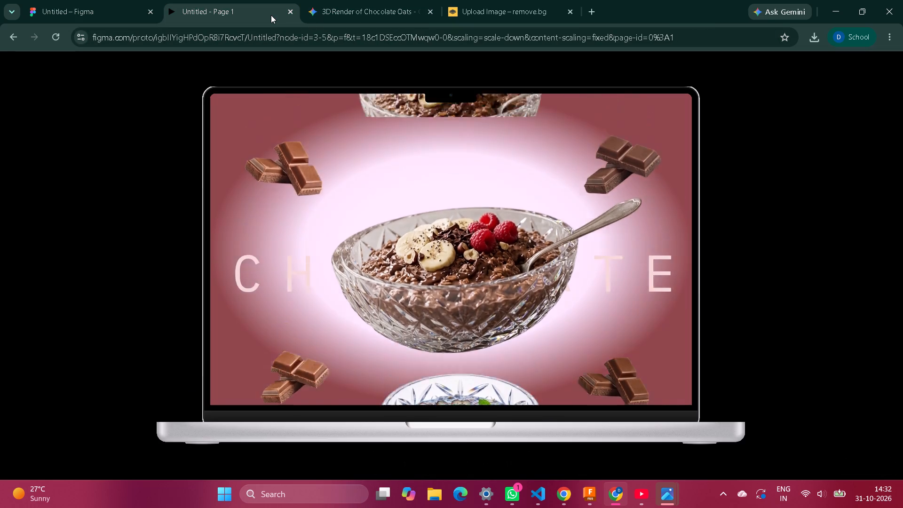
key(Right)
key(Right)
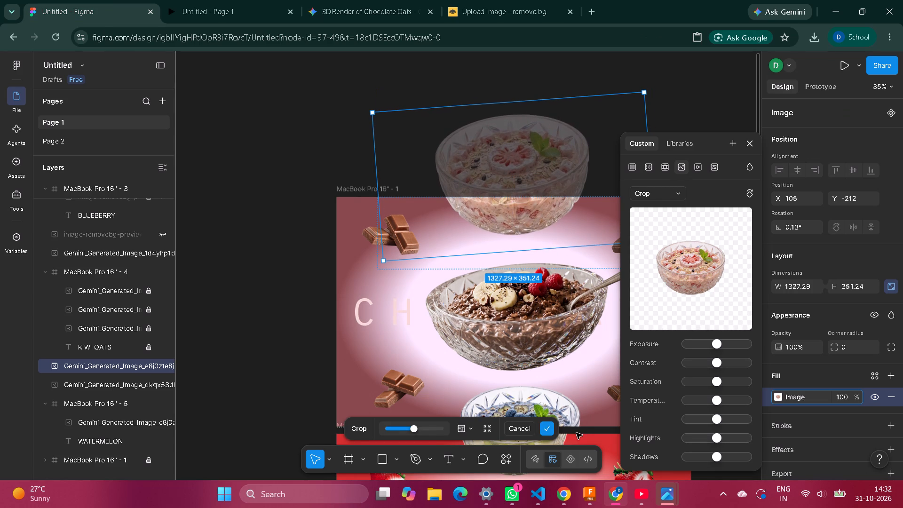
drag(378, 208, 385, 194)
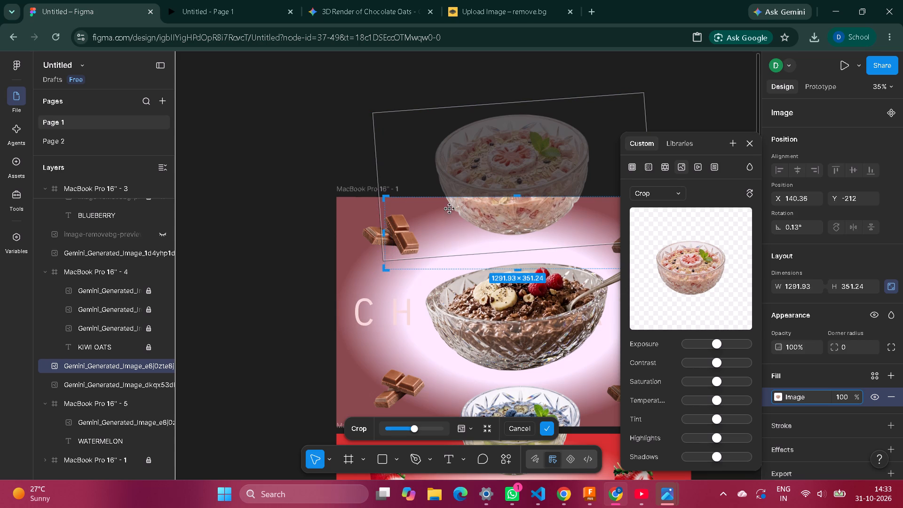
click(753, 143)
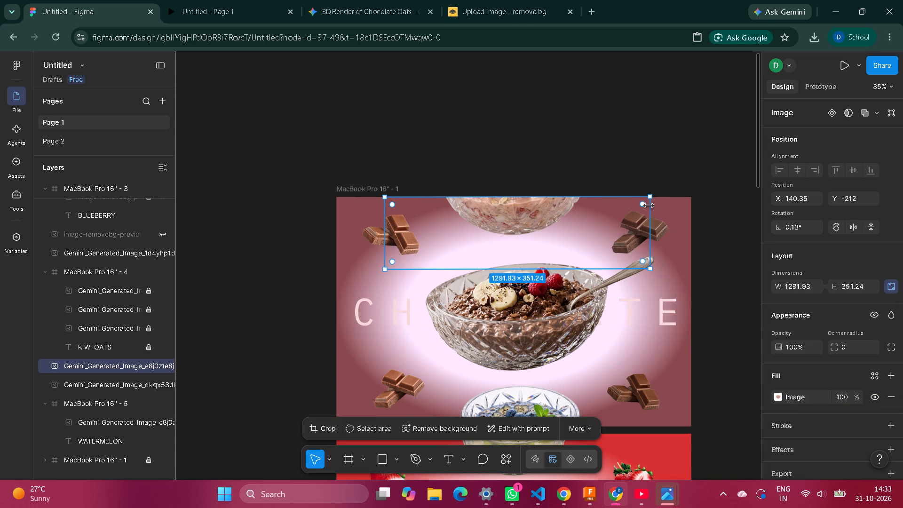
Scale the partial watermelon bowl to about 1260 × 343 and place it at X 169, Y -209 above the chocolate bowl.
drag(649, 211, 643, 206)
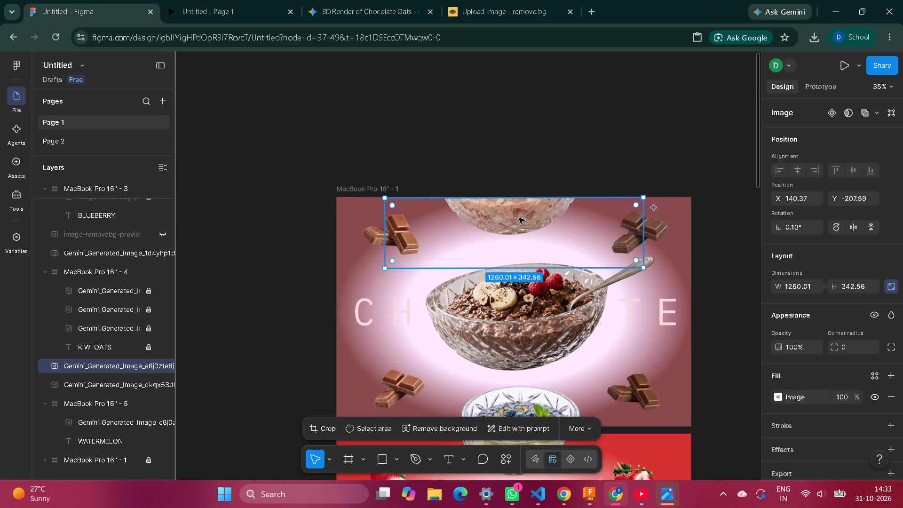
drag(517, 218, 523, 218)
click(570, 138)
click(552, 162)
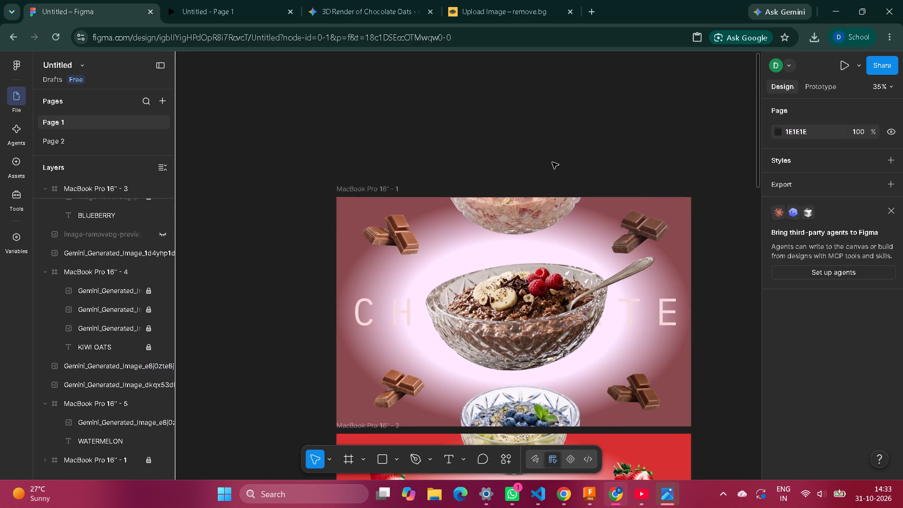
click(536, 224)
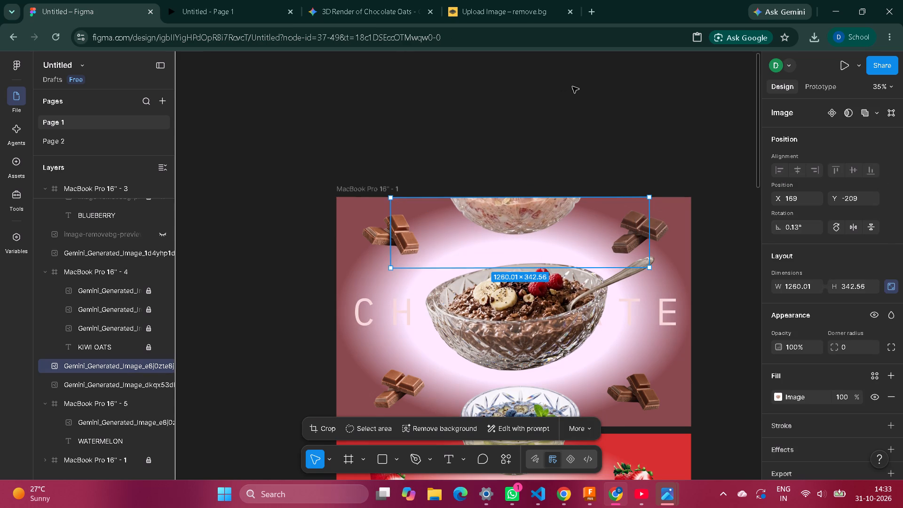
click(572, 87)
Review the partial bowls at the frame edges from the CHOCOLATE frame down to the WATERMELON frame.
scroll(485, 192, down, 1)
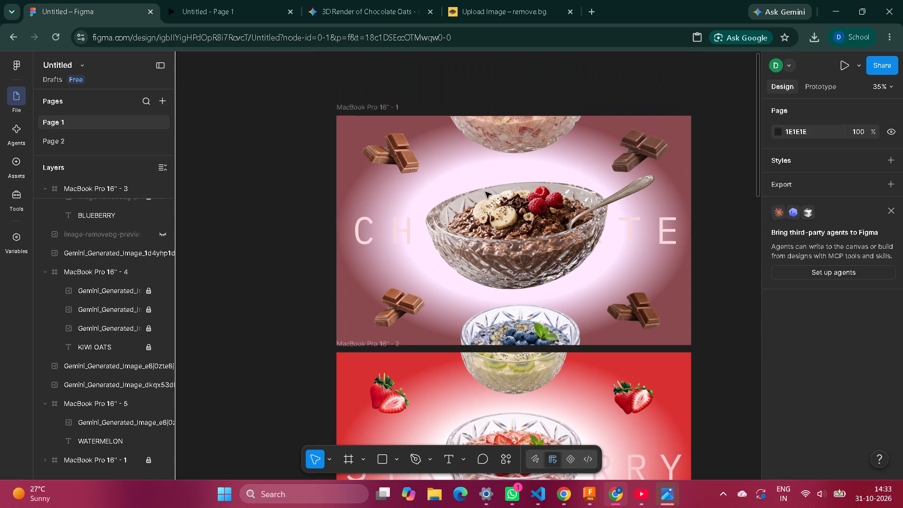
scroll(568, 194, down, 1)
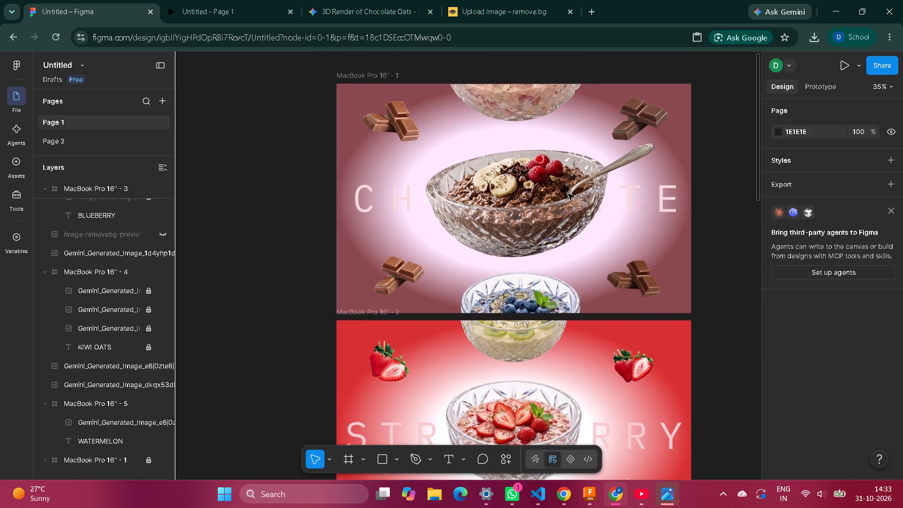
scroll(570, 163, down, 3)
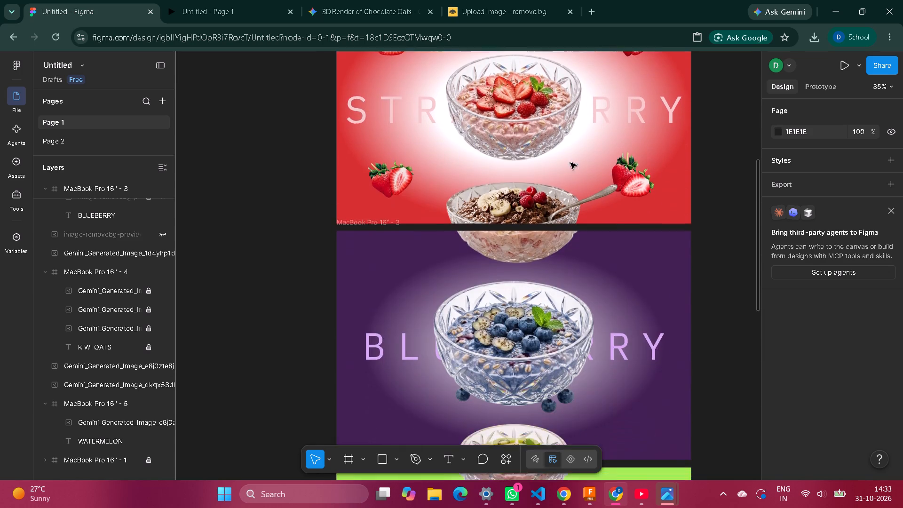
scroll(570, 163, down, 2)
scroll(570, 163, up, 5)
scroll(570, 163, down, 2)
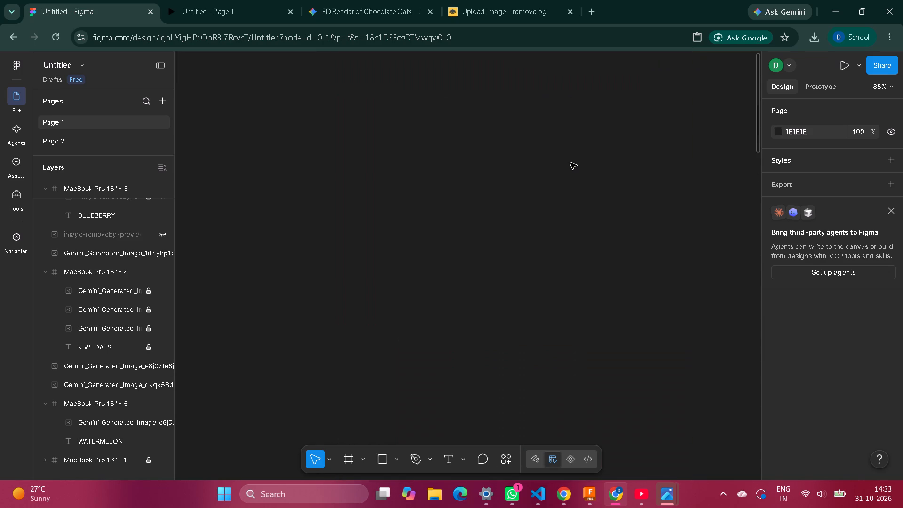
scroll(570, 163, down, 5)
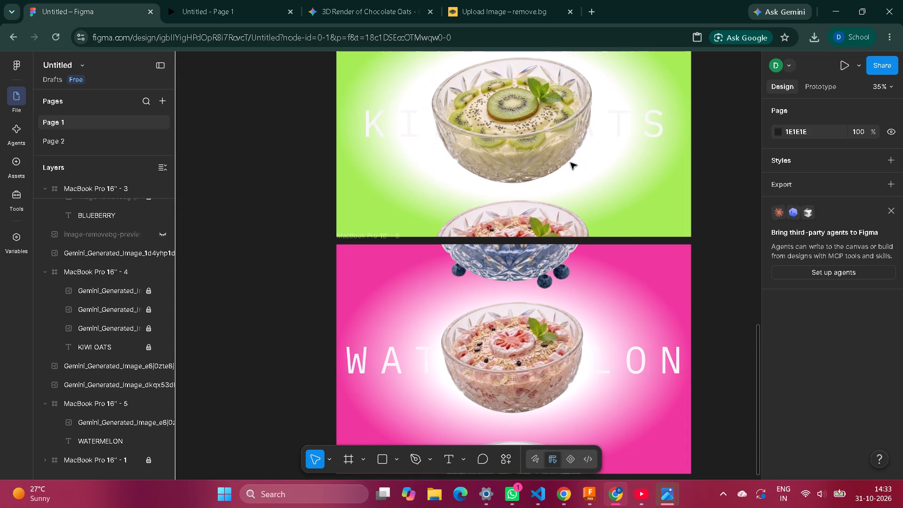
scroll(570, 163, down, 3)
click(525, 376)
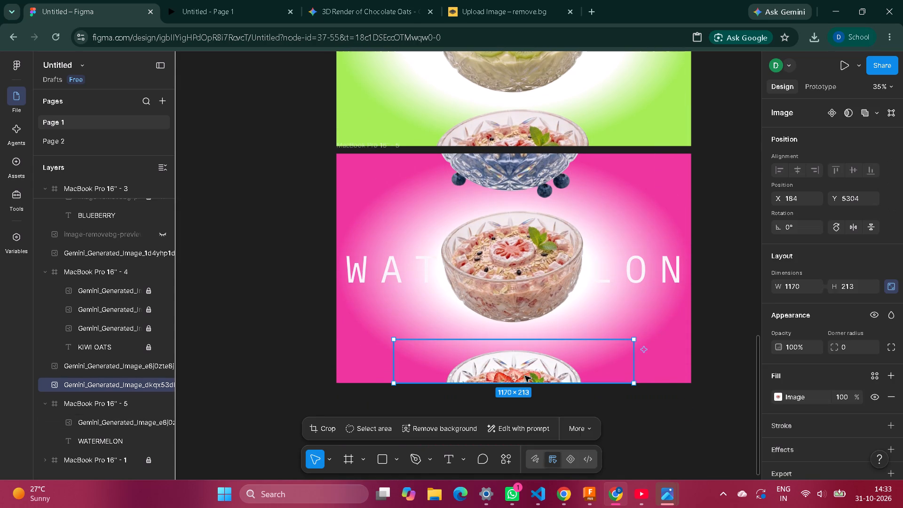
scroll(560, 266, up, 1)
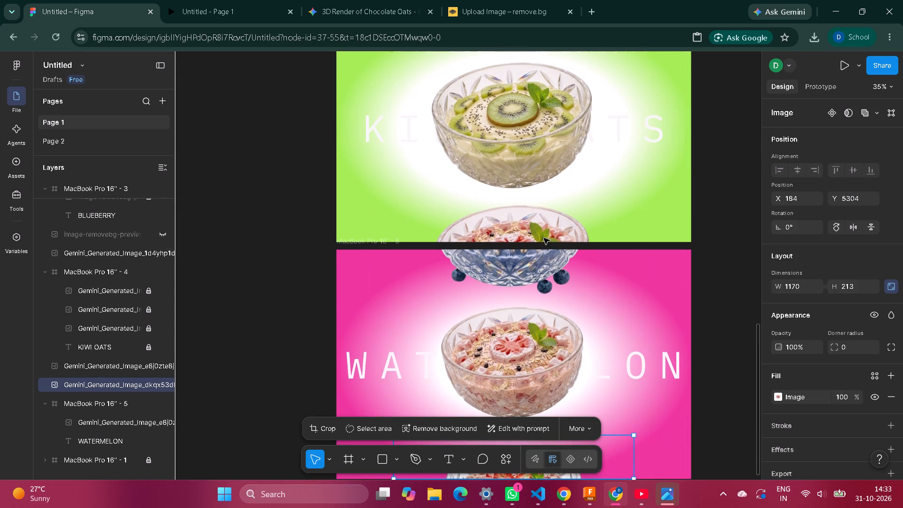
click(536, 234)
Duplicate the main bowl of the STRAWBERRY frame and place the copy just above the CHOCOLATE frame, at about X 274, Y -882.
scroll(561, 217, up, 2)
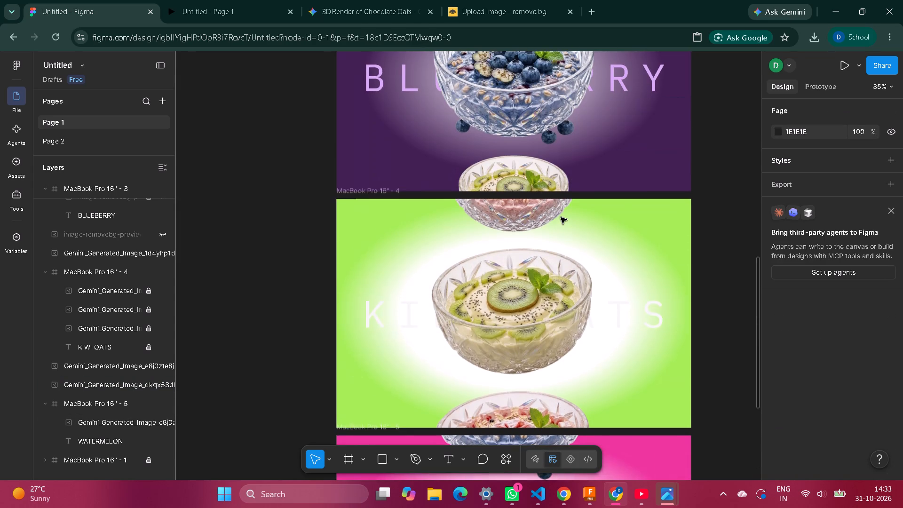
scroll(561, 217, up, 4)
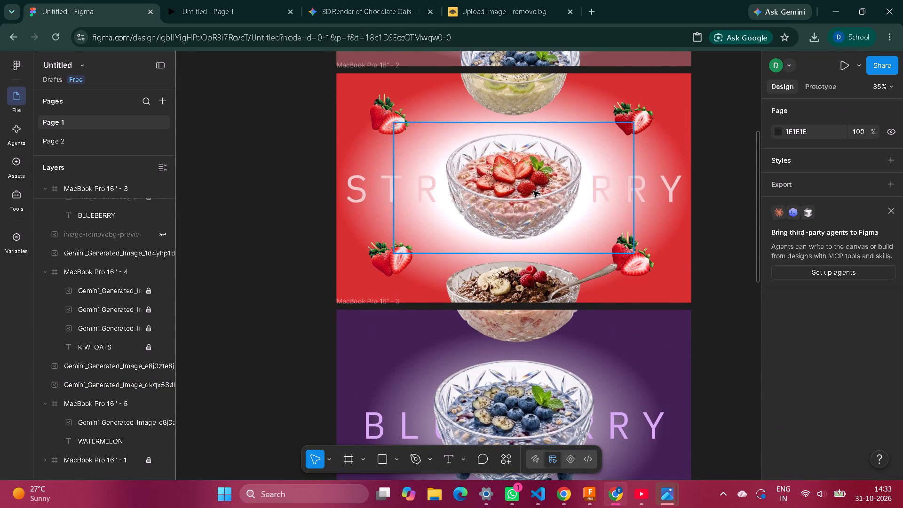
click(533, 191)
key(ctrl+c)
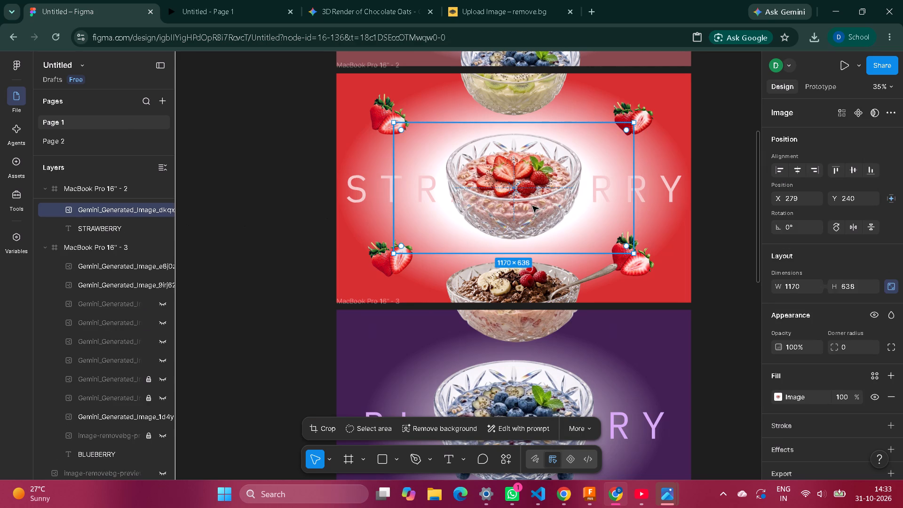
key(ctrl+c)
right_click(532, 206)
click(622, 103)
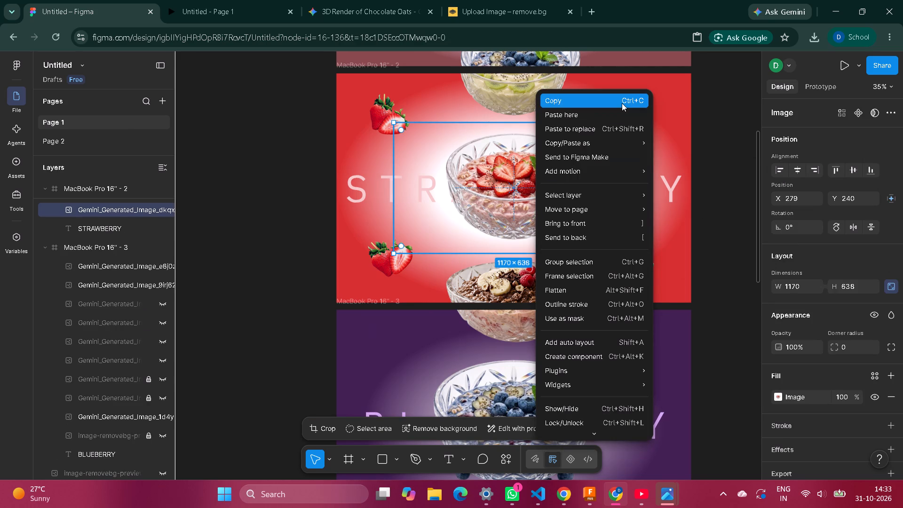
scroll(546, 123, up, 5)
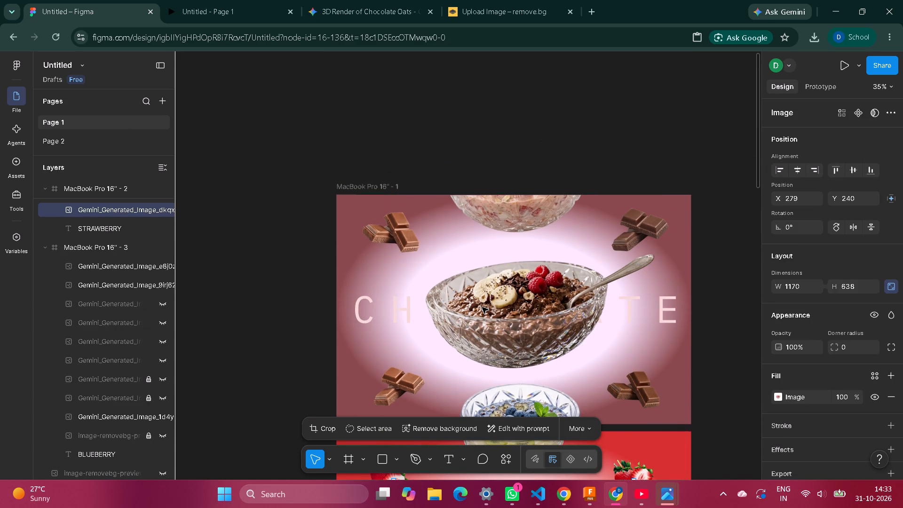
key(ctrl+v)
drag(534, 376, 448, 268)
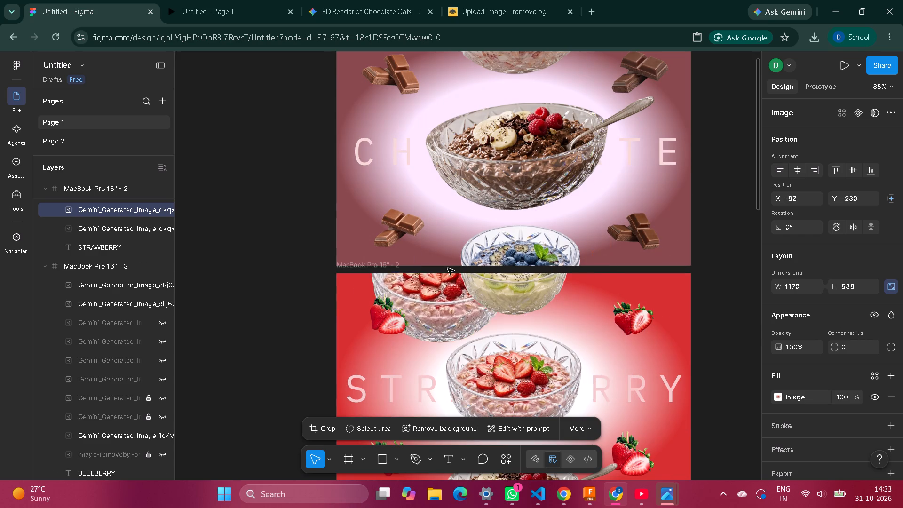
drag(448, 268, 236, 142)
scroll(577, 195, up, 2)
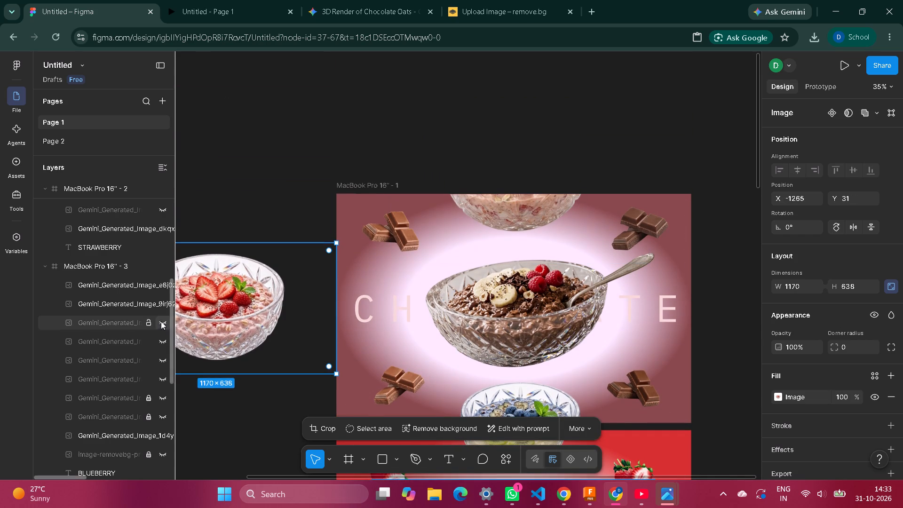
drag(226, 304, 541, 116)
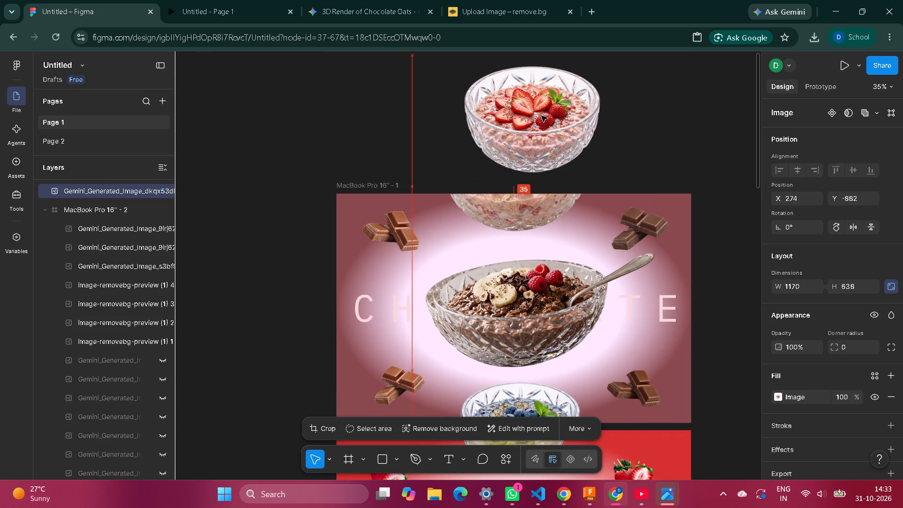
drag(541, 116, 541, 115)
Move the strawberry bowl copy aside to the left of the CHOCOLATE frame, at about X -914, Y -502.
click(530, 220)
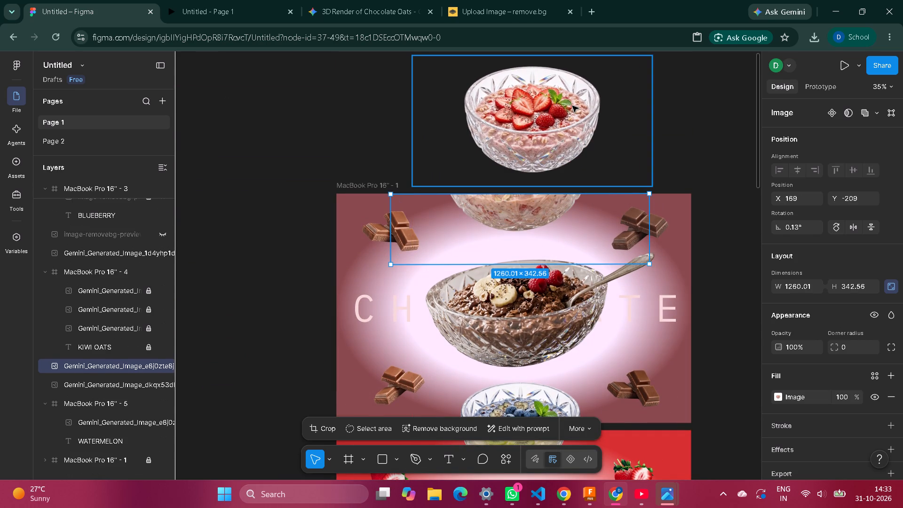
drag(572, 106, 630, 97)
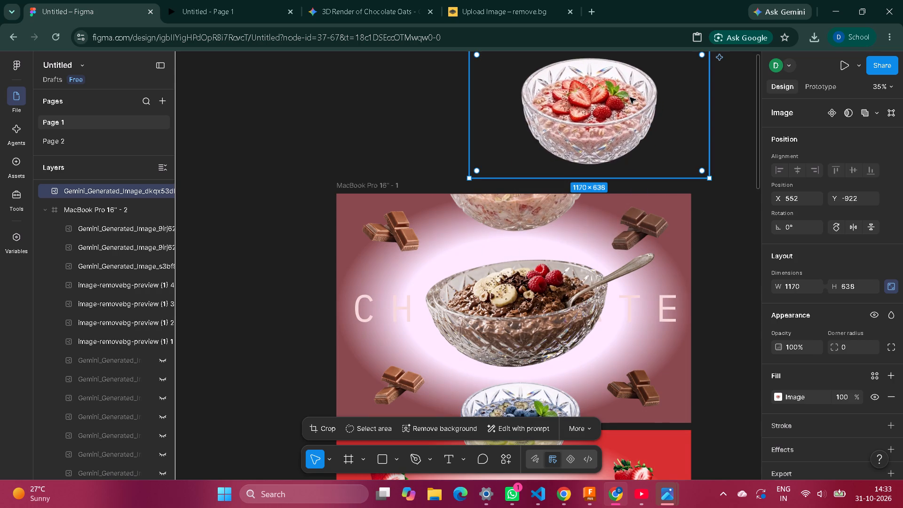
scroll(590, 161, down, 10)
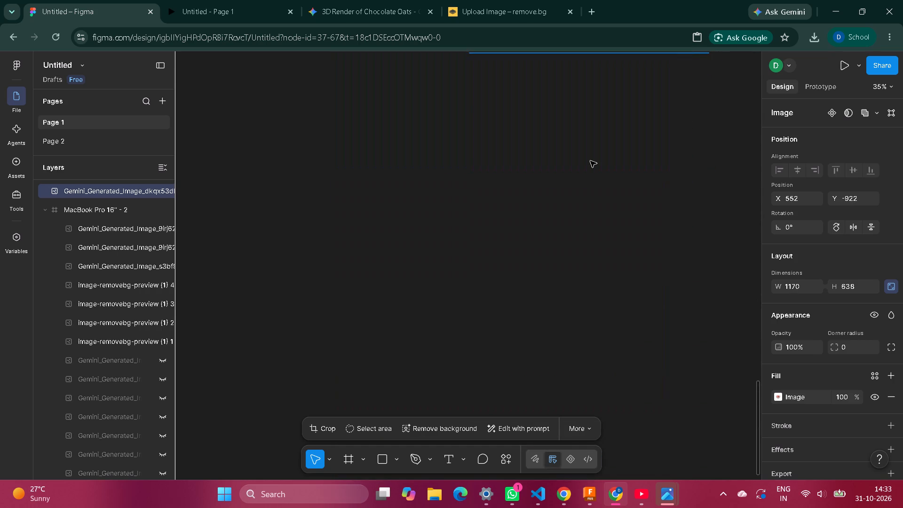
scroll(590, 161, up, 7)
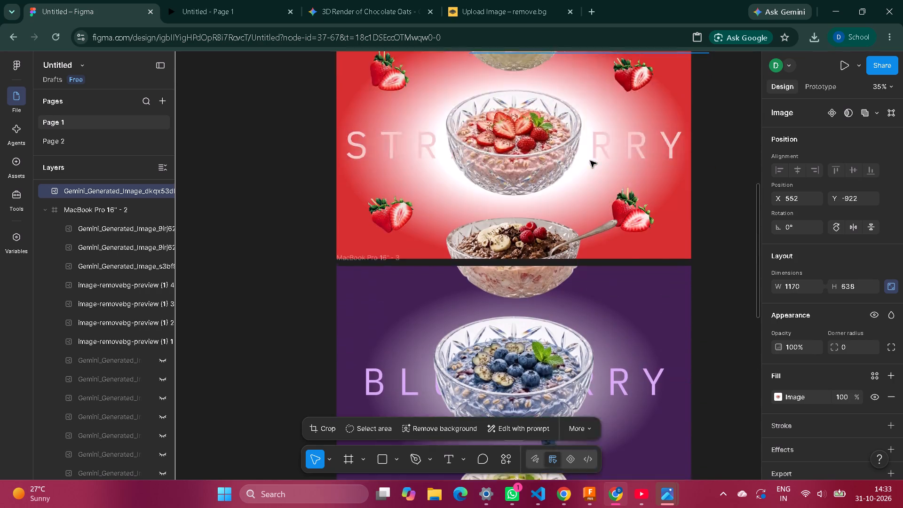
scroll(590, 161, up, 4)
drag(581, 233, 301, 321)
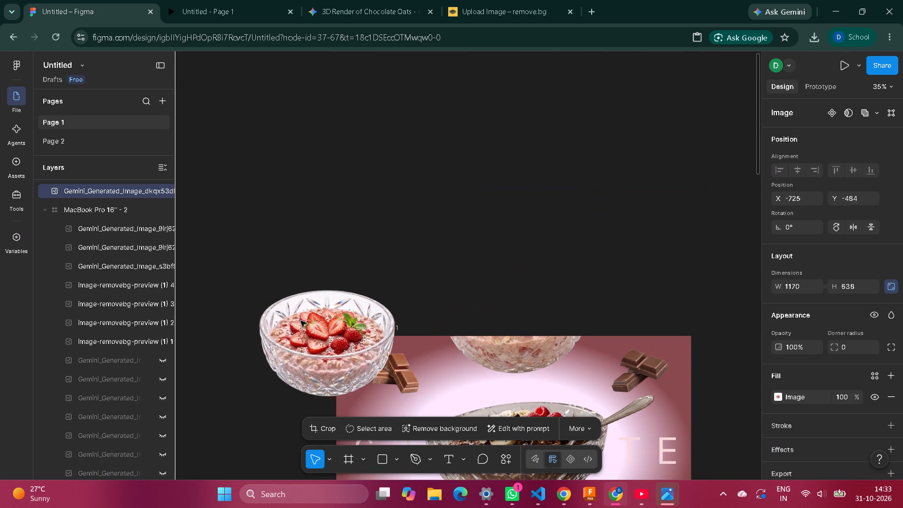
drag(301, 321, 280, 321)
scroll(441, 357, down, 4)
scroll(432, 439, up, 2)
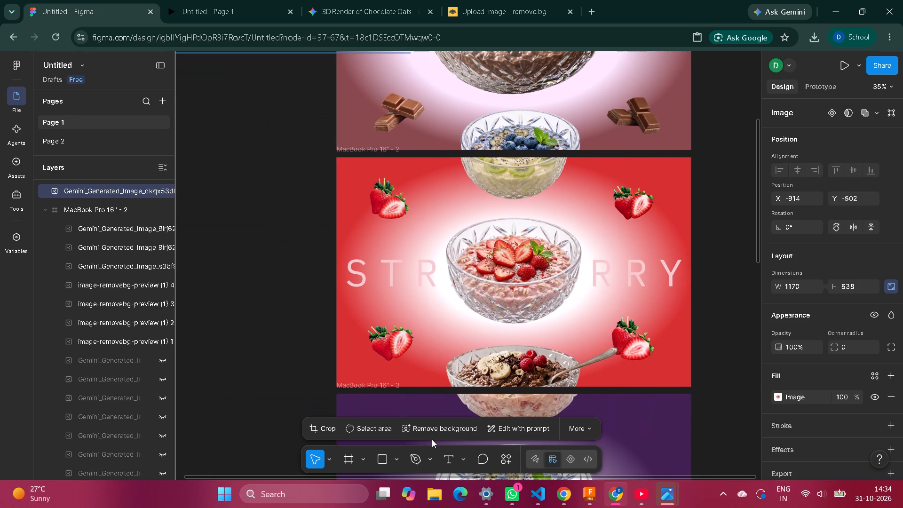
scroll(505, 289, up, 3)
Bring the strawberry bowl copy down to the boundary between the KIWI OATS and WATERMELON frames, at X 164, Y 4044.
drag(334, 239, 391, 455)
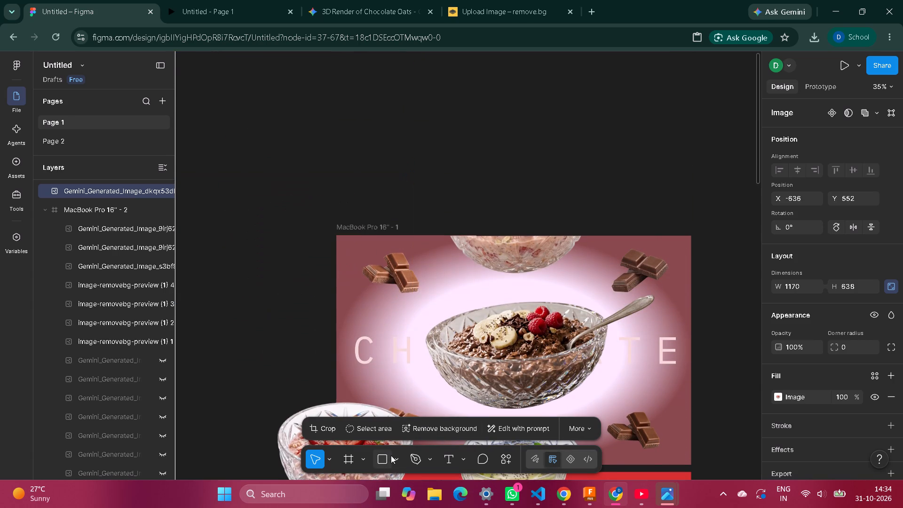
drag(391, 455, 390, 455)
scroll(517, 357, down, 3)
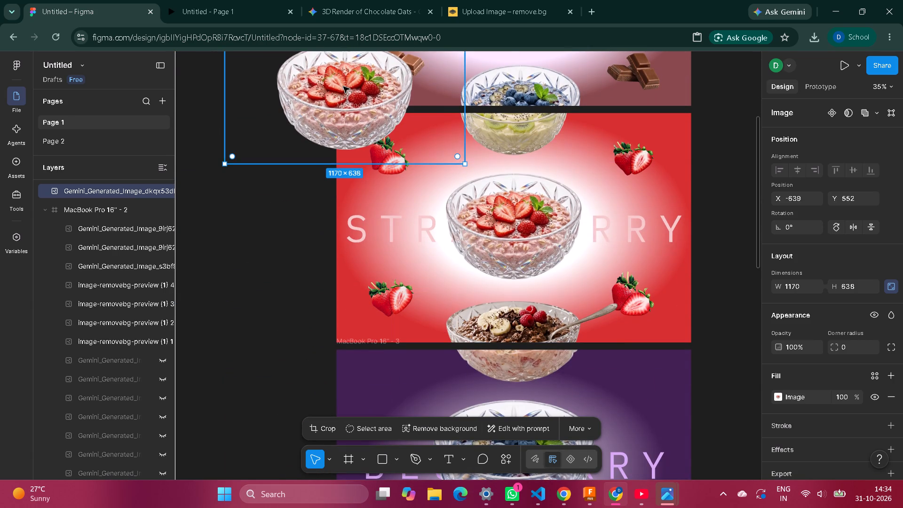
drag(343, 87, 511, 367)
scroll(575, 242, down, 2)
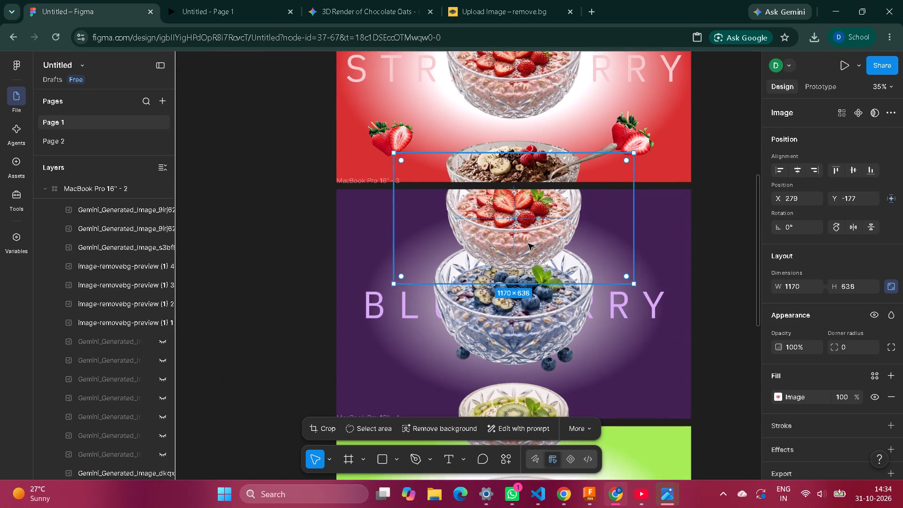
drag(528, 244, 346, 338)
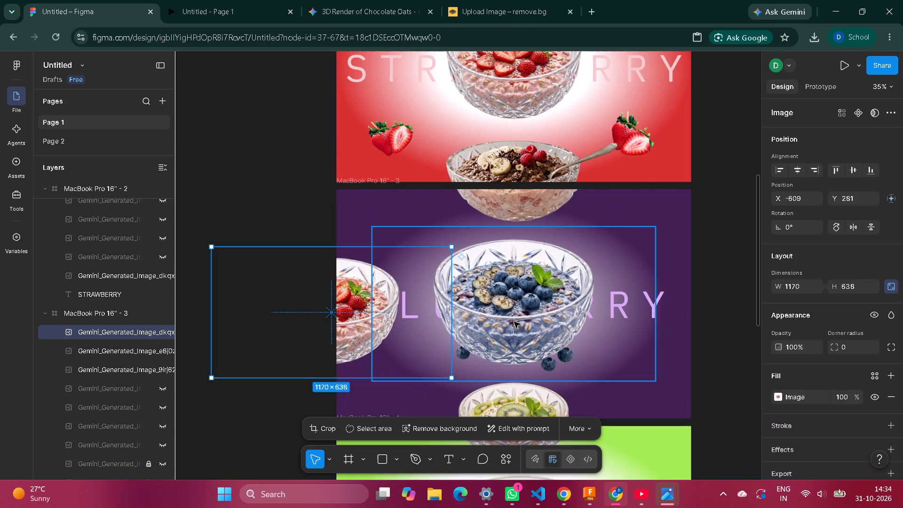
scroll(515, 321, down, 2)
drag(372, 121, 503, 262)
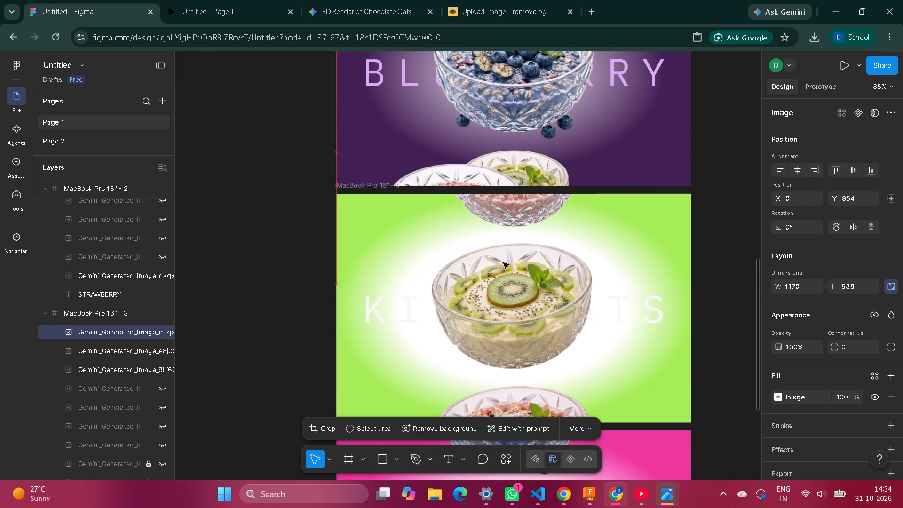
drag(503, 262, 554, 387)
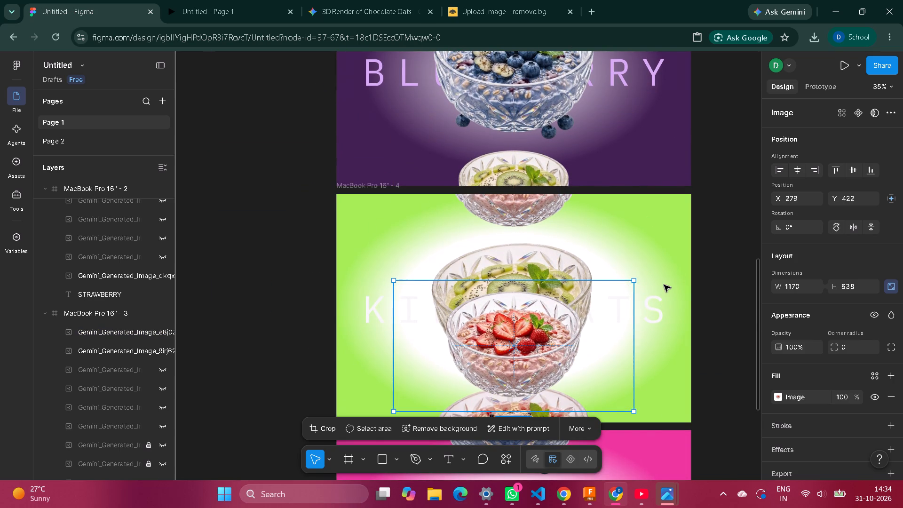
scroll(664, 279, down, 3)
drag(540, 170, 534, 269)
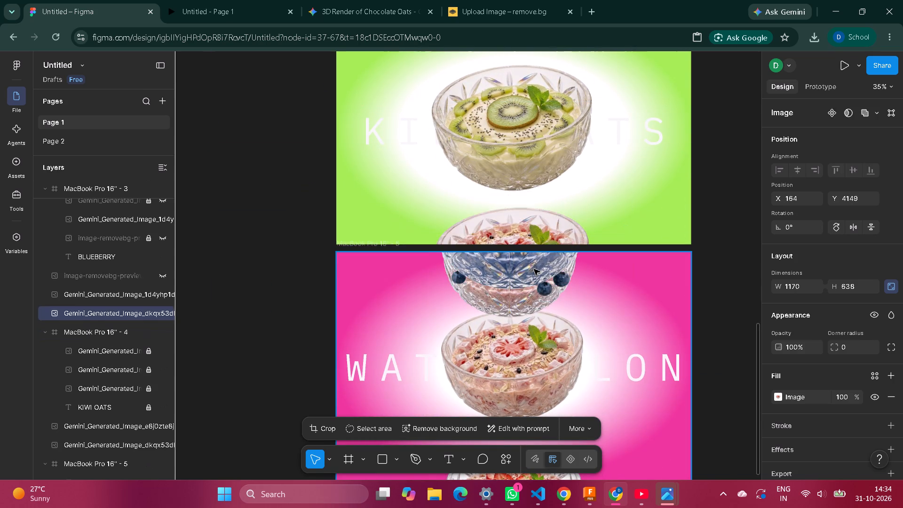
drag(534, 269, 537, 247)
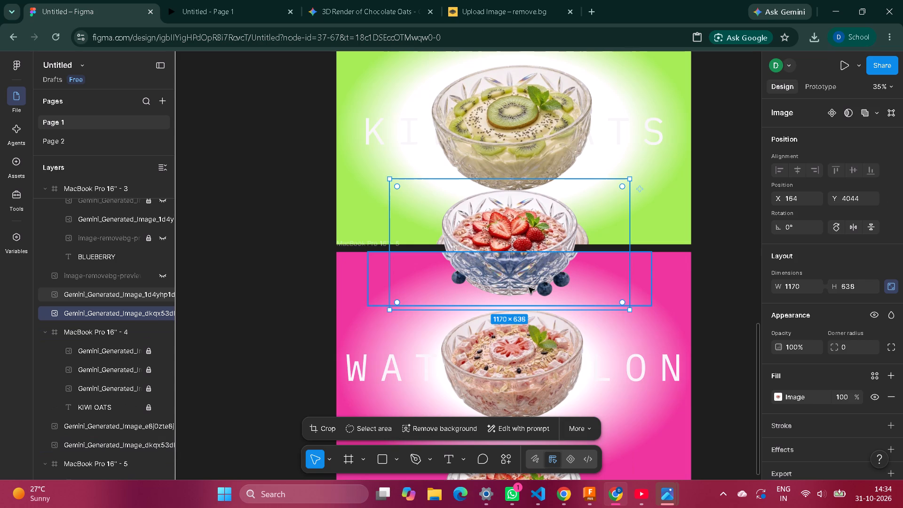
Delete the partial blueberry bowl at the top edge of the WATERMELON frame.
click(529, 287)
key(BackSpace)
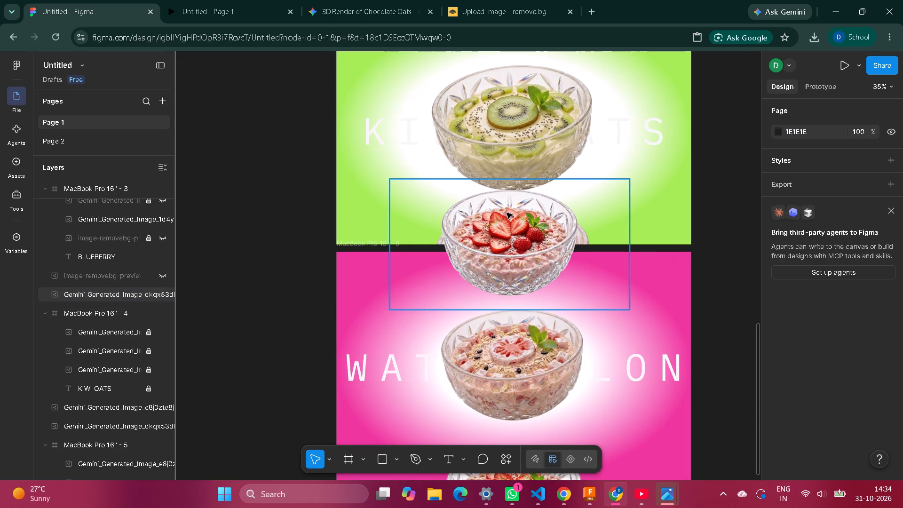
Crop the strawberry bowl copy from the top to the WATERMELON frame's upper edge, making it about 1170 × 282 at Y 4400.
click(510, 255)
drag(510, 255, 539, 334)
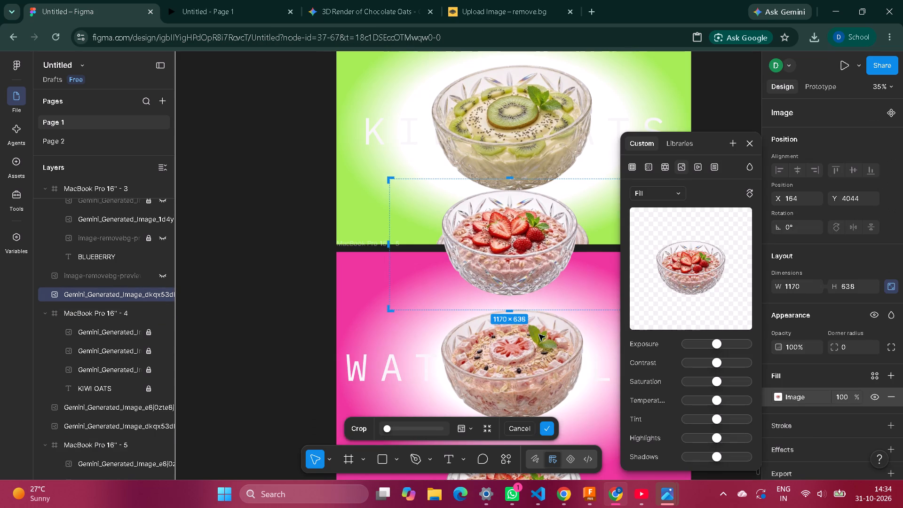
drag(539, 334, 658, 255)
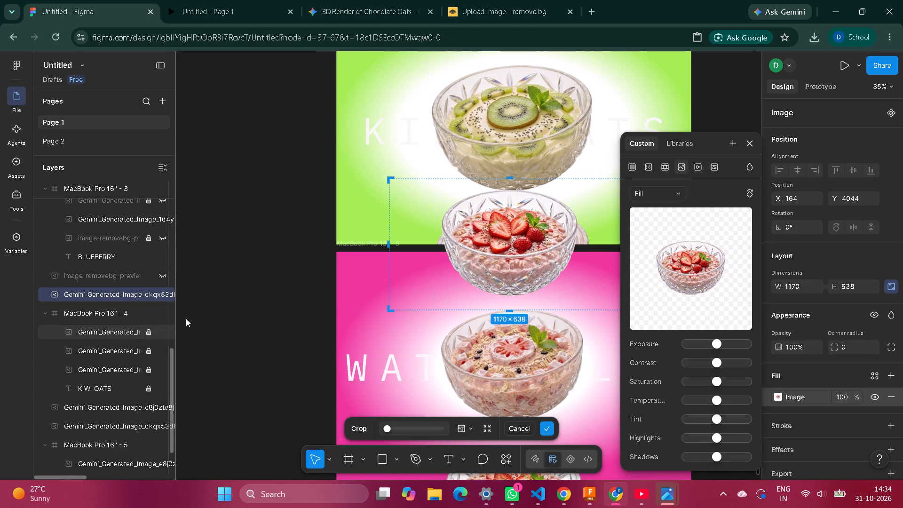
click(295, 297)
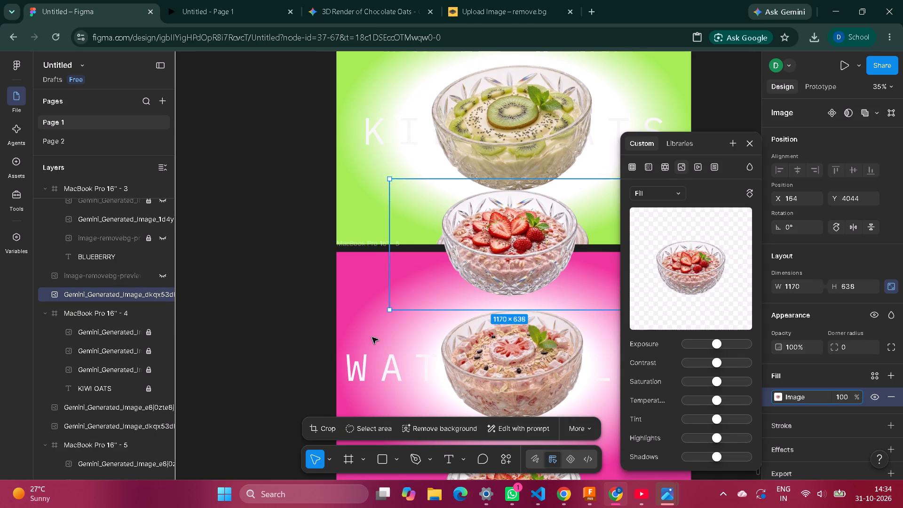
click(322, 426)
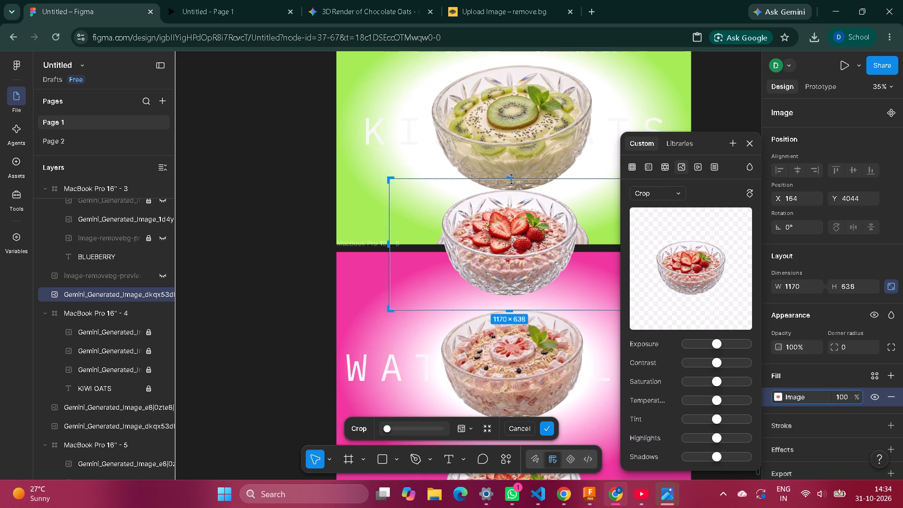
drag(510, 178, 500, 254)
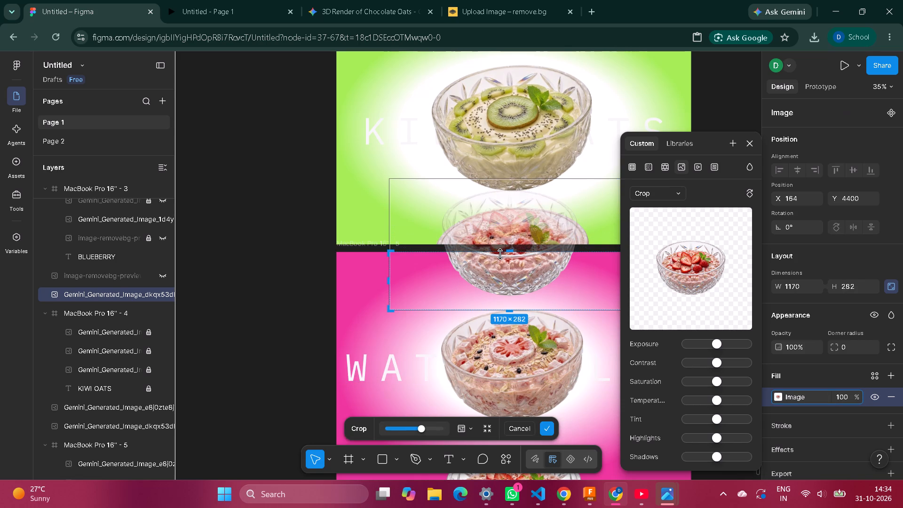
click(500, 254)
click(281, 252)
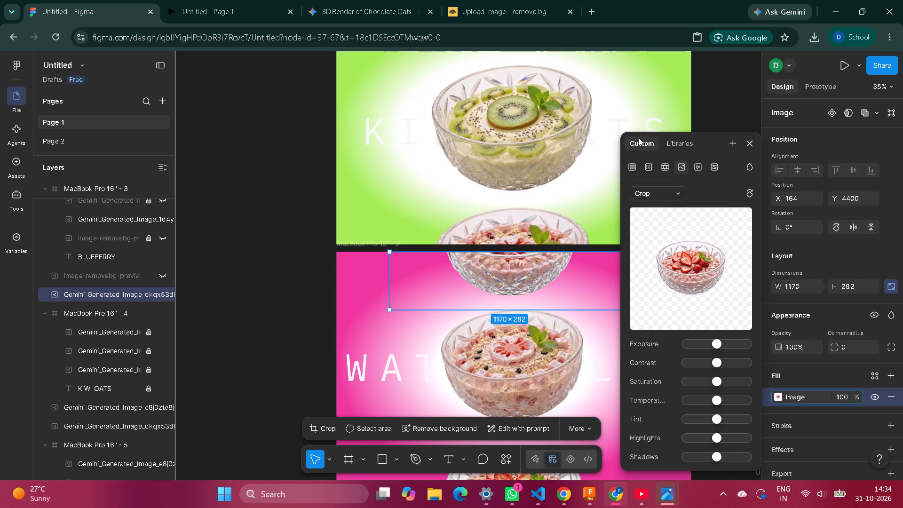
click(722, 100)
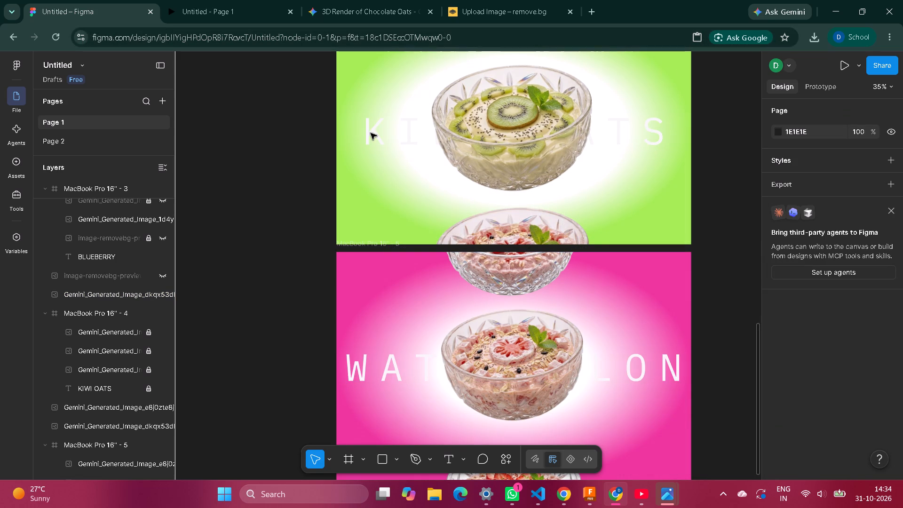
Restart the prototype preview and play from CHOCOLATE to WATERMELON, replaying the transition between KIWI OATS and WATERMELON.
click(246, 22)
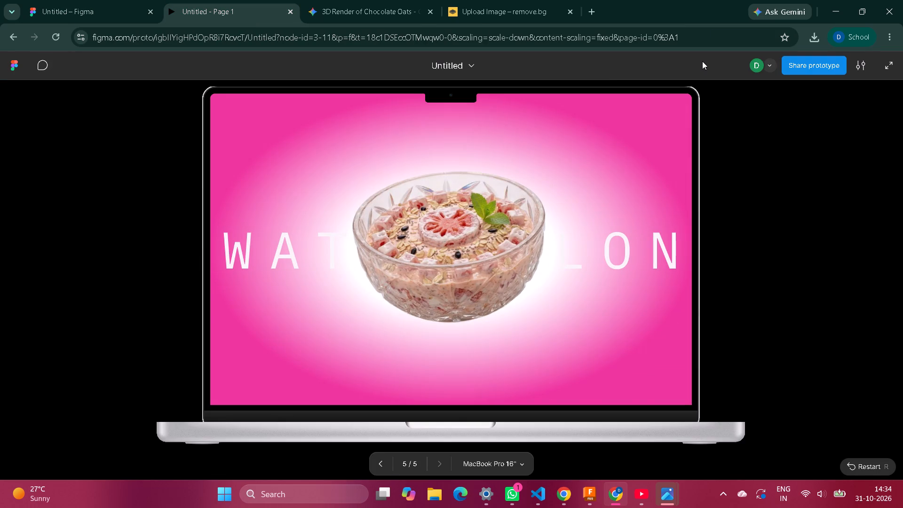
key(r)
key(Right)
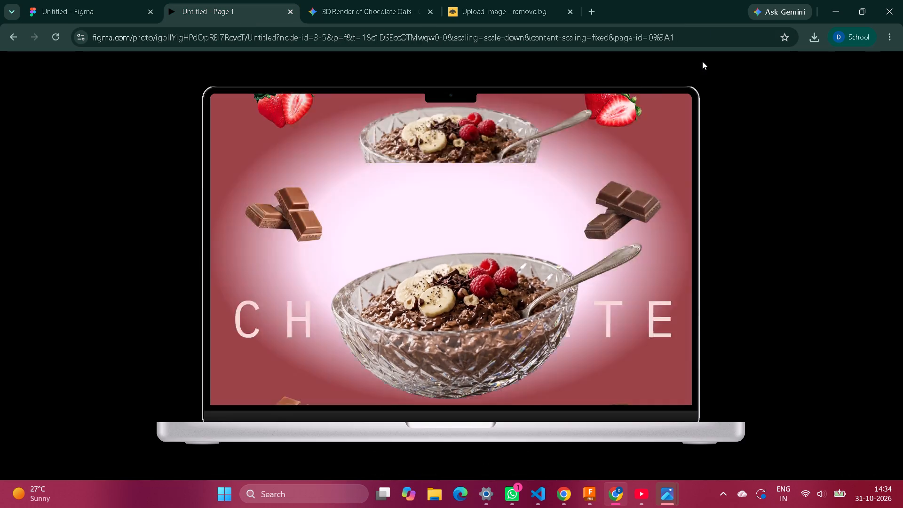
key(Right)
key(Right)
key(Right)
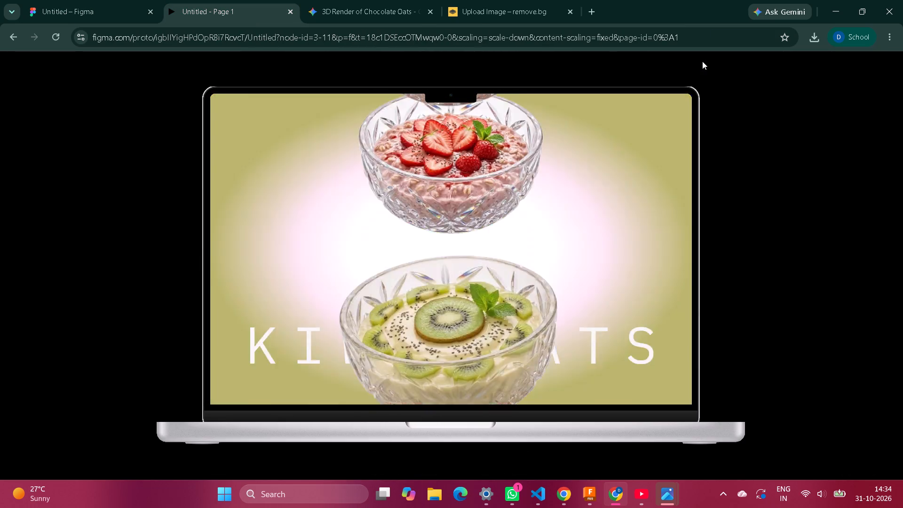
key(Left)
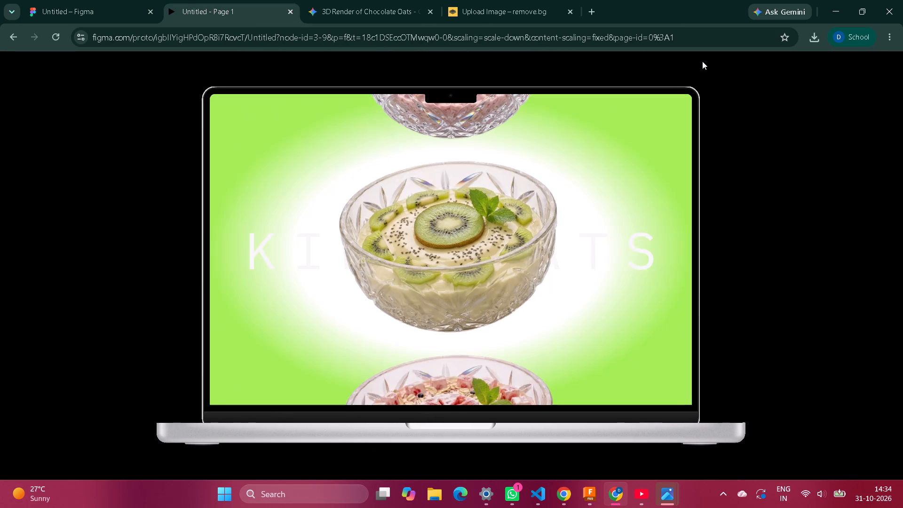
key(Right)
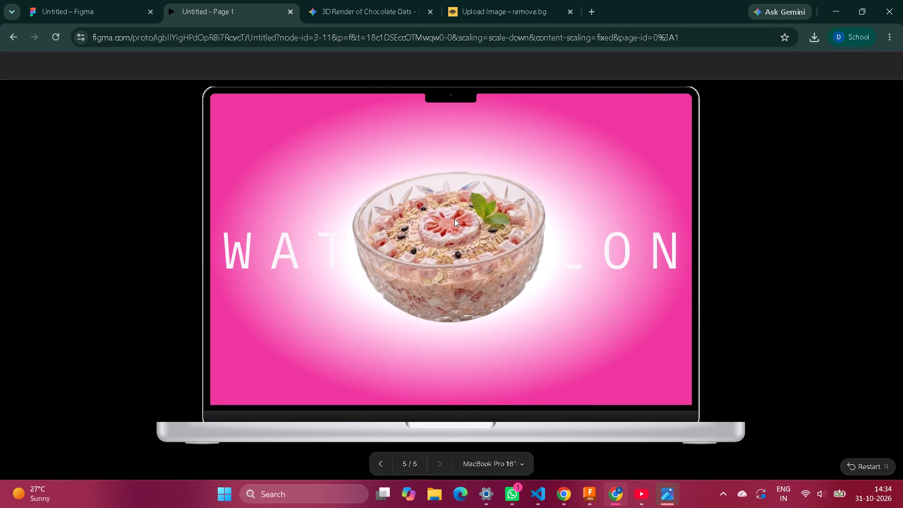
Replay the preview transition between the KIWI OATS and WATERMELON screens.
key(Left)
key(Right)
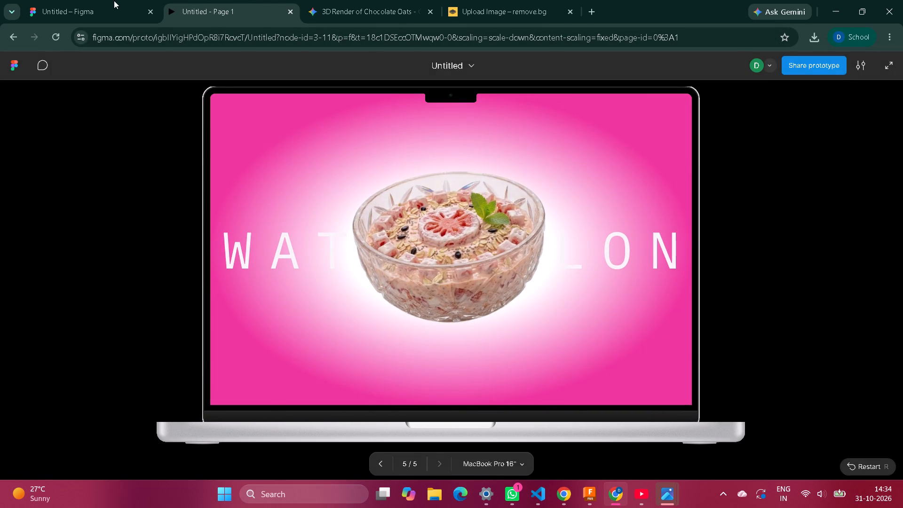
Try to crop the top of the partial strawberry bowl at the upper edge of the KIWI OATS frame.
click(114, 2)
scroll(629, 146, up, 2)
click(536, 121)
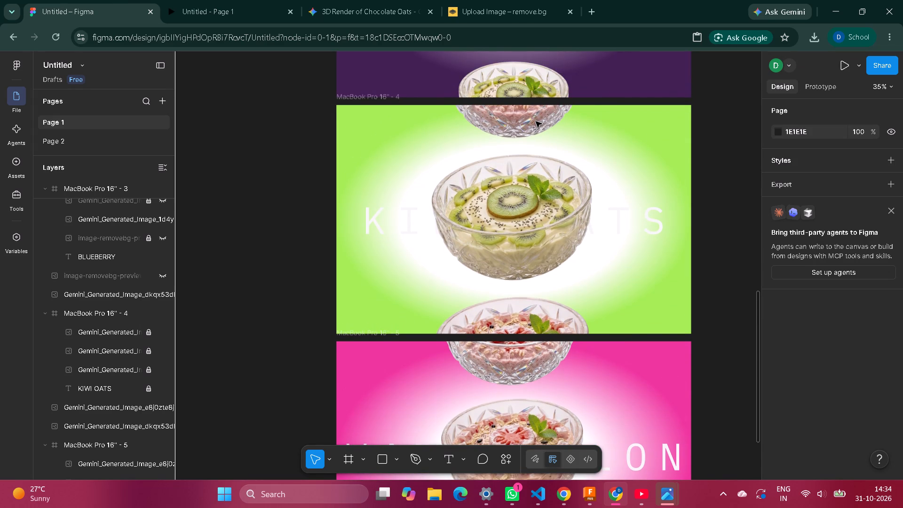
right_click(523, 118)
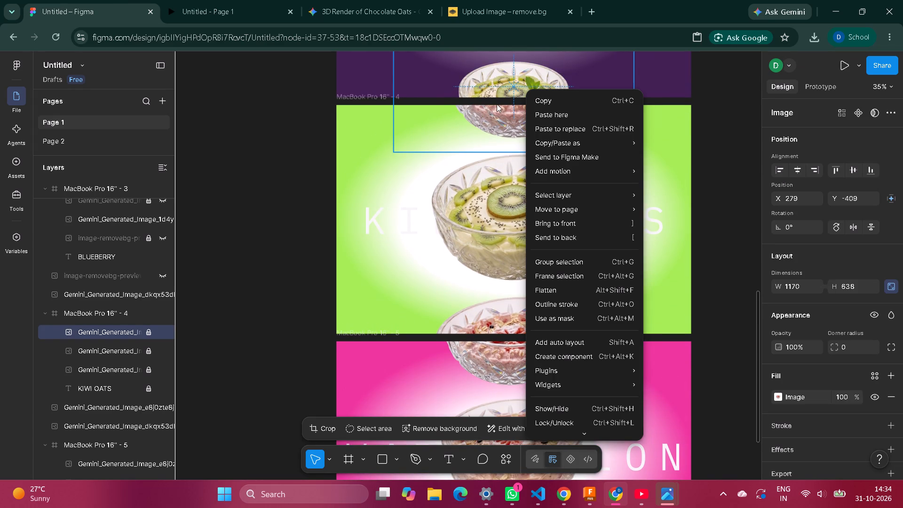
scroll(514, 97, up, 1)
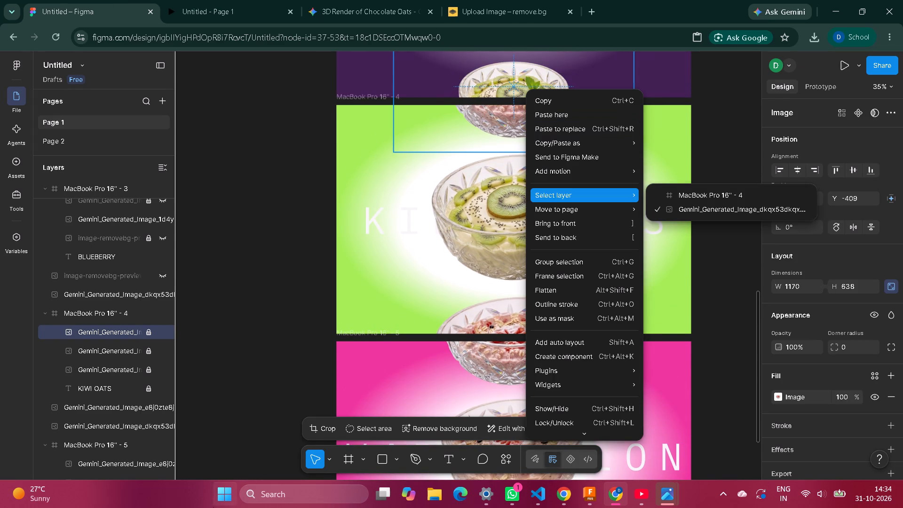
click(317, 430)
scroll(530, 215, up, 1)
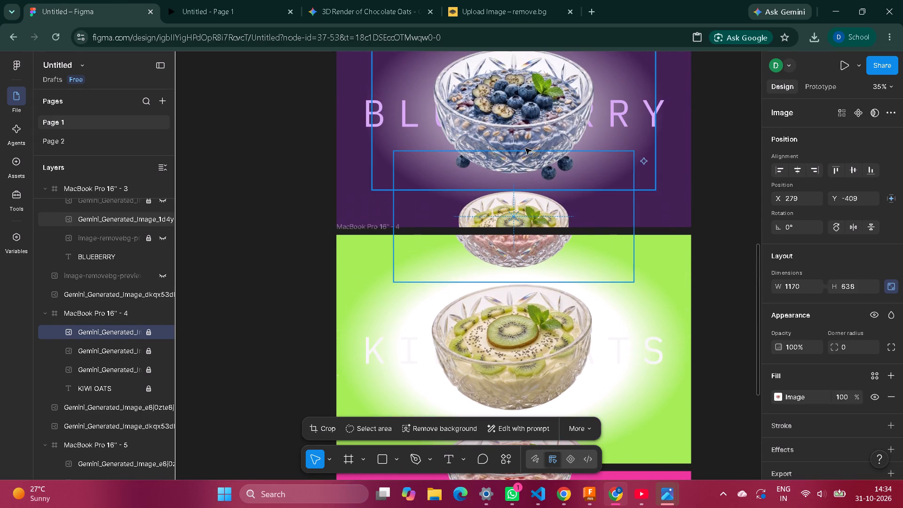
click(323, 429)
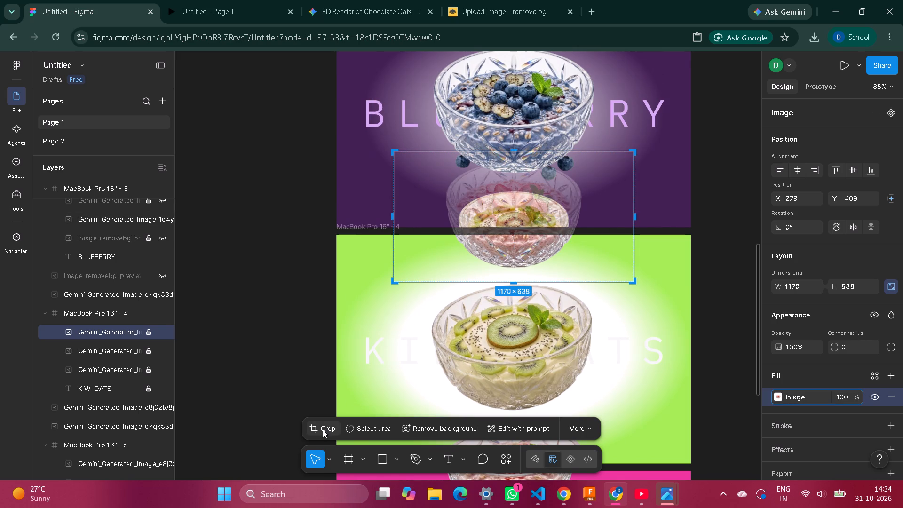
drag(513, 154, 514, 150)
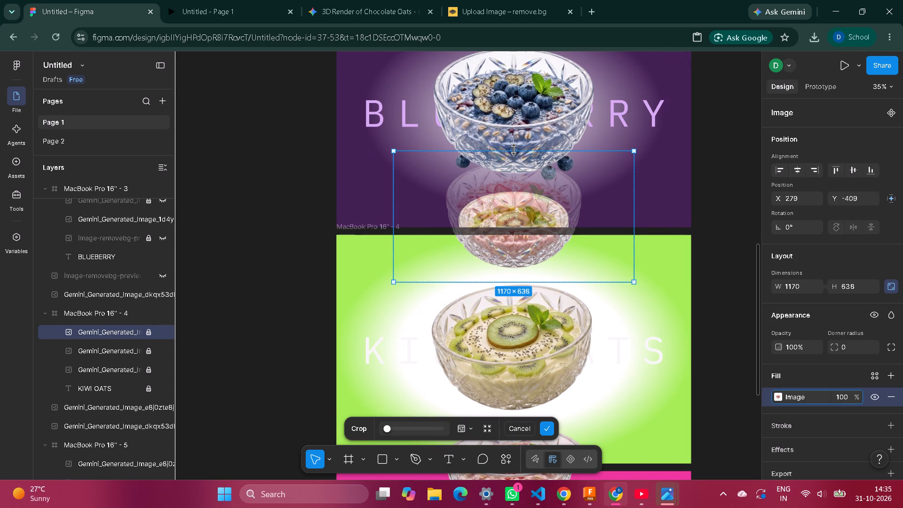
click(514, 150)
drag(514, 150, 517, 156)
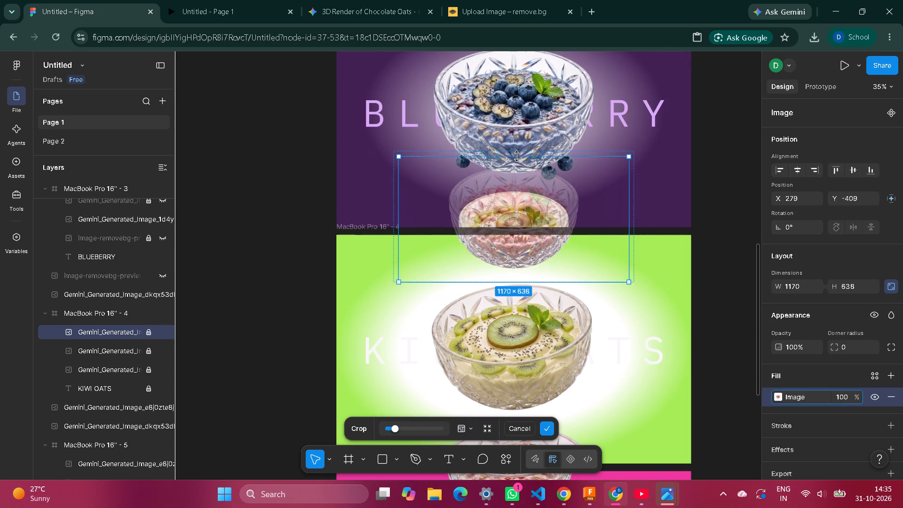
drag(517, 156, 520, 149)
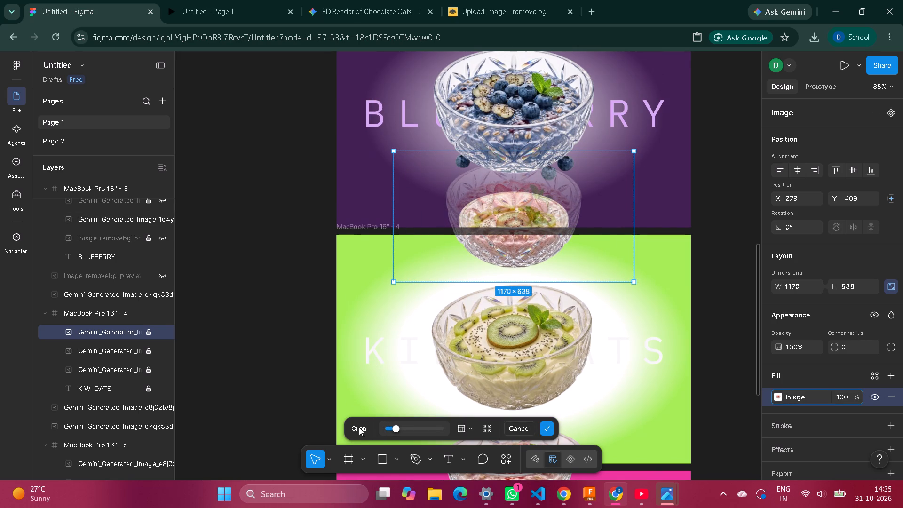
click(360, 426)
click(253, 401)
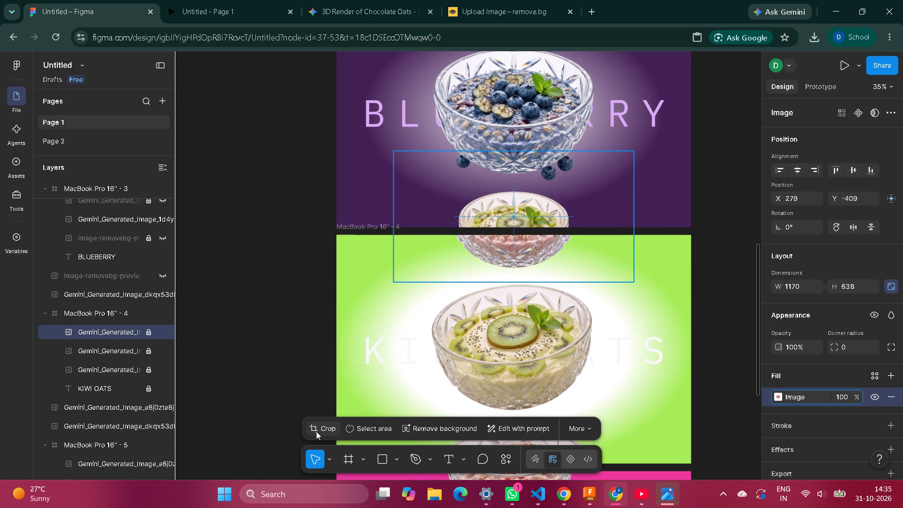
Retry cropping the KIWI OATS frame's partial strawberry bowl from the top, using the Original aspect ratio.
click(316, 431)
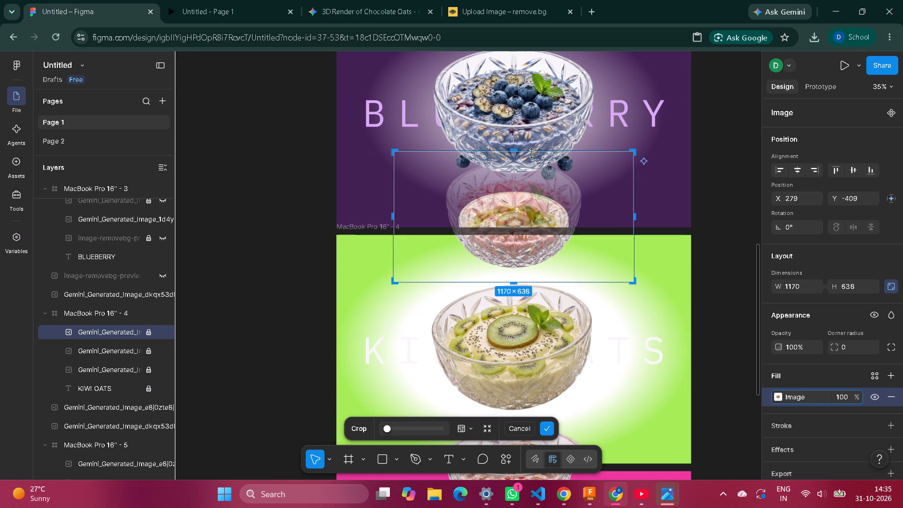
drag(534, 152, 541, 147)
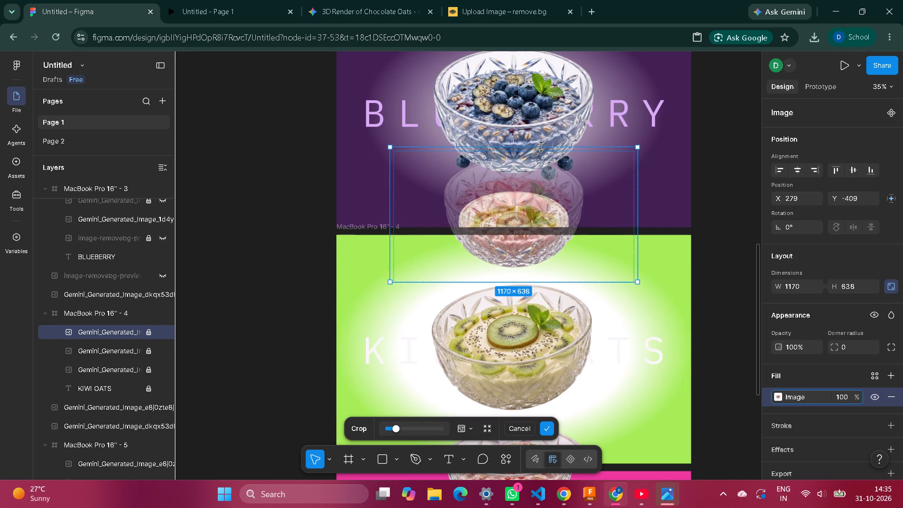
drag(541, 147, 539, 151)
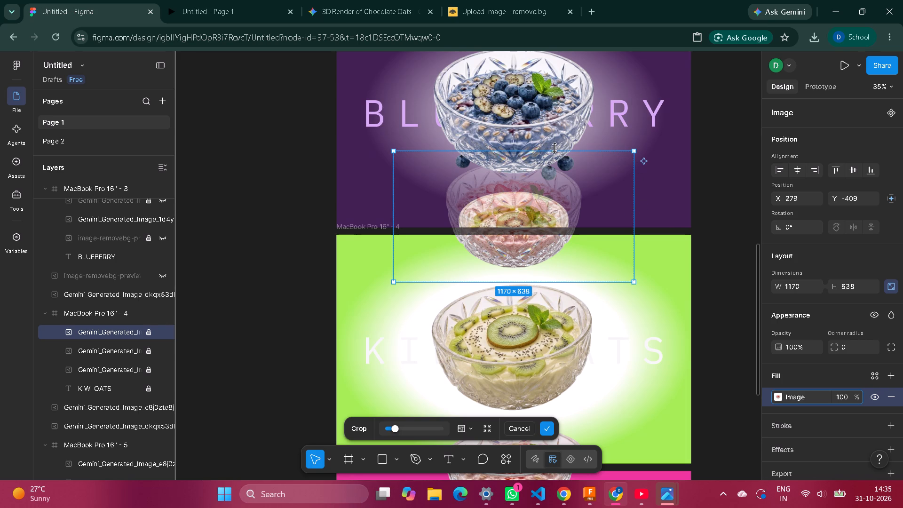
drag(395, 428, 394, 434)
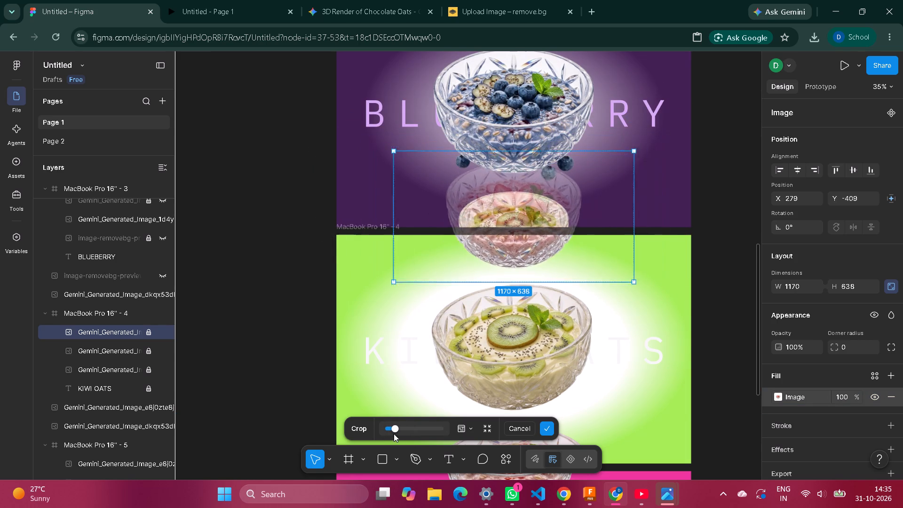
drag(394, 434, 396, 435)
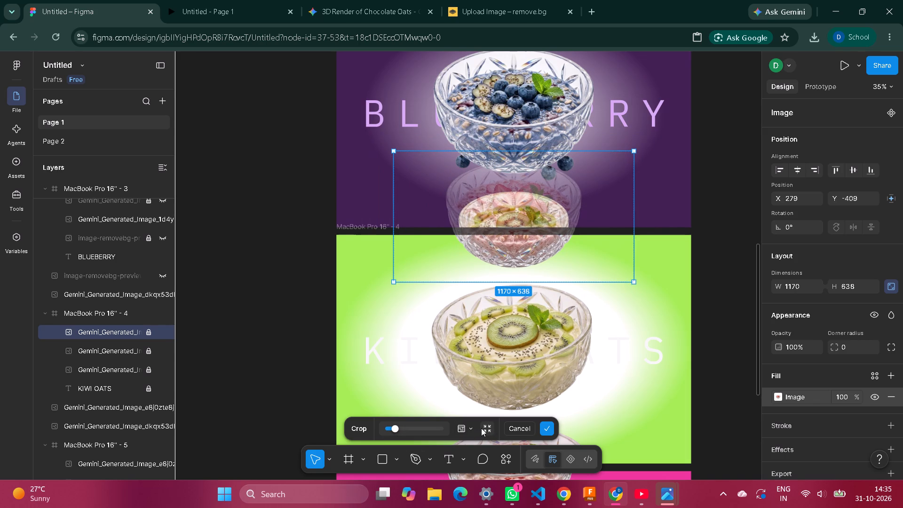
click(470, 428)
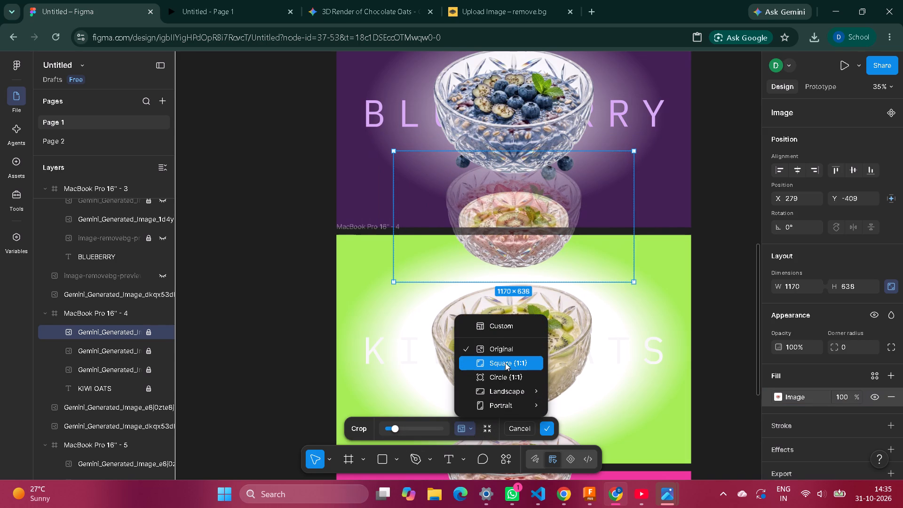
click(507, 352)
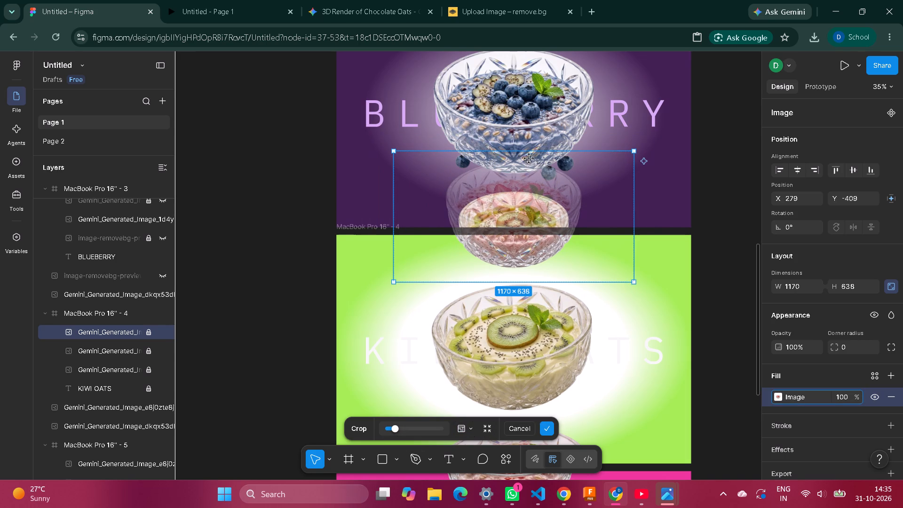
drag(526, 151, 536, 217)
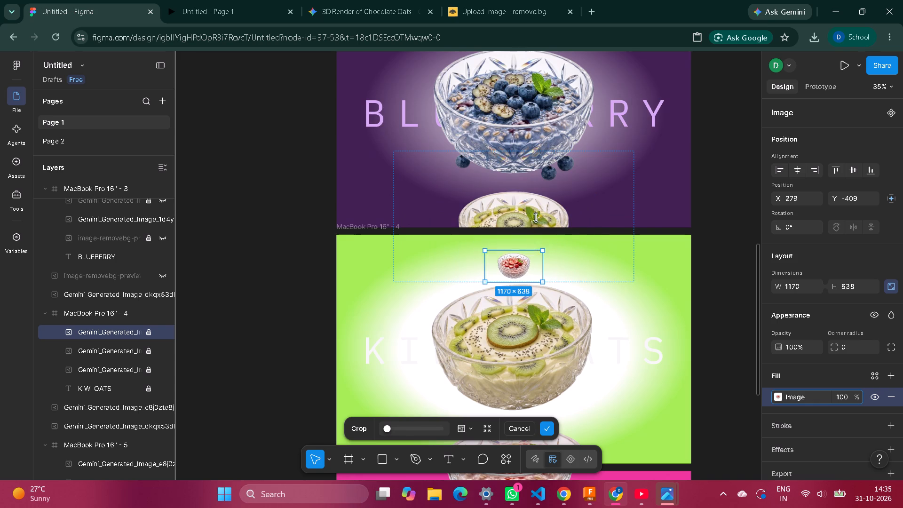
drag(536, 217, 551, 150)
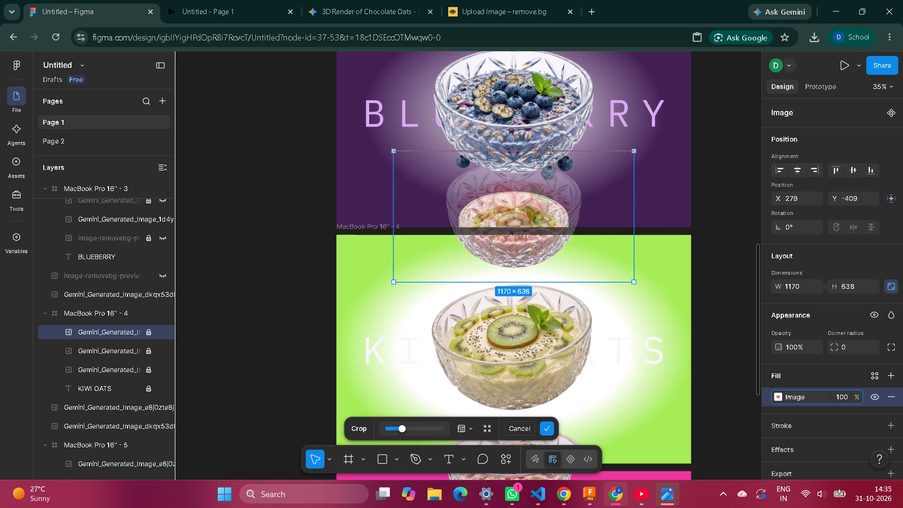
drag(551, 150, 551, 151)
Remove the image fill from the partial strawberry bowl at the top edge of the KIWI OATS frame.
key(BackSpace)
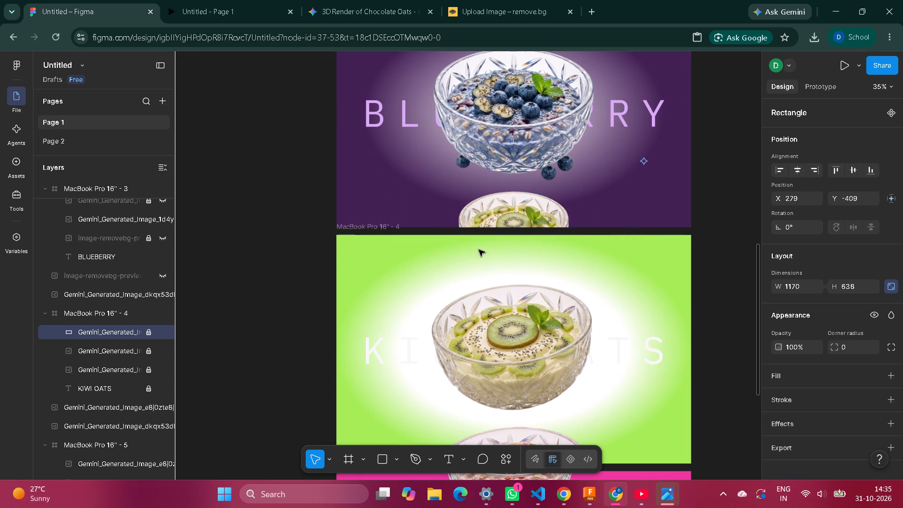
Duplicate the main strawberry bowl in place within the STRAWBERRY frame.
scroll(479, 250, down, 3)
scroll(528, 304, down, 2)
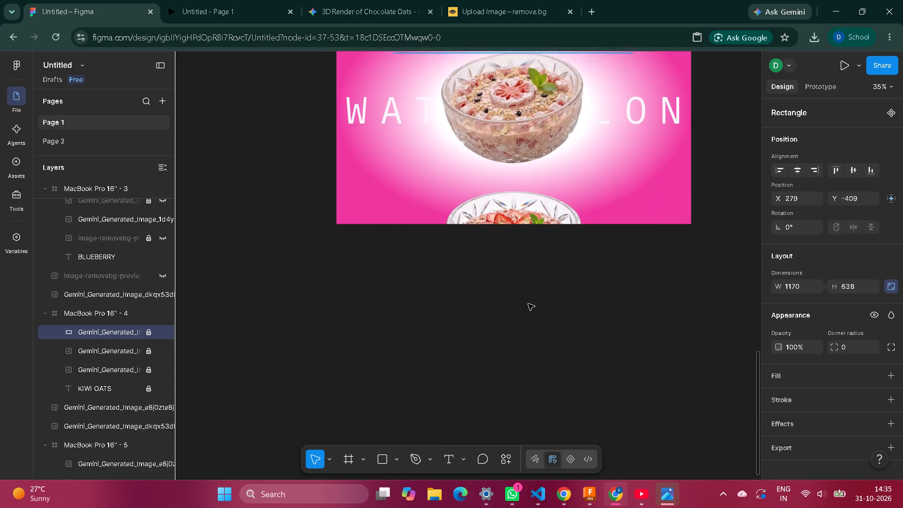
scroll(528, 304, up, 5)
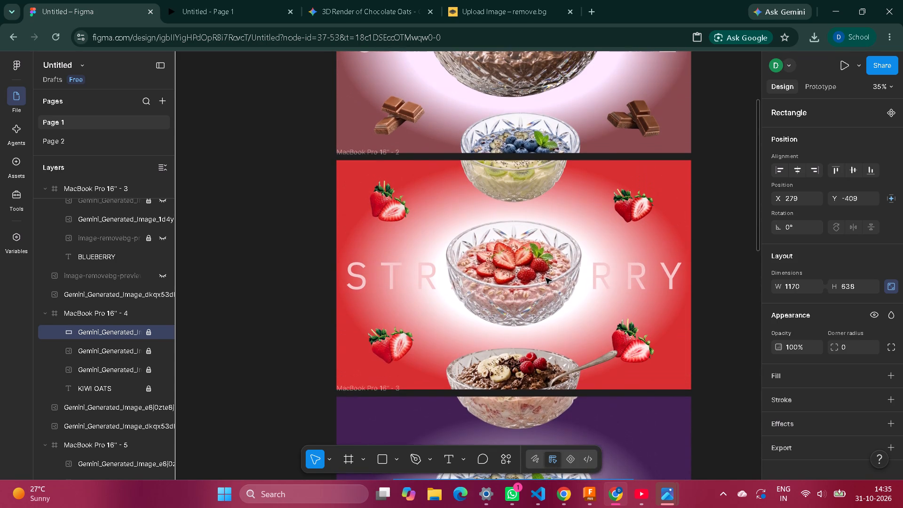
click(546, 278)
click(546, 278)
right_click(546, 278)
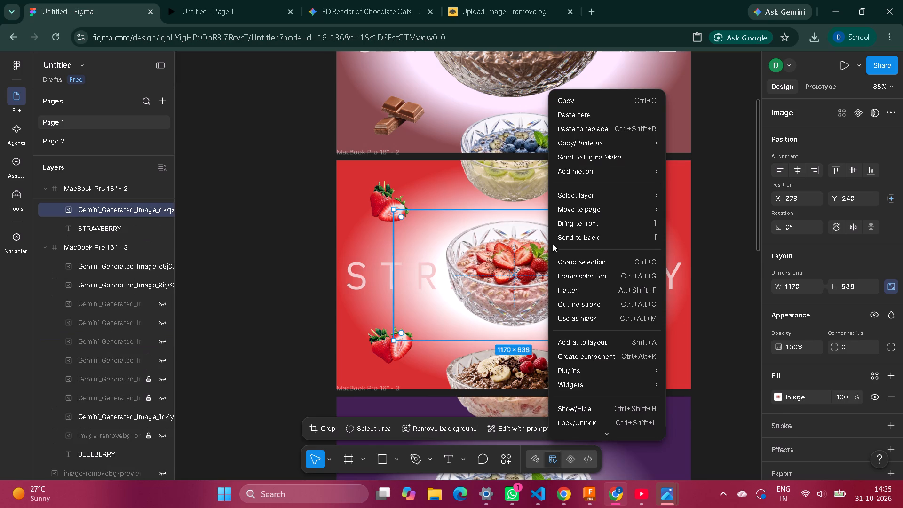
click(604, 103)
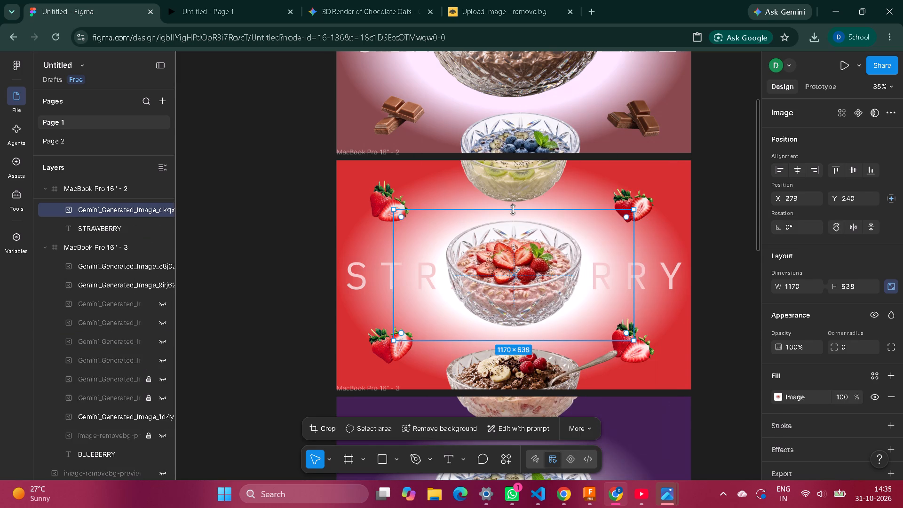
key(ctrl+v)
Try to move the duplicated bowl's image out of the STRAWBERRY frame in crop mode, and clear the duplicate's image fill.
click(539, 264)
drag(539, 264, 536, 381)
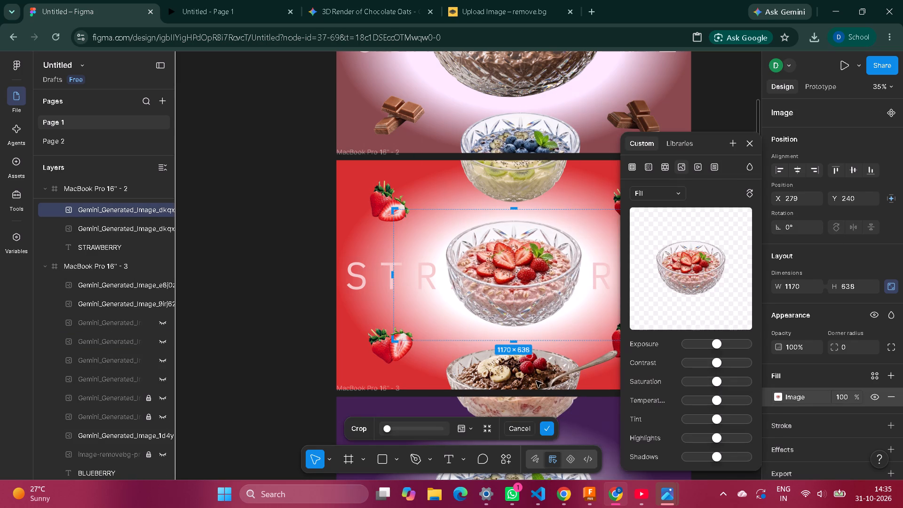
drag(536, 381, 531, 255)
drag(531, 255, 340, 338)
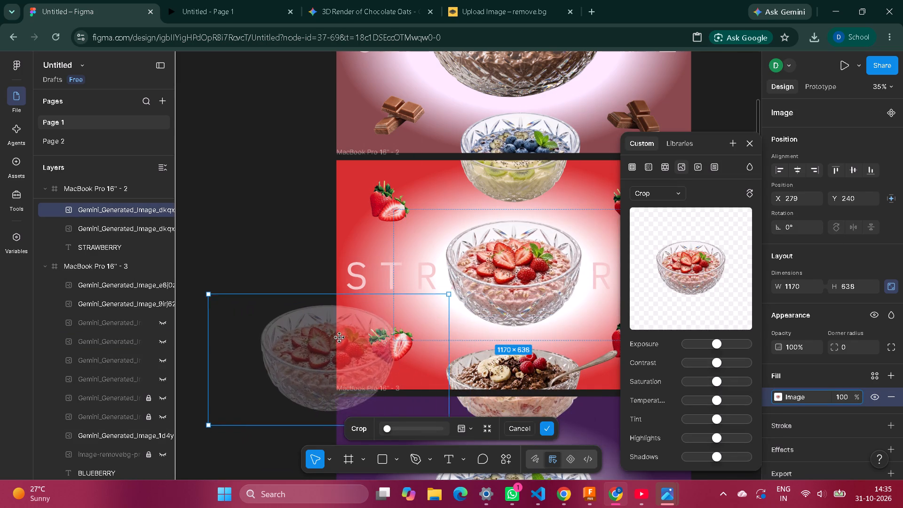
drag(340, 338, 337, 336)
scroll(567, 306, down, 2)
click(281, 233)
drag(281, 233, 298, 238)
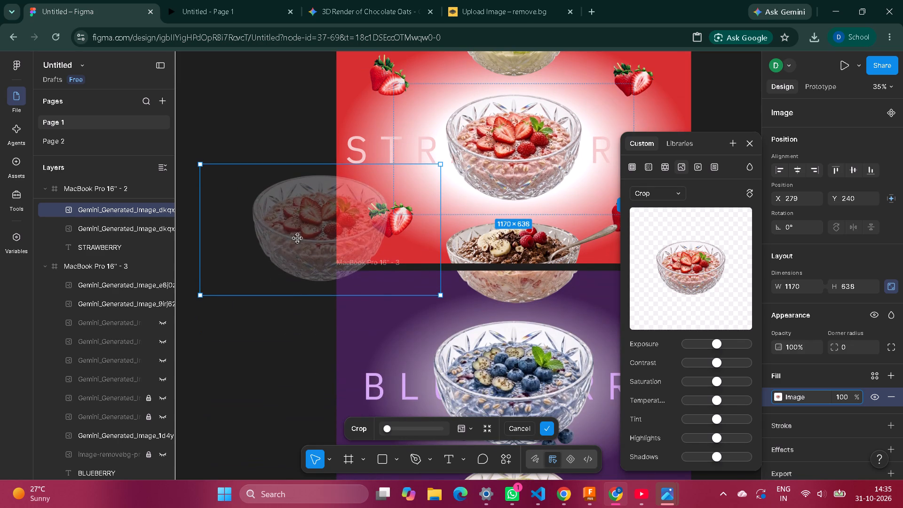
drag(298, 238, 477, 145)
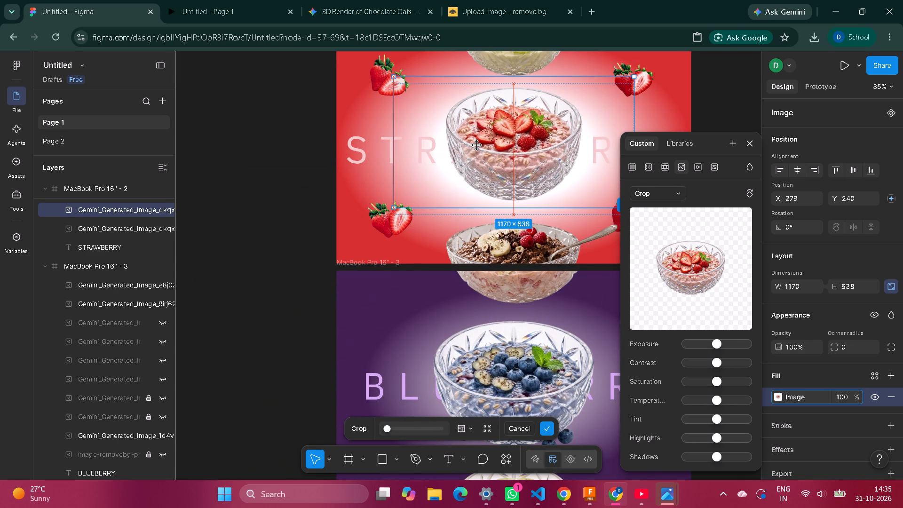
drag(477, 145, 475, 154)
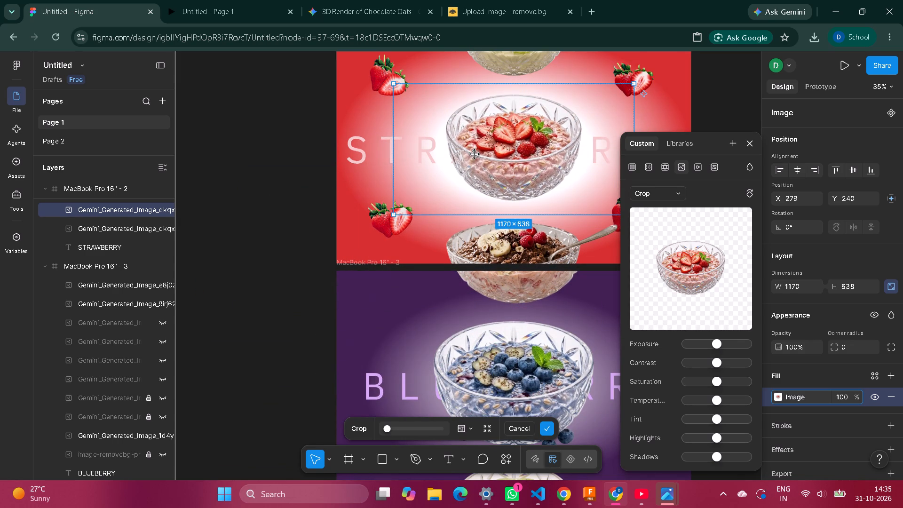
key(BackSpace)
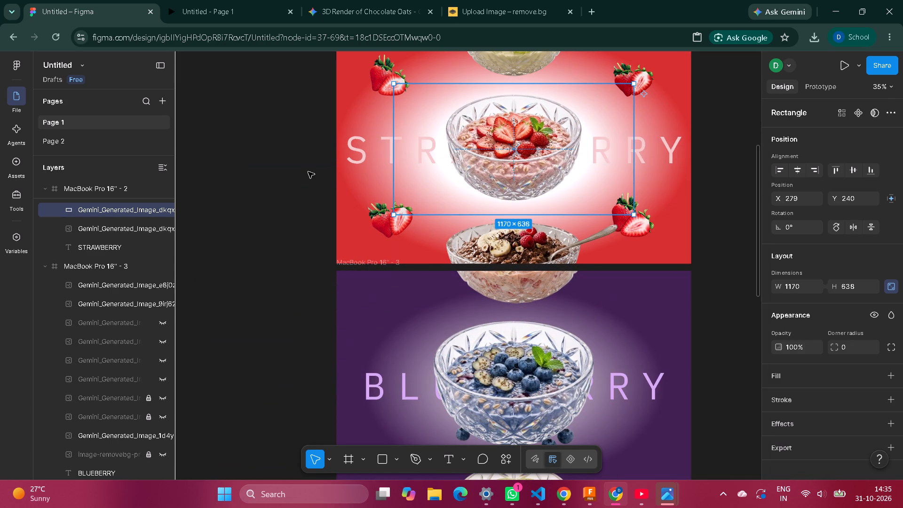
Paste a fresh copy of the main strawberry bowl and place it beside the BLUEBERRY frame, outside it, at X -876, Y 2164.
click(307, 171)
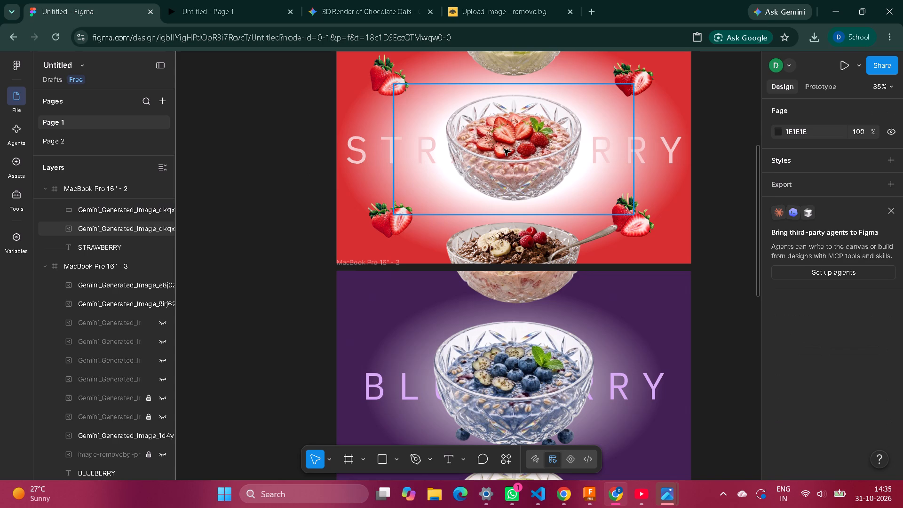
key(ctrl+c)
key(ctrl+v)
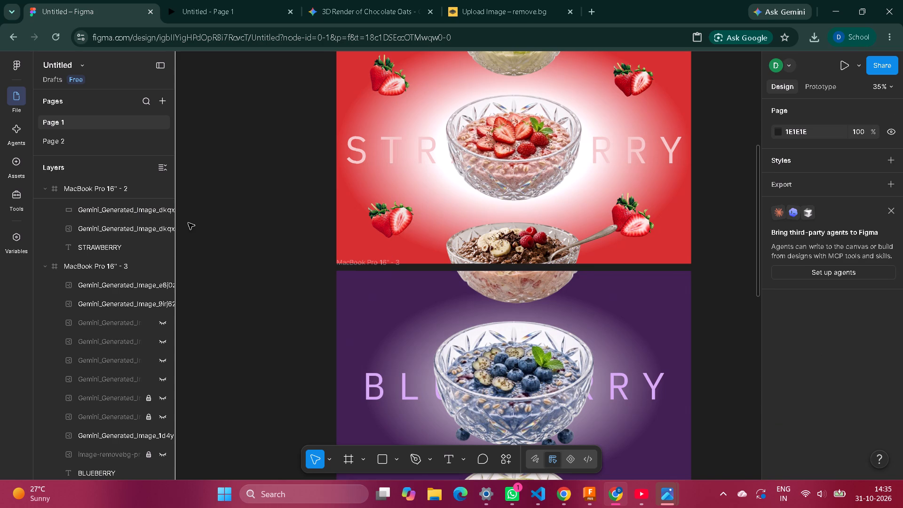
drag(502, 141, 483, 328)
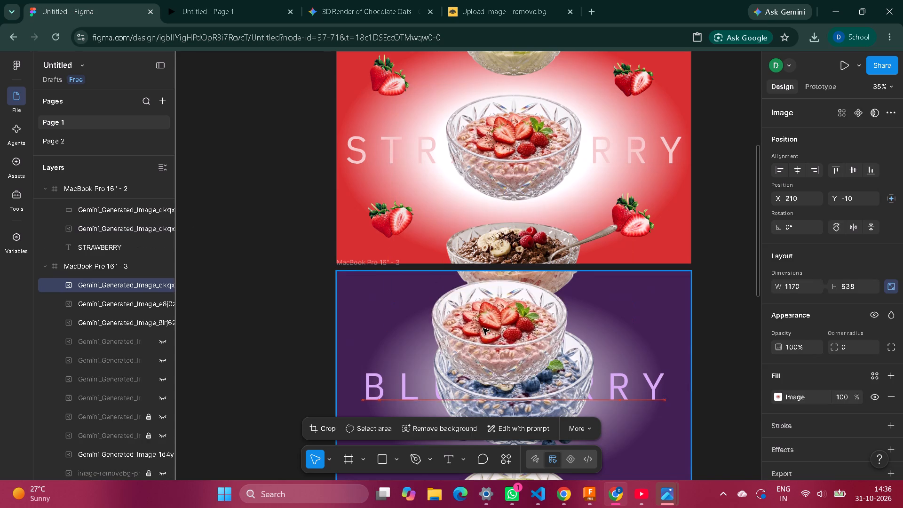
drag(483, 328, 286, 340)
scroll(541, 324, down, 3)
scroll(446, 214, down, 1)
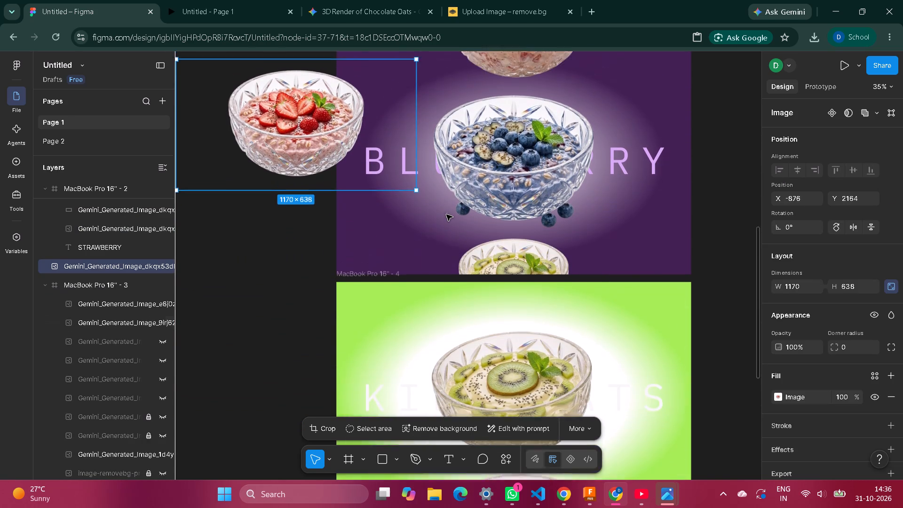
scroll(446, 214, down, 1)
scroll(357, 124, up, 3)
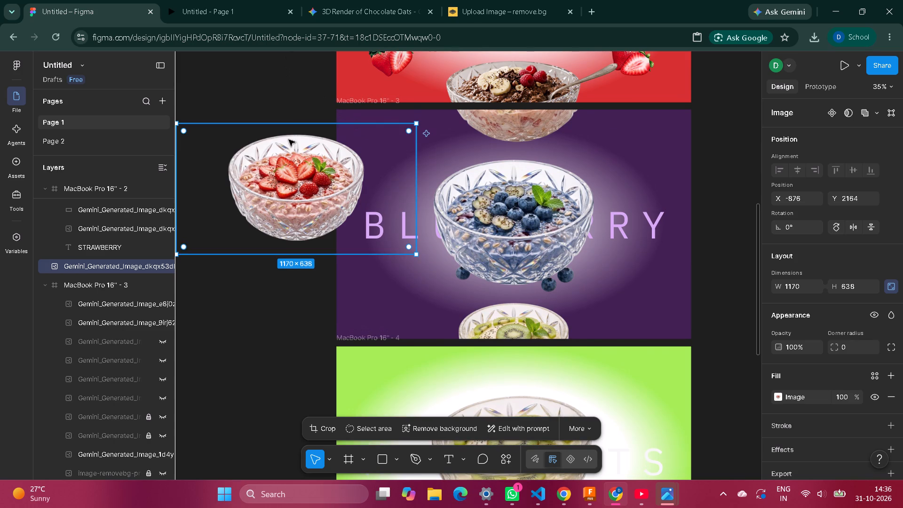
Position the pasted strawberry bowl across the boundary between the BLUEBERRY and KIWI OATS frames, outside both, at X 184, Y 2841.
drag(299, 180, 513, 330)
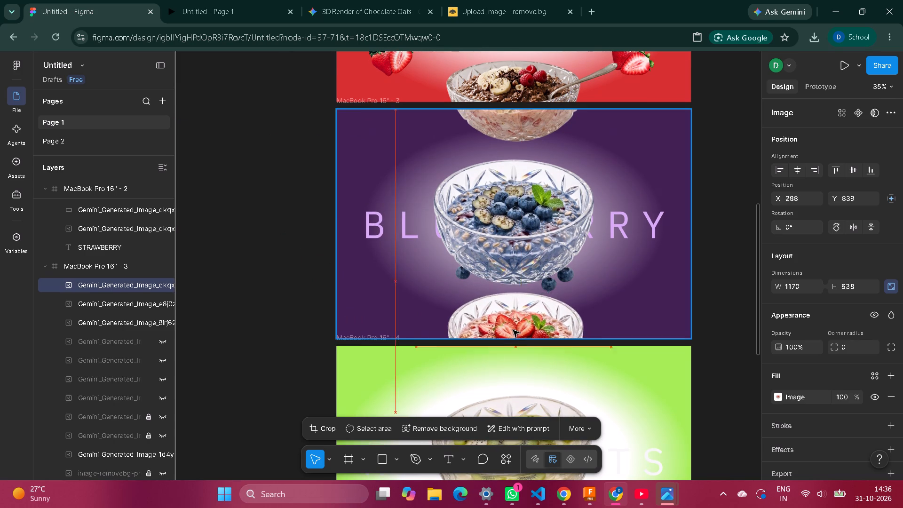
drag(513, 330, 511, 347)
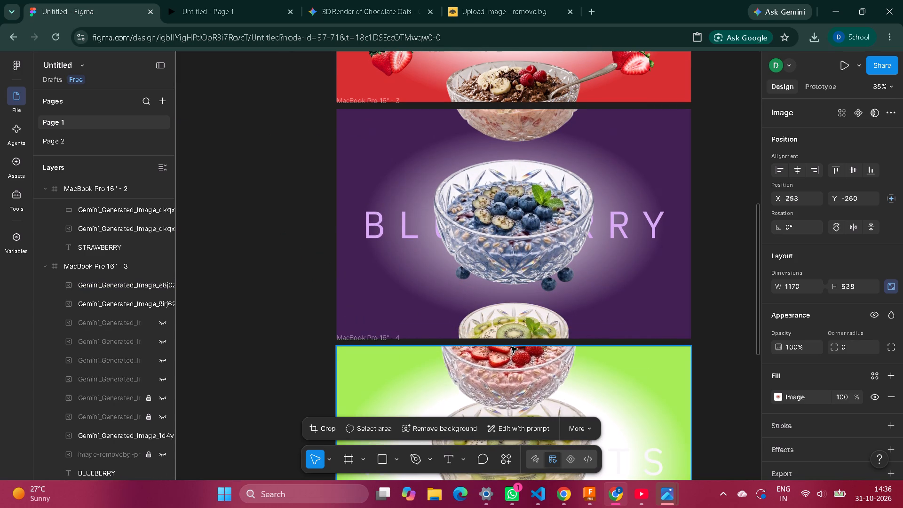
drag(511, 347, 511, 339)
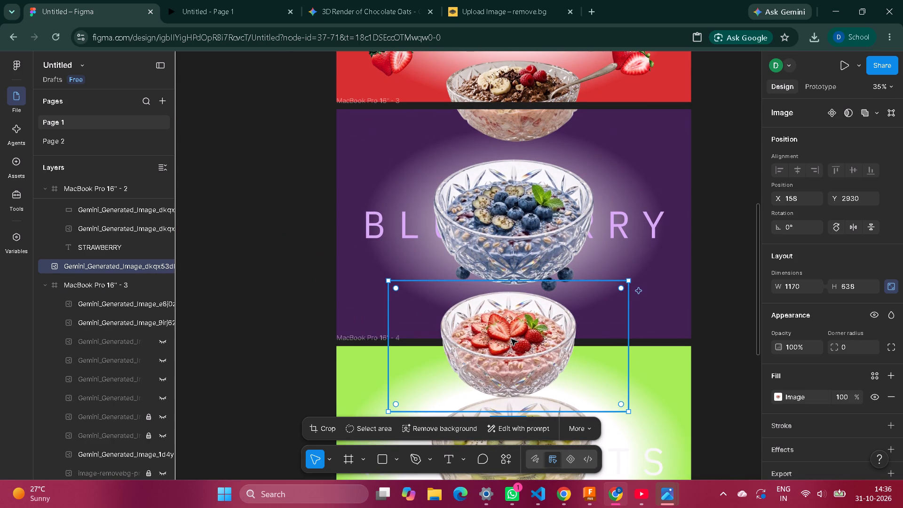
drag(514, 389, 517, 371)
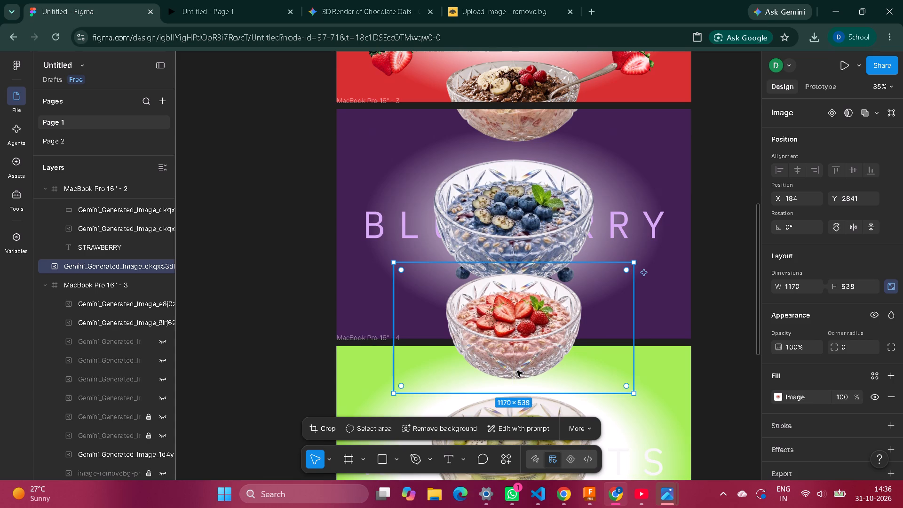
Crop the pasted strawberry bowl to 1170 × 230 so only its lower part remains, starting at the top edge of the KIWI OATS frame.
click(319, 429)
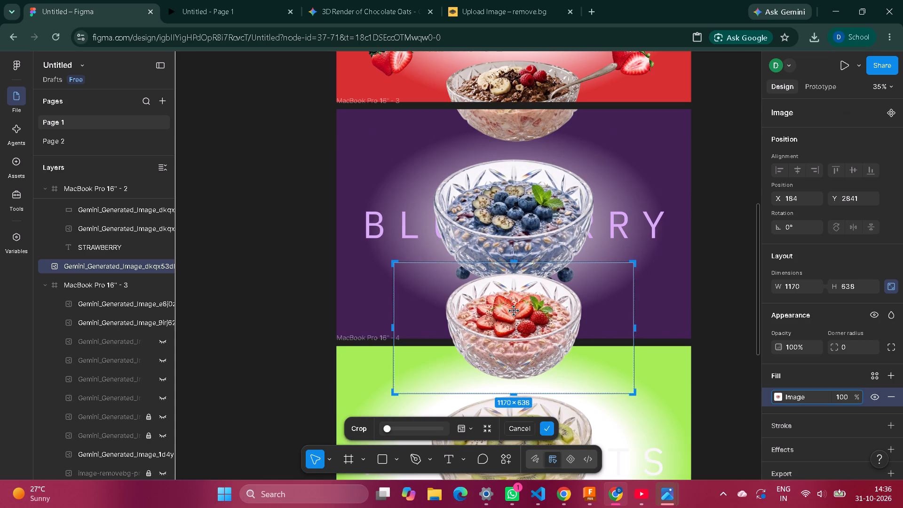
drag(517, 259, 524, 347)
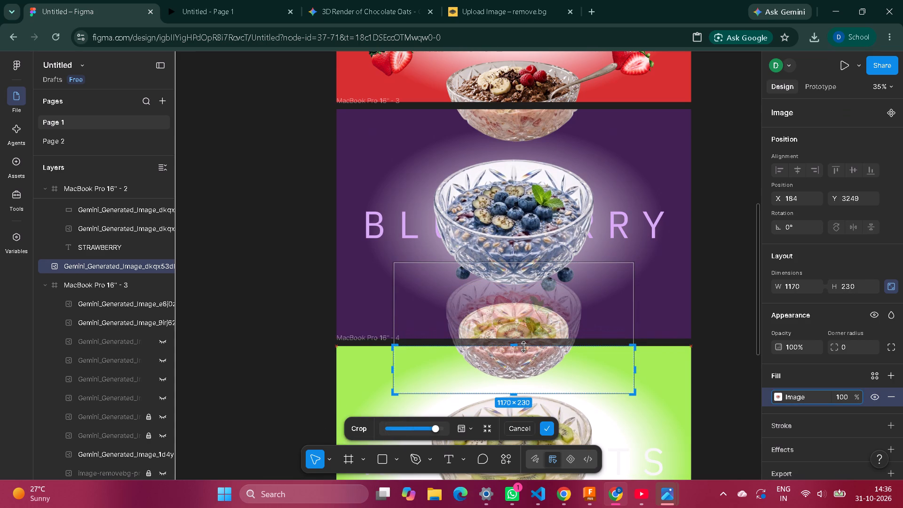
drag(524, 347, 524, 347)
click(524, 347)
key(Return)
scroll(696, 155, up, 1)
scroll(696, 155, down, 1)
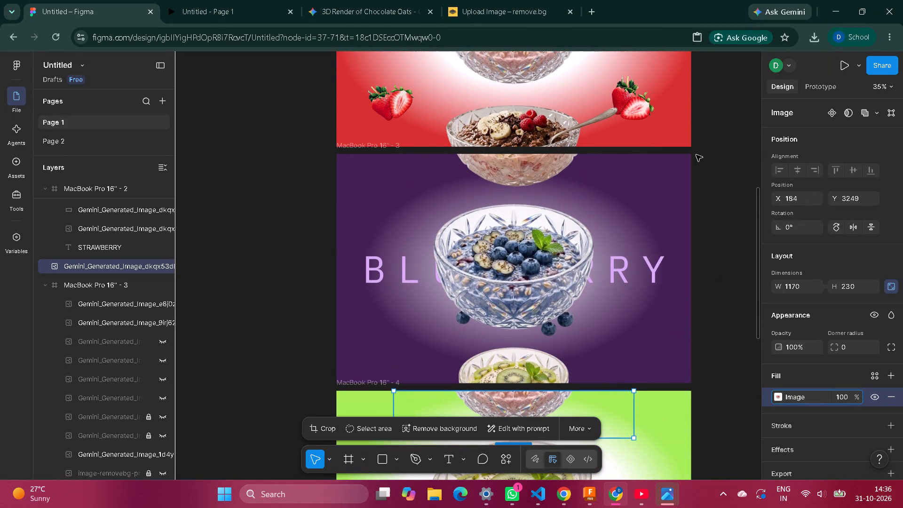
scroll(696, 155, down, 1)
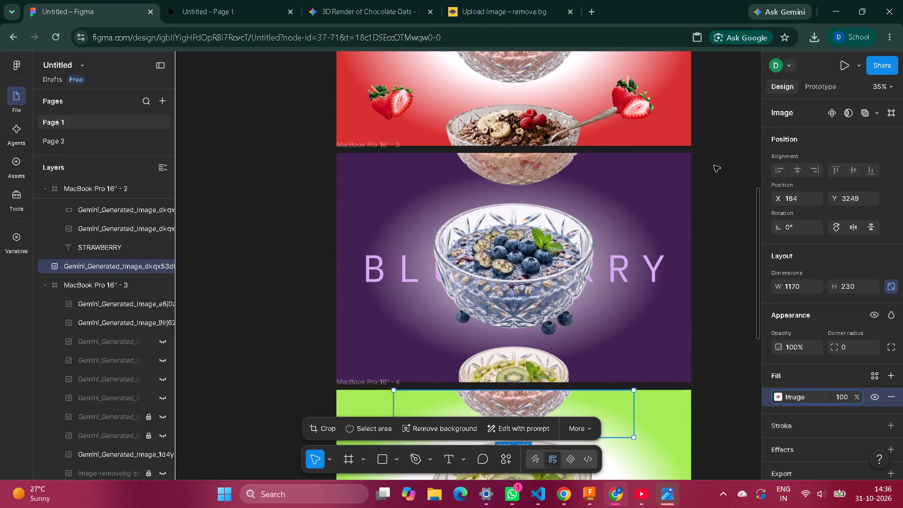
click(307, 145)
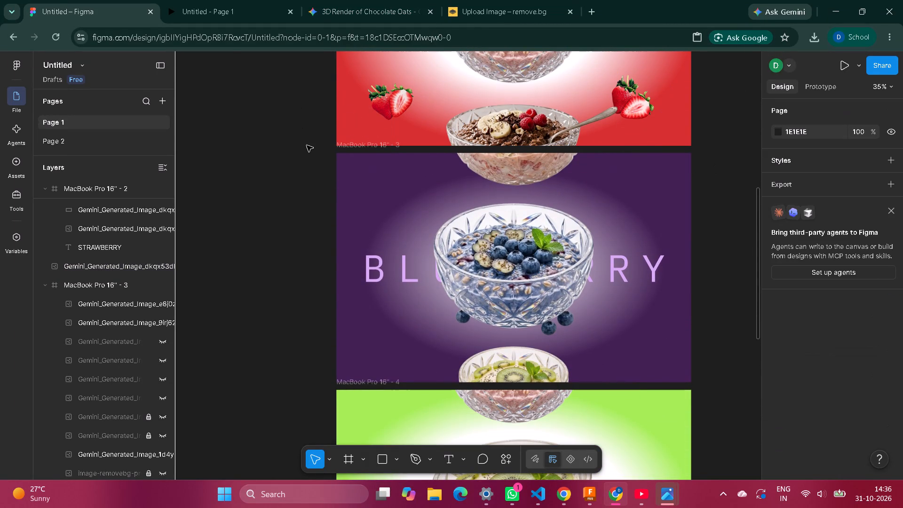
Restart the prototype preview and check the transitions from CHOCOLATE through to WATERMELON, replaying the one between KIWI OATS and WATERMELON.
click(230, 10)
key(r)
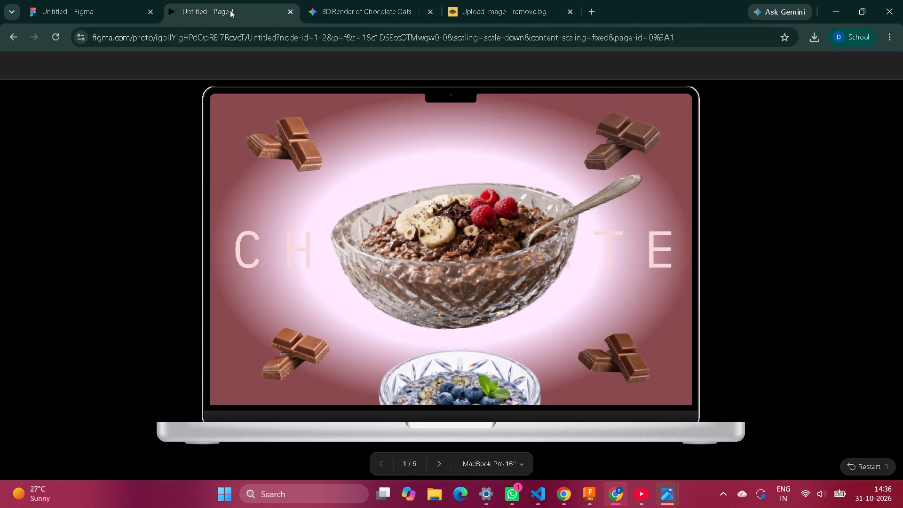
key(Right)
key(Right)
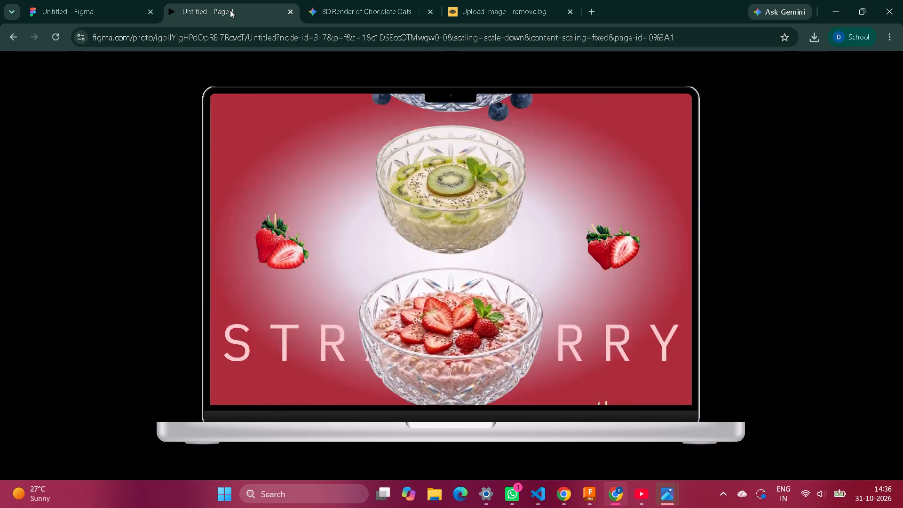
key(Right)
key(Right)
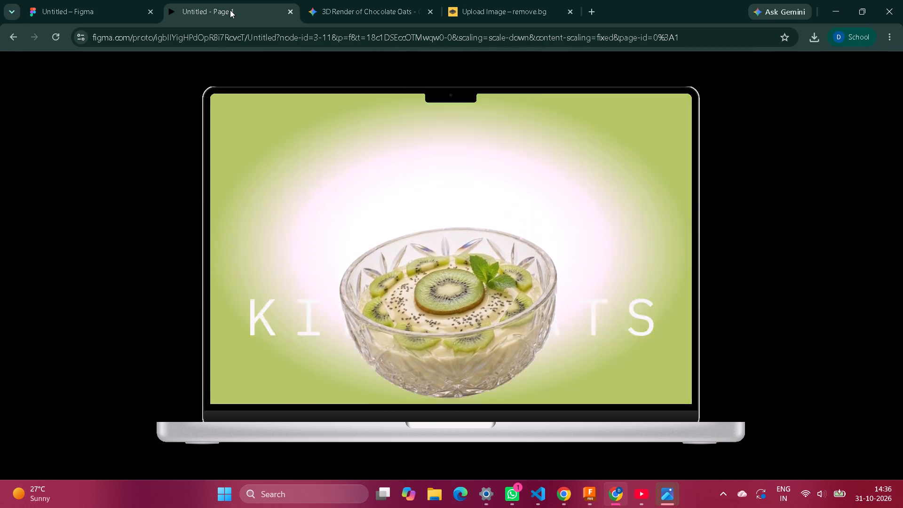
key(Left)
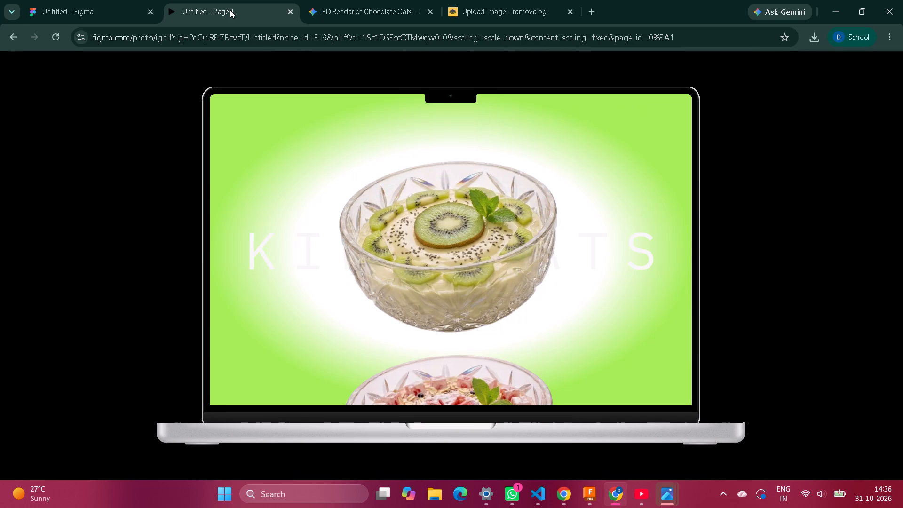
key(Right)
key(Left)
key(Right)
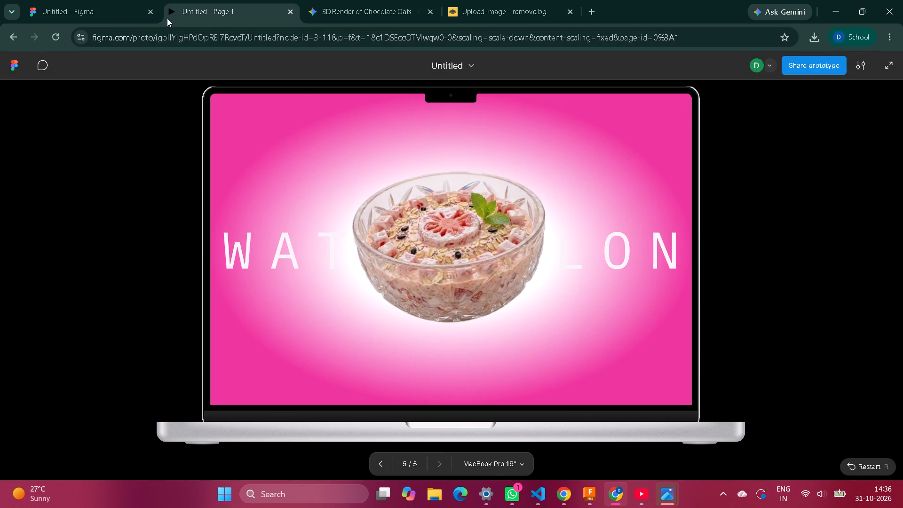
Raise the partial strawberry bowl's image at the WATERMELON frame's bottom edge and crop it to 1170 × 265, ending at that edge.
click(97, 9)
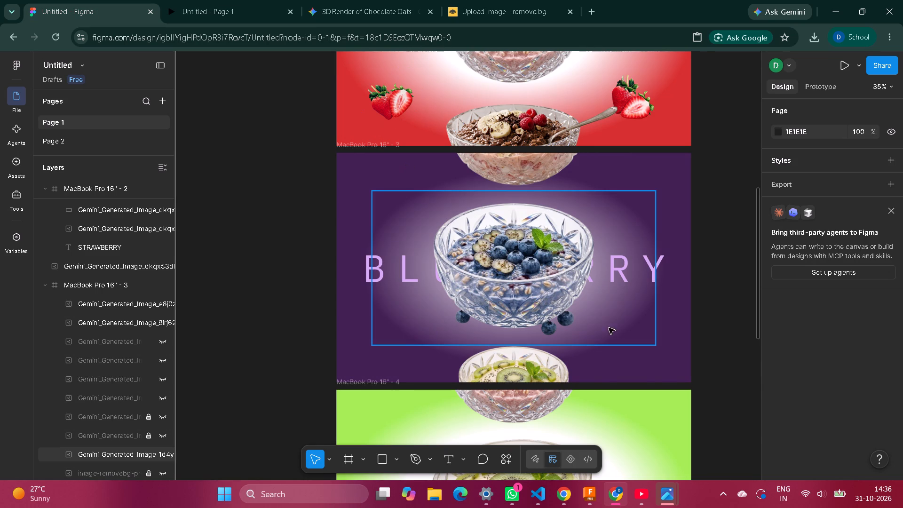
scroll(512, 163, up, 3)
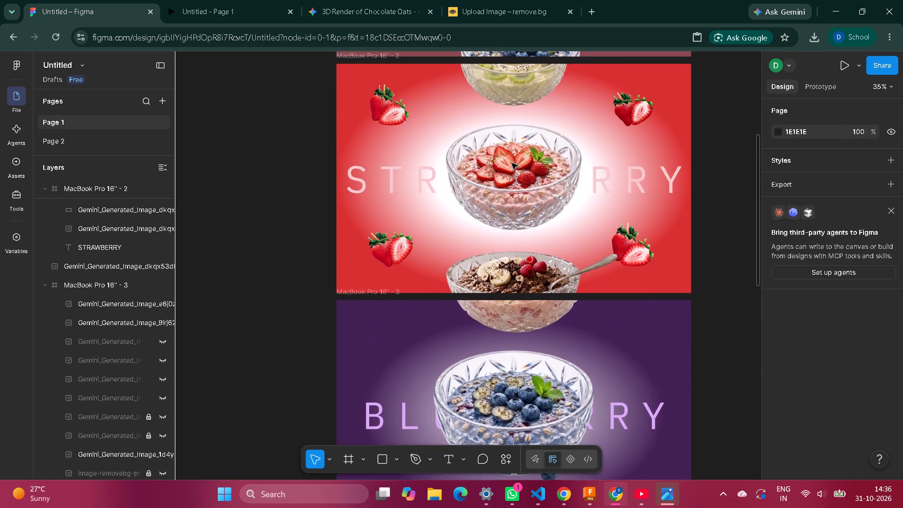
scroll(512, 163, up, 2)
scroll(512, 163, down, 4)
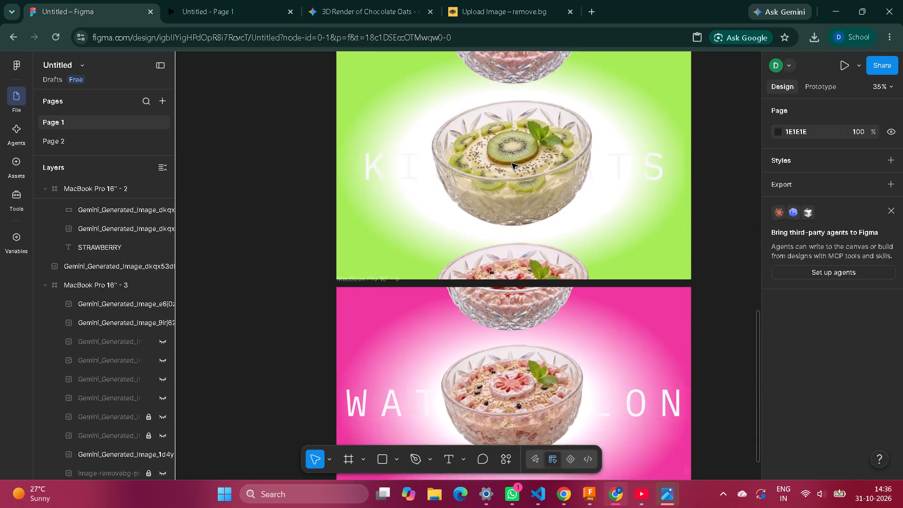
scroll(512, 163, down, 4)
click(521, 329)
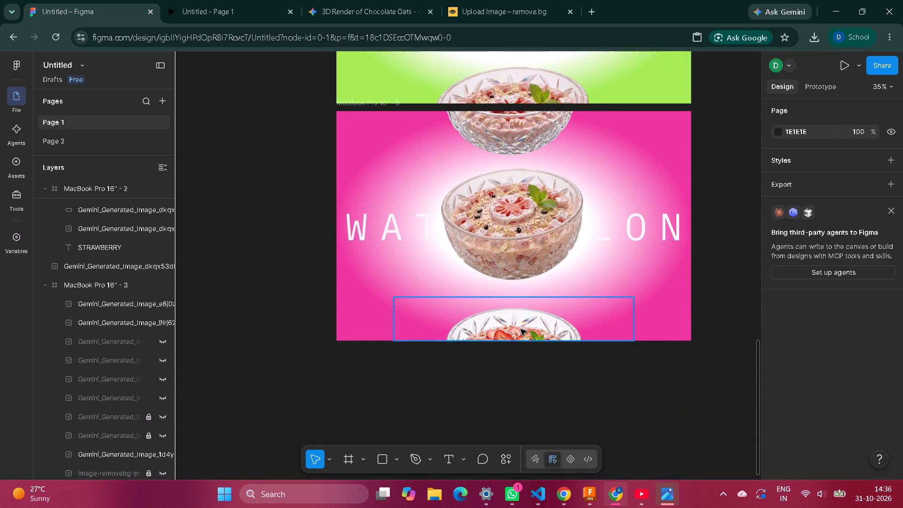
drag(521, 329, 522, 336)
drag(522, 336, 531, 356)
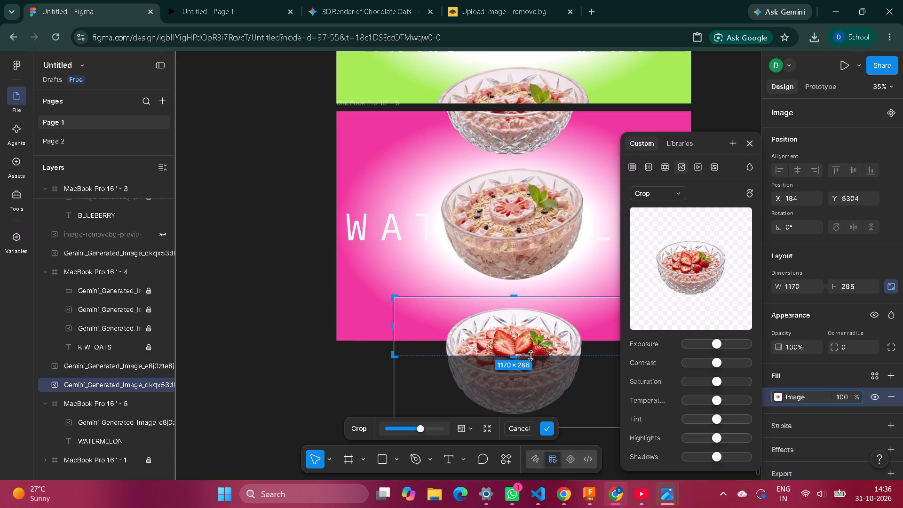
click(520, 345)
drag(520, 345, 520, 325)
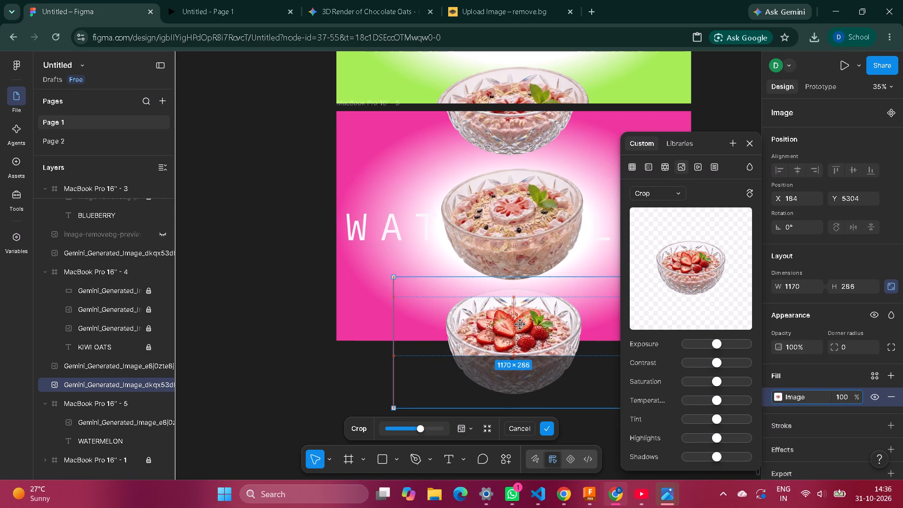
drag(520, 325, 521, 325)
drag(517, 357, 519, 339)
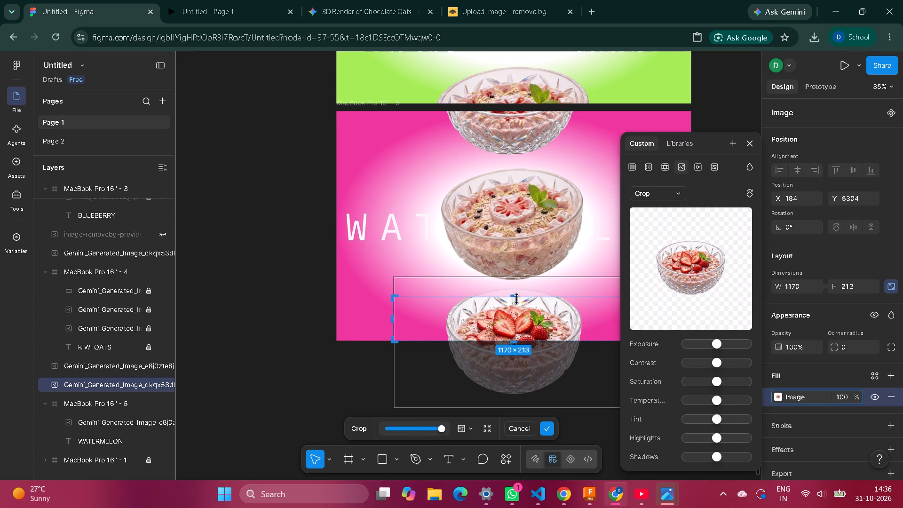
drag(516, 295, 515, 286)
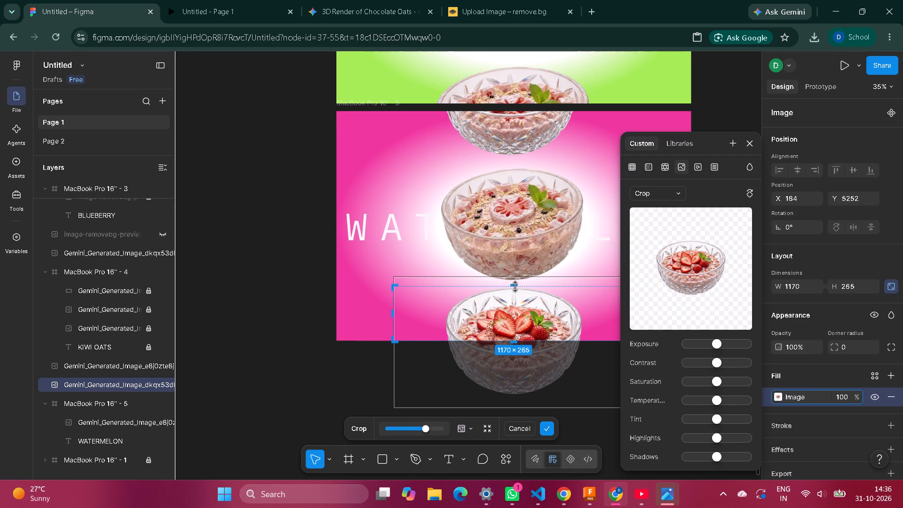
click(310, 369)
click(298, 388)
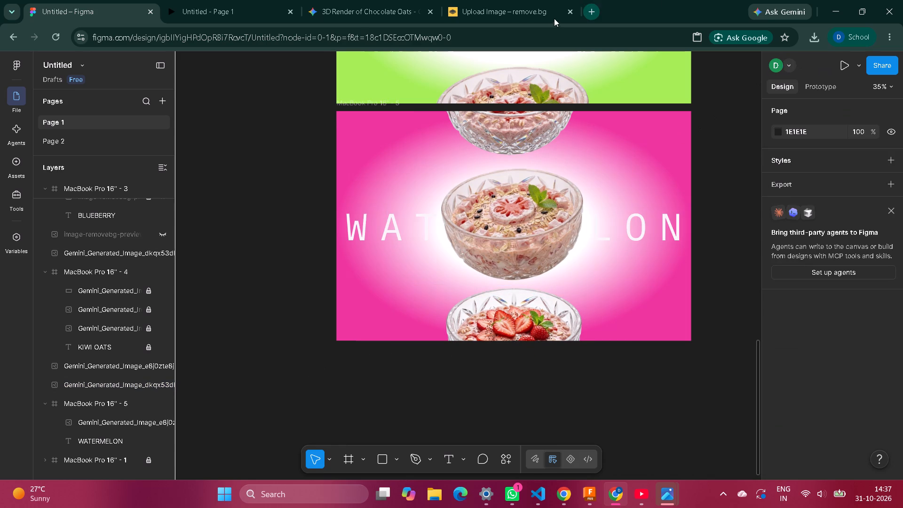
Restart the prototype preview and examine the bowl transitions from CHOCOLATE to WATERMELON, replaying several of them.
click(238, 13)
key(r)
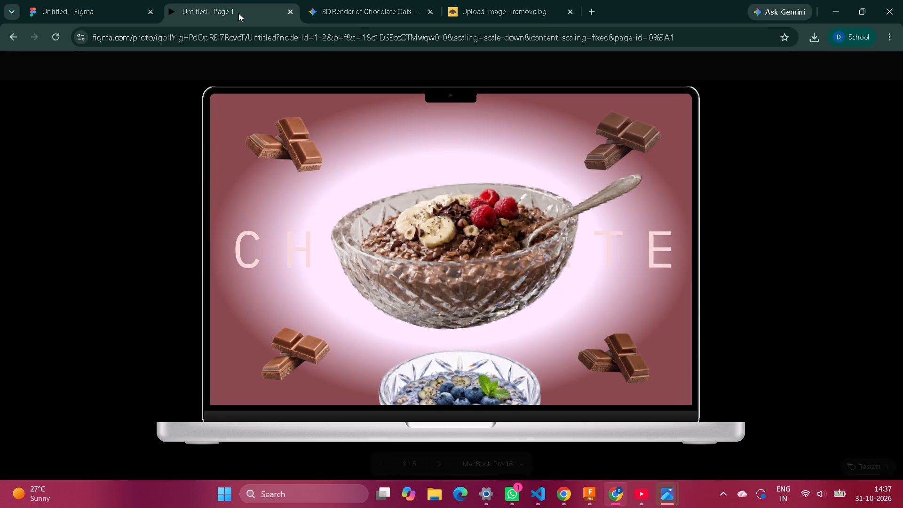
key(Right)
key(Right)
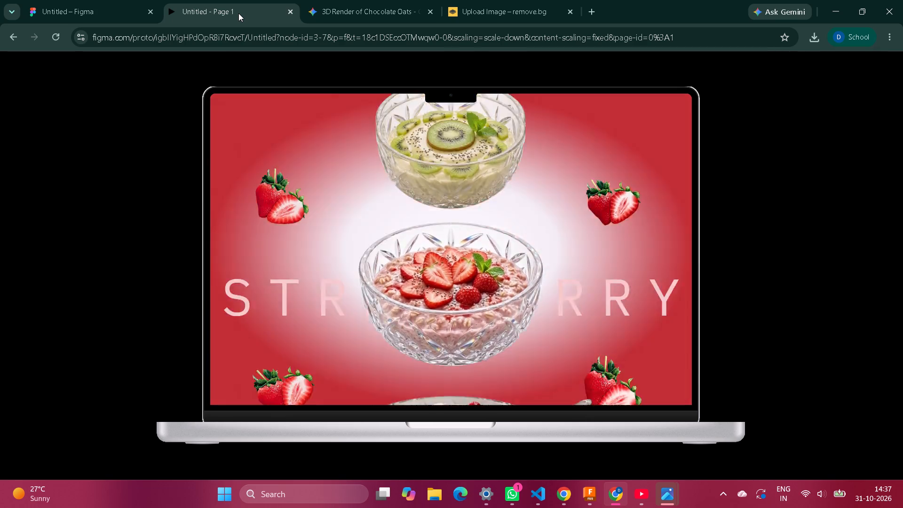
key(Right)
key(Right)
key(Right)
key(Right)
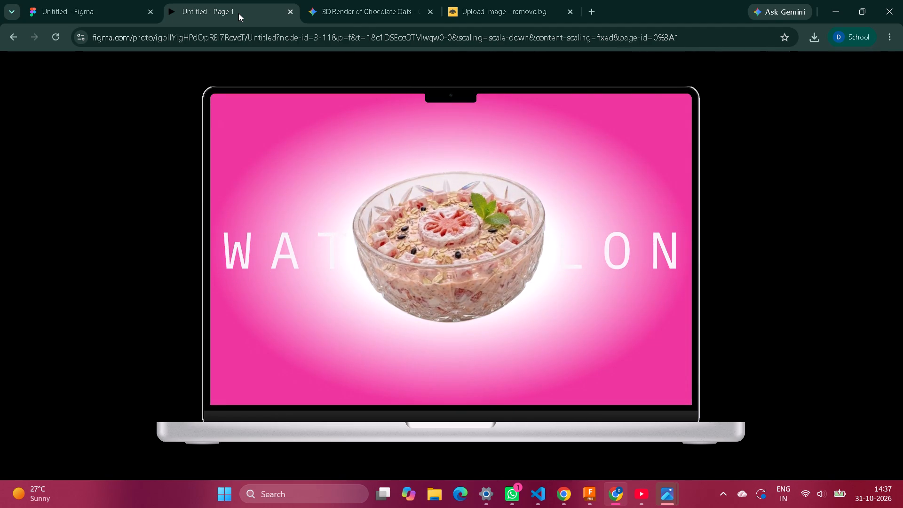
key(Left)
key(Left)
key(Right)
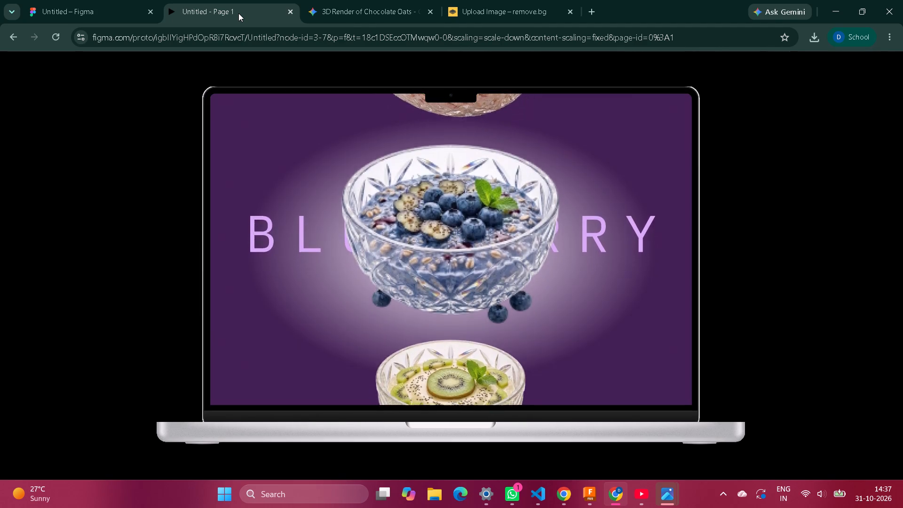
key(Right)
key(Right)
key(Right)
key(Right)
key(Right)
key(Left)
key(Left)
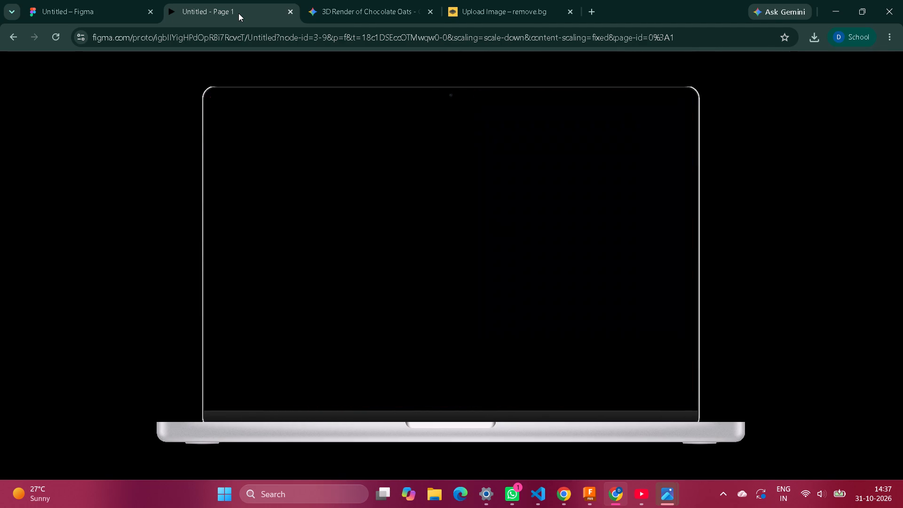
key(Left)
key(Left)
key(Left)
key(Right)
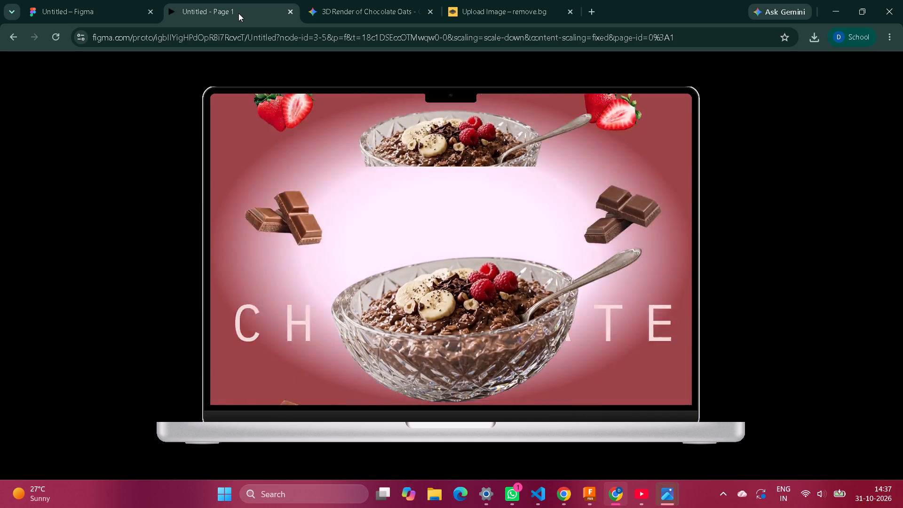
key(Right)
key(Left)
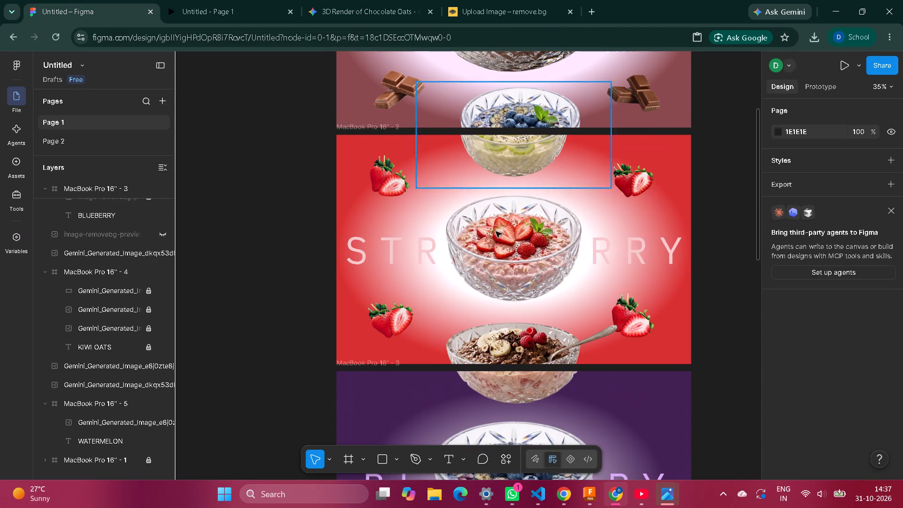
scroll(536, 87, up, 3)
scroll(536, 87, down, 2)
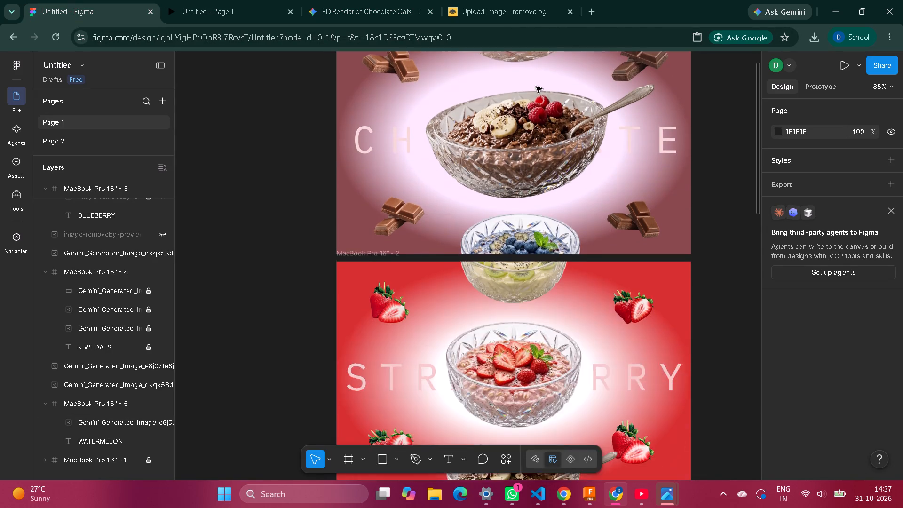
scroll(536, 87, down, 3)
scroll(497, 54, up, 1)
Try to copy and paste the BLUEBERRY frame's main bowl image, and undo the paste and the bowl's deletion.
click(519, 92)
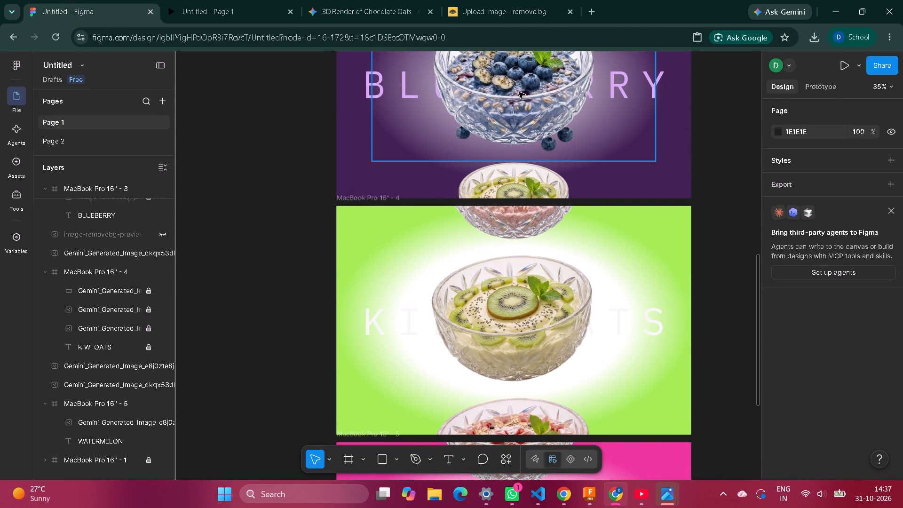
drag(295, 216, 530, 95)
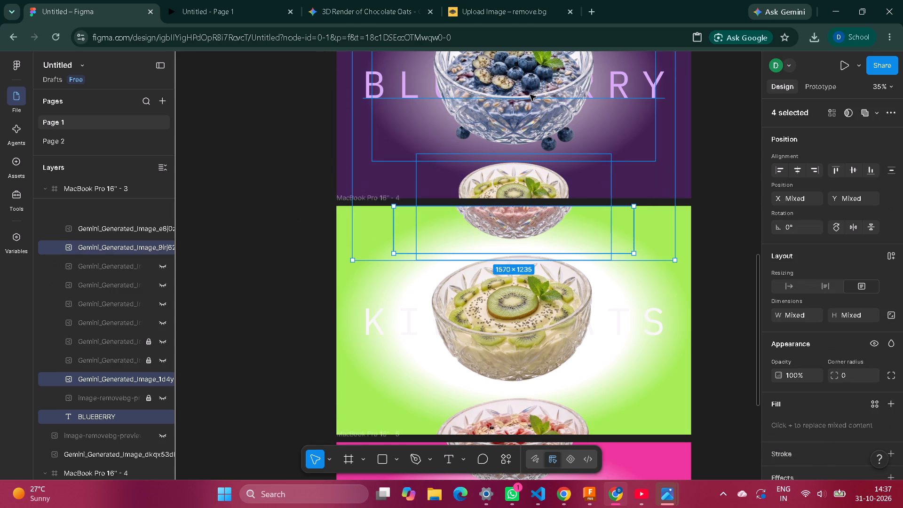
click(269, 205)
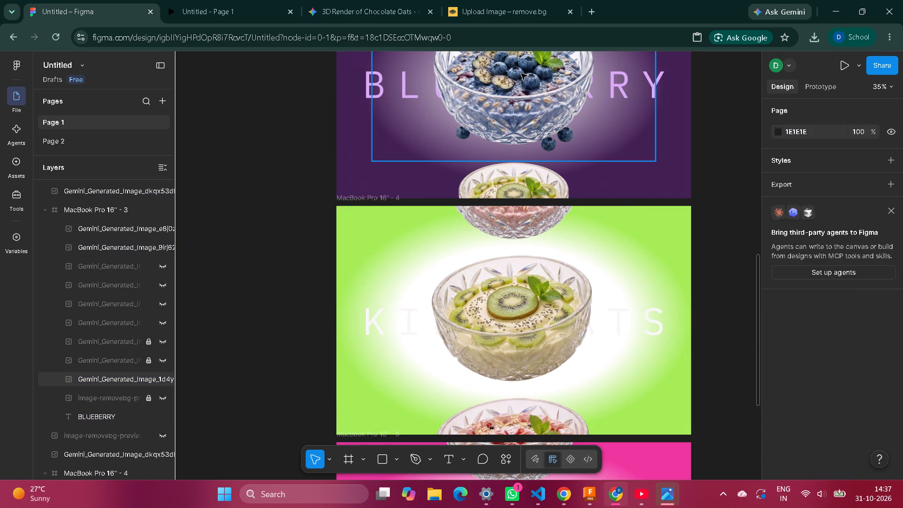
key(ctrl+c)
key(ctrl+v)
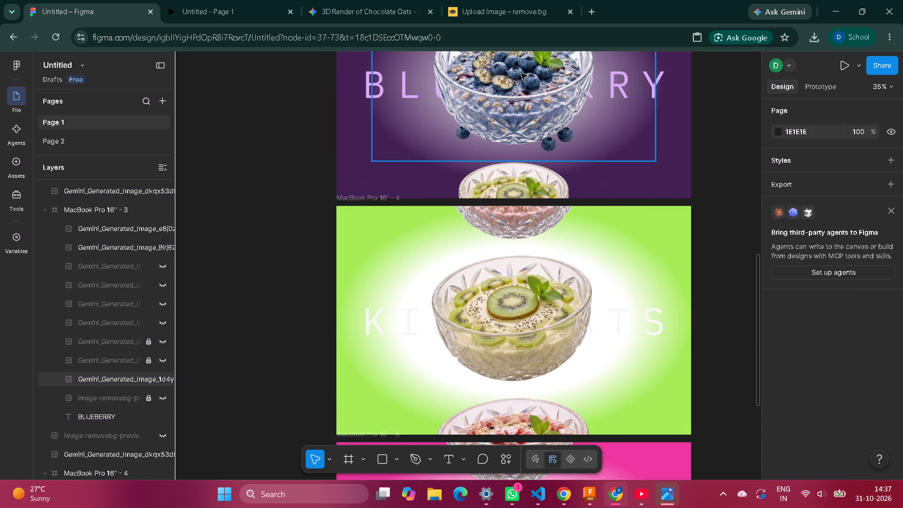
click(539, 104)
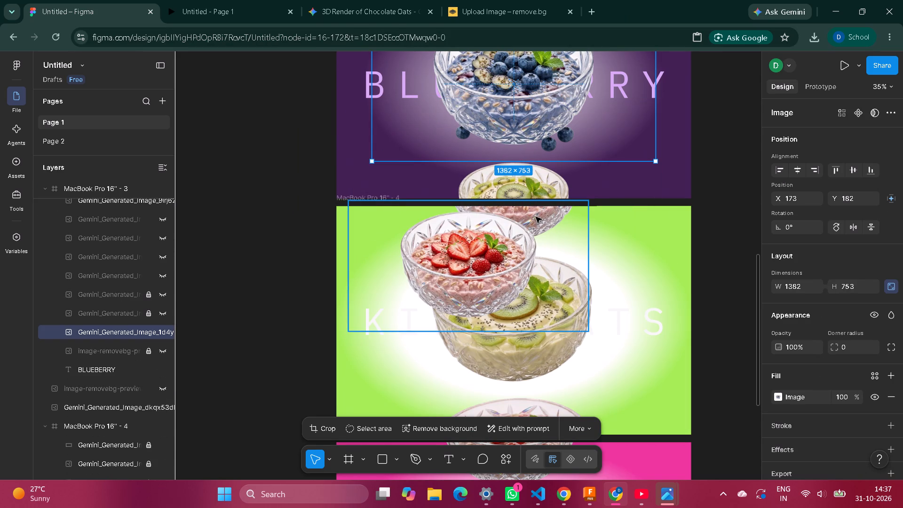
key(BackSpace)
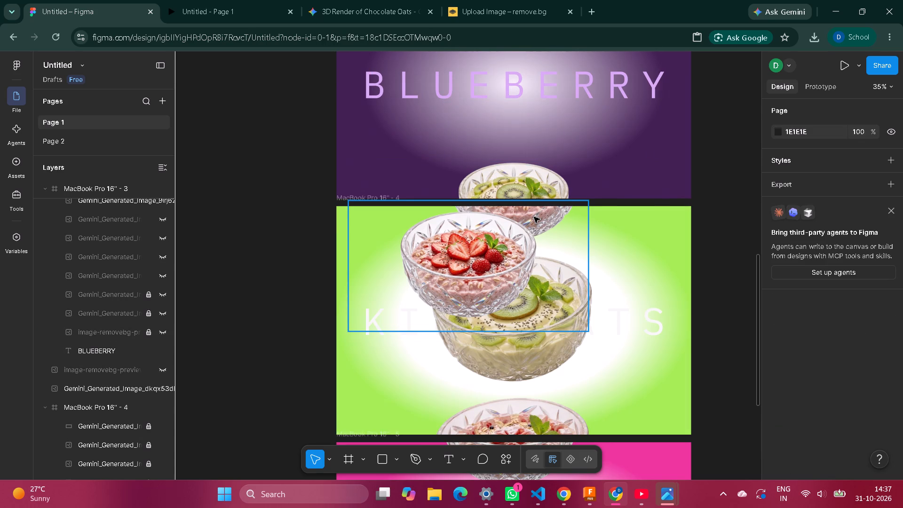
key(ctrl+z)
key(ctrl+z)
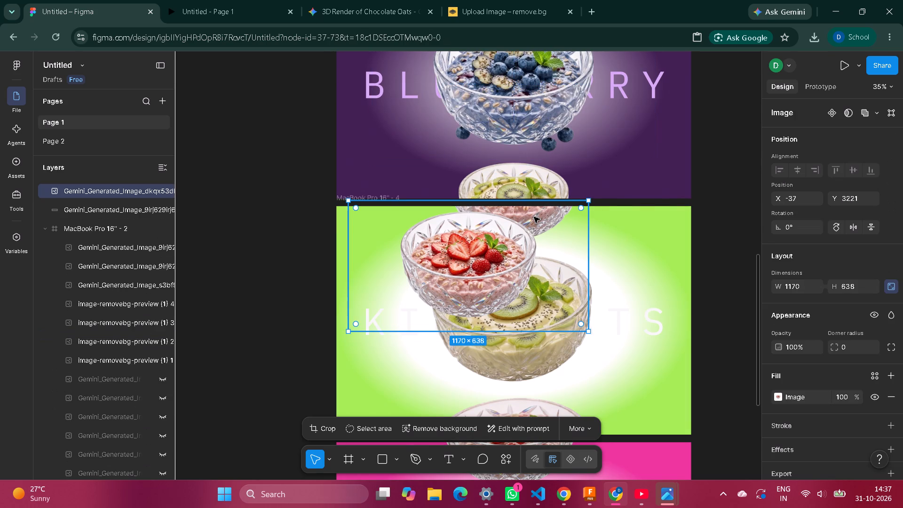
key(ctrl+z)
Duplicate the main blueberry bowl image in the BLUEBERRY frame.
scroll(683, 157, up, 1)
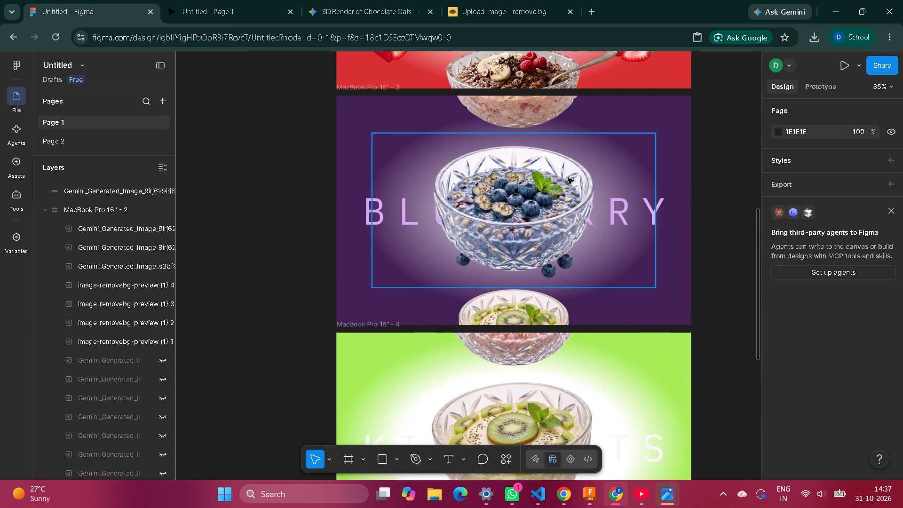
click(512, 203)
key(ctrl+c)
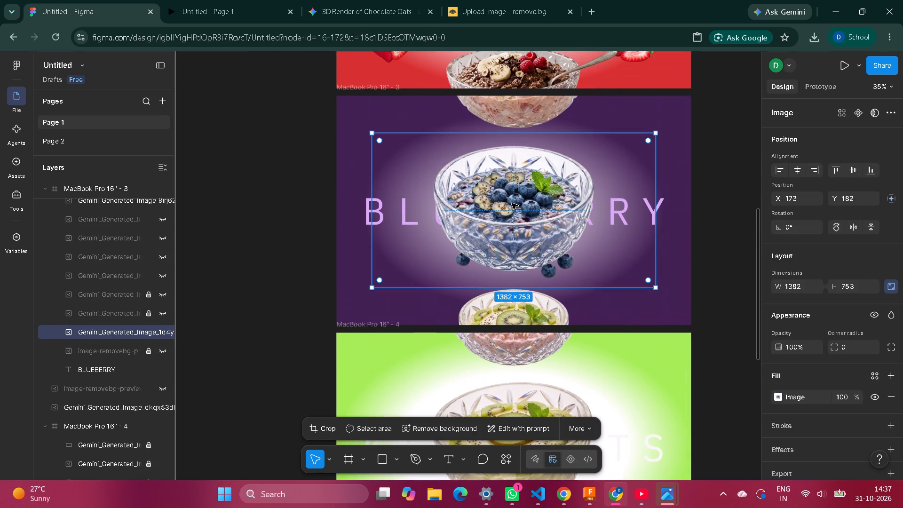
click(721, 230)
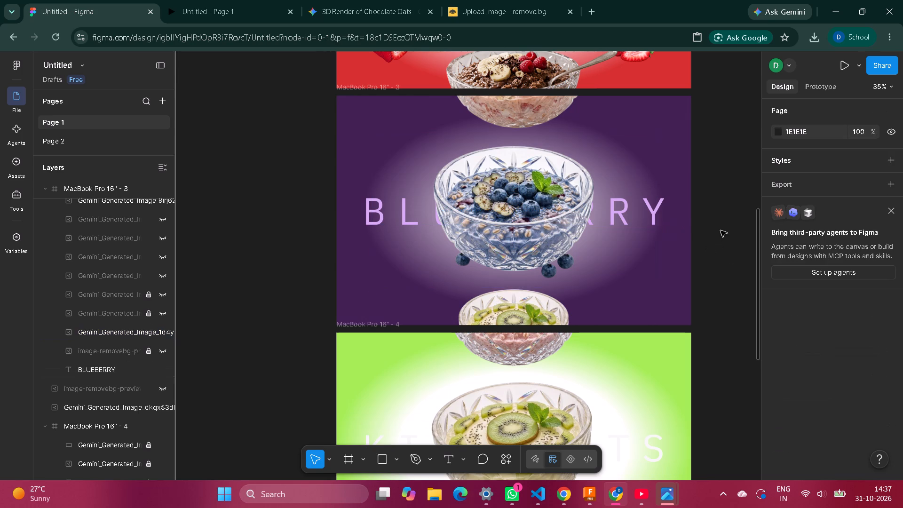
right_click(496, 170)
click(568, 101)
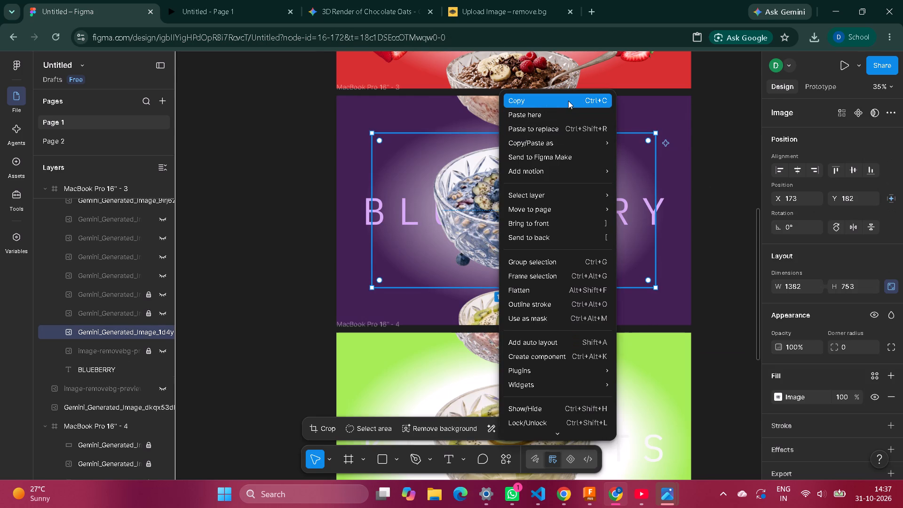
key(ctrl+v)
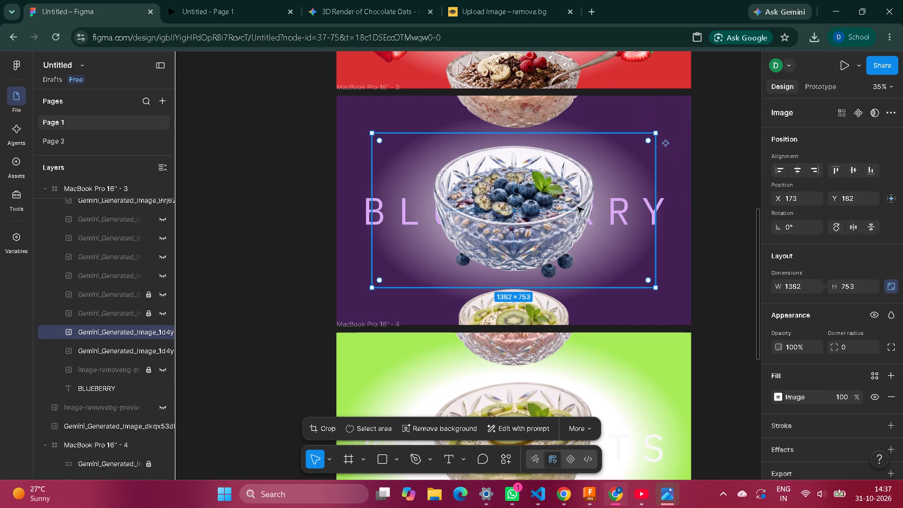
Move the duplicated blueberry bowl so it straddles the boundary between the KIWI OATS and WATERMELON frames, centred horizontally.
drag(578, 207, 361, 335)
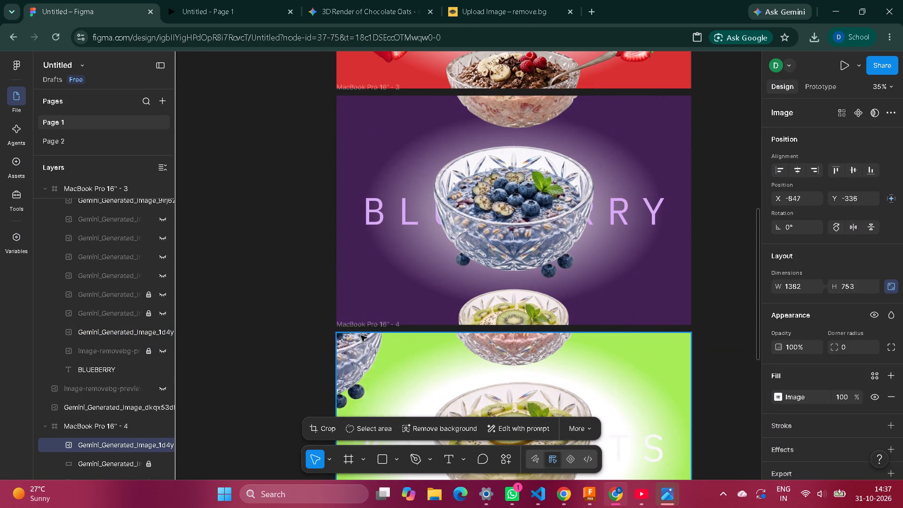
drag(361, 335, 696, 215)
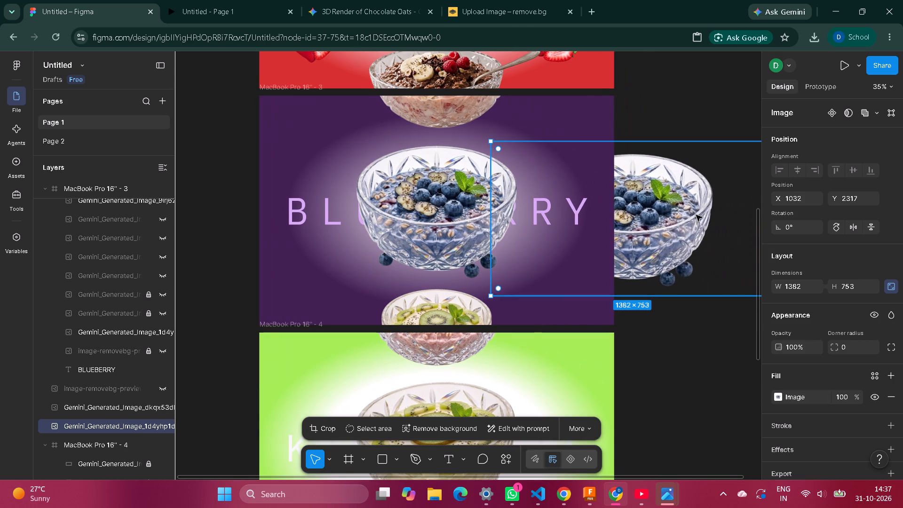
scroll(532, 278, down, 2)
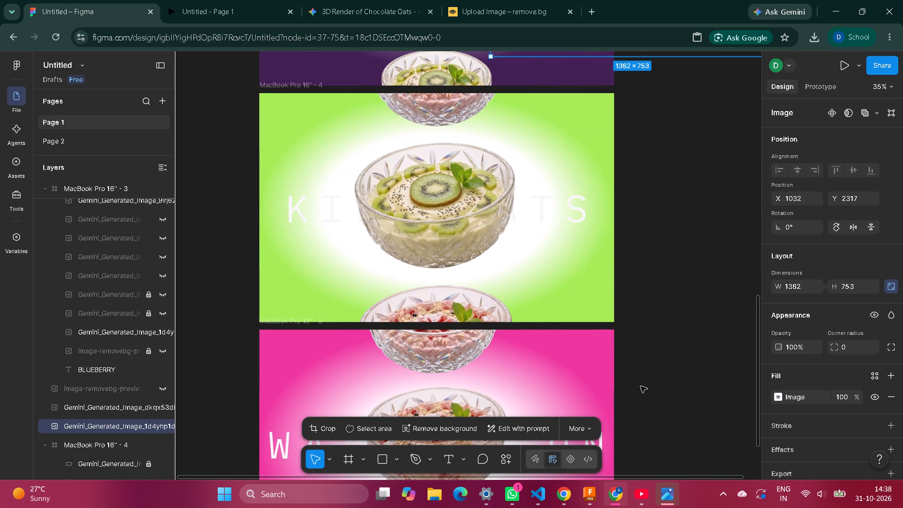
scroll(700, 359, up, 1)
scroll(689, 295, up, 2)
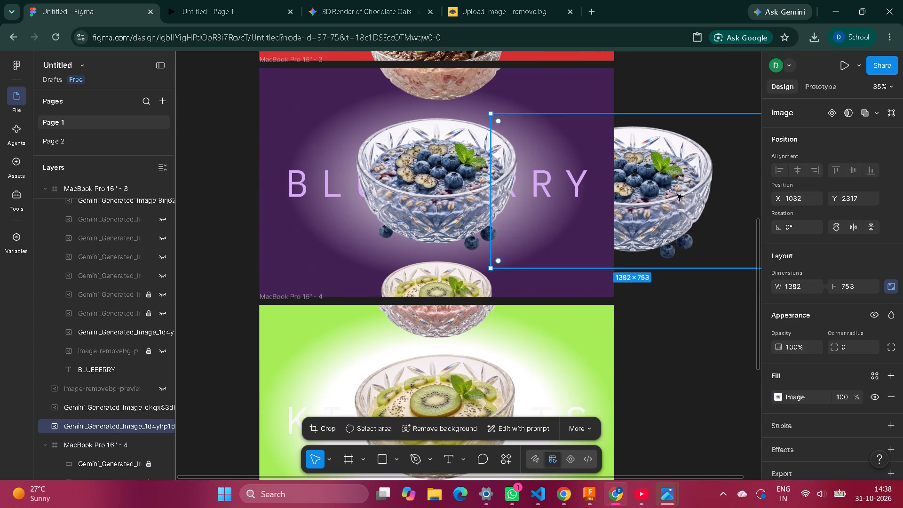
drag(677, 194, 485, 451)
scroll(485, 451, down, 3)
scroll(548, 316, down, 1)
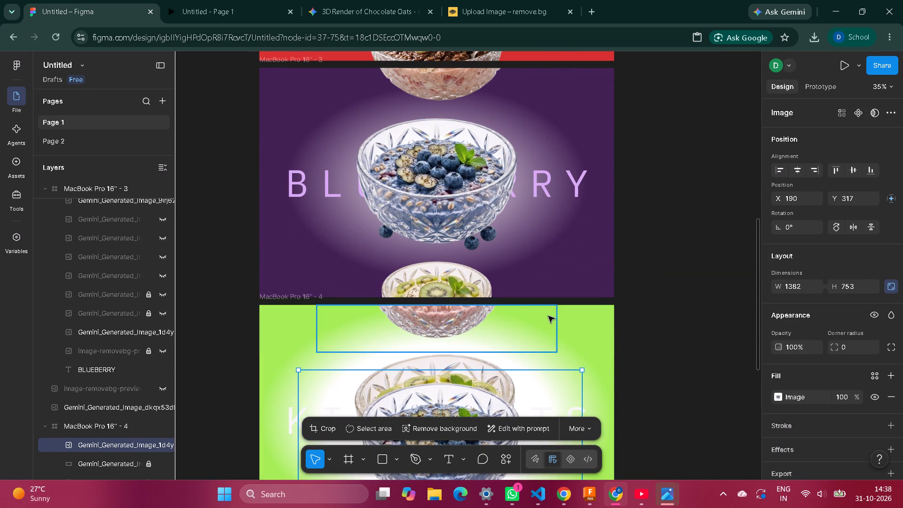
scroll(548, 316, down, 2)
drag(448, 220, 439, 300)
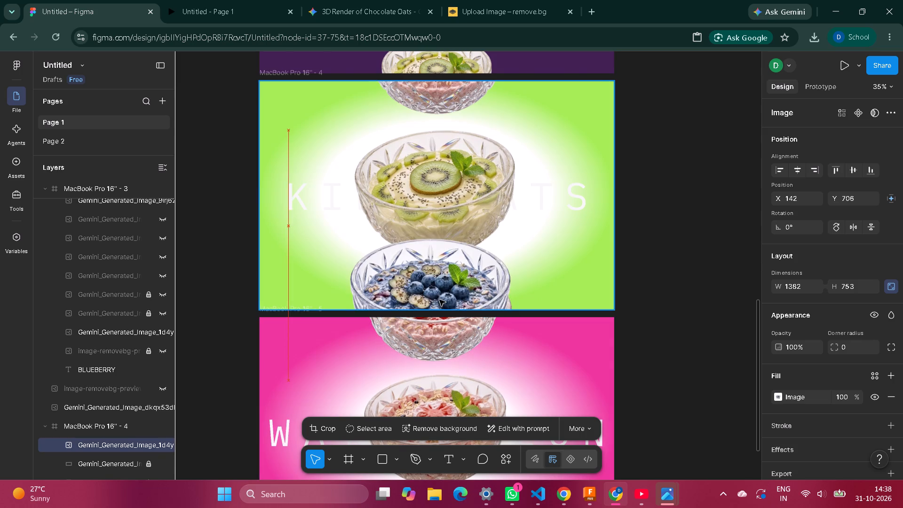
drag(439, 300, 447, 313)
Delete the partial strawberry bowl image at the WATERMELON frame's top edge, behind the blueberry bowl.
double_click(432, 356)
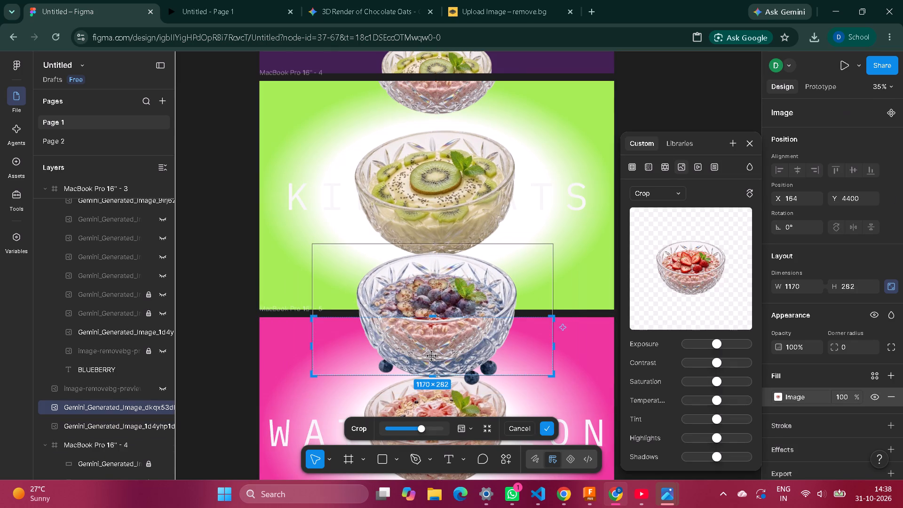
right_click(438, 332)
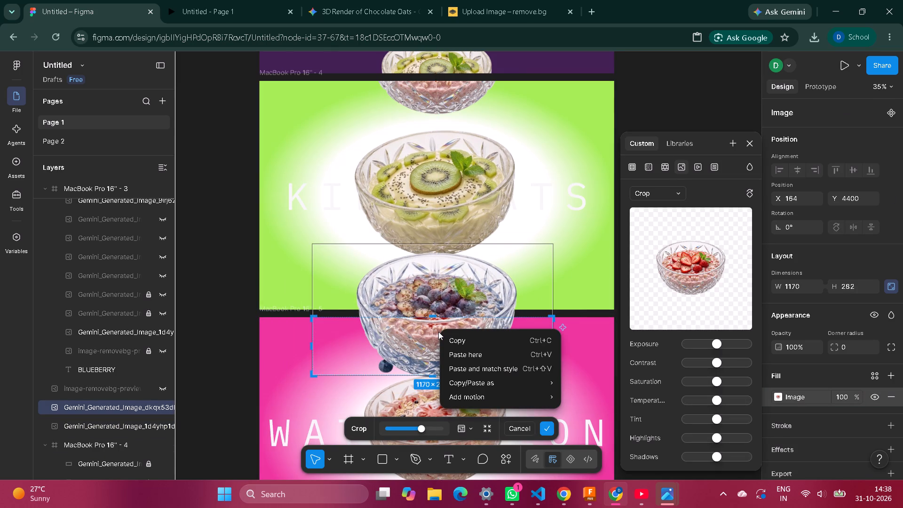
key(BackSpace)
drag(232, 350, 504, 364)
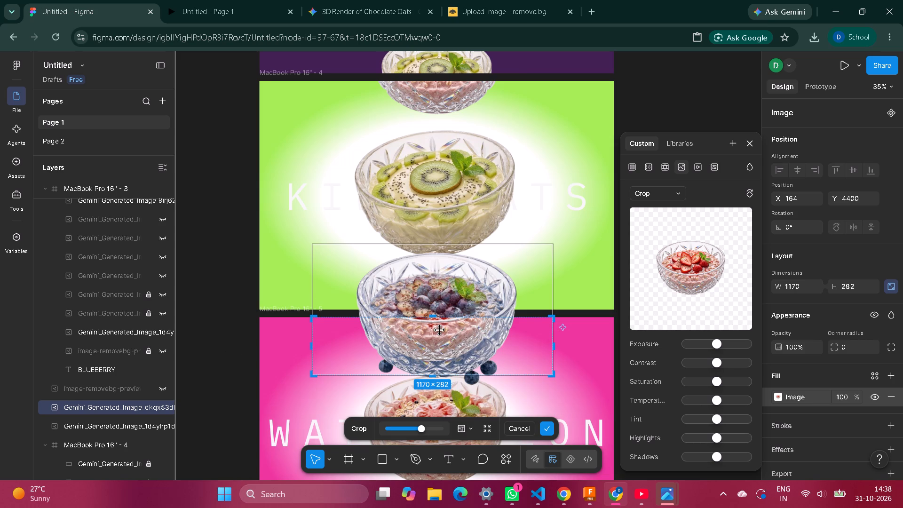
click(218, 325)
right_click(218, 325)
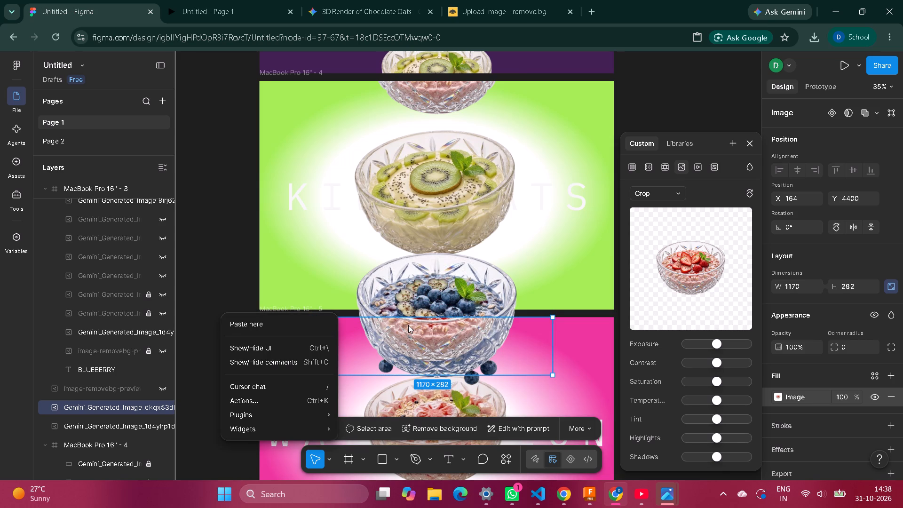
key(BackSpace)
key(BackSpace)
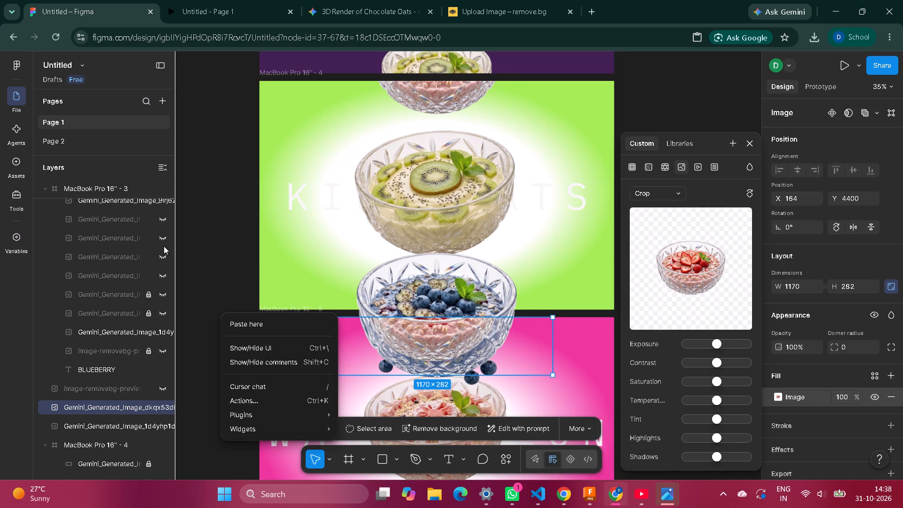
click(164, 246)
key(BackSpace)
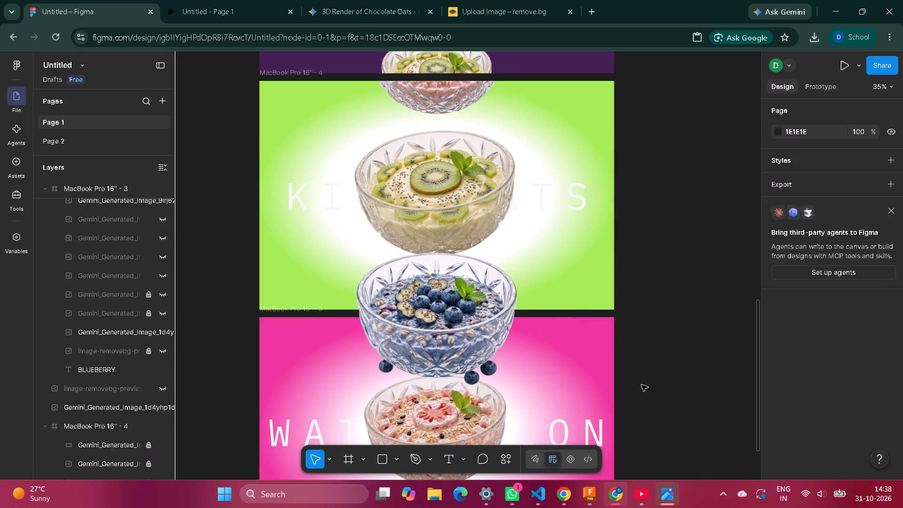
Raise the blueberry bowl image slightly and crop its upper part to 1382 × 299, starting at the WATERMELON frame's top edge.
drag(459, 334, 459, 318)
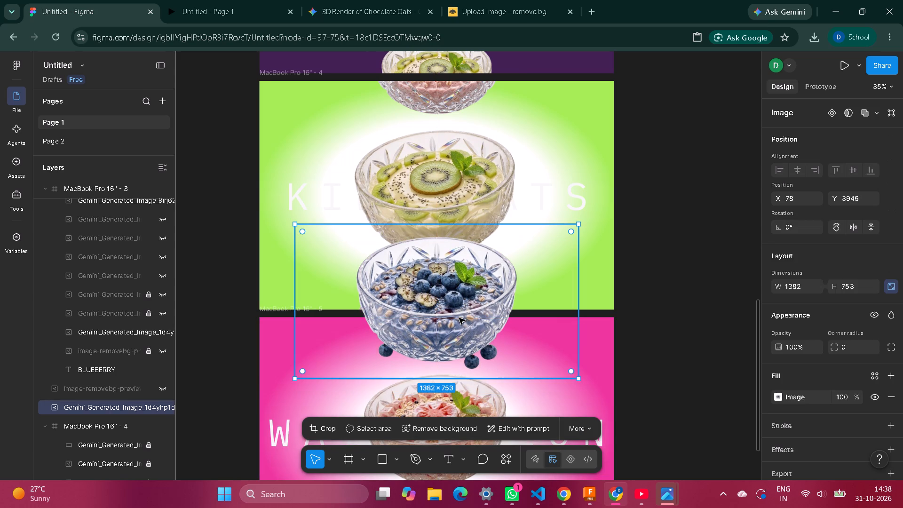
click(321, 420)
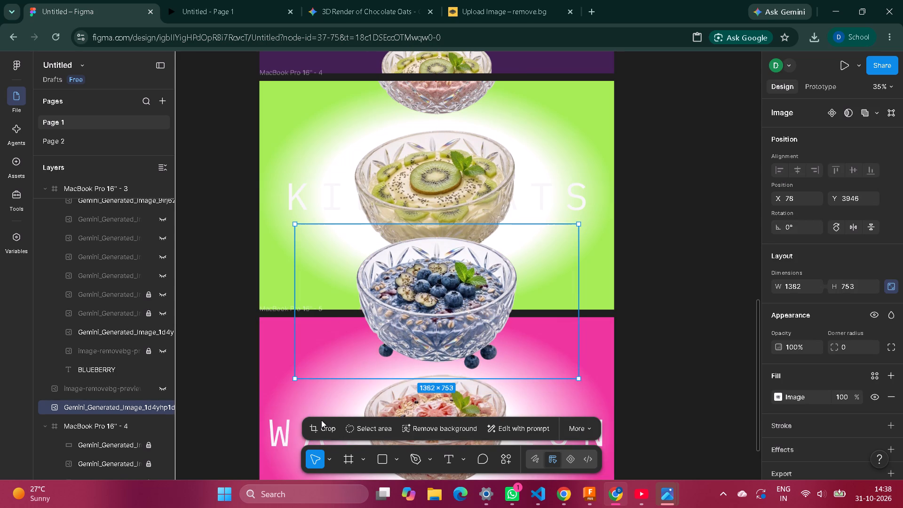
click(321, 420)
click(311, 430)
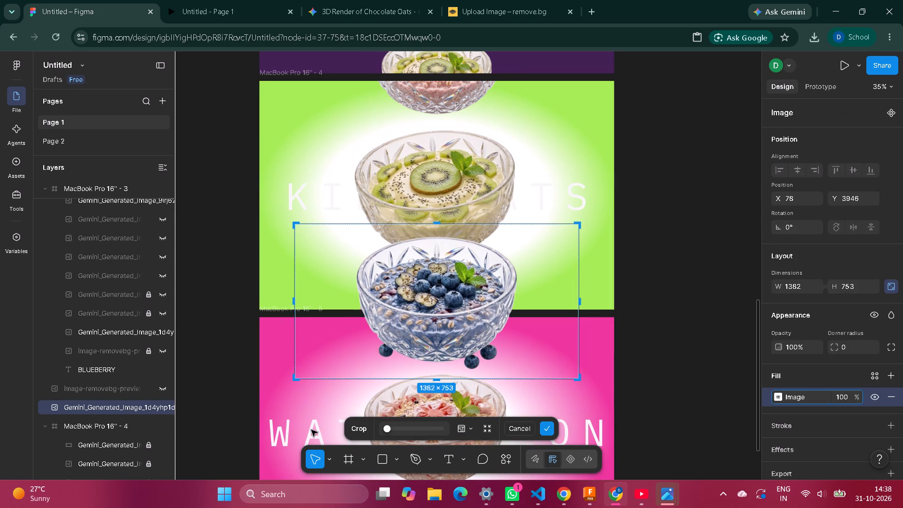
drag(440, 222, 432, 317)
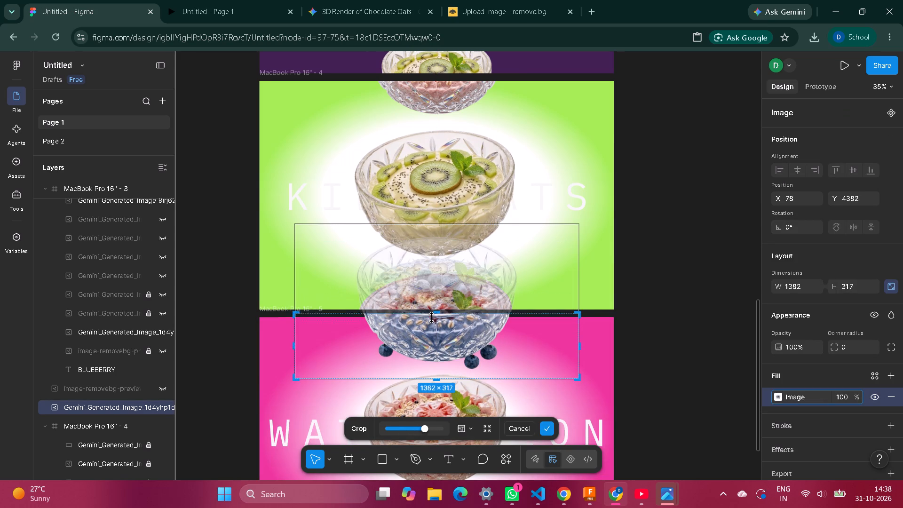
drag(432, 317, 433, 317)
click(631, 245)
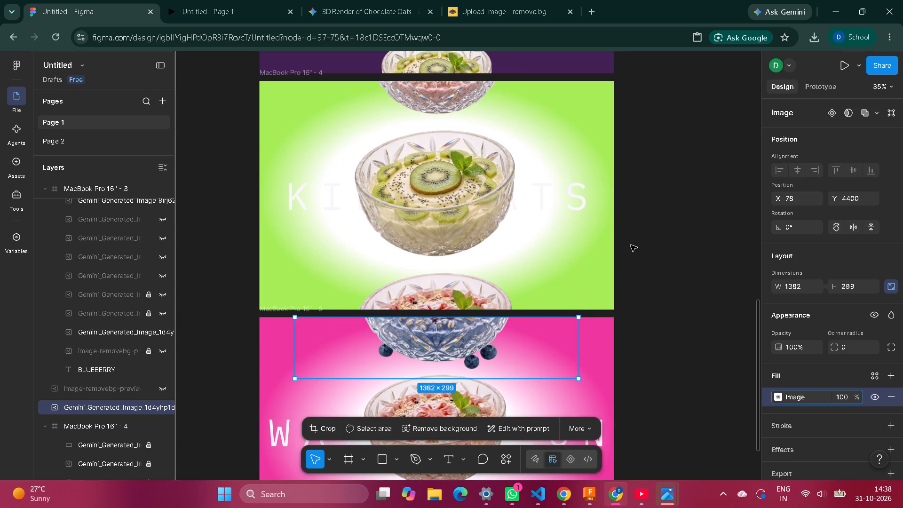
scroll(691, 206, down, 2)
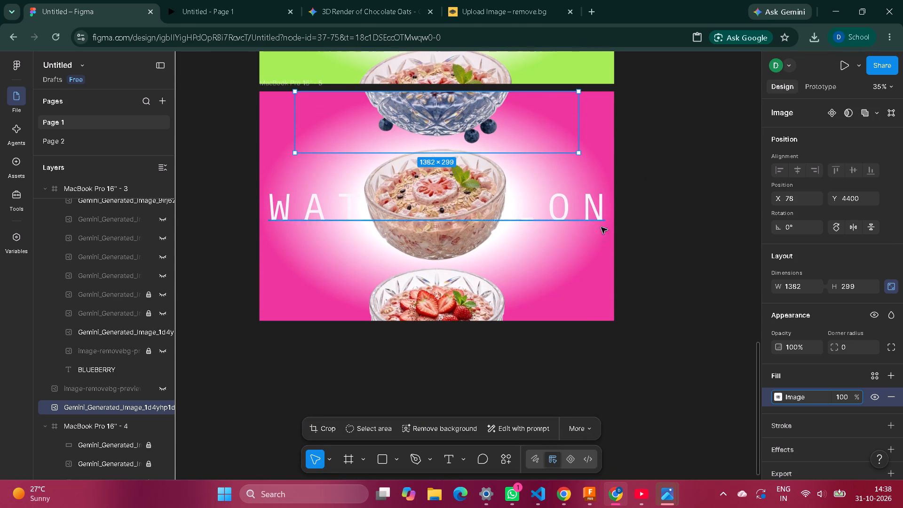
click(705, 202)
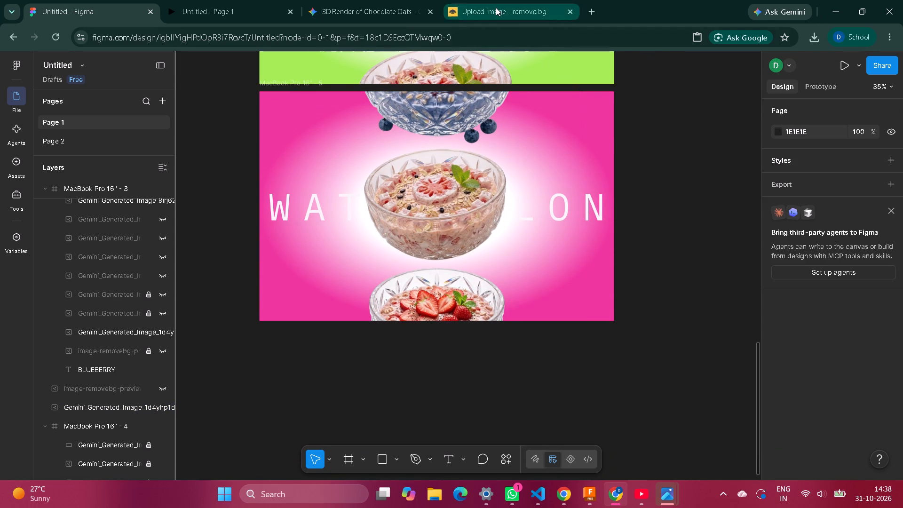
Restart the prototype preview and check the transitions between frames, particularly between KIWI OATS and WATERMELON.
click(254, 8)
key(r)
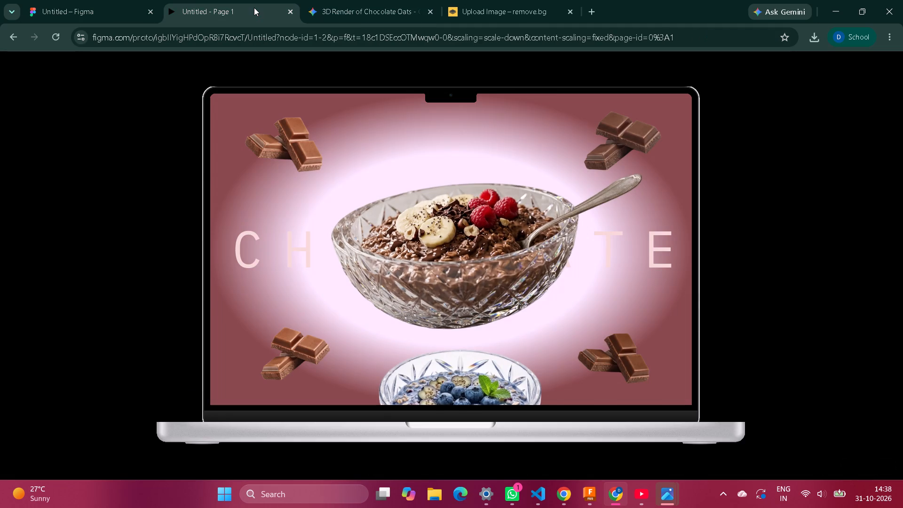
key(Right)
key(Right)
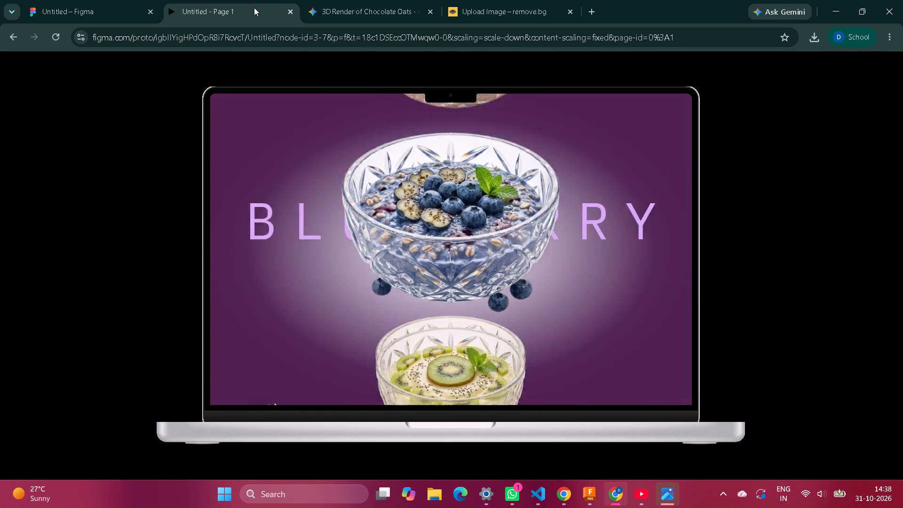
key(Right)
key(Right)
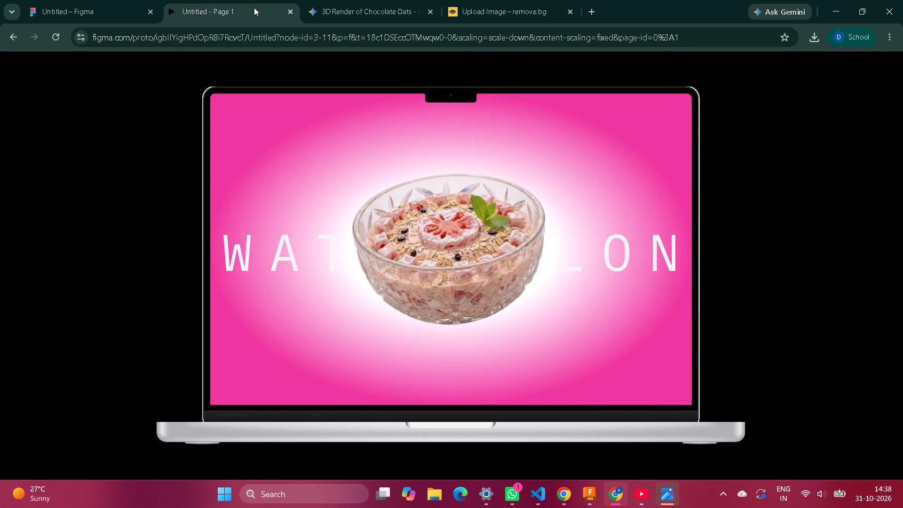
key(Left)
key(Right)
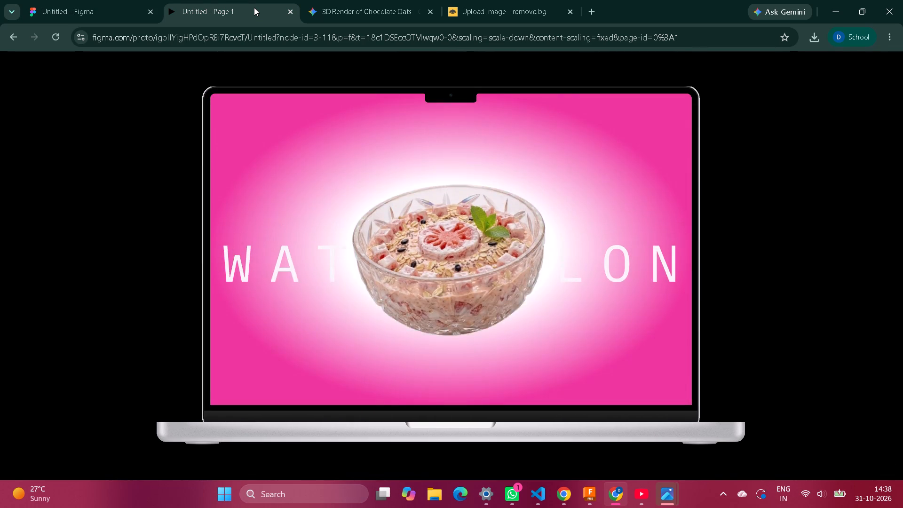
key(Right)
key(Left)
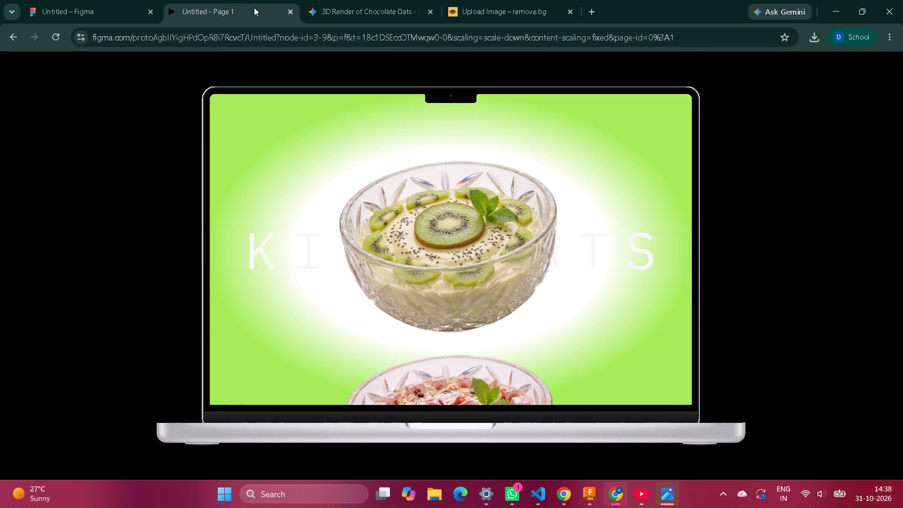
key(Right)
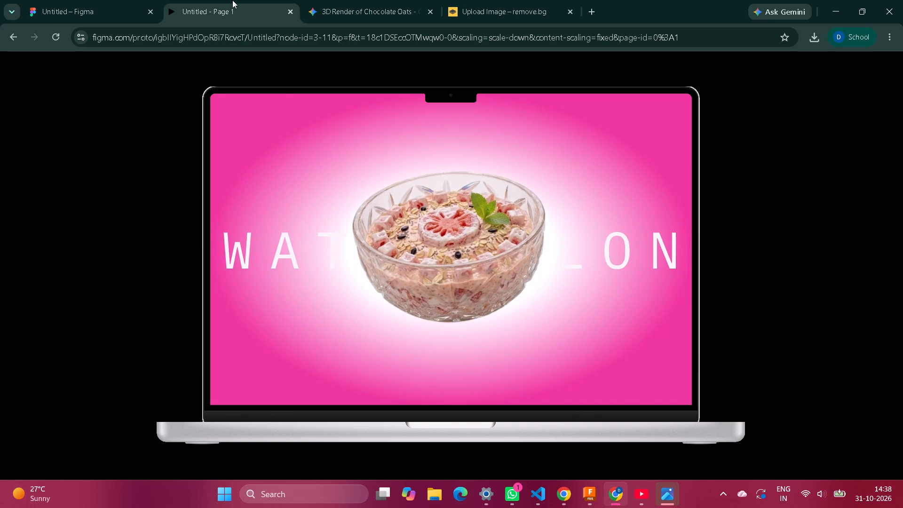
In the design file, bring the partial strawberry bowl image at the KIWI OATS frame's top edge to the front.
click(51, 3)
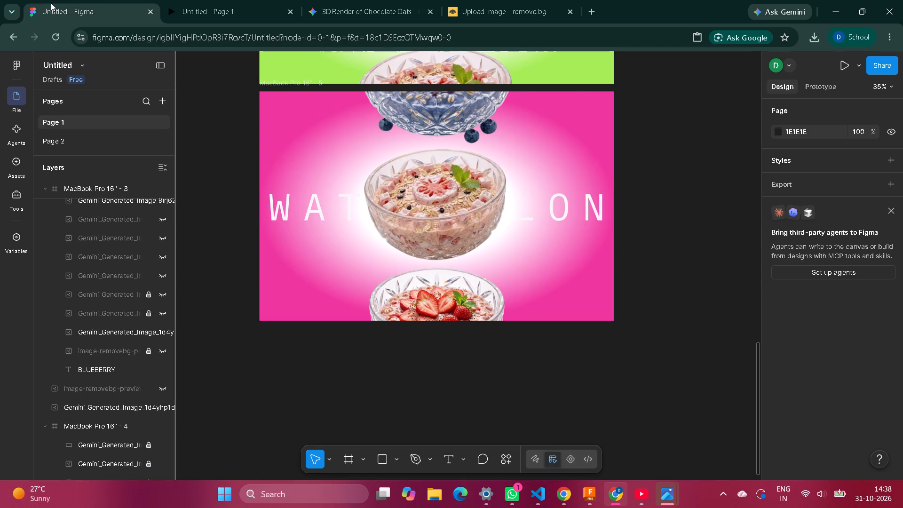
scroll(523, 151, up, 1)
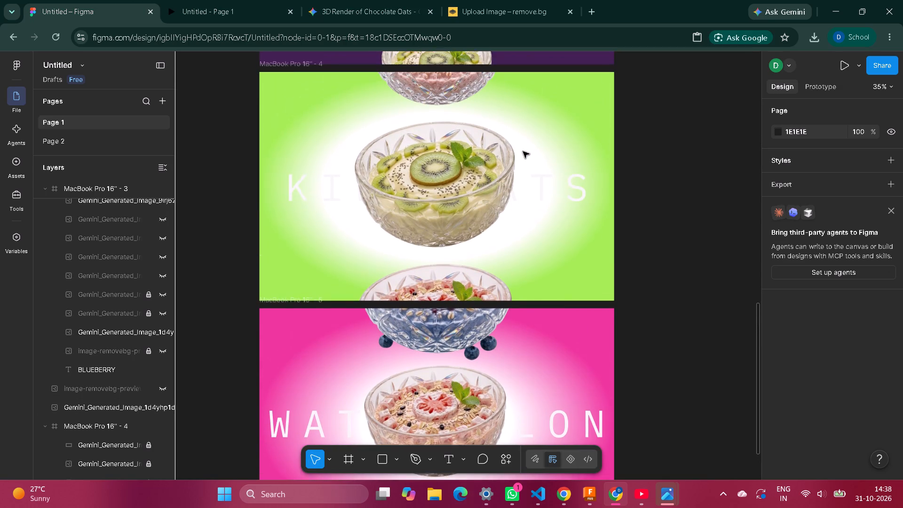
scroll(523, 151, up, 1)
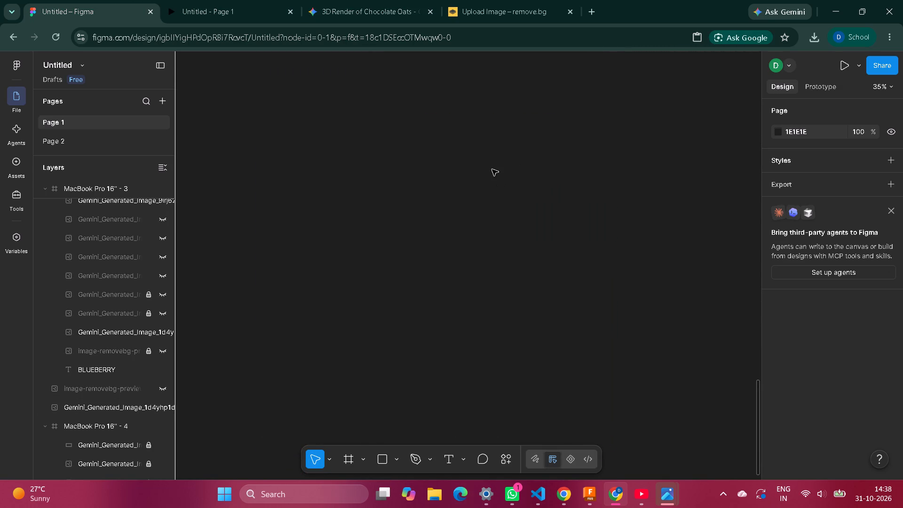
scroll(492, 169, up, 2)
scroll(353, 191, up, 5)
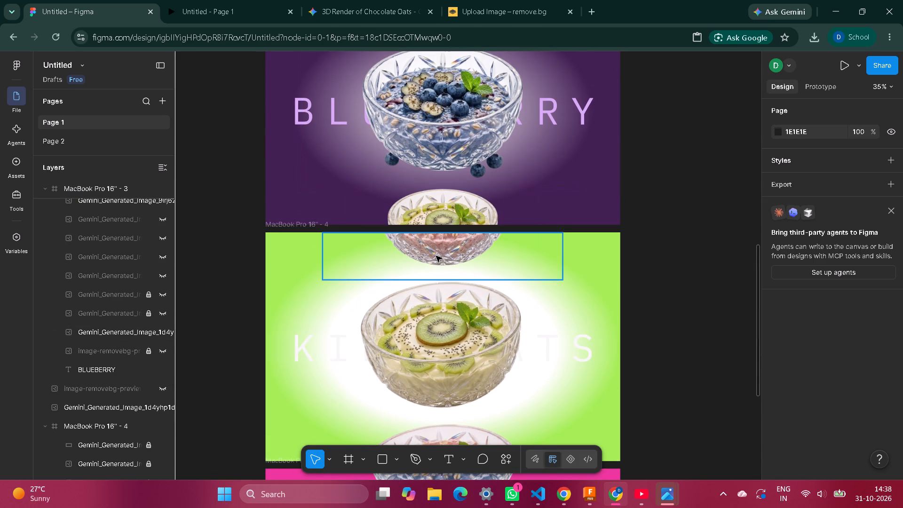
click(436, 256)
click(838, 83)
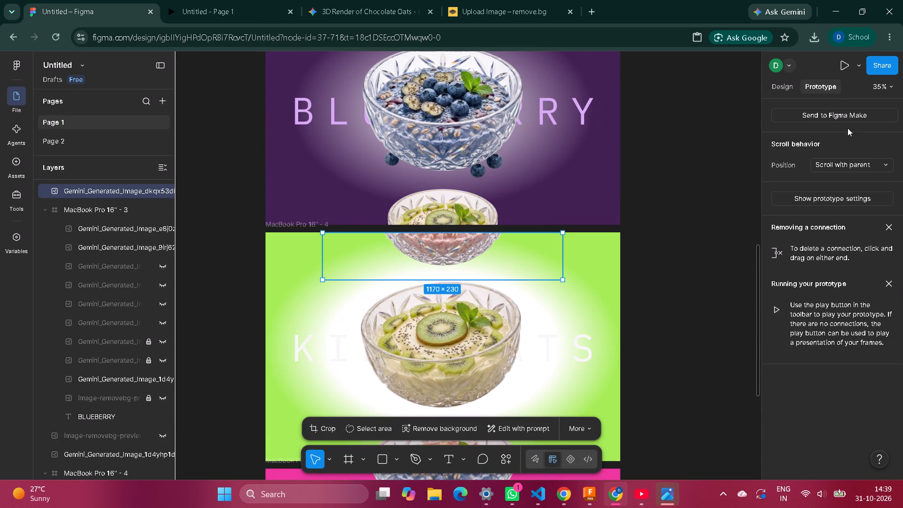
click(857, 163)
click(846, 168)
right_click(446, 235)
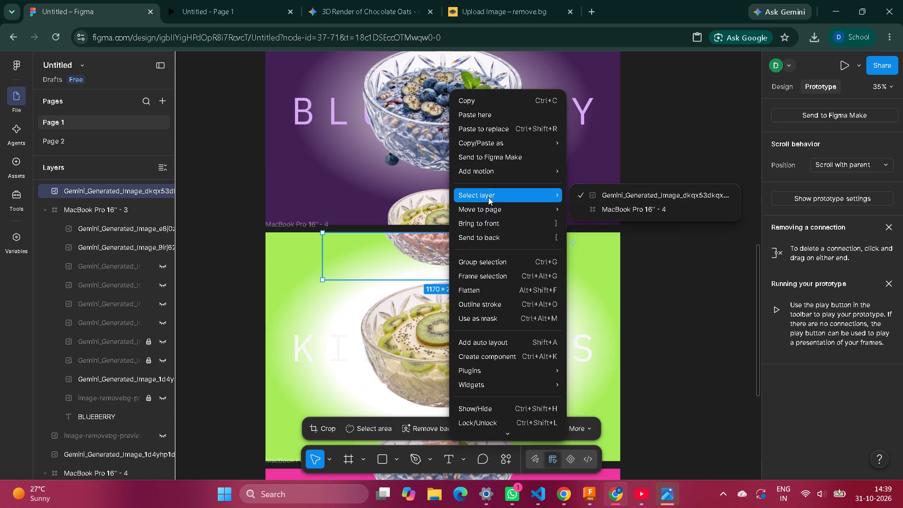
click(428, 238)
right_click(428, 238)
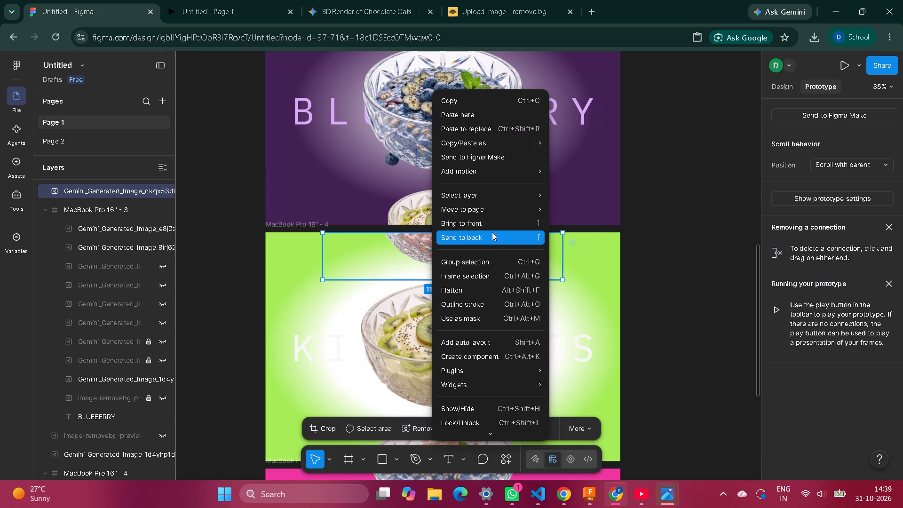
click(486, 222)
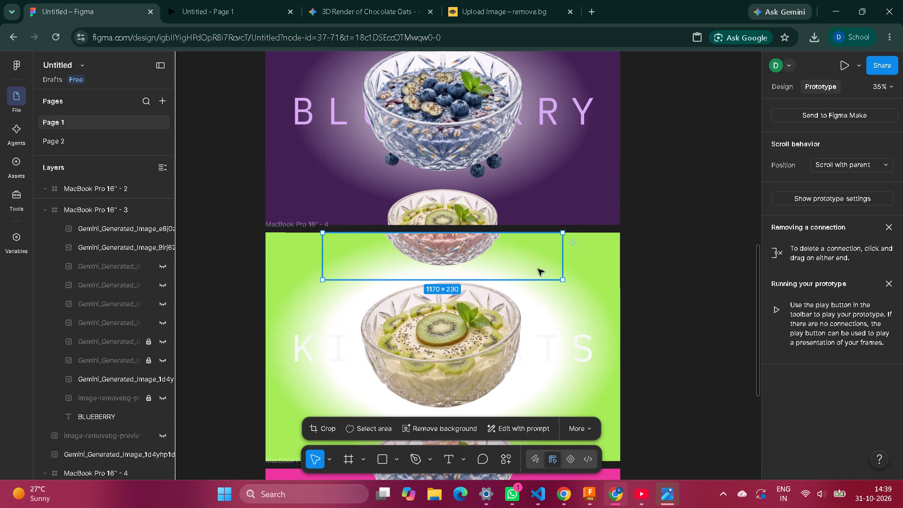
Bring the partial strawberry bowl image at the WATERMELON frame's bottom edge to the front.
scroll(537, 233, down, 1)
scroll(466, 296, down, 1)
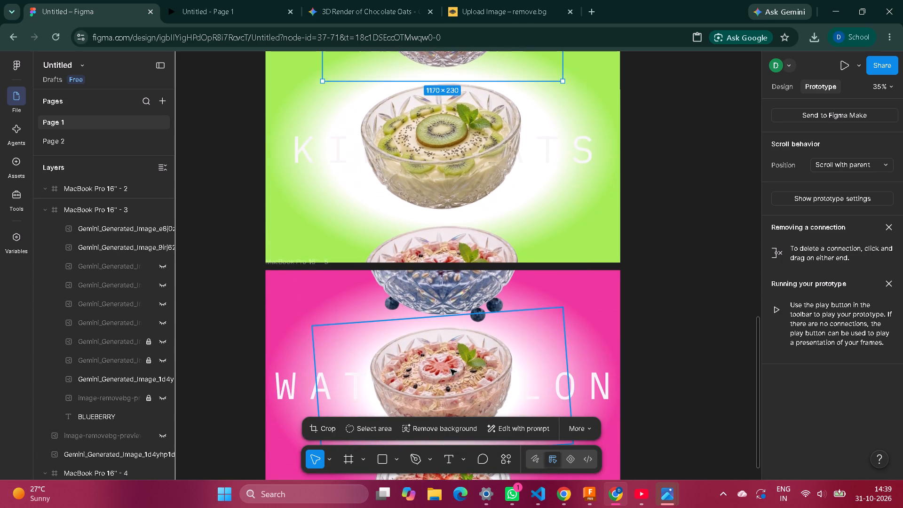
scroll(451, 369, down, 1)
right_click(444, 374)
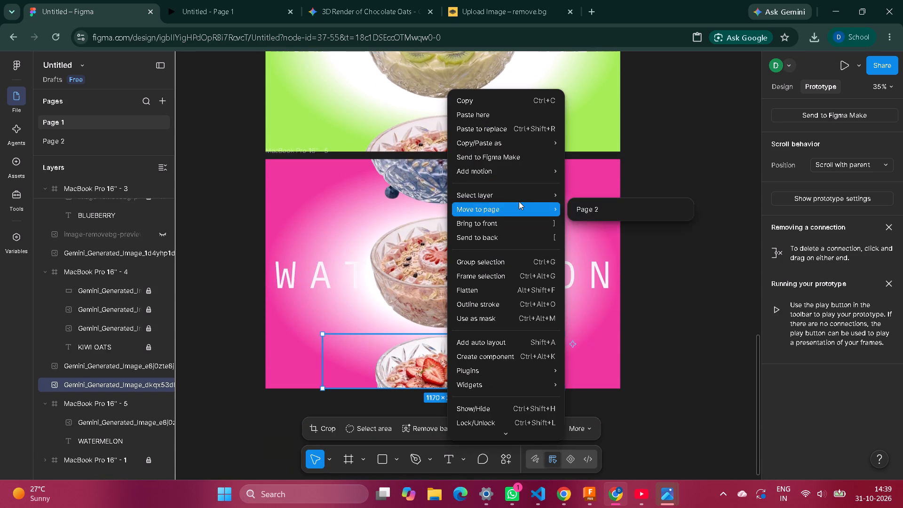
click(522, 222)
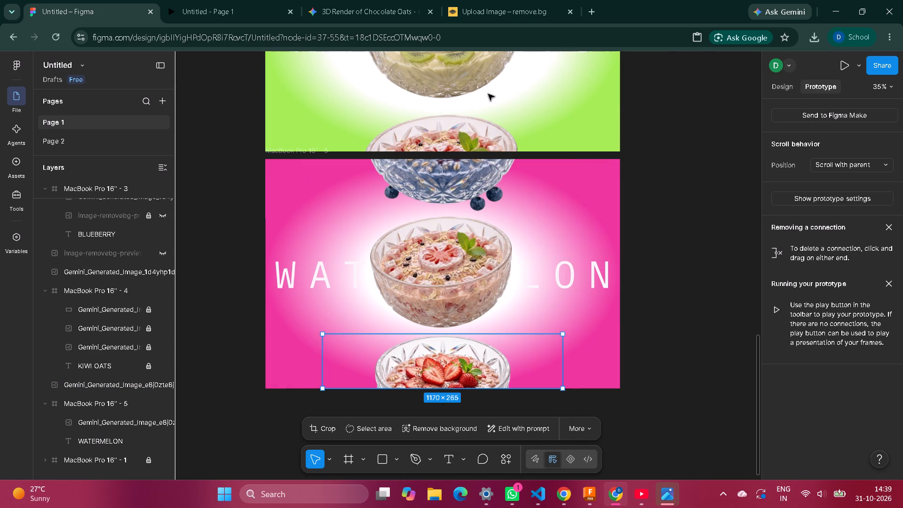
Restart the prototype preview and step through to WATERMELON to check its partial bowls at the frame edges.
click(235, 8)
key(r)
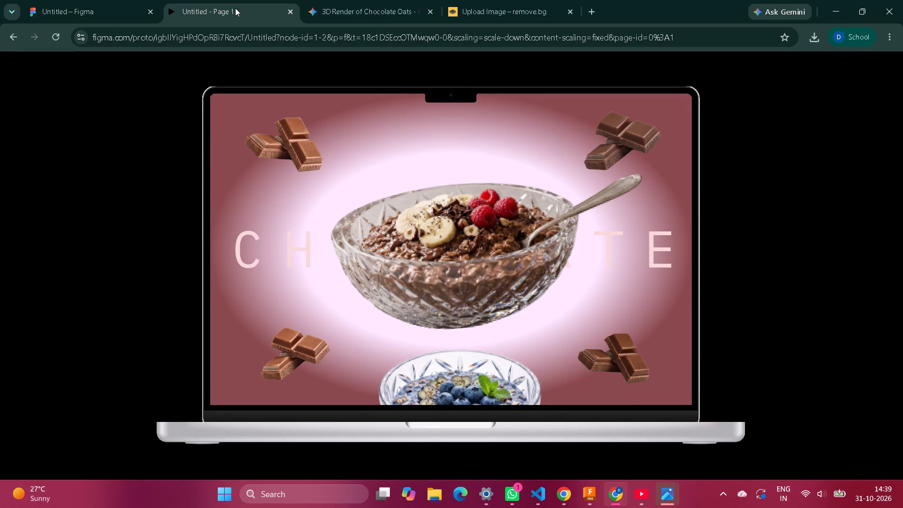
key(Right)
key(Right)
key(Right)
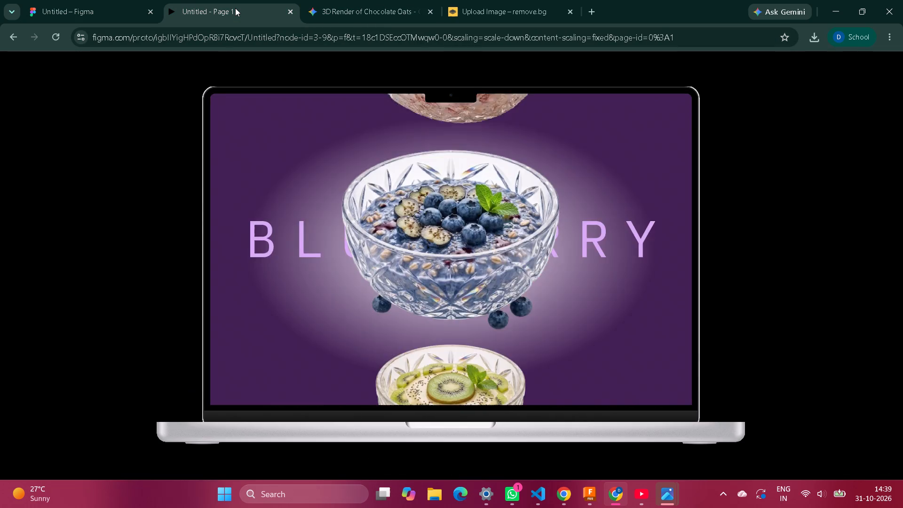
key(Right)
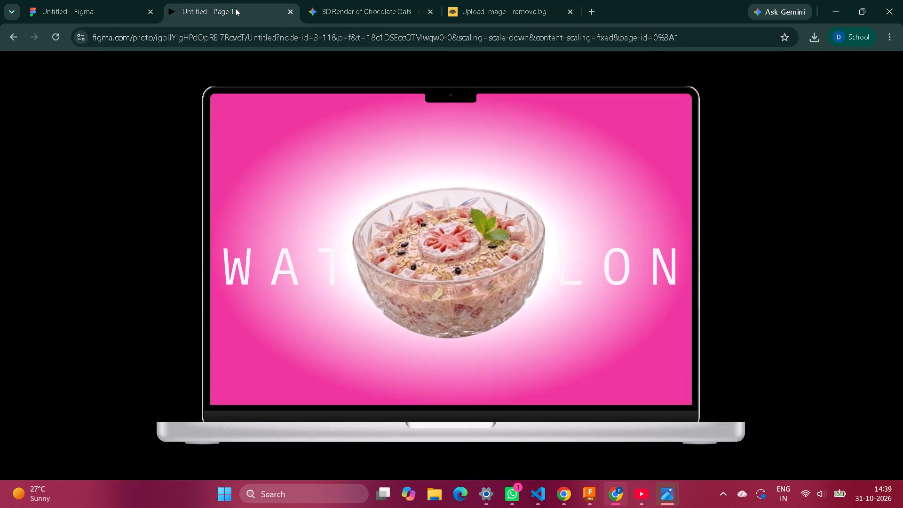
key(Left)
key(Right)
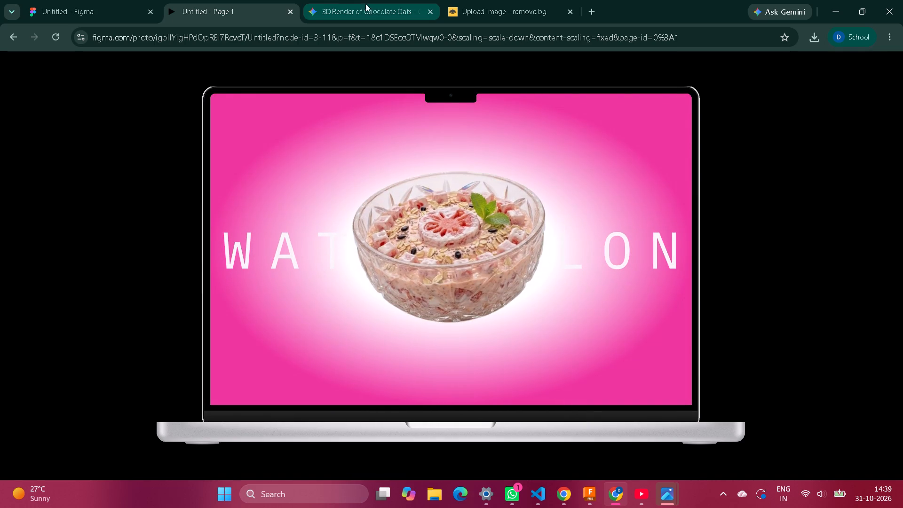
key(Right)
key(Right)
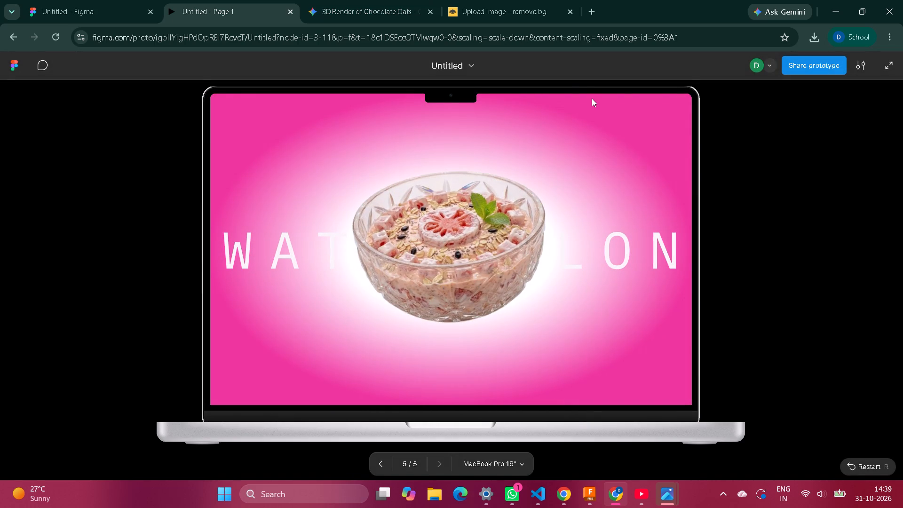
Run through all five preview frames backwards and forwards to compare how the partial bowls behave in each transition.
key(Left)
key(Left)
key(Left)
key(Left)
key(Left)
key(Right)
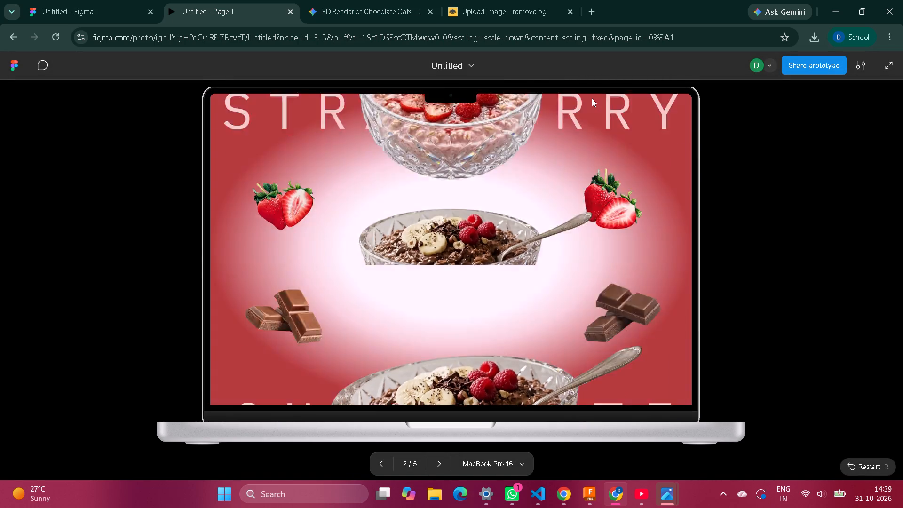
key(Right)
key(Right)
key(Right)
key(Right)
key(Right)
key(Left)
key(Left)
key(Left)
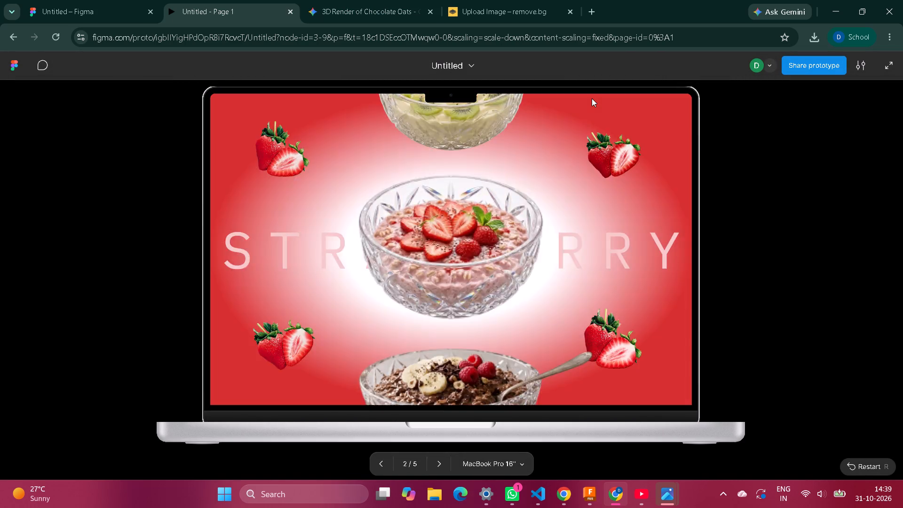
key(Left)
key(Left)
key(Right)
key(Right)
key(Right)
key(Right)
key(Right)
key(Left)
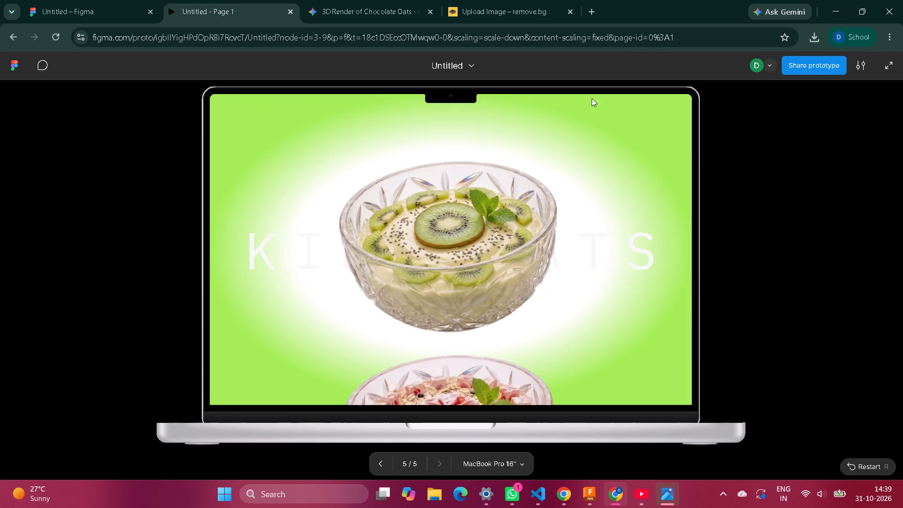
key(Left)
key(Left)
key(Left)
key(Left)
key(Right)
key(Right)
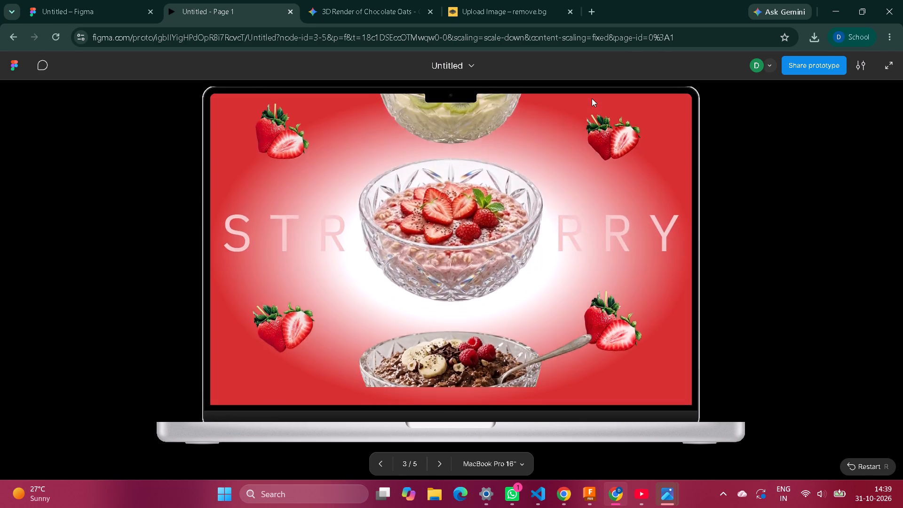
key(Right)
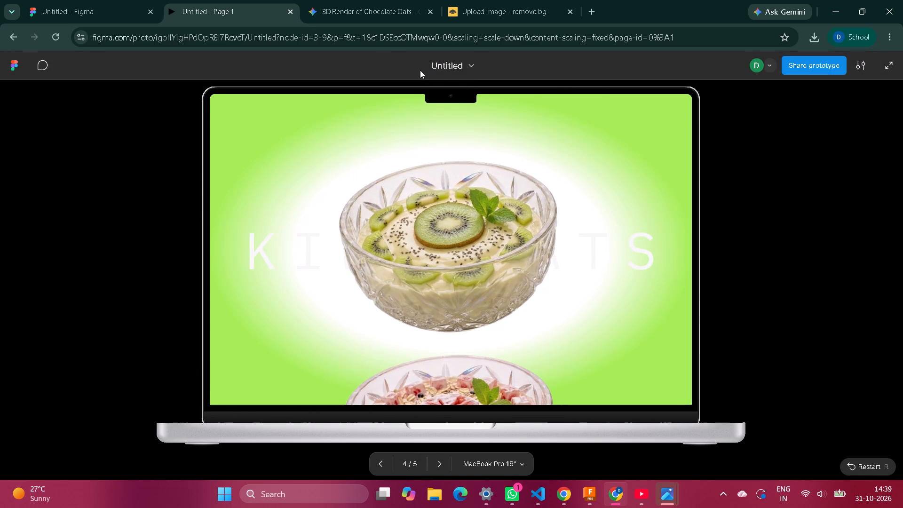
Back in the design file, reapply the existing crop of the WATERMELON frame's bottom strawberry bowl and bring the image to the front.
click(127, 11)
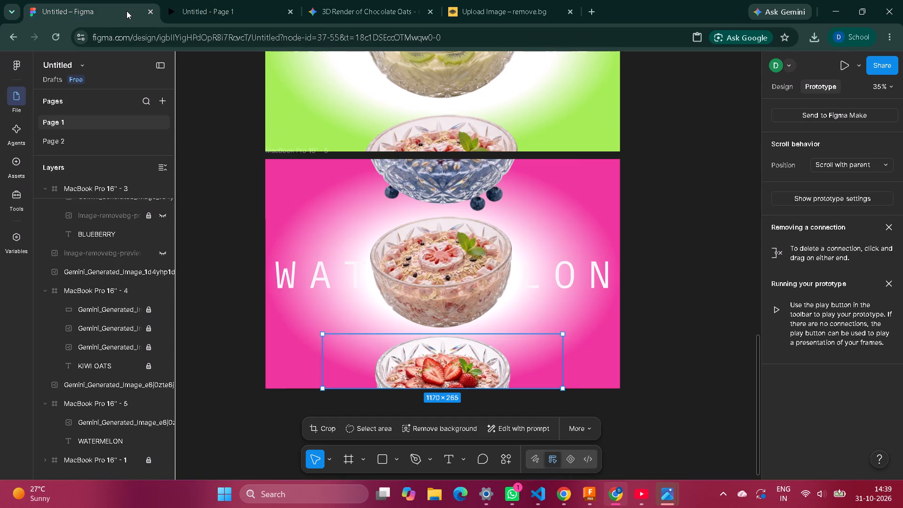
double_click(452, 371)
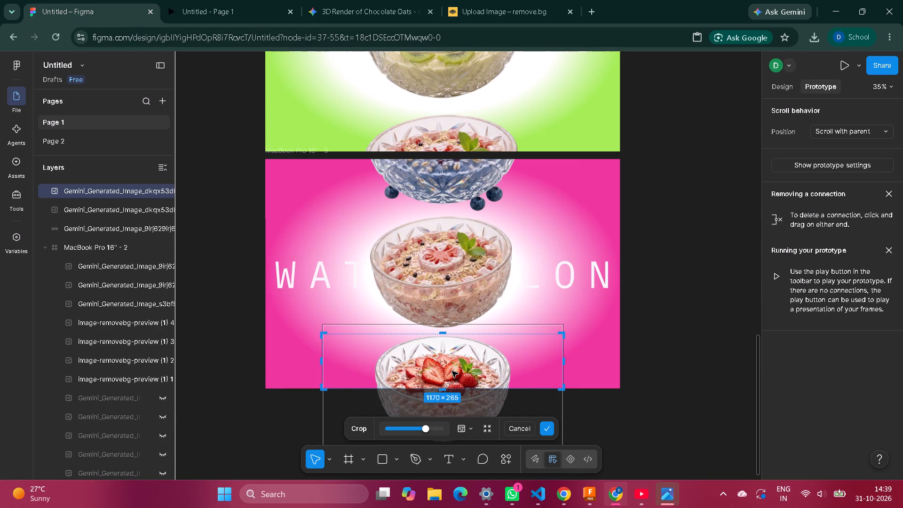
click(547, 429)
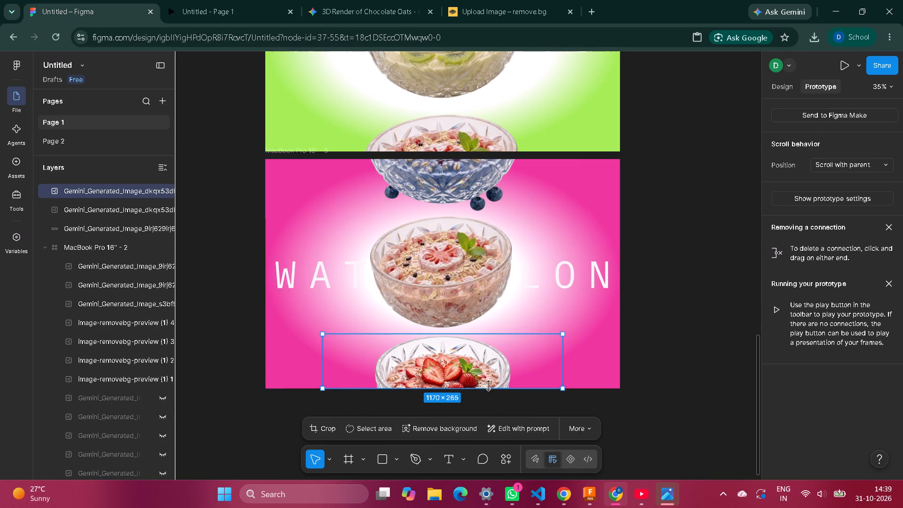
right_click(445, 366)
click(507, 220)
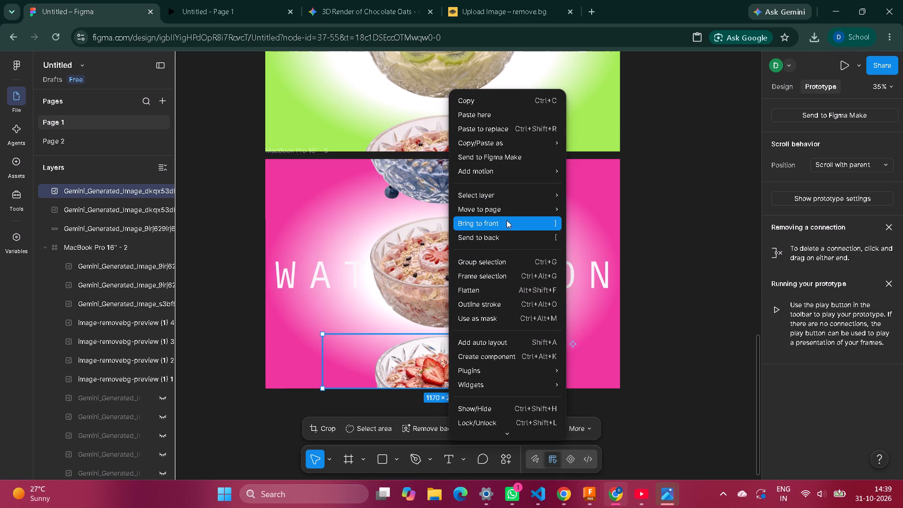
Add a Rotation motion to the partial strawberry bowl image at the WATERMELON frame's bottom edge.
right_click(442, 373)
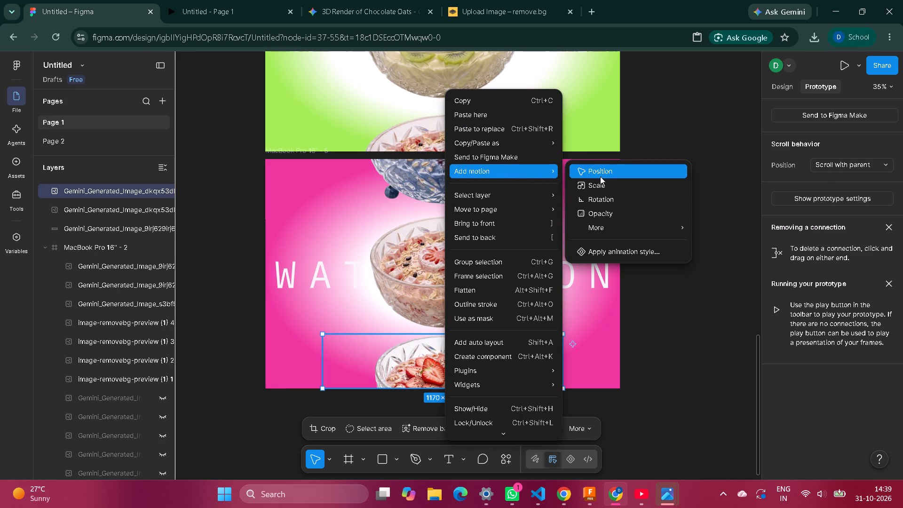
click(607, 204)
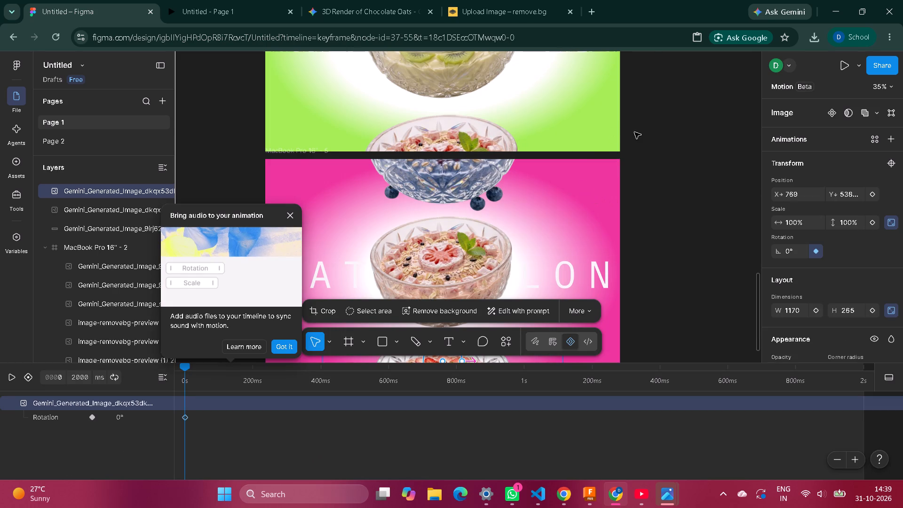
Dismiss the audio tip and undo the Rotation motion added to the WATERMELON frame's bottom strawberry bowl.
drag(673, 156, 671, 151)
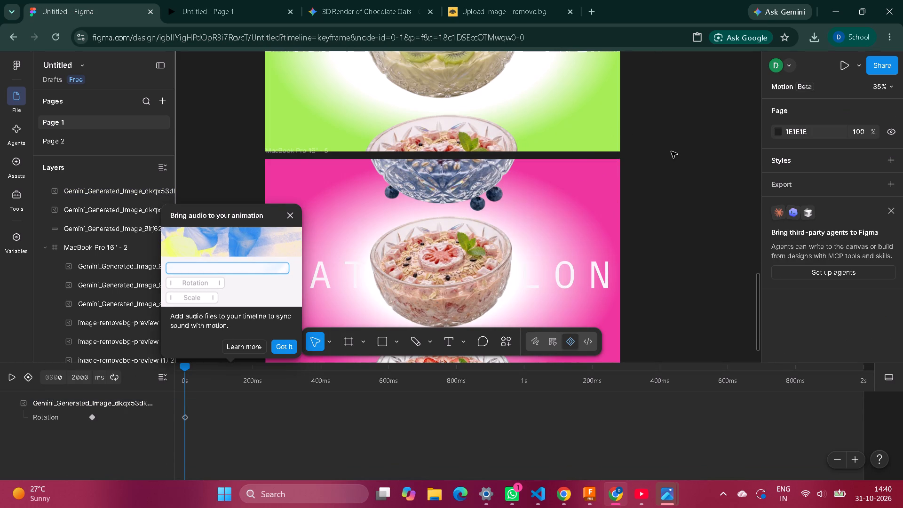
click(283, 343)
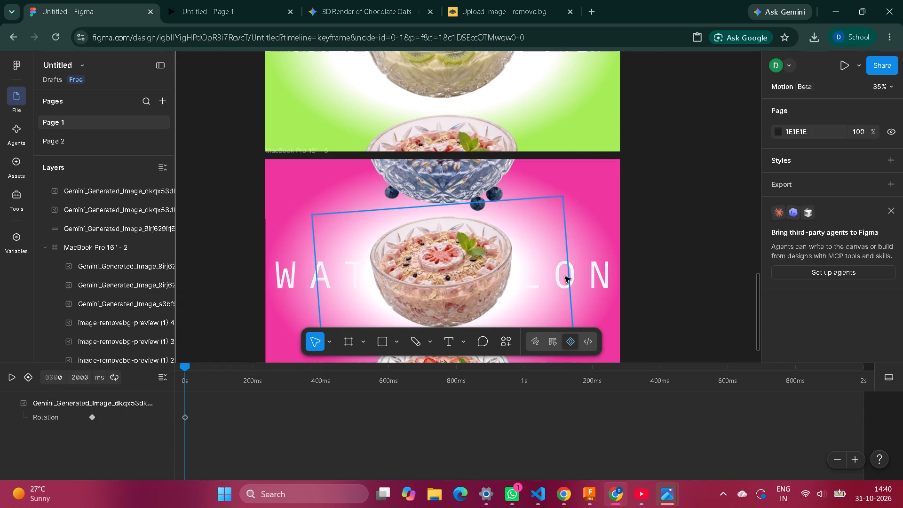
key(ctrl+z)
key(ctrl+z)
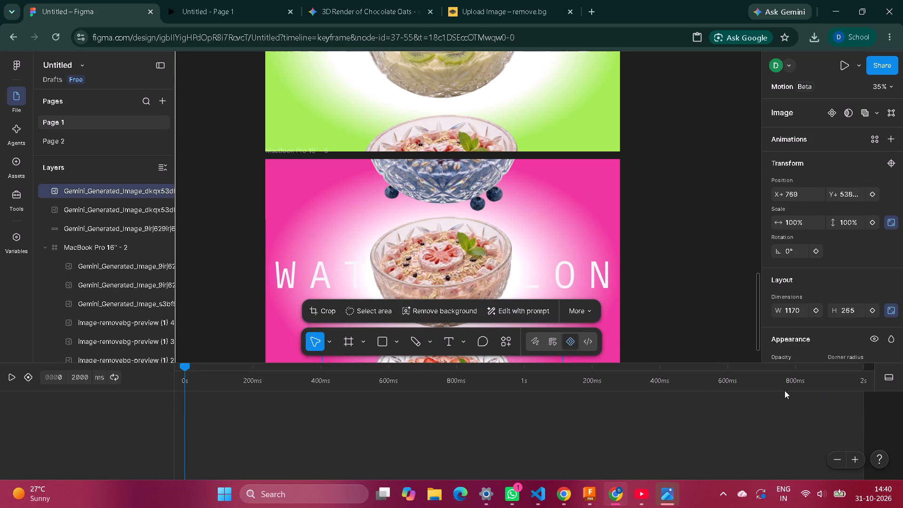
Play the motion timeline and watch the WATERMELON frame's bowls.
click(9, 378)
click(223, 250)
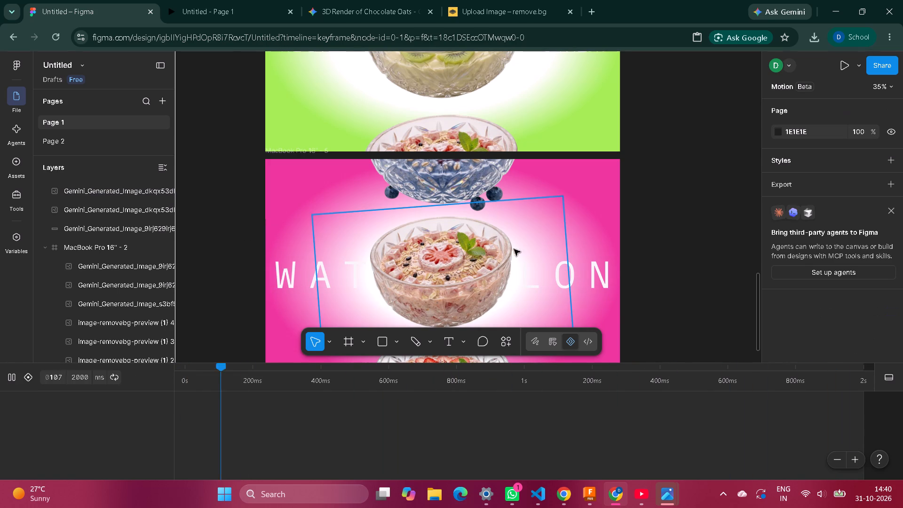
scroll(746, 223, down, 2)
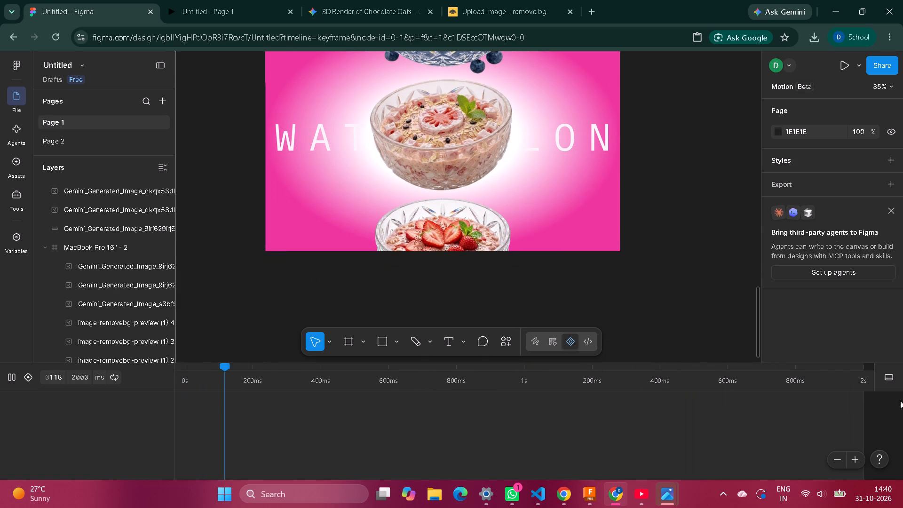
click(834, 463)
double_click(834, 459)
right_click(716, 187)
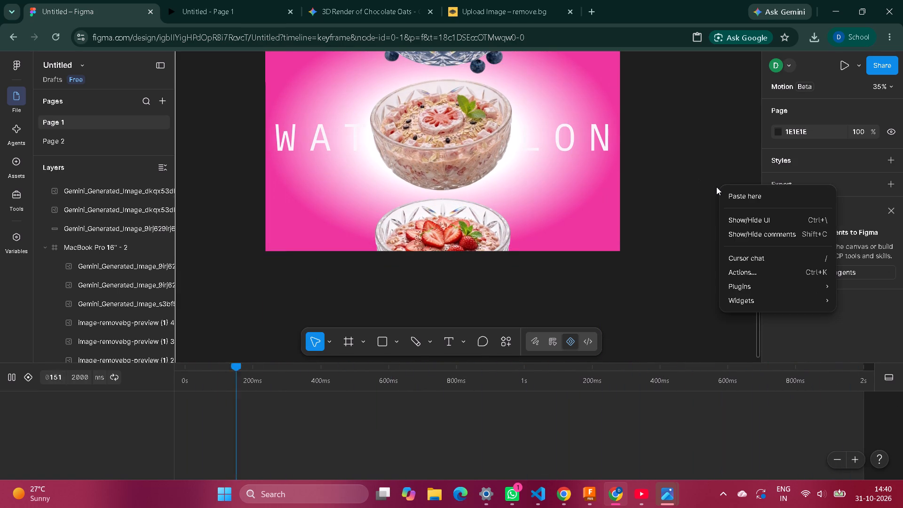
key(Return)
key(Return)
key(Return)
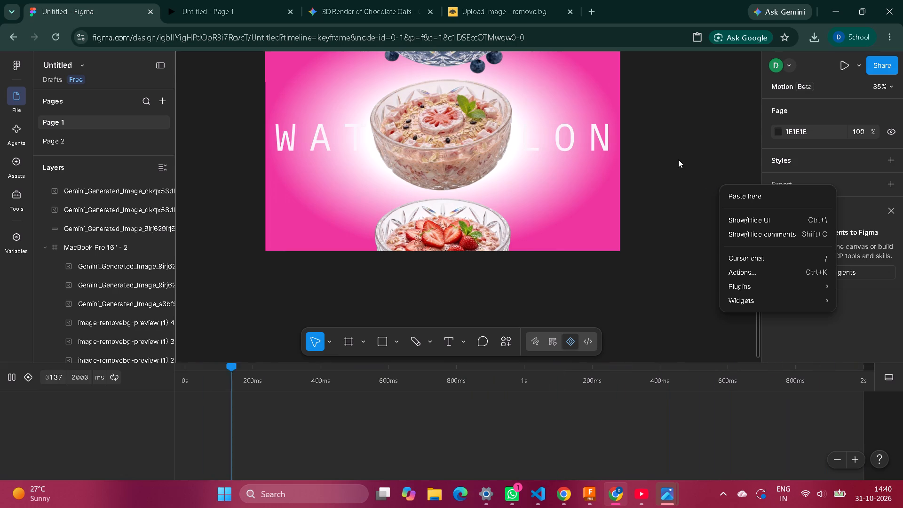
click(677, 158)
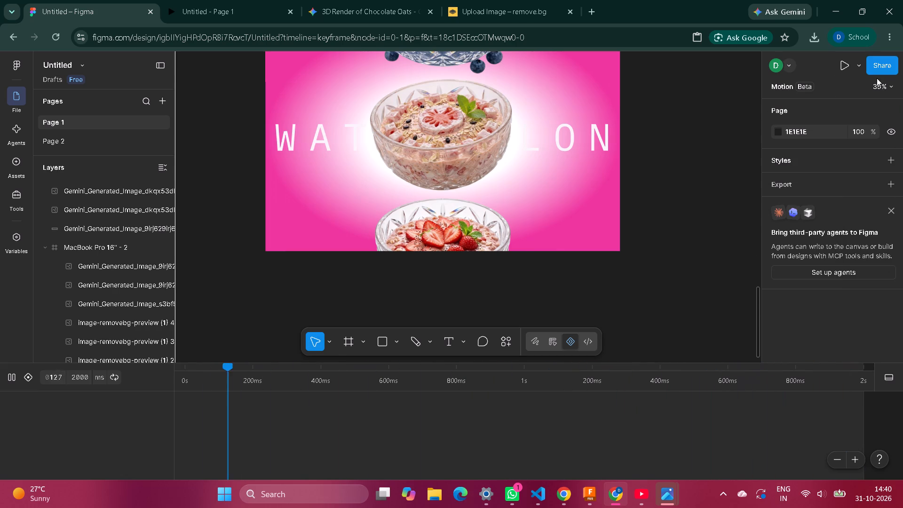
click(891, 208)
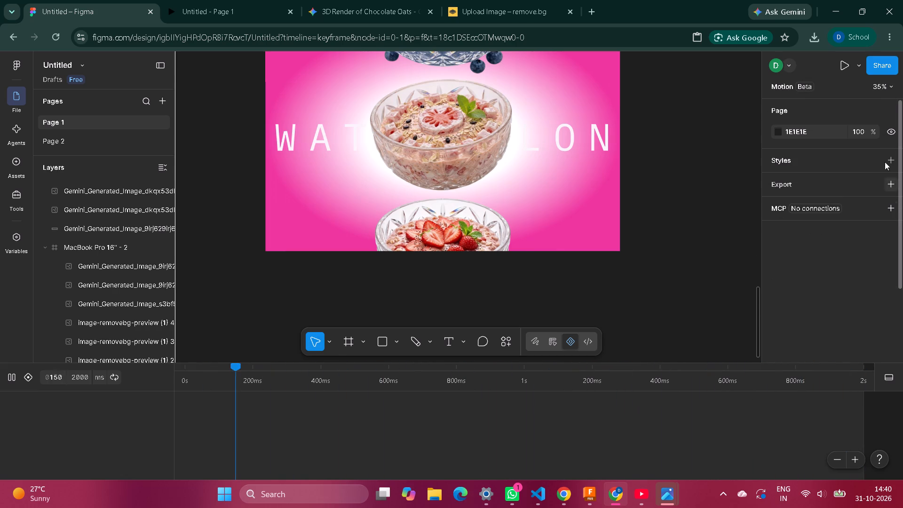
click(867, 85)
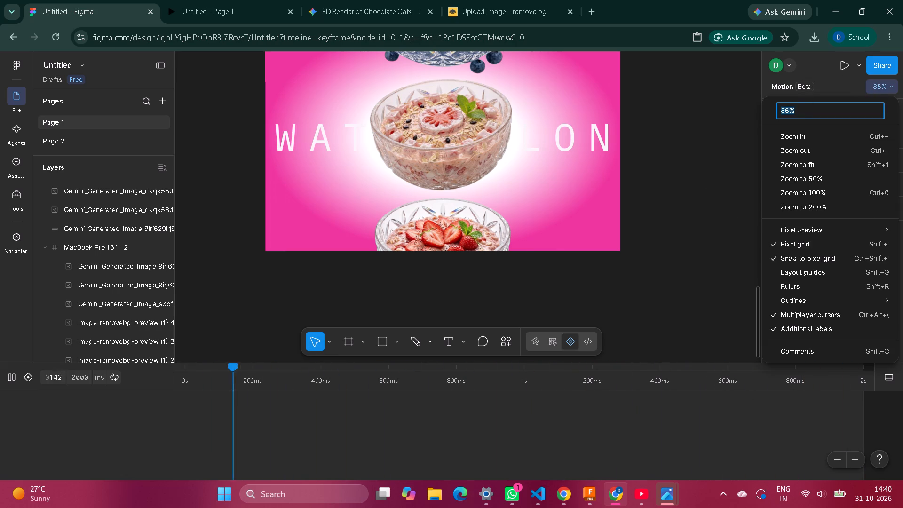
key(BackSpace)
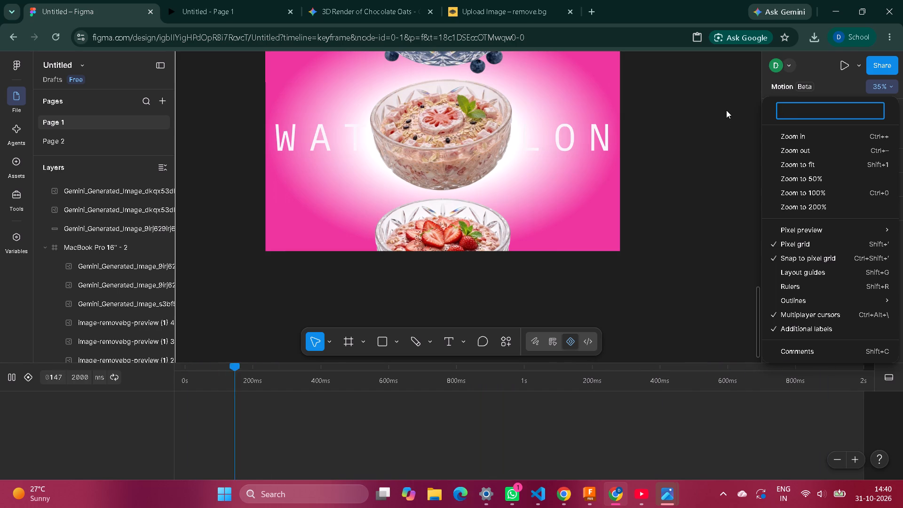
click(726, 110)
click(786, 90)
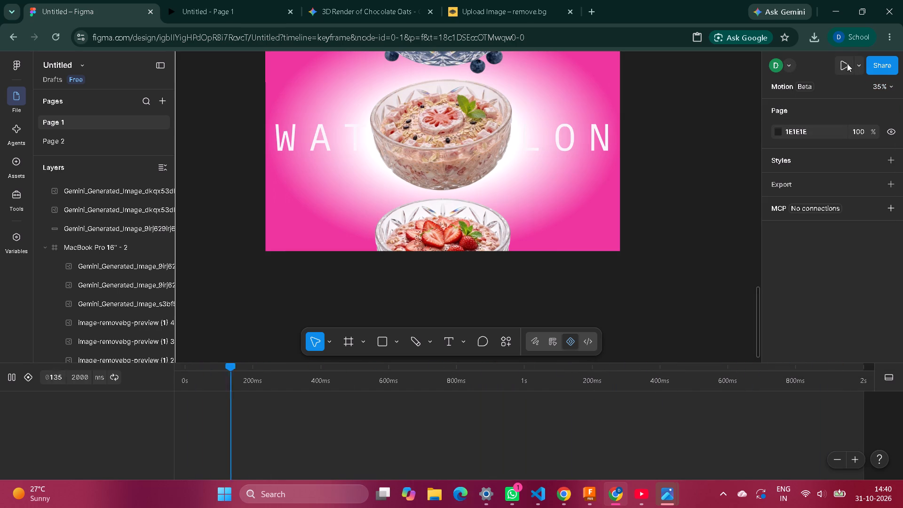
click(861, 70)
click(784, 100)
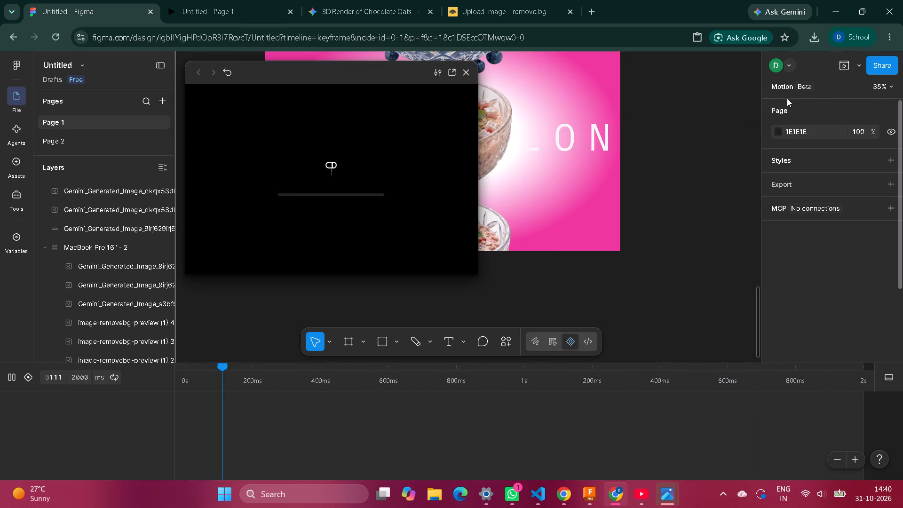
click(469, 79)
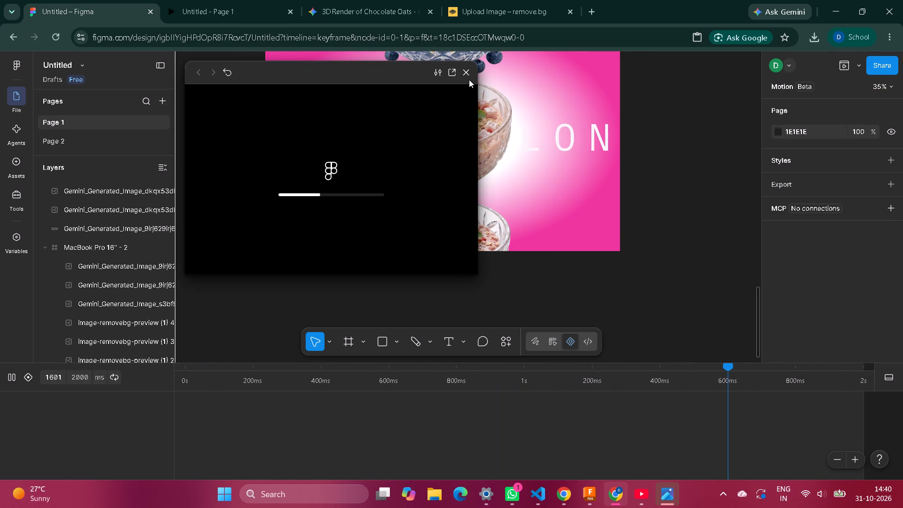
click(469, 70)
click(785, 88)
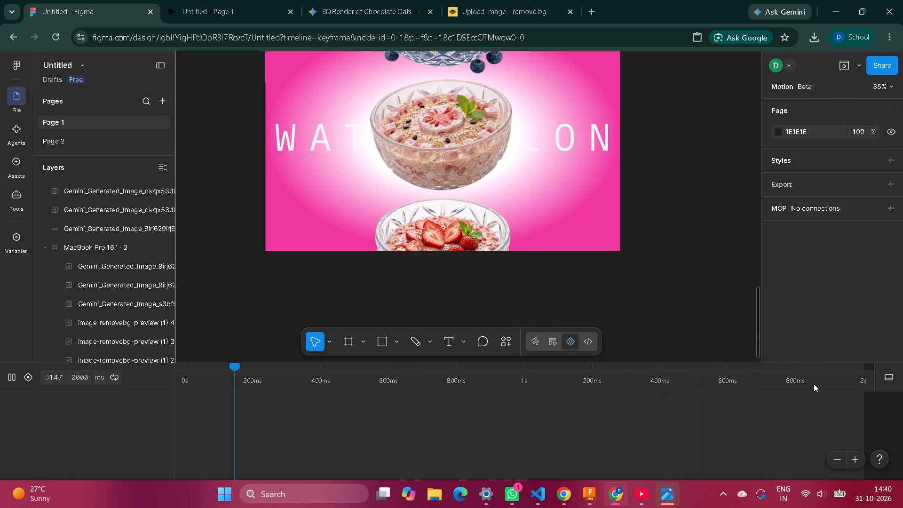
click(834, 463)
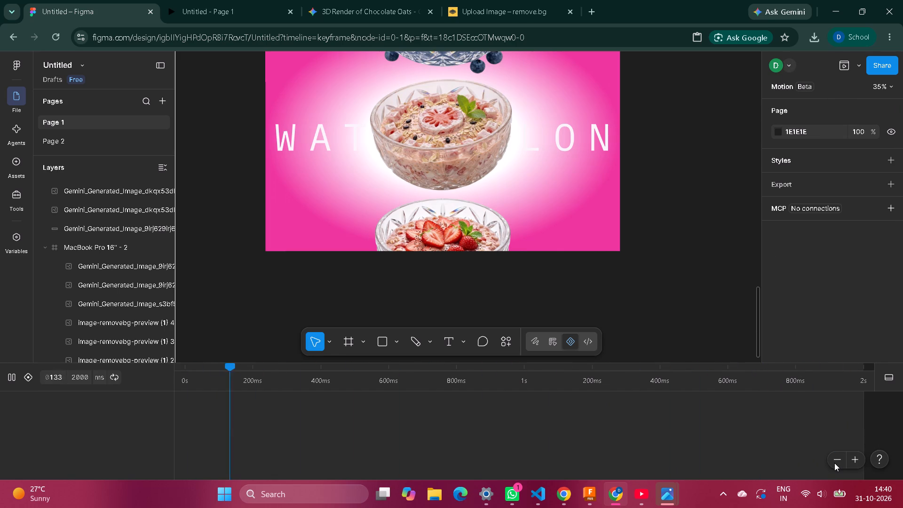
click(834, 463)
Leave Motion mode by going back to the recent files and reopening the oatmeal-bowl design file.
right_click(834, 463)
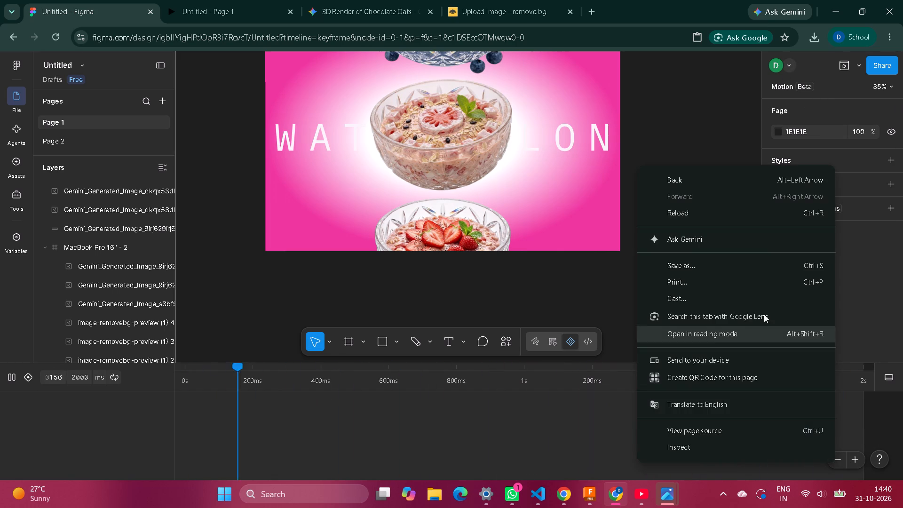
click(779, 179)
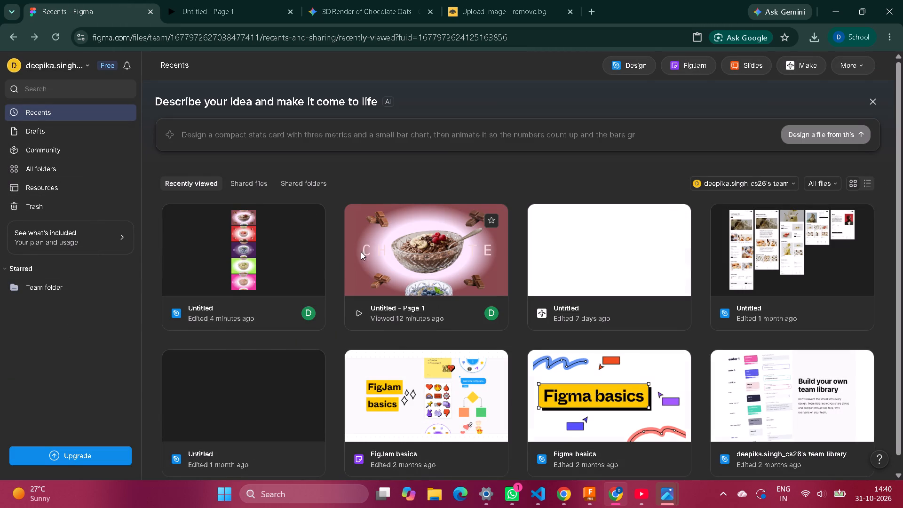
click(235, 245)
double_click(235, 245)
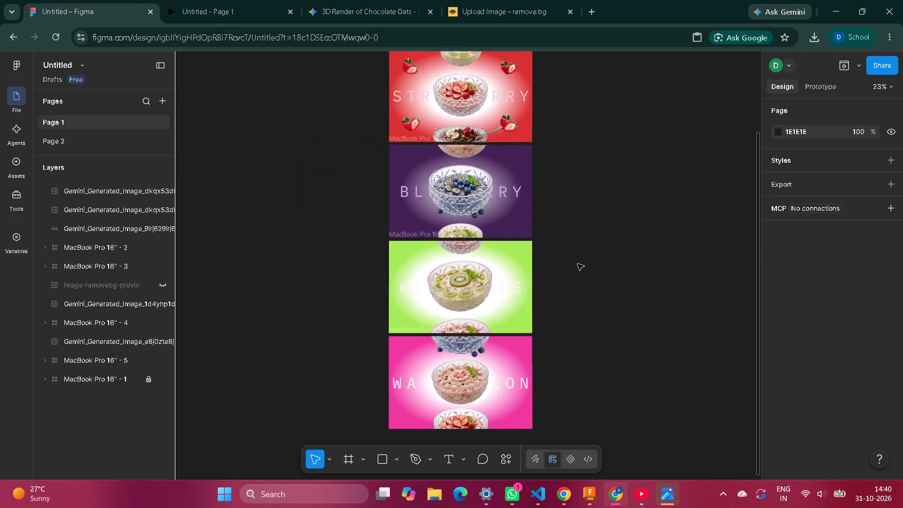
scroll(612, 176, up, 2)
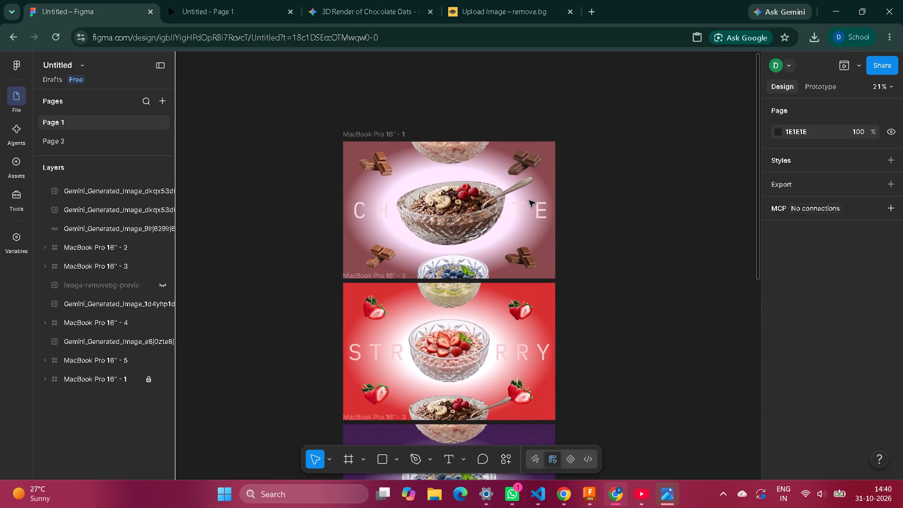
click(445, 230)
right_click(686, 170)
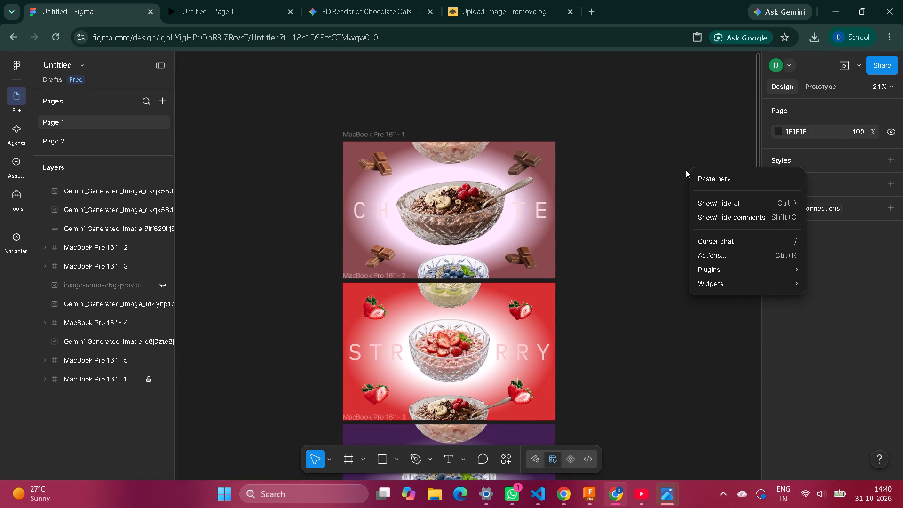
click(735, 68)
Switch to the prototype preview, restart it and step through the frames to WATERMELON to check its partial bowls.
click(240, 1)
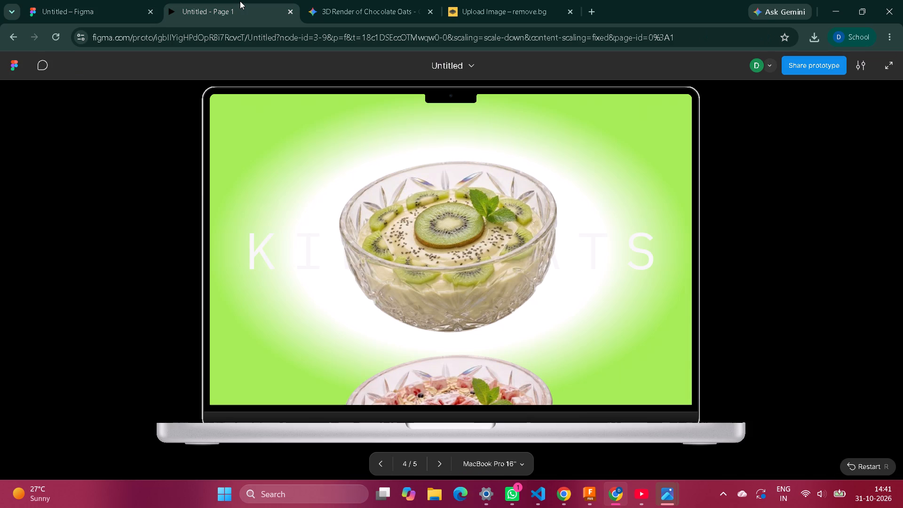
key(r)
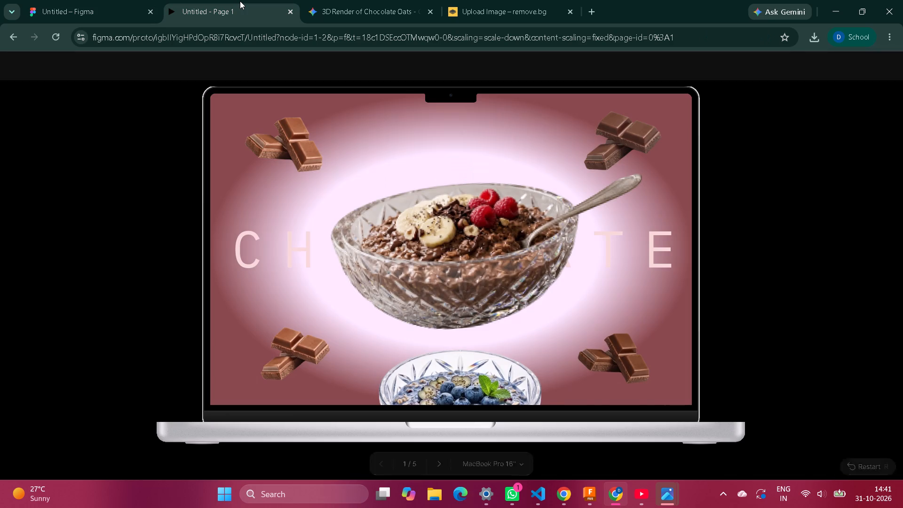
key(Right)
key(Right)
key(Right)
key(Right)
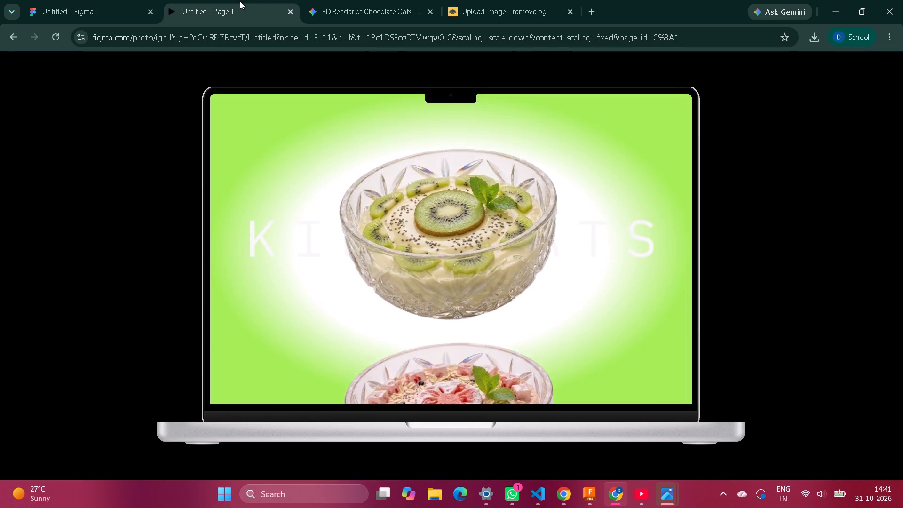
key(Right)
key(Right)
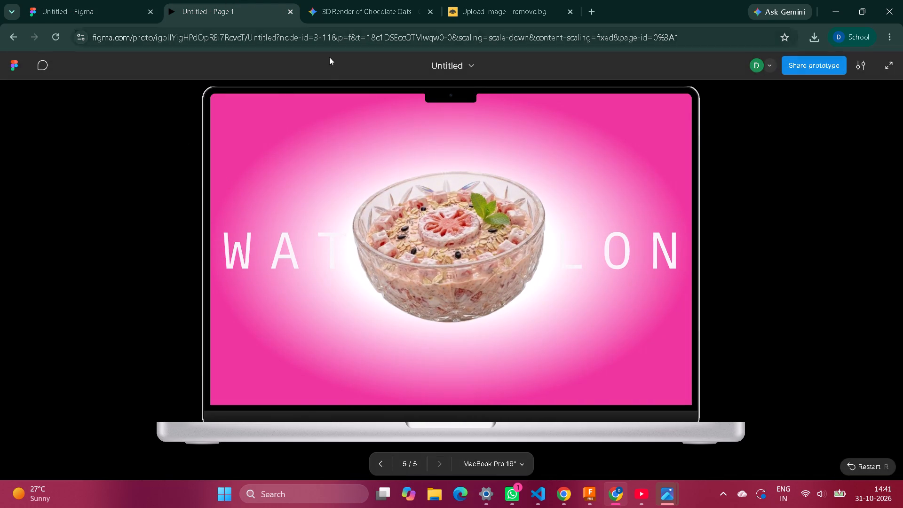
Return to the design file and examine the partial bowls at the edges of the kiwi and WATERMELON frames.
click(482, 3)
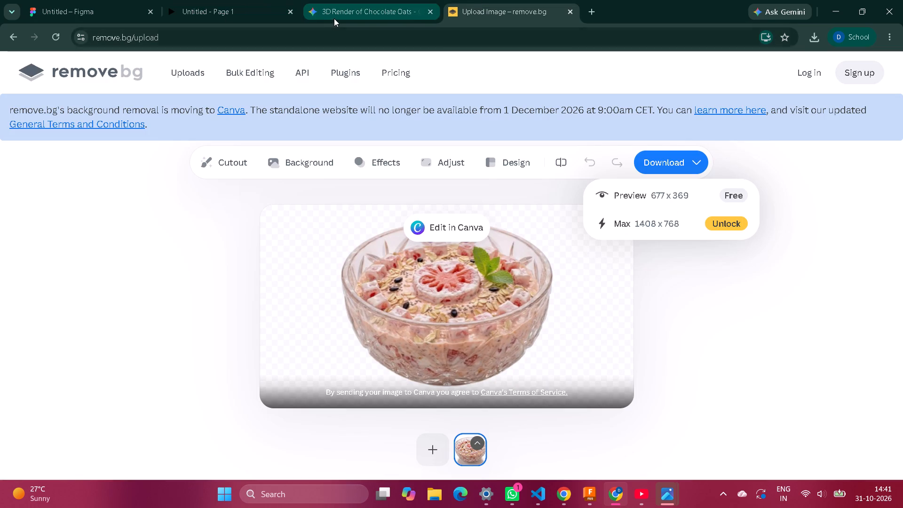
click(92, 14)
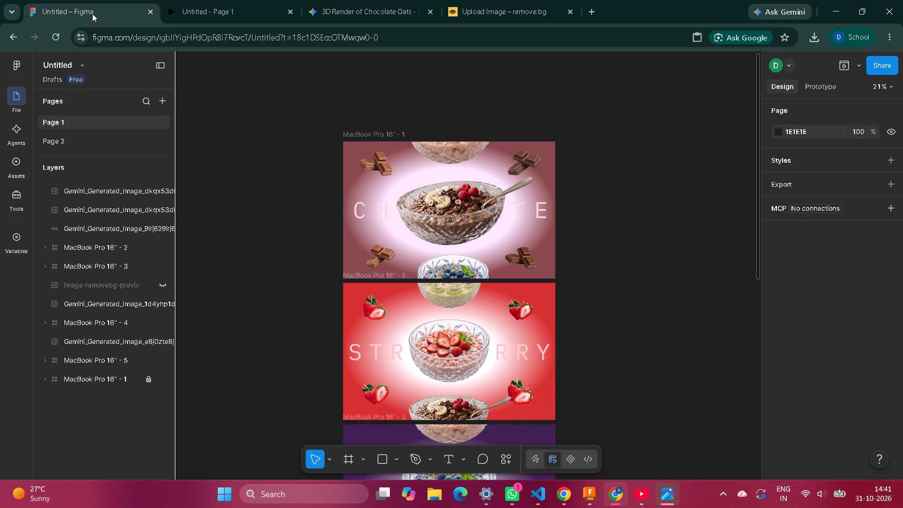
scroll(303, 101, down, 3)
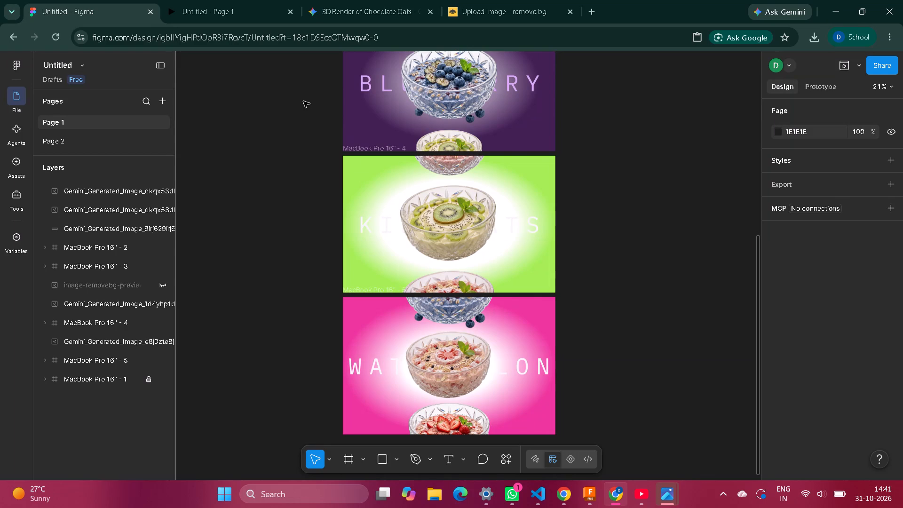
Restart the prototype preview and step through to WATERMELON again, comparing its frame edges with the design.
click(230, 11)
key(r)
key(Right)
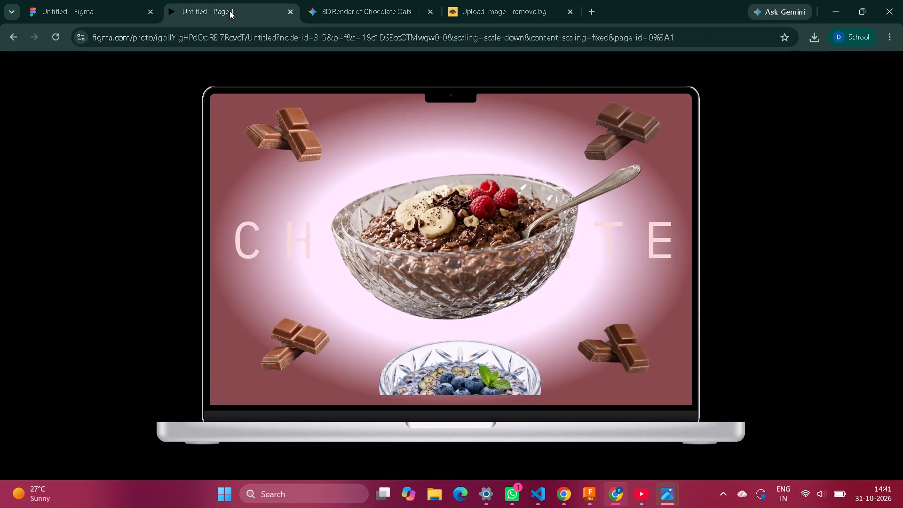
key(Right)
key(Right)
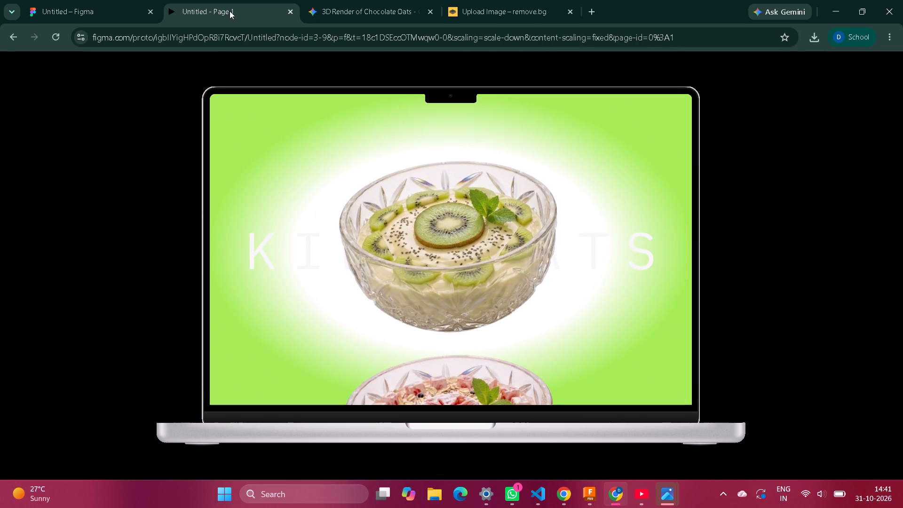
key(Right)
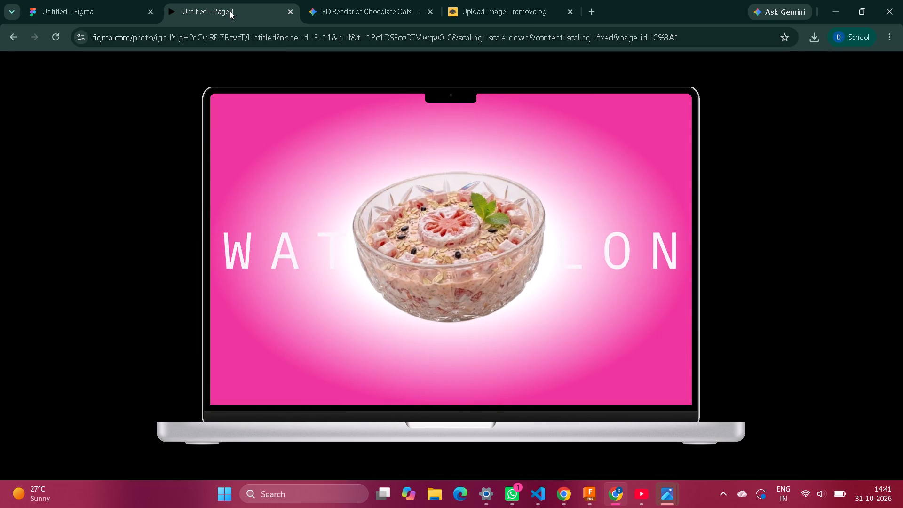
scroll(230, 11, left, 1)
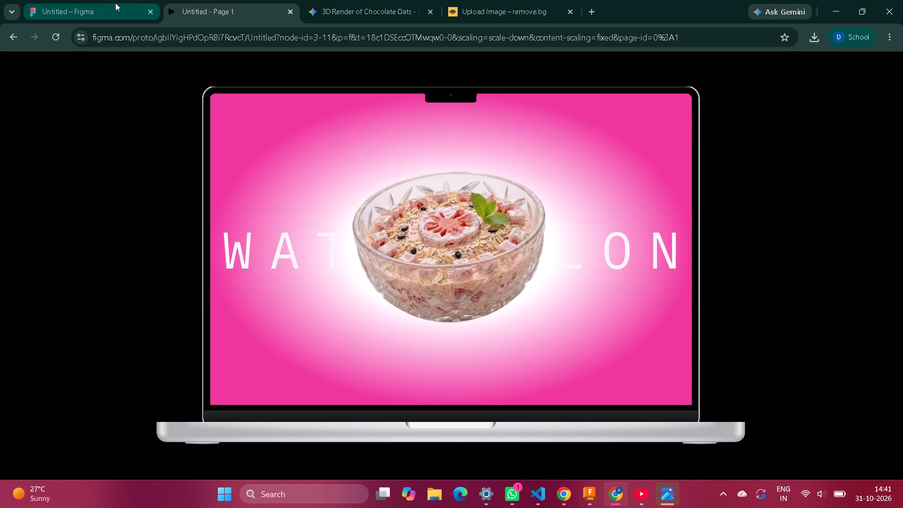
Return to the design file and examine the flavour frames from chocolate down to WATERMELON.
click(113, 7)
scroll(540, 224, up, 1)
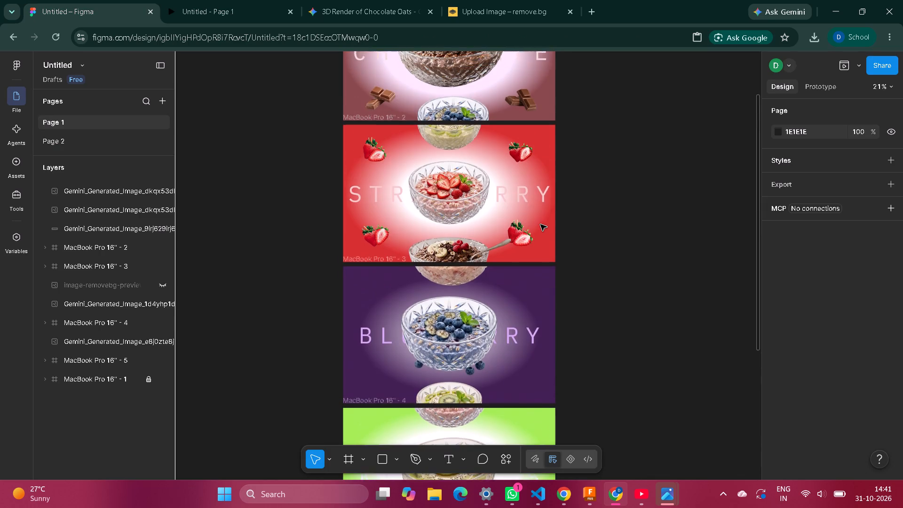
scroll(540, 224, up, 1)
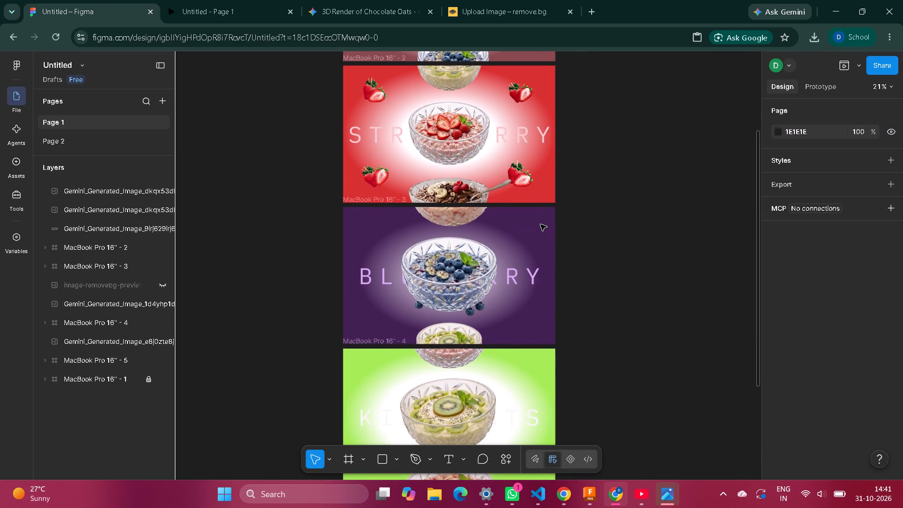
scroll(540, 224, down, 1)
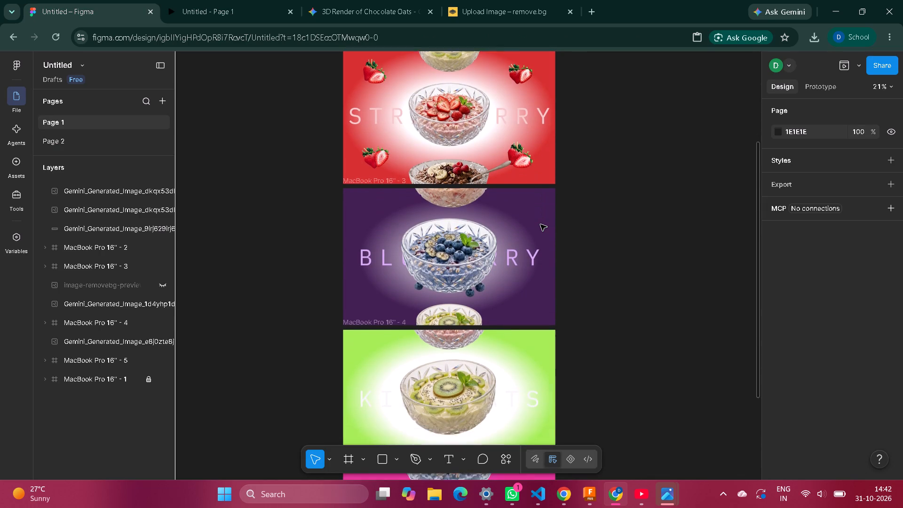
scroll(540, 224, down, 2)
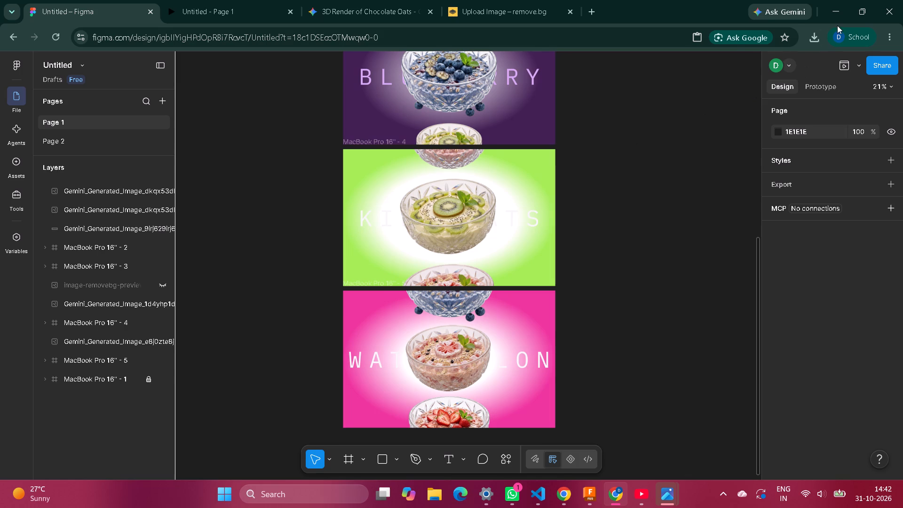
Switch to the prototype preview, restart it and step through the frames to WATERMELON.
click(257, 9)
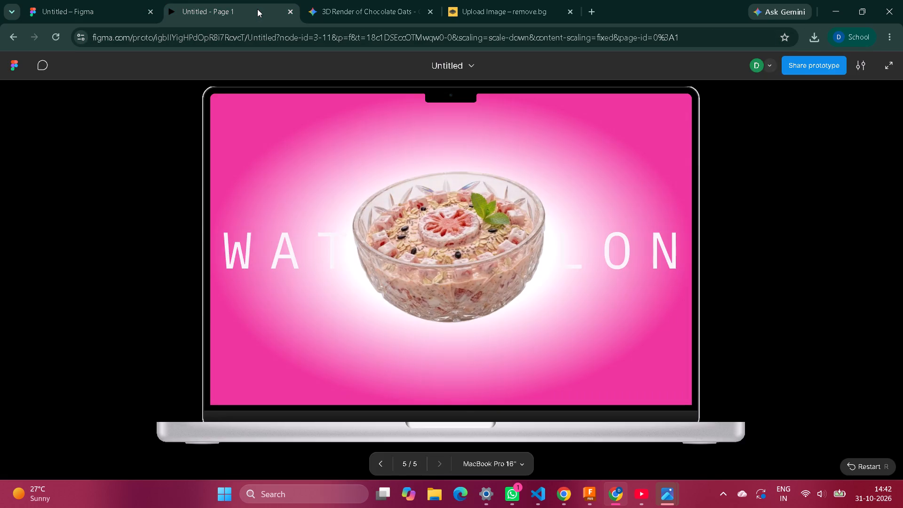
text(ER)
key(r)
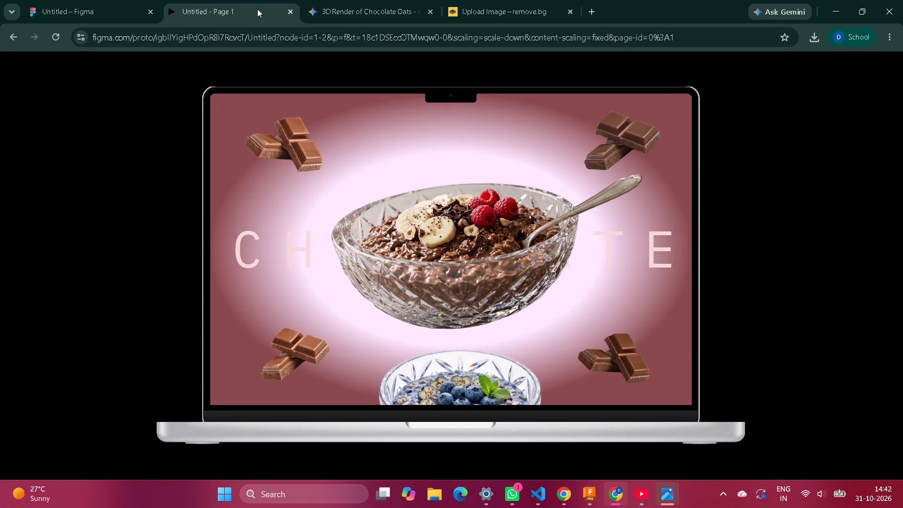
key(Right)
key(Right)
key(Right)
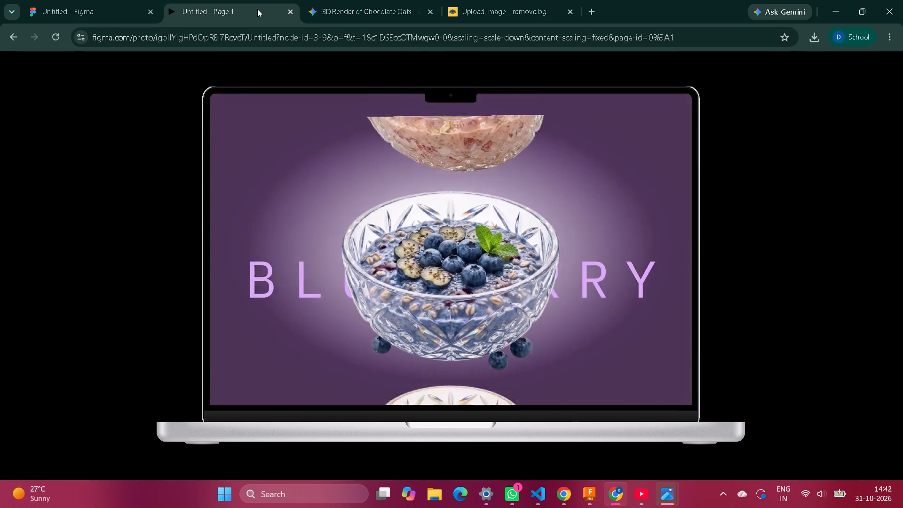
key(Right)
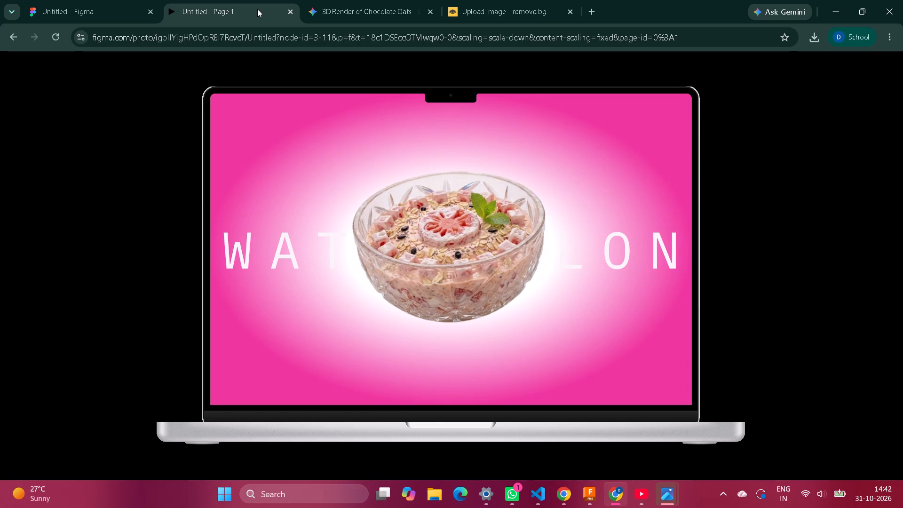
Step the preview back to the chocolate frame and forward again to WATERMELON, watching the transitions.
key(Left)
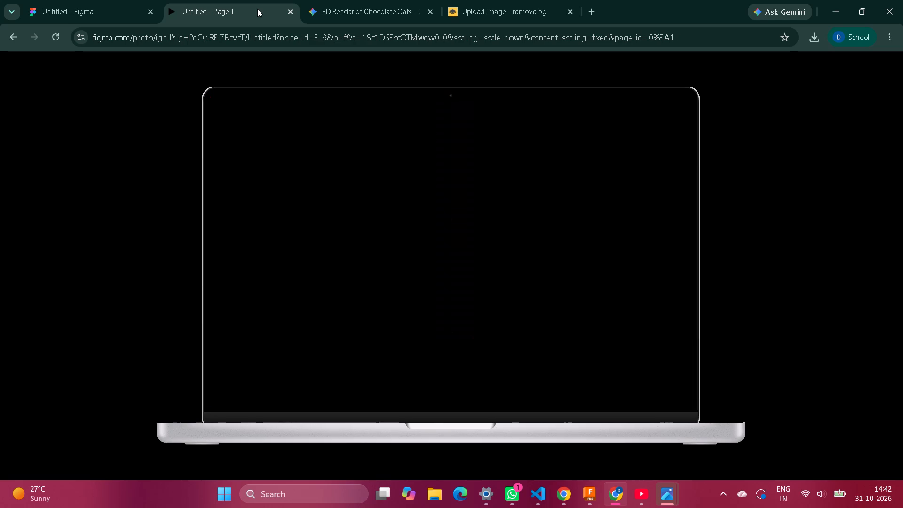
key(Left)
key(Left)
key(Left)
key(Left)
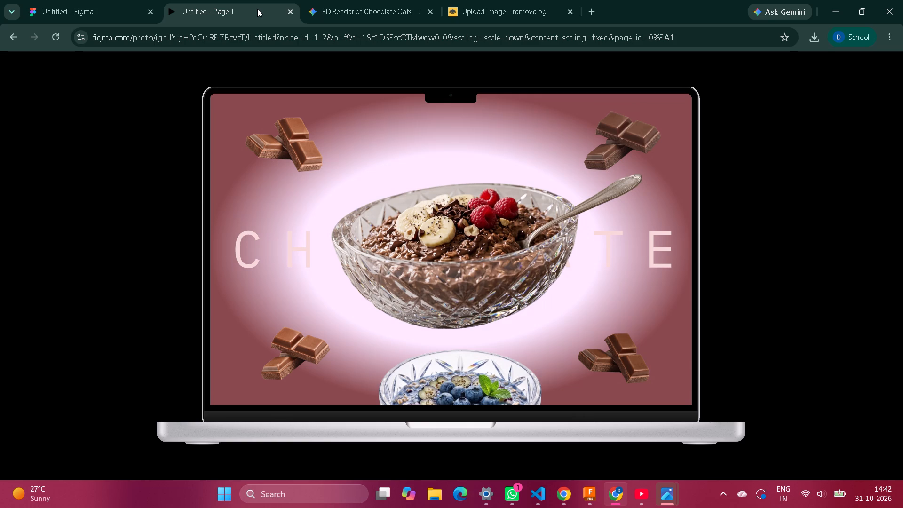
key(Right)
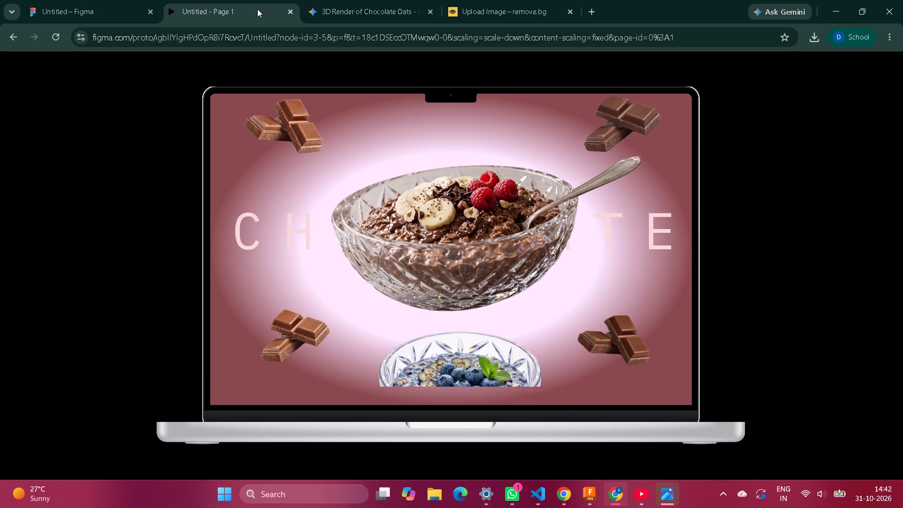
key(Right)
key(Right)
key(Right)
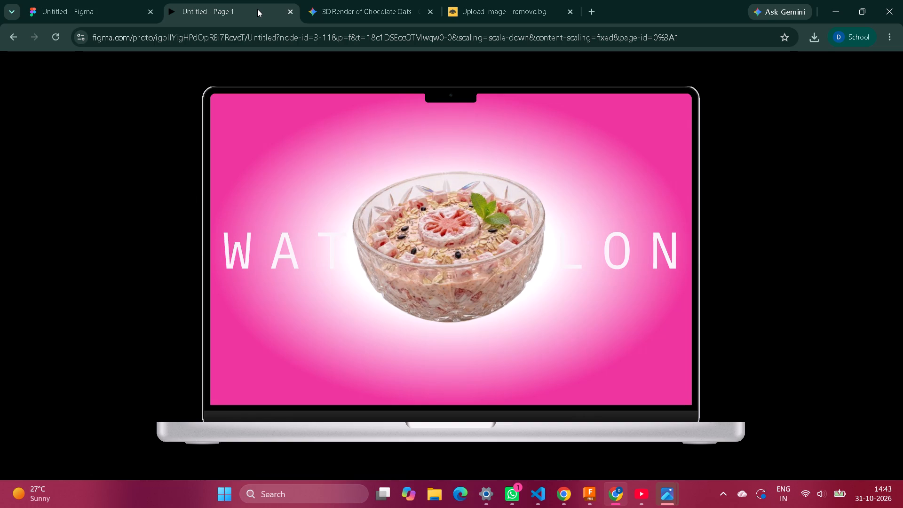
Restart the preview and play through all flavour frames to WATERMELON once more.
key(r)
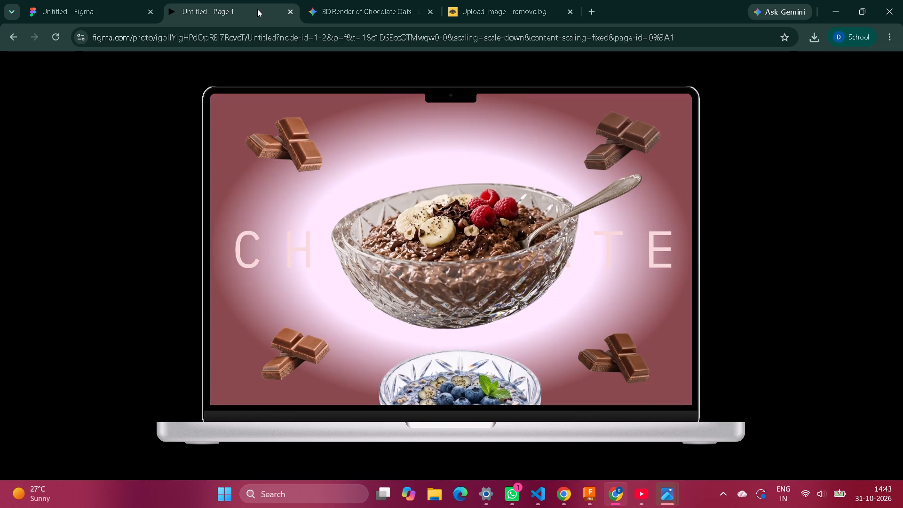
key(Right)
key(Right)
key(Right)
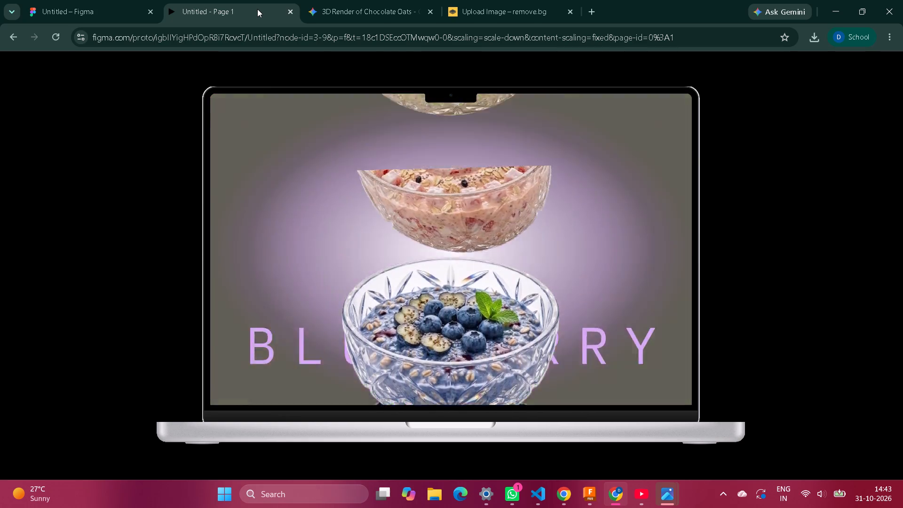
key(Right)
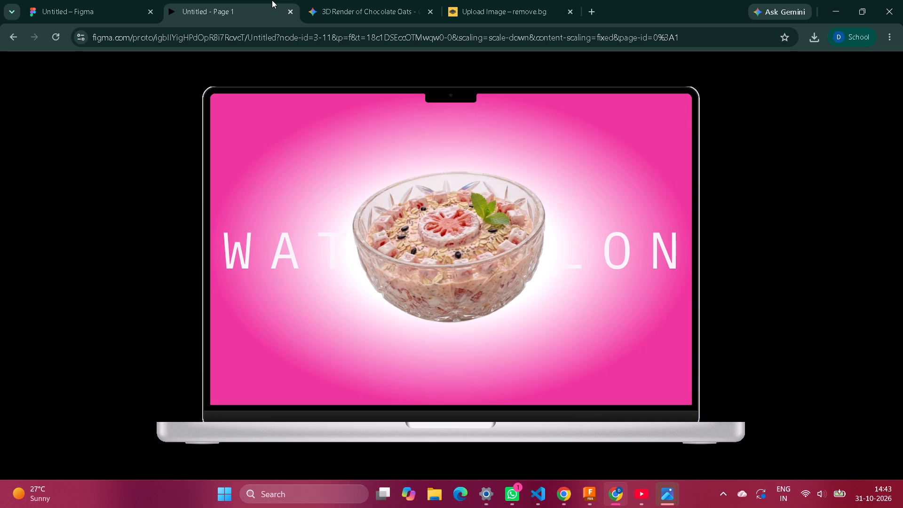
Return to the design file and review the stacked flavour frames from chocolate to WATERMELON.
click(97, 11)
scroll(591, 259, up, 2)
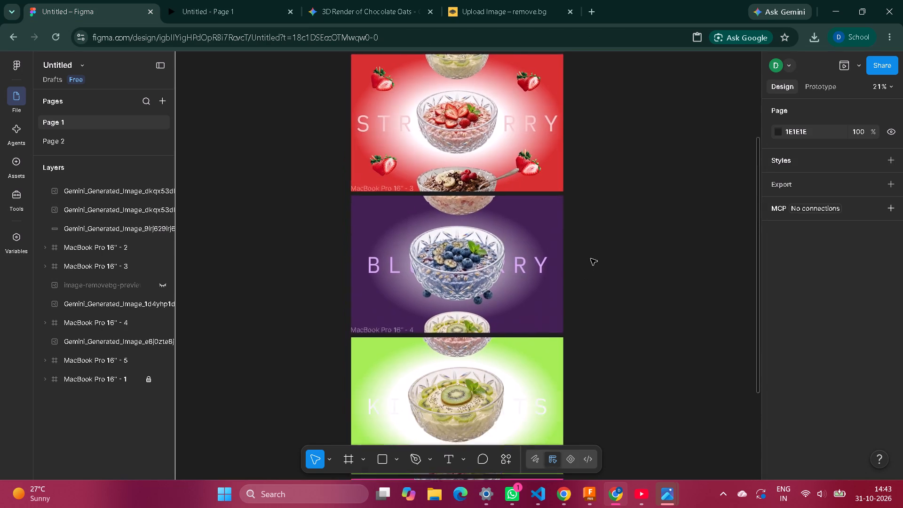
scroll(591, 259, up, 2)
scroll(591, 259, down, 2)
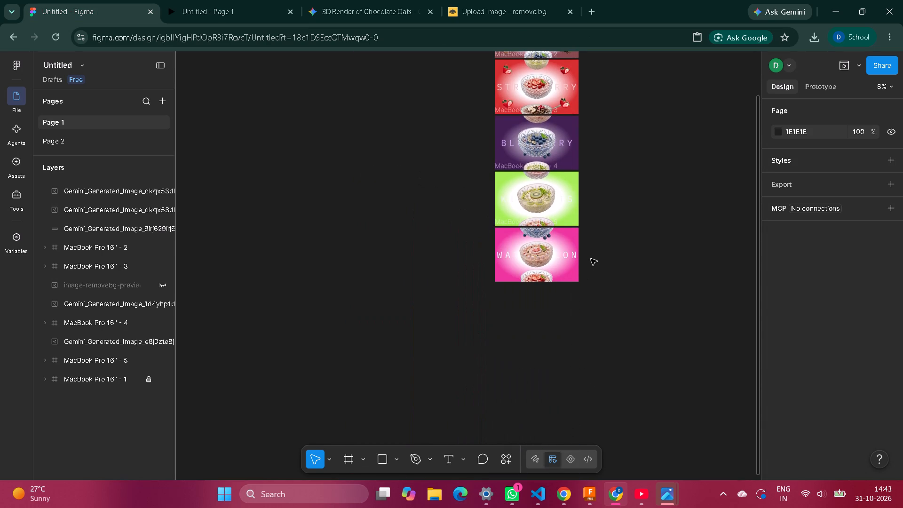
scroll(591, 259, up, 5)
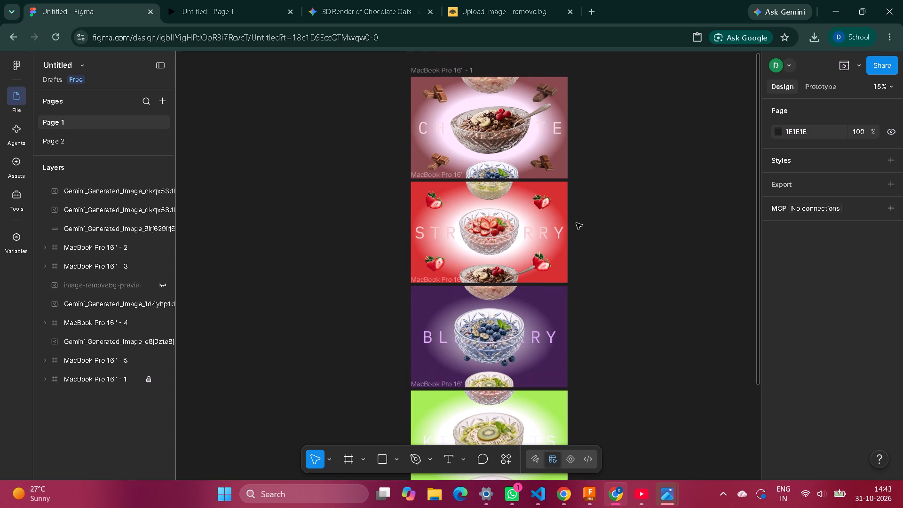
Open a new browser tab and search Google for "blueberry".
click(592, 13)
click(449, 222)
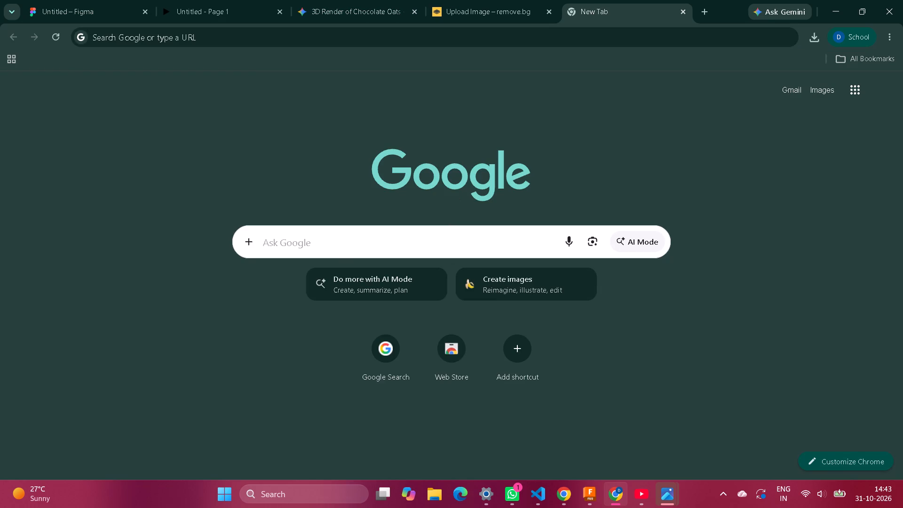
click(448, 245)
text(BLUE)
key(BackSpace)
key(BackSpace)
key(BackSpace)
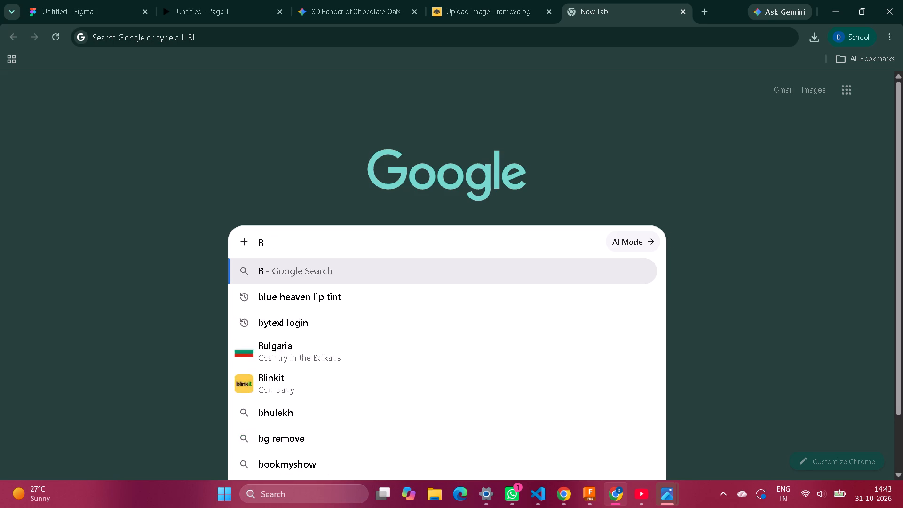
key(BackSpace)
text(BLUEBERR)
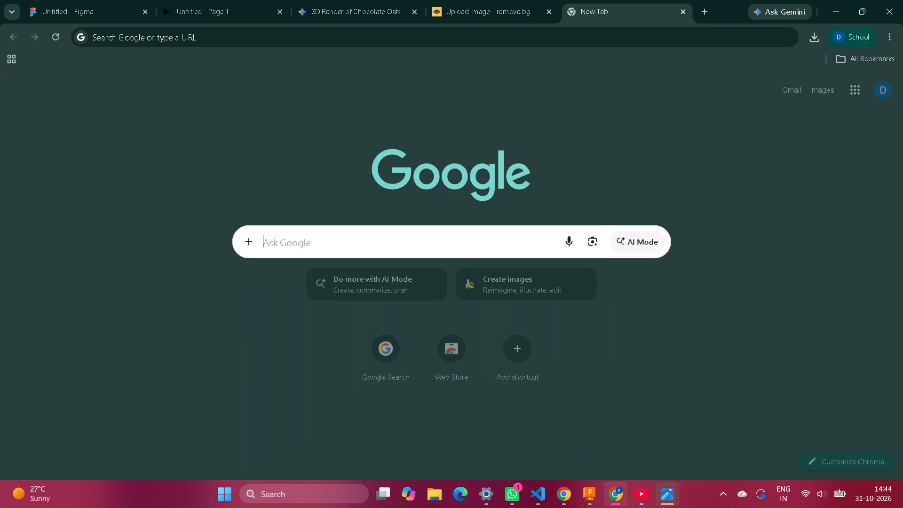
text(blueberry)
key(Return)
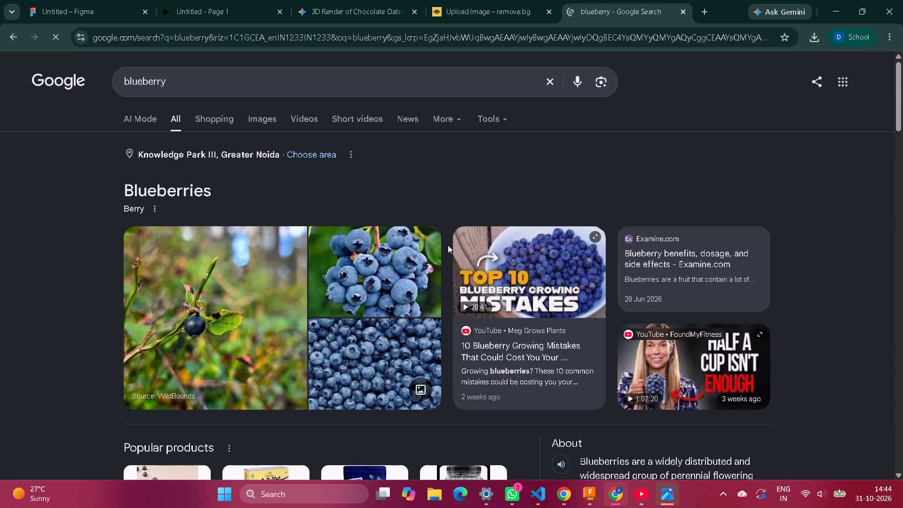
From the blueberry image results, copy the Tufts picture of three blueberries with green leaves on white.
click(247, 127)
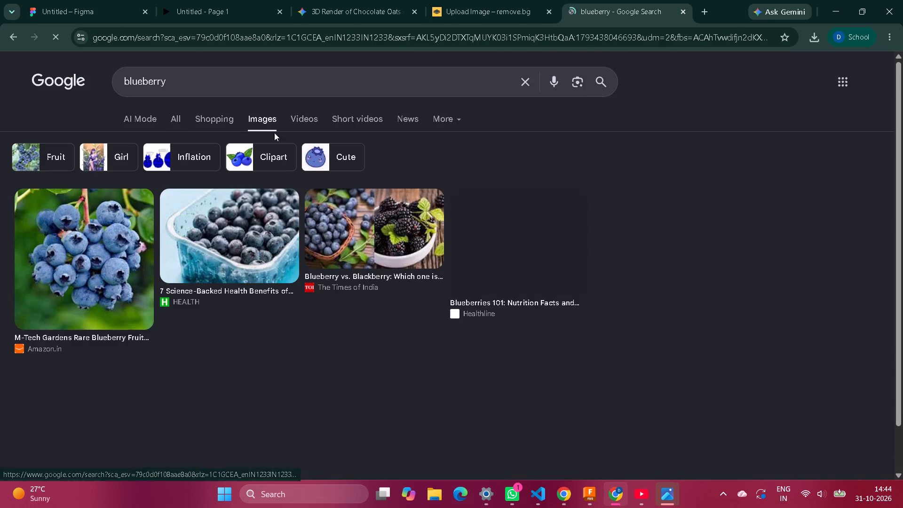
scroll(837, 317, down, 2)
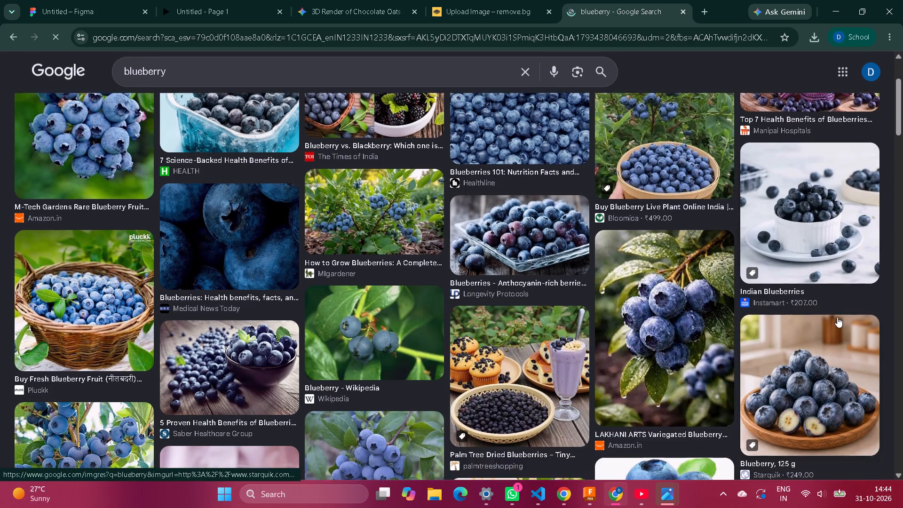
scroll(837, 317, down, 4)
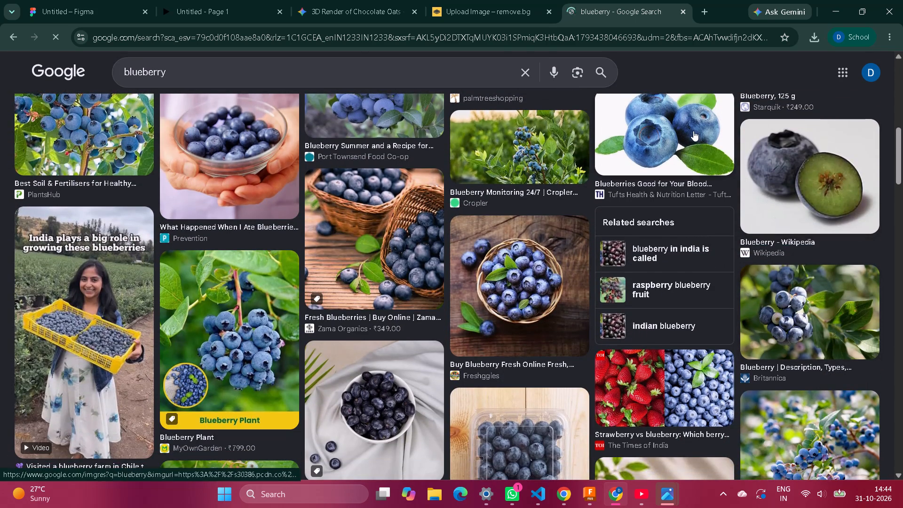
click(693, 131)
right_click(699, 233)
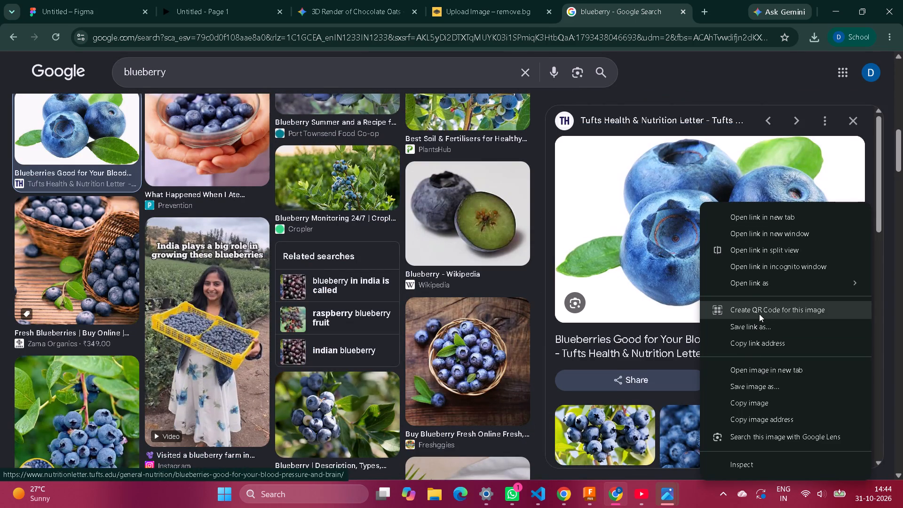
click(766, 403)
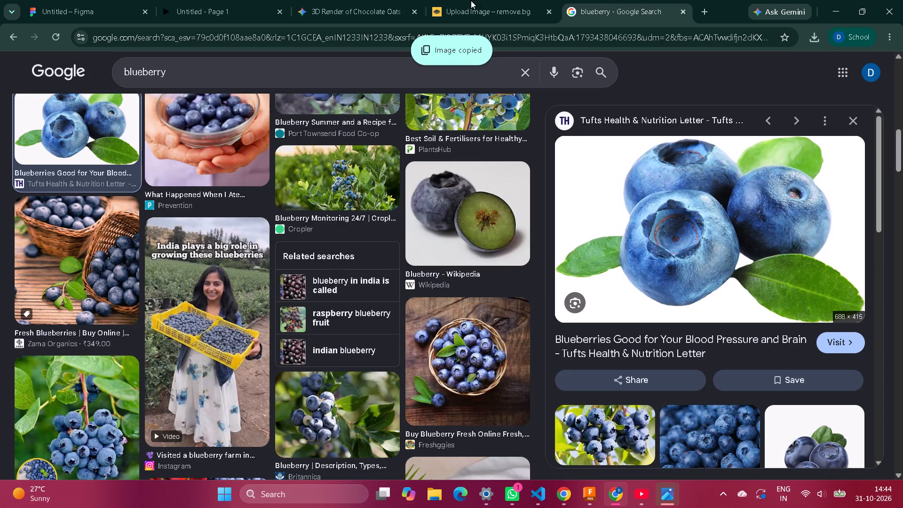
Switch to remove.bg and delete the previously processed watermelon bowl image.
click(471, 4)
click(477, 440)
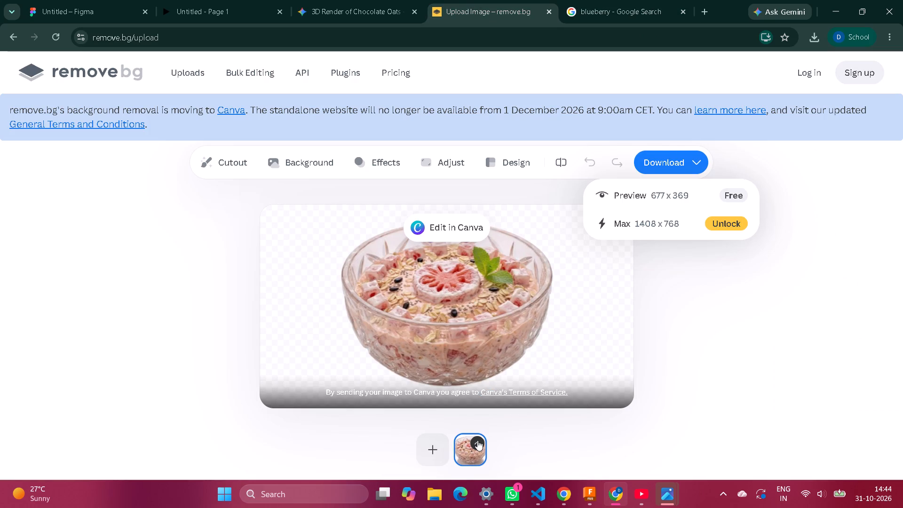
click(496, 387)
click(467, 322)
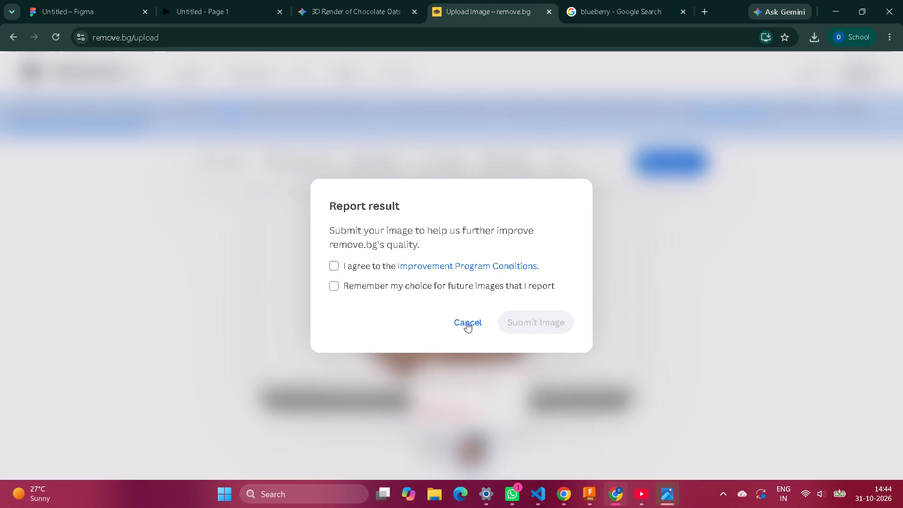
click(481, 420)
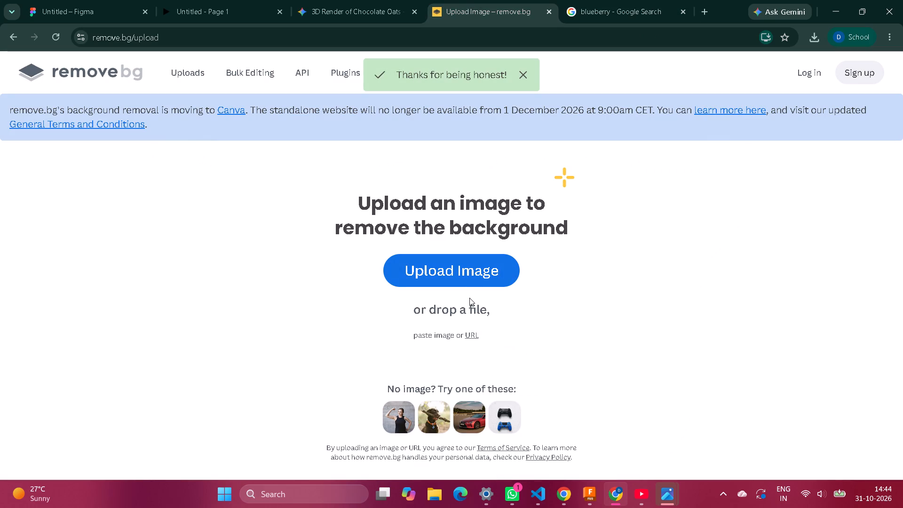
Paste the copied blueberry picture into remove.bg to remove its background, and download the free 643 x 388 preview.
key(ctrl+c)
key(ctrl+v)
key(Return)
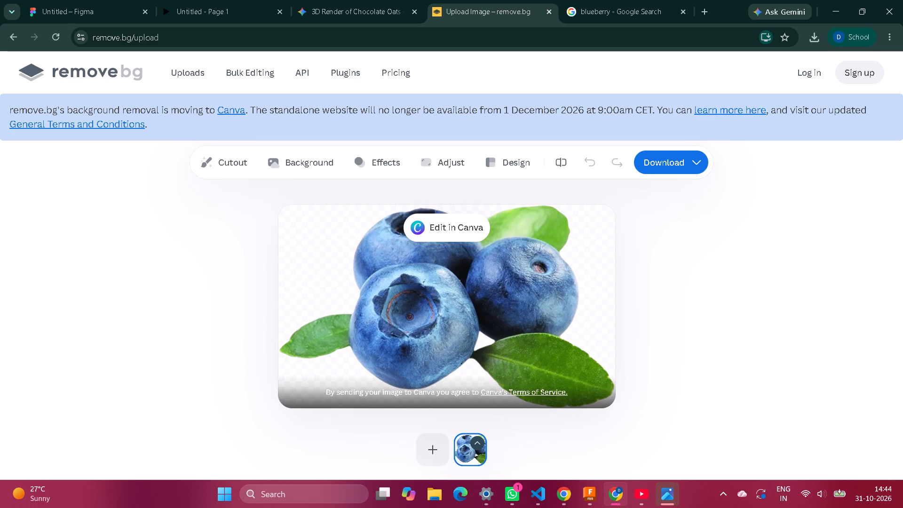
click(693, 157)
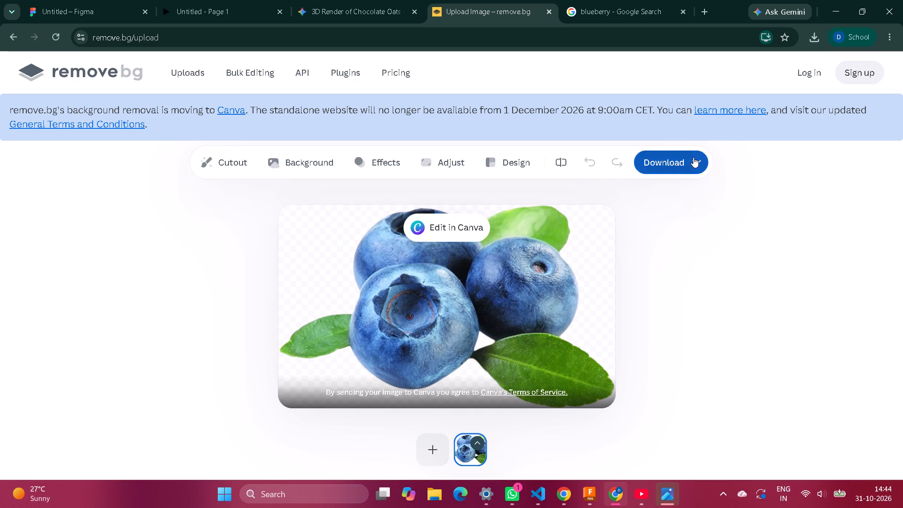
click(665, 199)
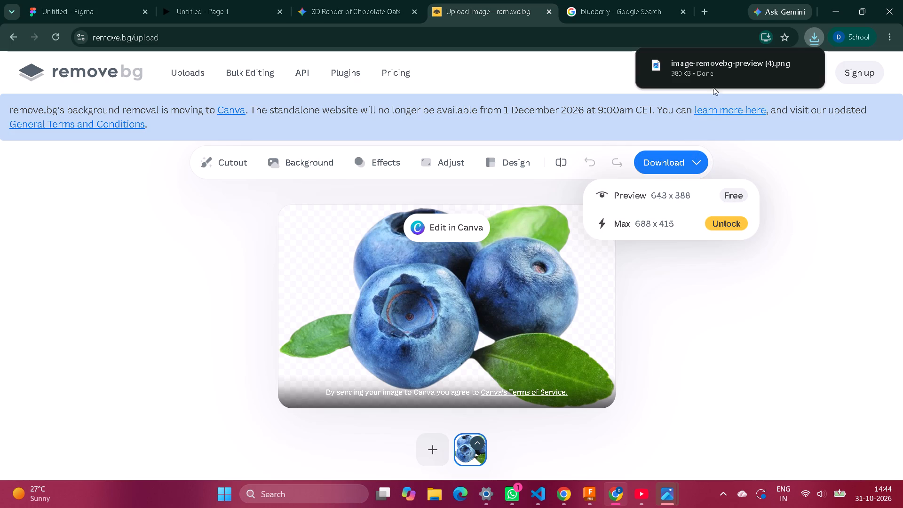
Open the downloaded blueberry cut-out in Photos and copy it to the clipboard.
click(768, 76)
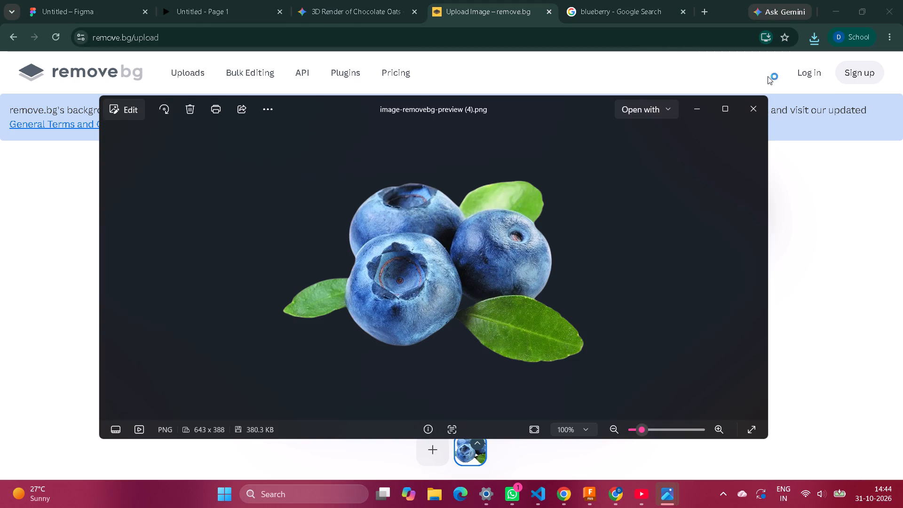
key(ctrl+c)
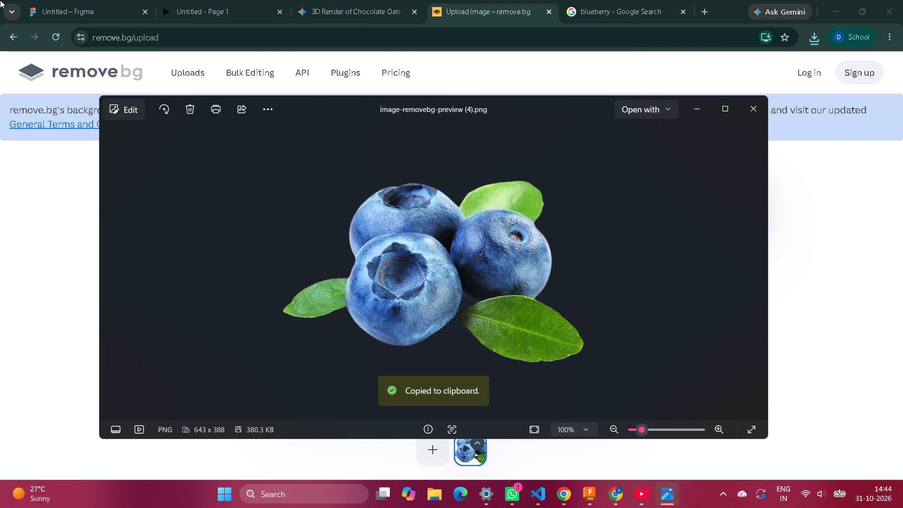
Switch to the Figma design and paste the blueberry cut-out, placing it inside the purple BLUEBERRY frame.
click(65, 10)
key(ctrl+v)
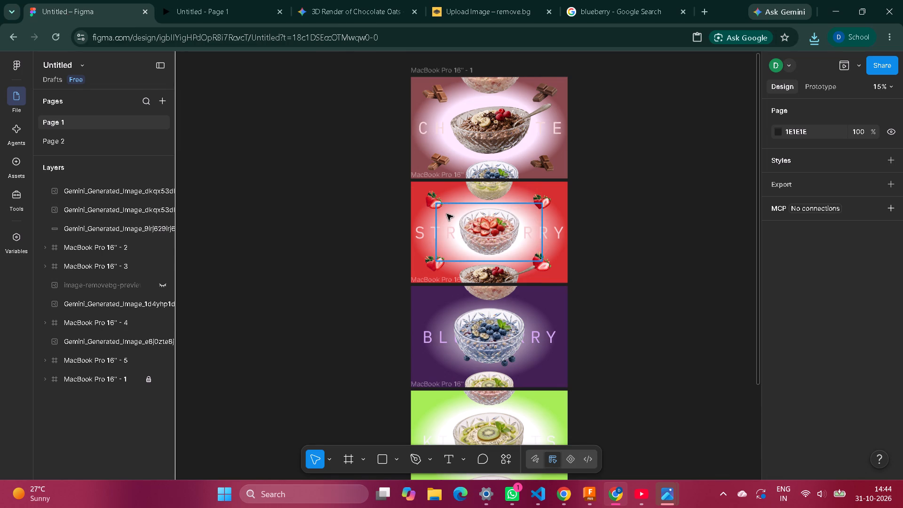
drag(460, 264, 481, 296)
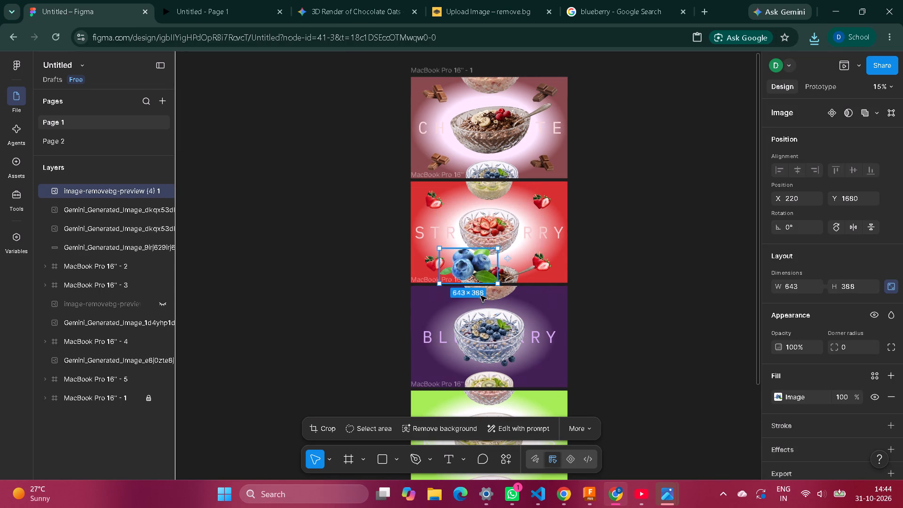
drag(481, 296, 527, 312)
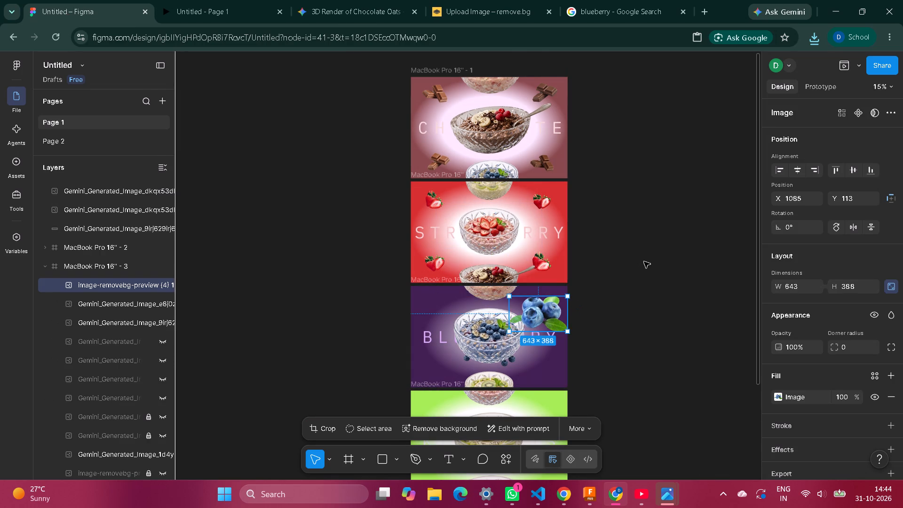
Shrink the blueberry image to about 337 × 203, place it in the BLUEBERRY frame's upper-right corner and rotate it to about -14°.
scroll(444, 379, down, 2)
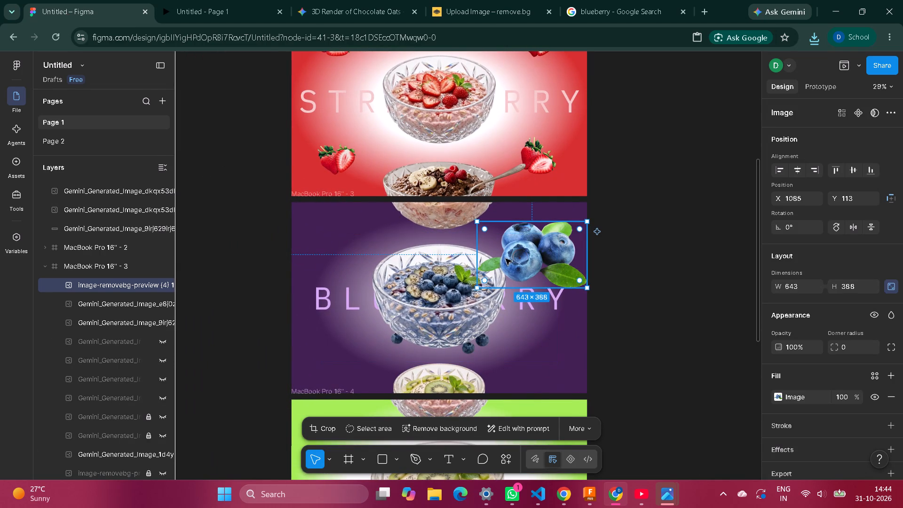
drag(477, 289, 534, 243)
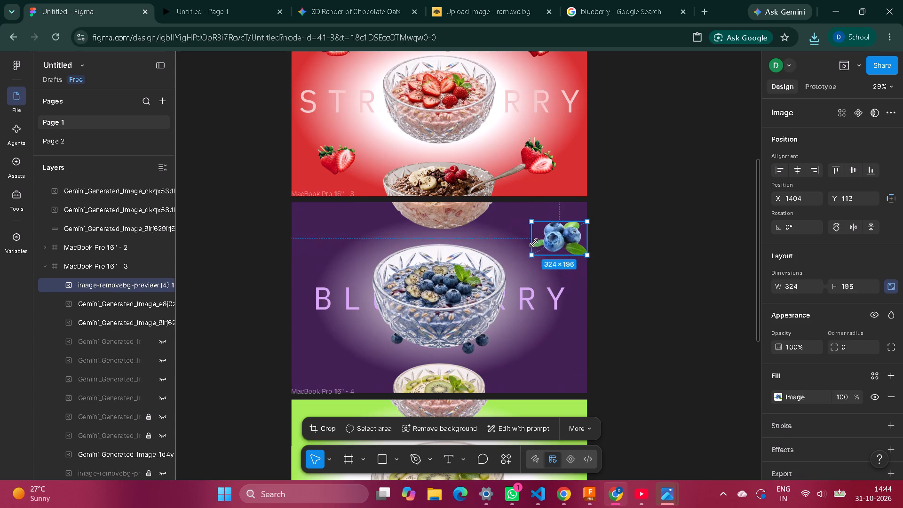
drag(534, 243, 529, 249)
drag(562, 237, 545, 238)
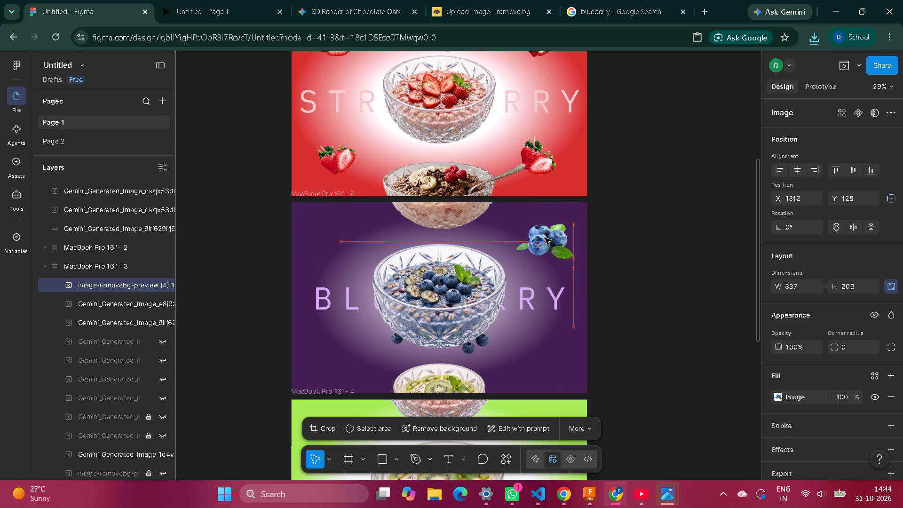
drag(545, 238, 544, 238)
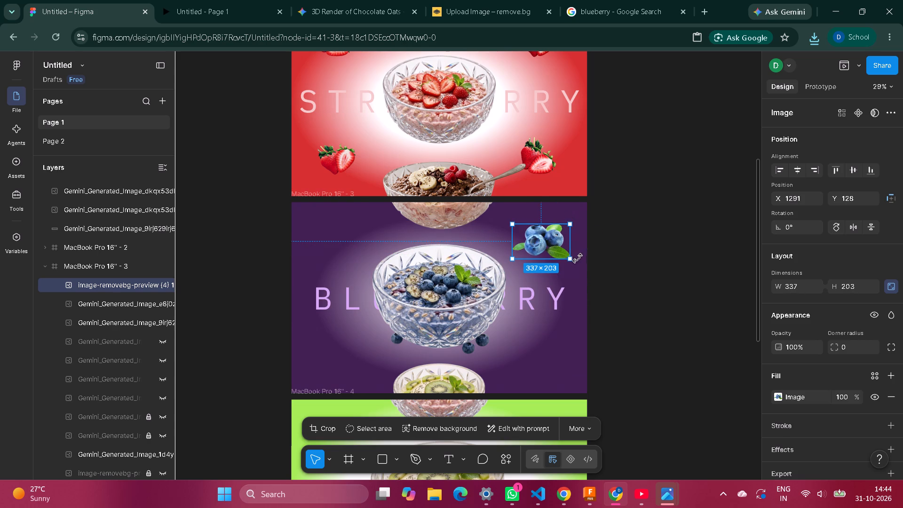
drag(575, 262, 569, 270)
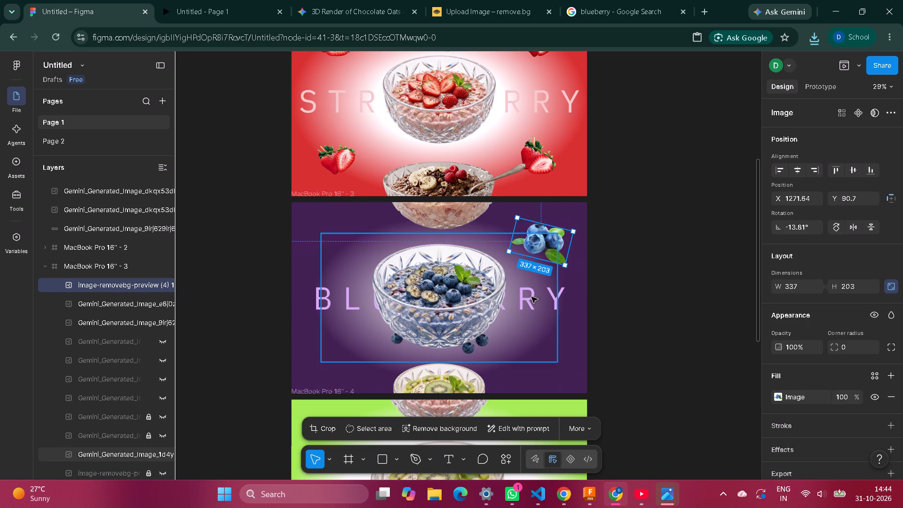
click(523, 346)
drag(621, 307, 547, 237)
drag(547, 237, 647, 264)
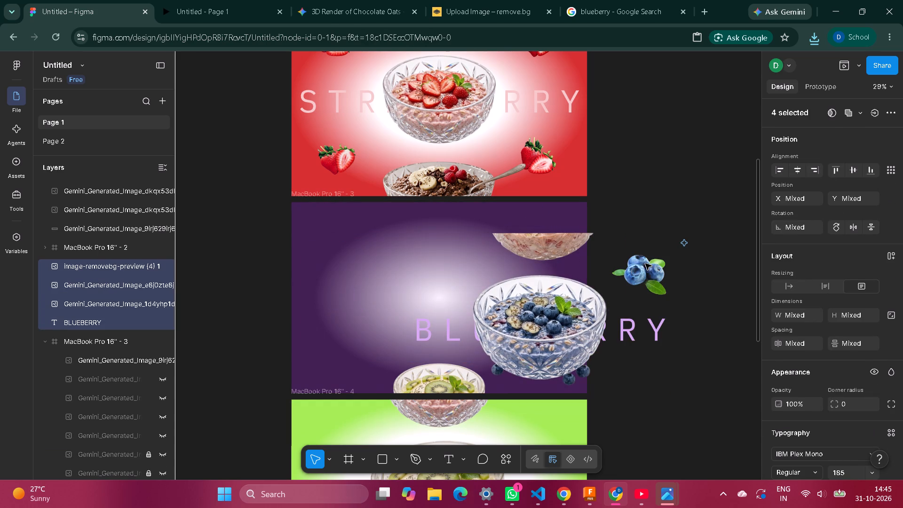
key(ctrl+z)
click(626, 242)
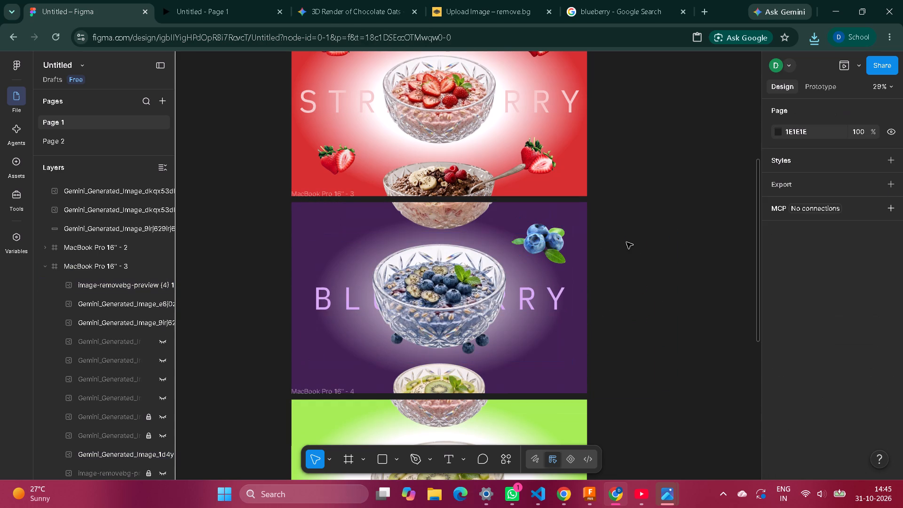
Duplicate the blueberry image into the BLUEBERRY frame's lower-right corner and rotate the copy to about -24°.
click(561, 241)
key(ctrl+c)
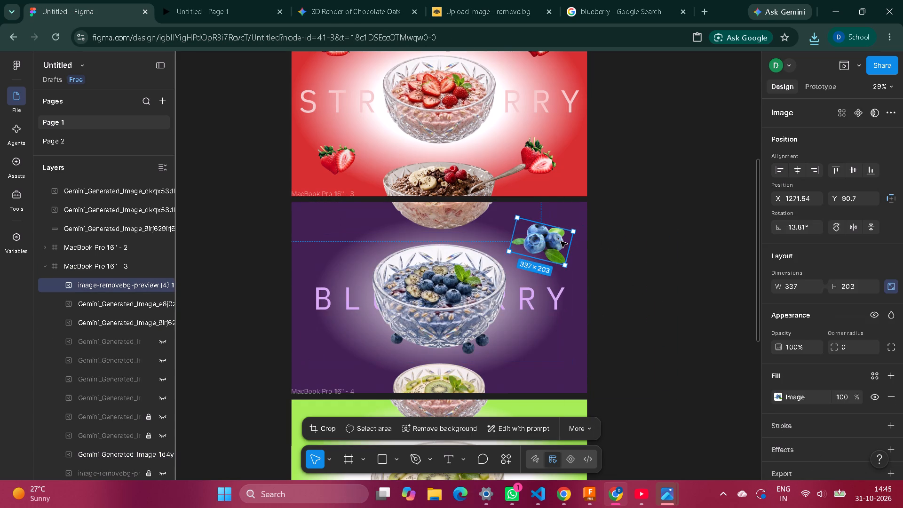
key(ctrl+v)
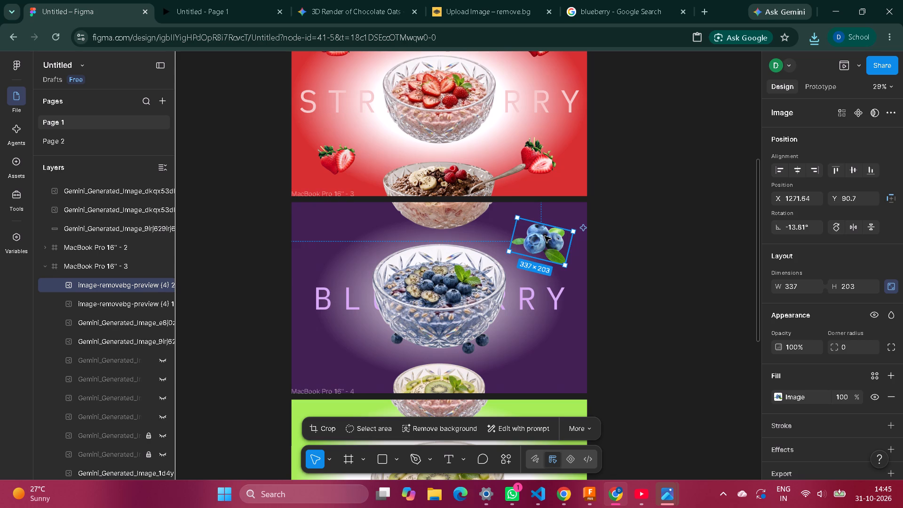
drag(545, 236, 541, 350)
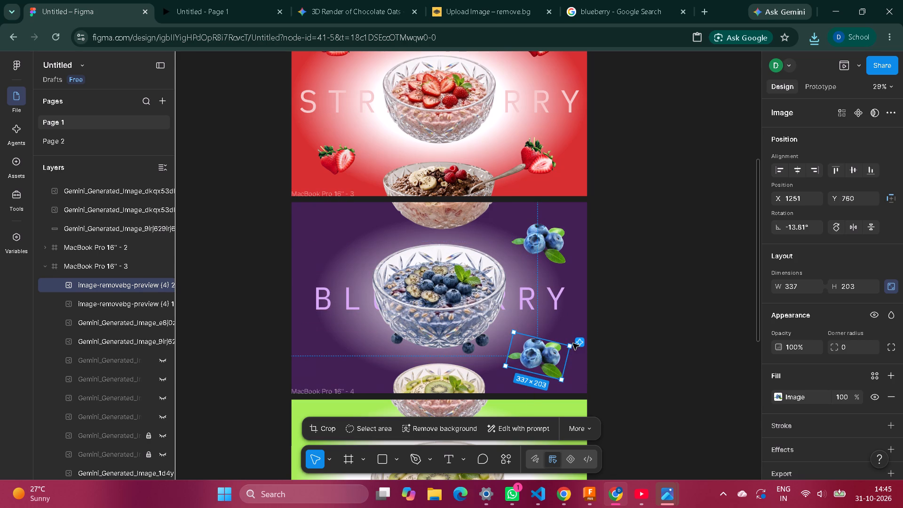
drag(570, 339, 561, 323)
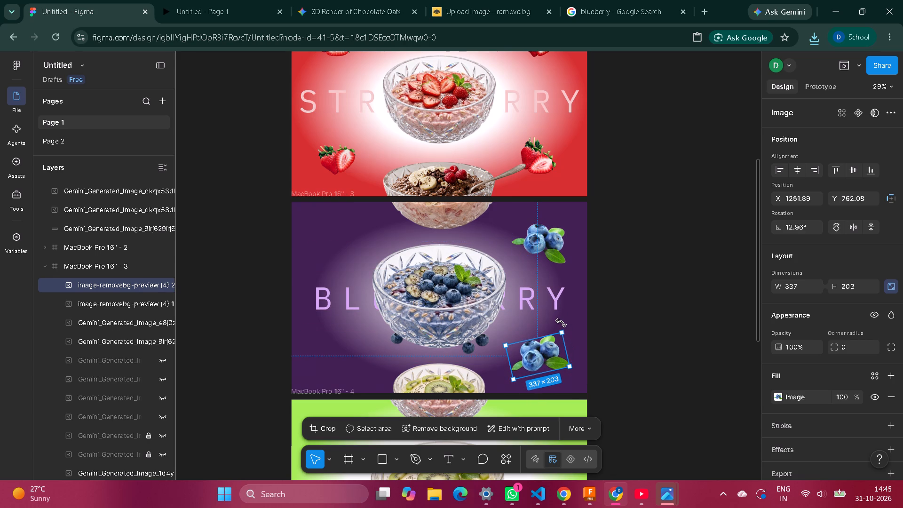
drag(561, 323, 566, 351)
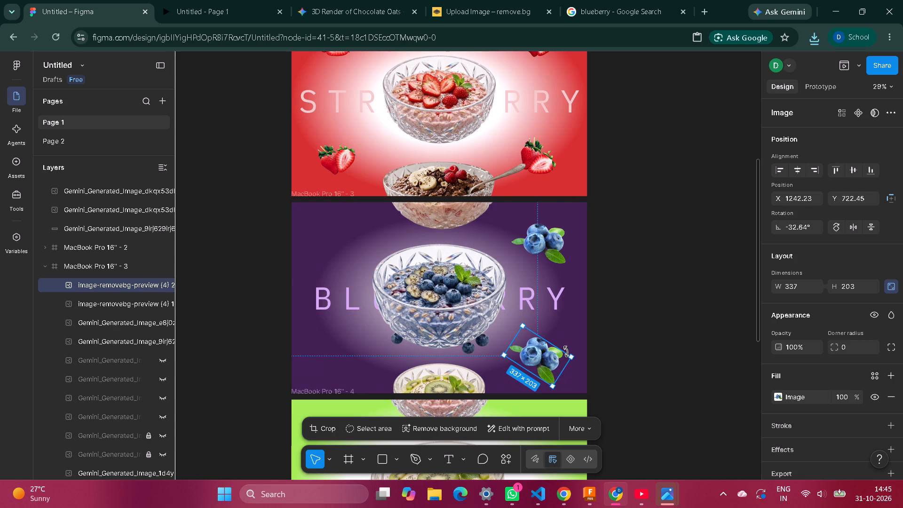
drag(566, 351, 566, 347)
Rotate the upper-right blueberry image in the BLUEBERRY frame to about 20°.
scroll(619, 234, up, 1)
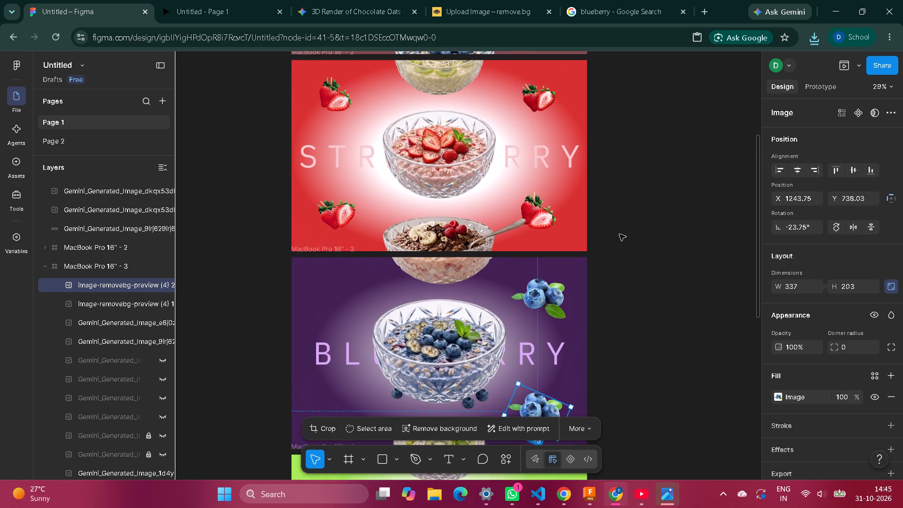
scroll(619, 234, up, 1)
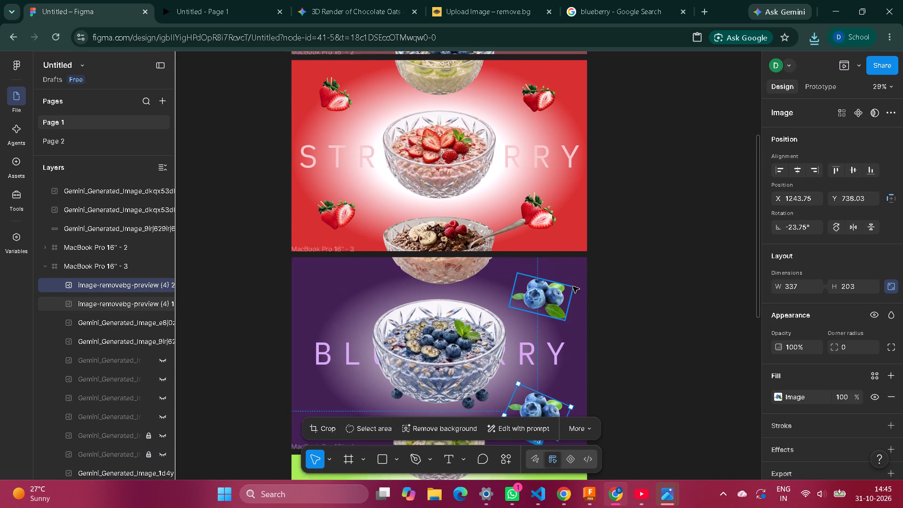
click(574, 287)
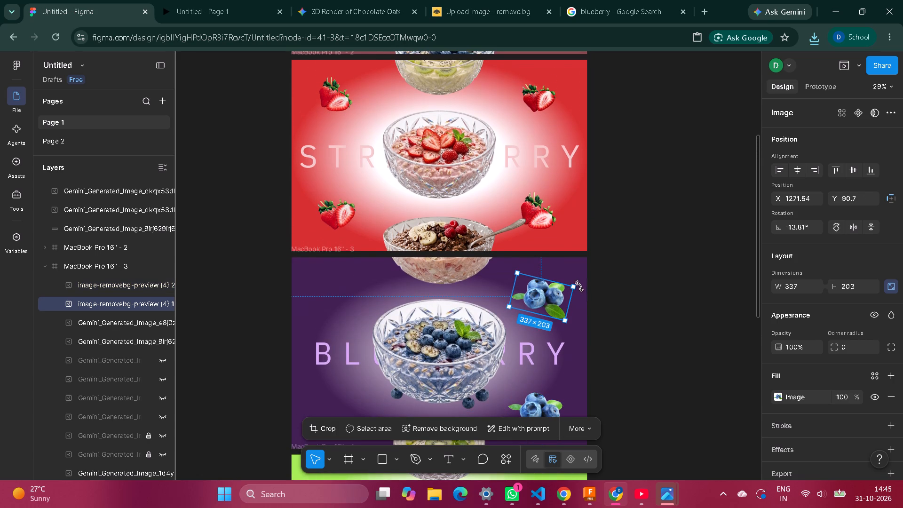
drag(579, 284, 568, 263)
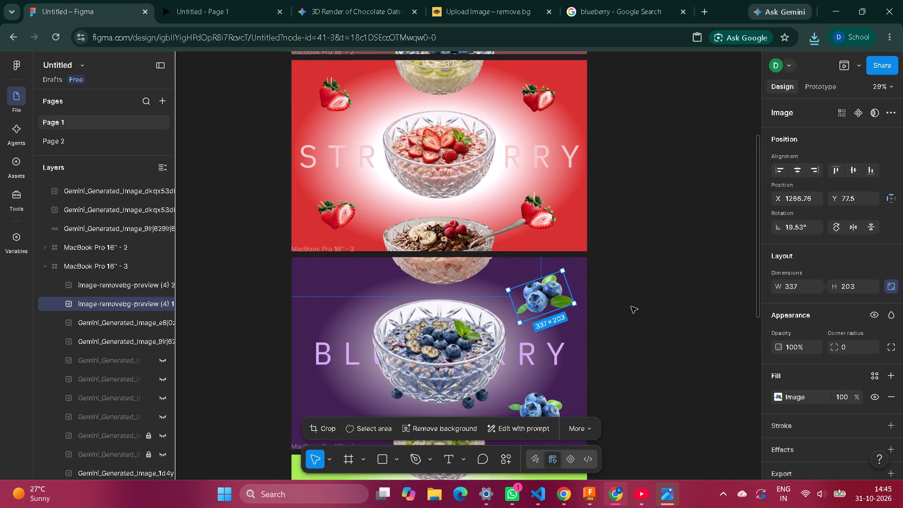
click(631, 307)
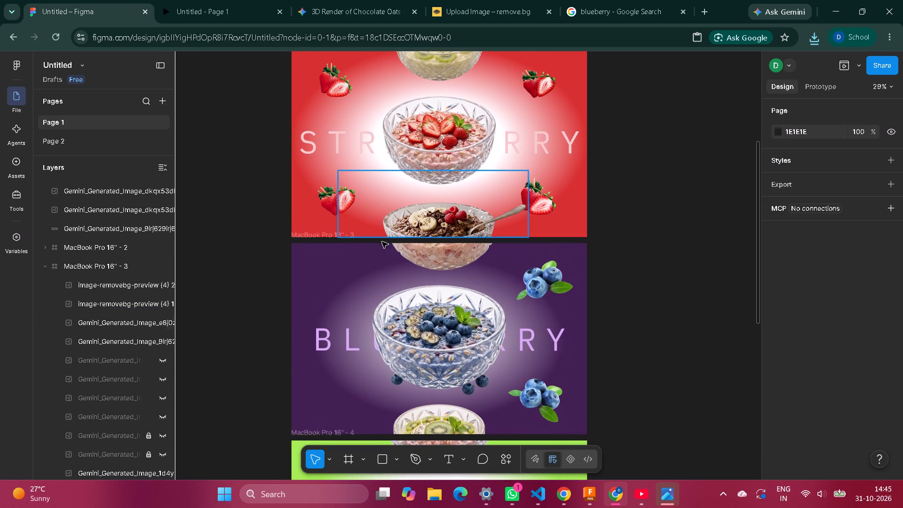
Paste another blueberry copy and place it in the BLUEBERRY frame's upper-left corner at about X 125, Y 91.
key(ctrl+v)
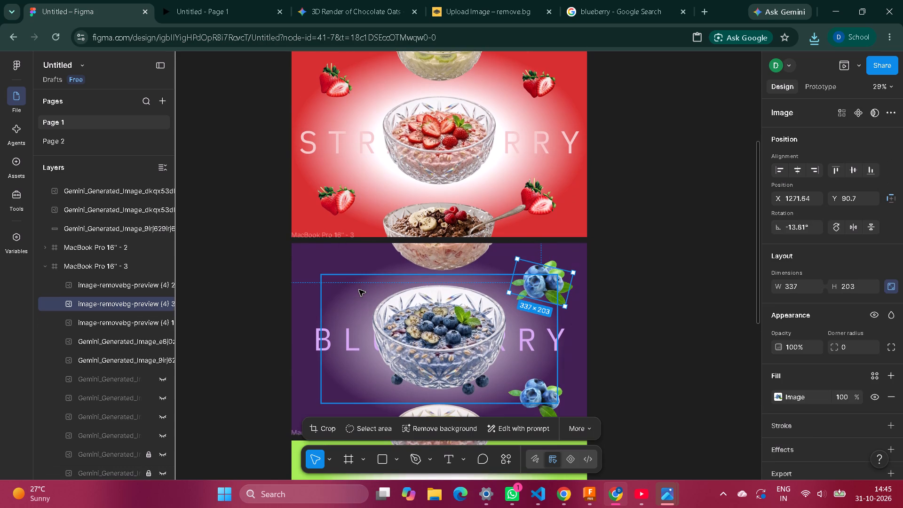
drag(559, 284, 371, 284)
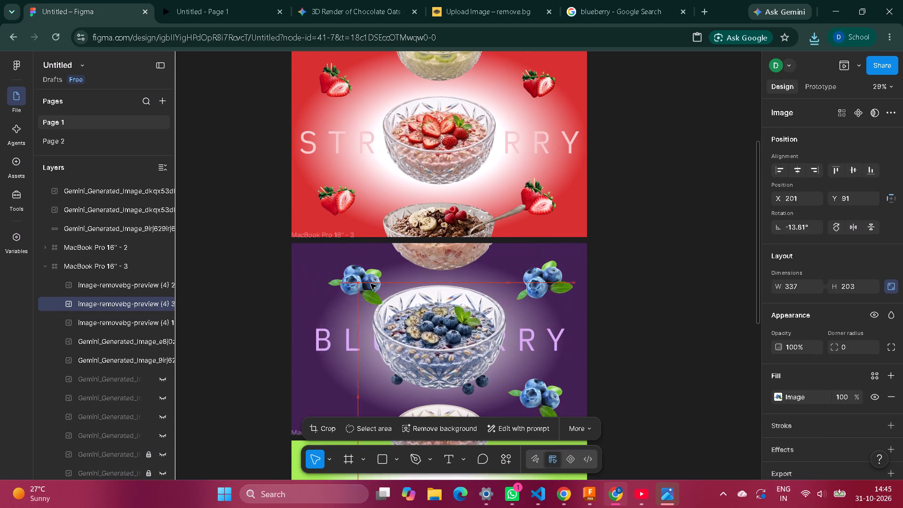
drag(371, 284, 362, 283)
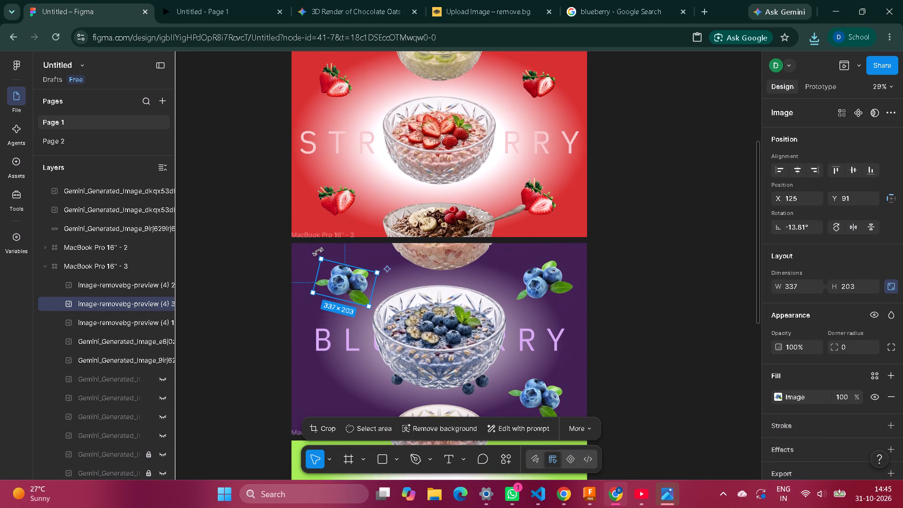
Paste a fourth blueberry copy, place it in the BLUEBERRY frame's lower-left corner at about X 125, Y 749, and tilt it counterclockwise-to-clockwise opposite the one above.
click(308, 385)
key(ctrl+v)
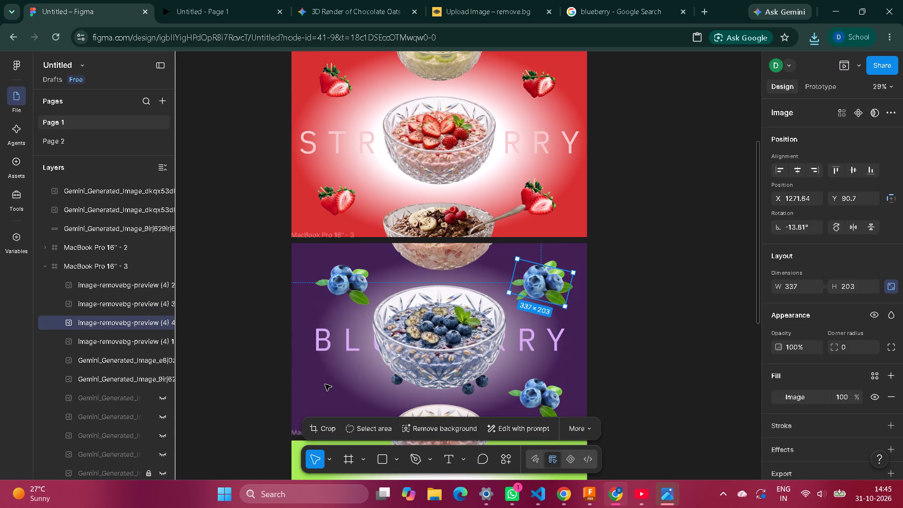
drag(553, 279, 349, 397)
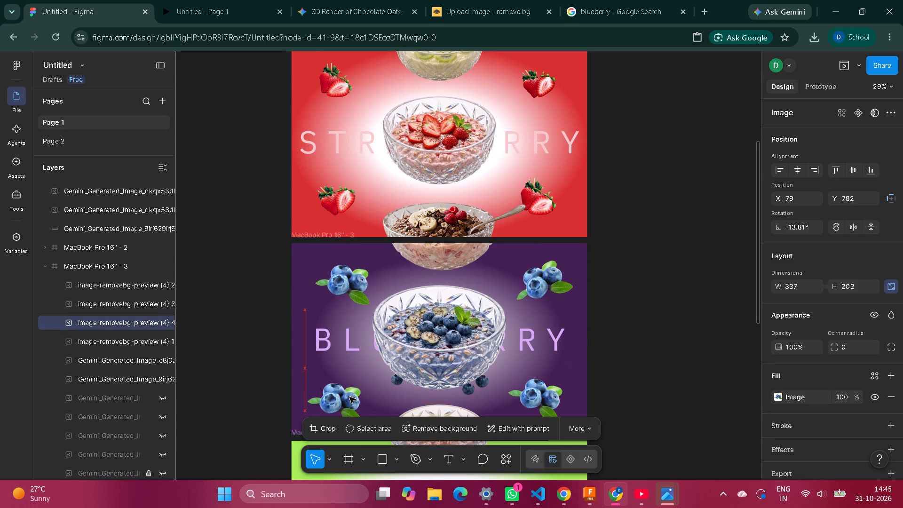
drag(349, 397, 355, 390)
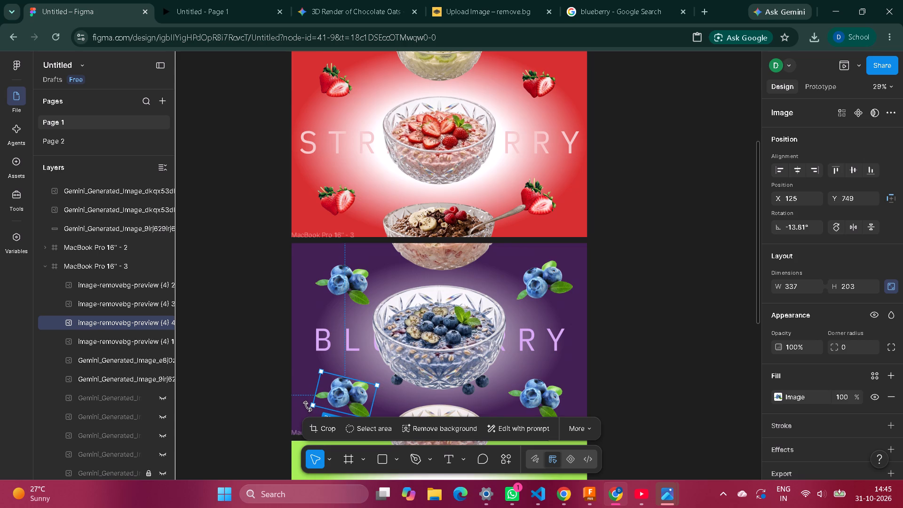
drag(308, 406, 311, 425)
click(654, 345)
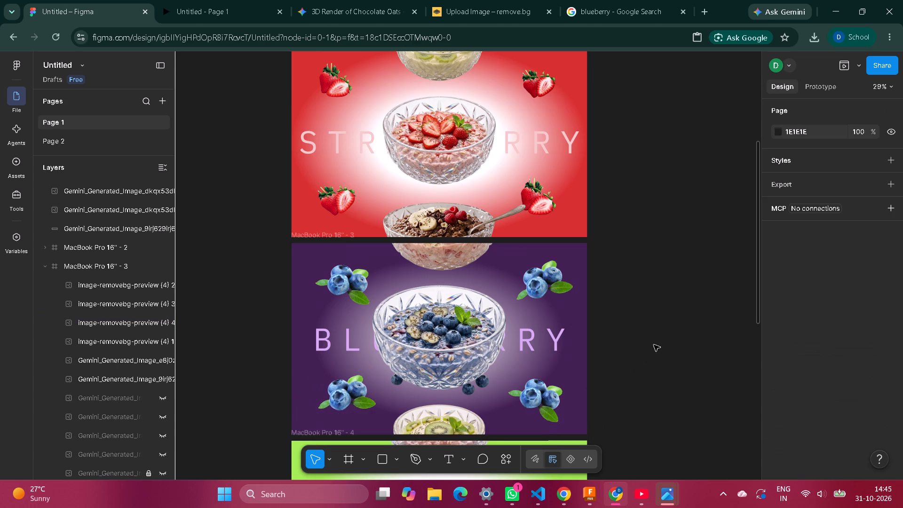
Switch to the Google image search and search for kiwi.
scroll(653, 345, left, 2)
scroll(653, 345, down, 1)
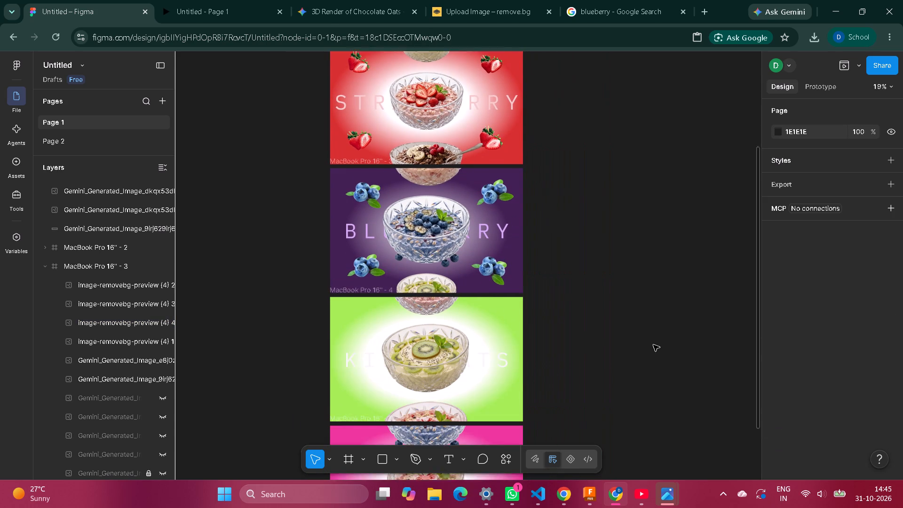
scroll(653, 345, down, 1)
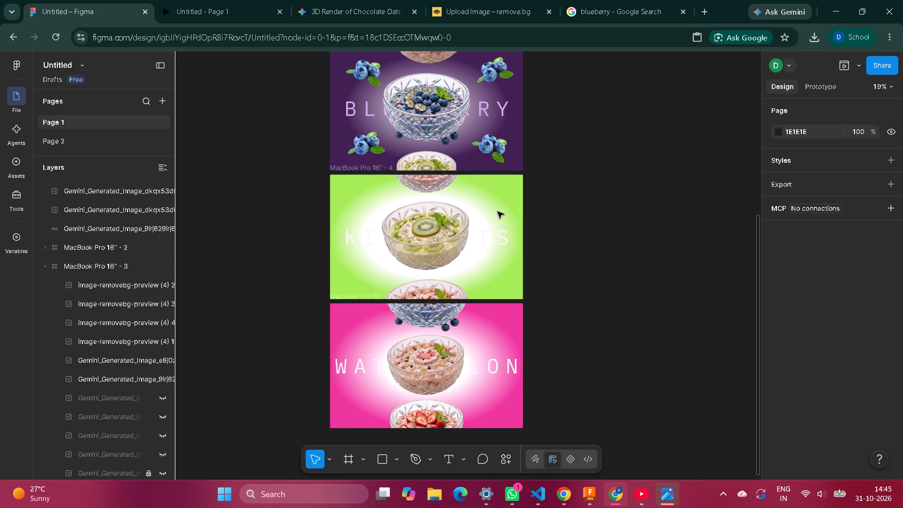
click(597, 9)
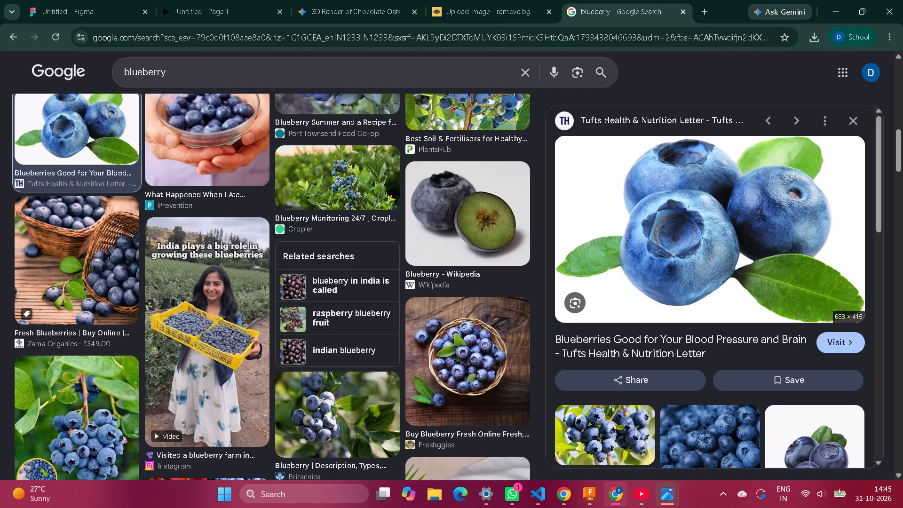
click(523, 76)
text(kiwi)
key(Return)
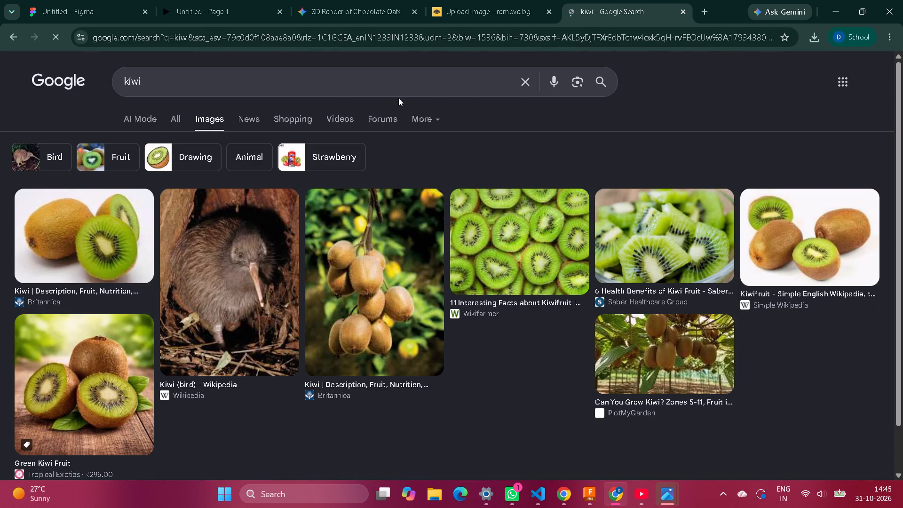
From the kiwi image results, copy the HEALTH picture of two kiwi halves on a pink background.
scroll(422, 288, down, 1)
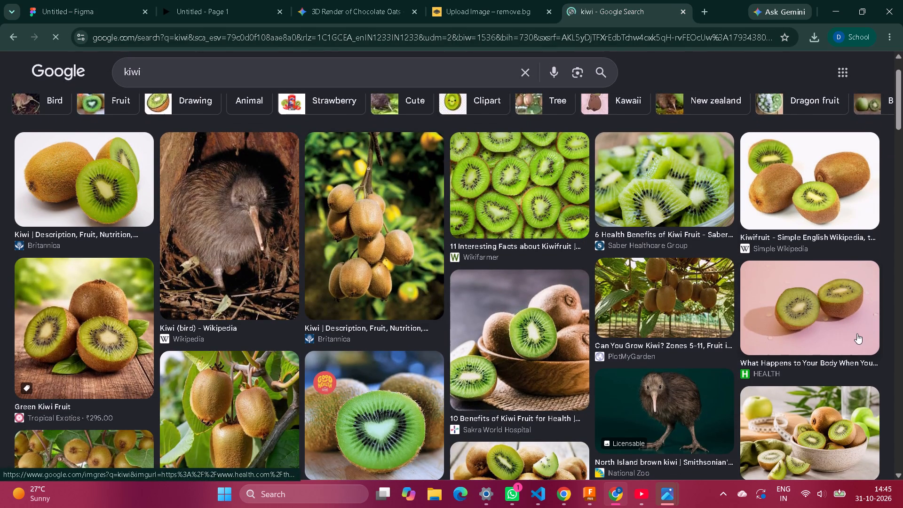
click(831, 316)
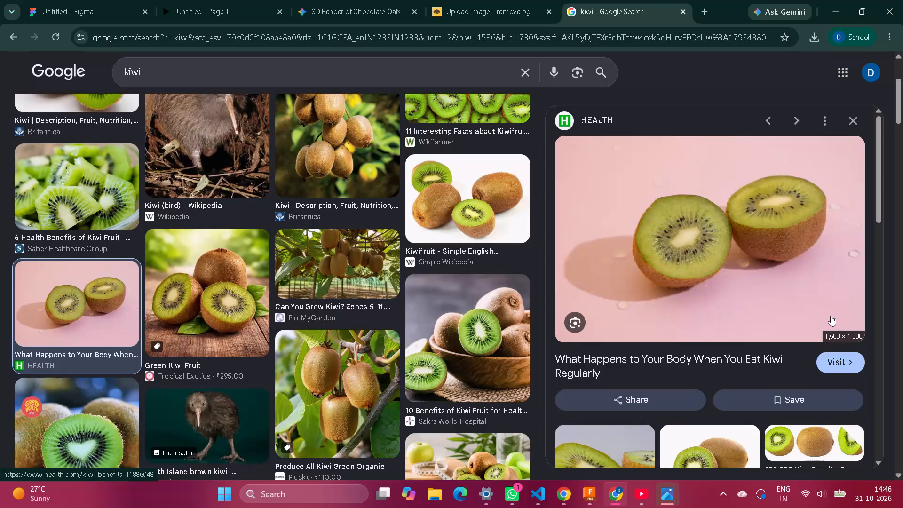
right_click(771, 232)
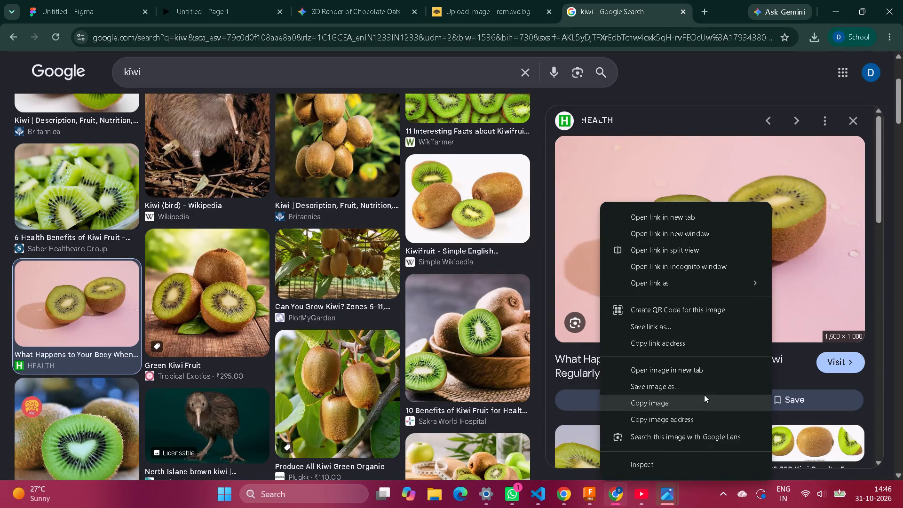
click(703, 399)
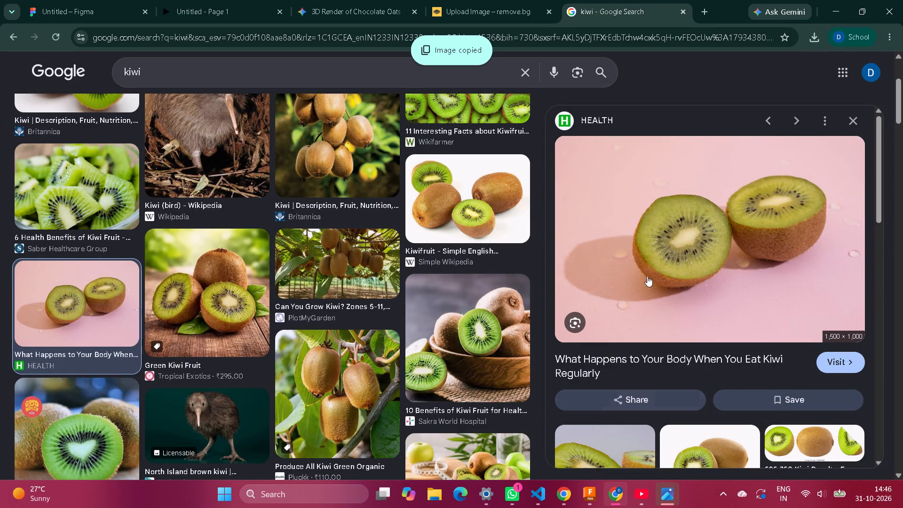
Switch to remove.bg, discard the blueberry image, and paste in the copied kiwi picture for background removal.
click(511, 3)
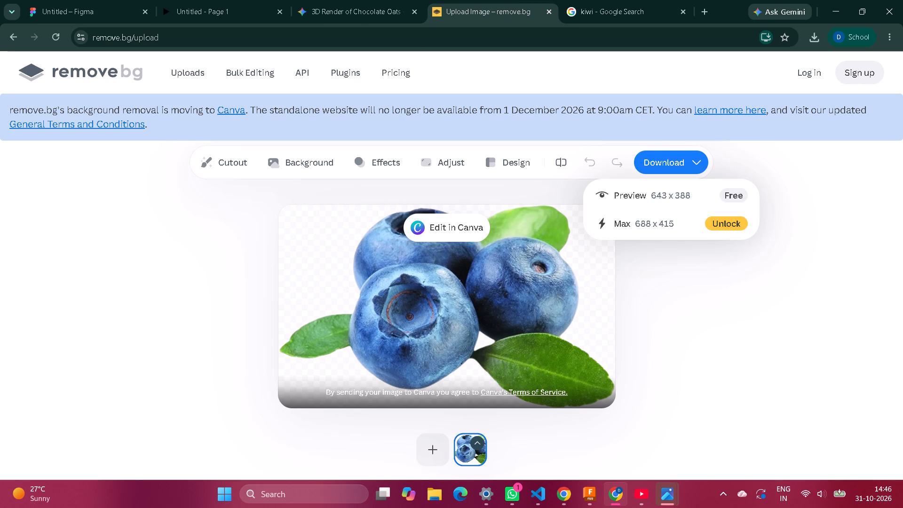
click(478, 445)
click(488, 415)
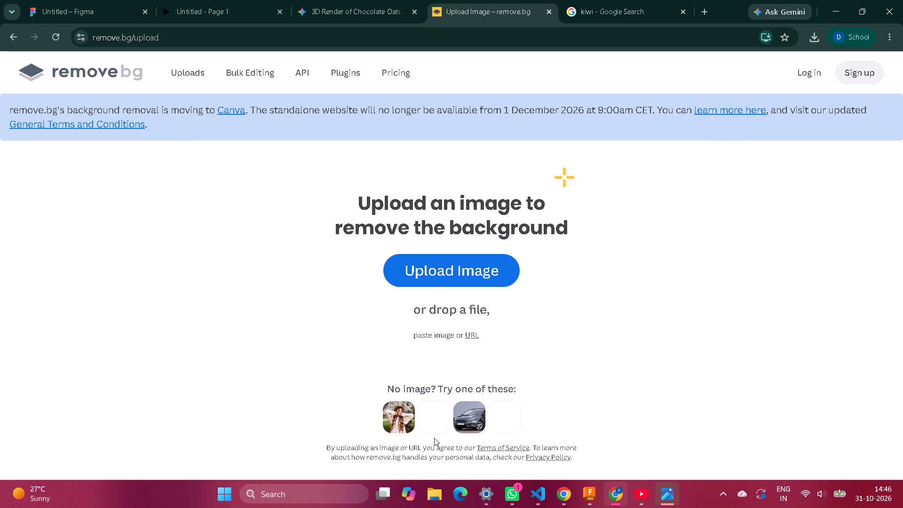
key(ctrl+v)
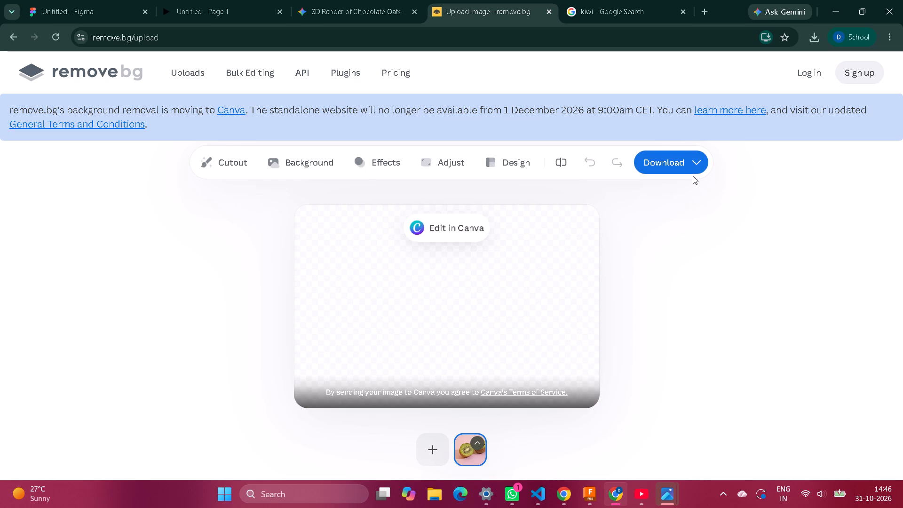
Download the free 612 x 408 preview of the kiwi cutout, open the file, and copy the image.
click(695, 162)
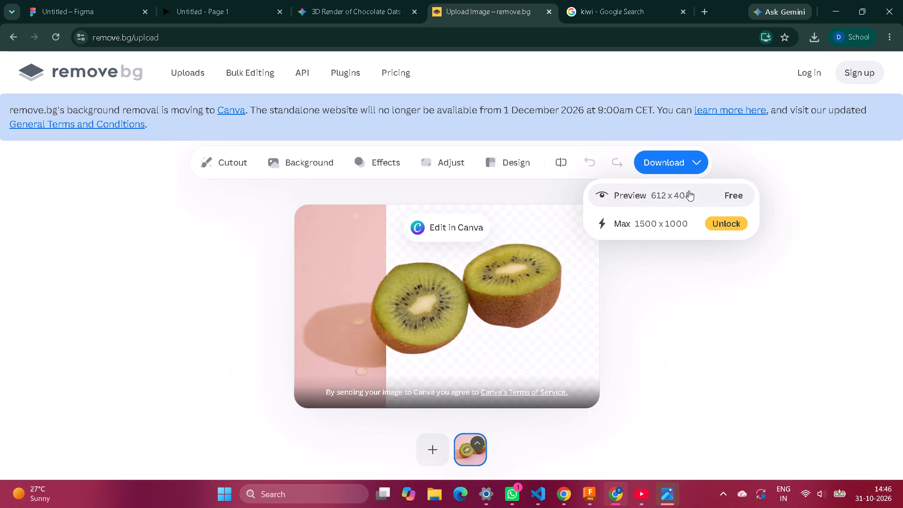
click(689, 190)
click(734, 75)
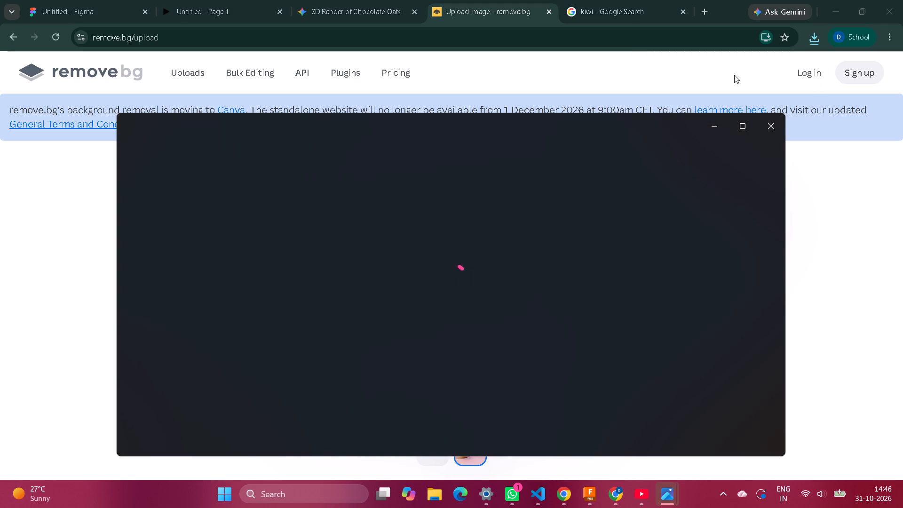
key(ctrl+c)
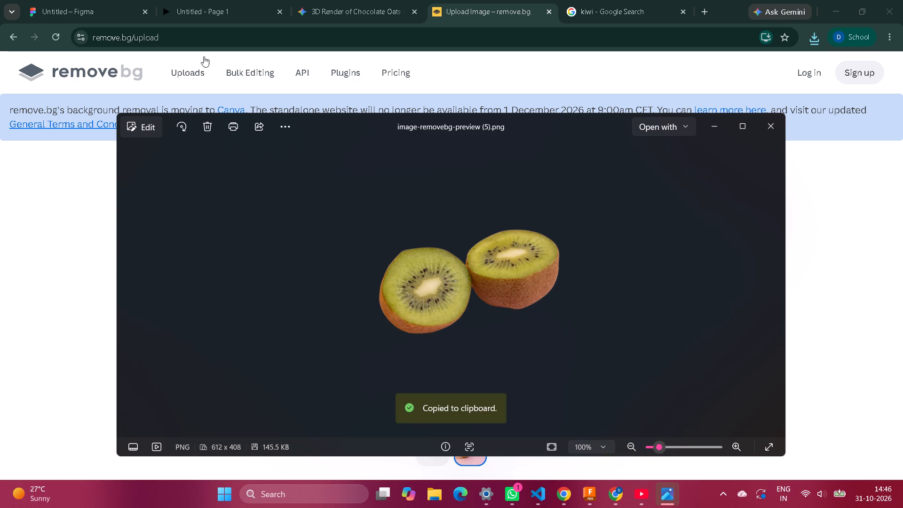
Switch to Figma, paste the kiwi cutout, and place it in the KIWI OATS frame's lower-right corner at about X 1116, Y 679.
click(124, 10)
key(ctrl+v)
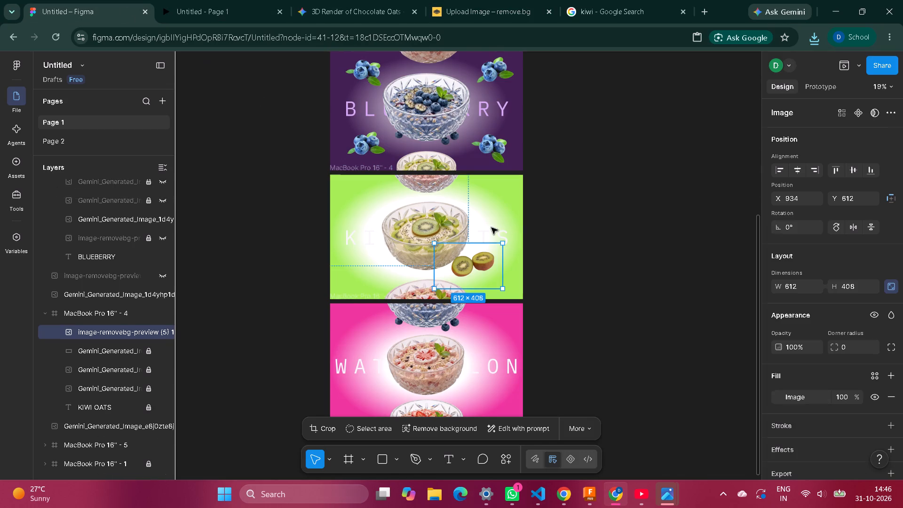
drag(459, 278, 420, 353)
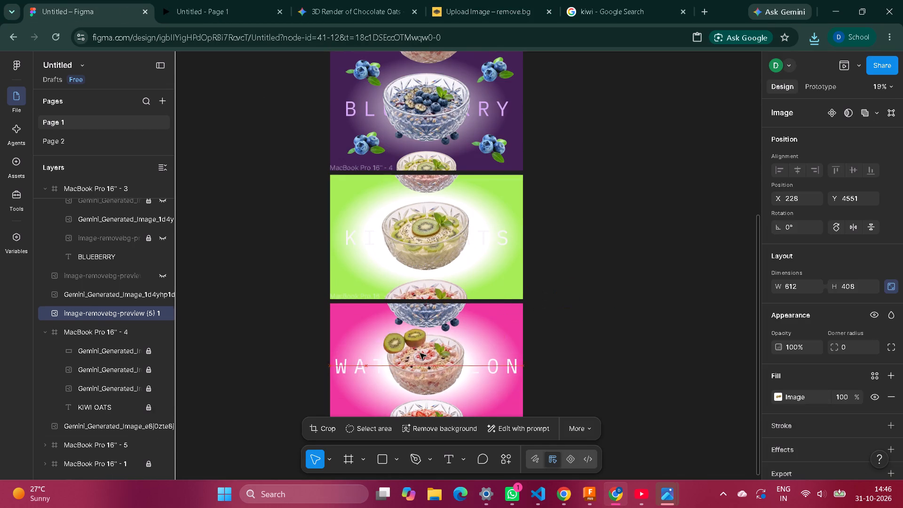
drag(420, 353, 546, 275)
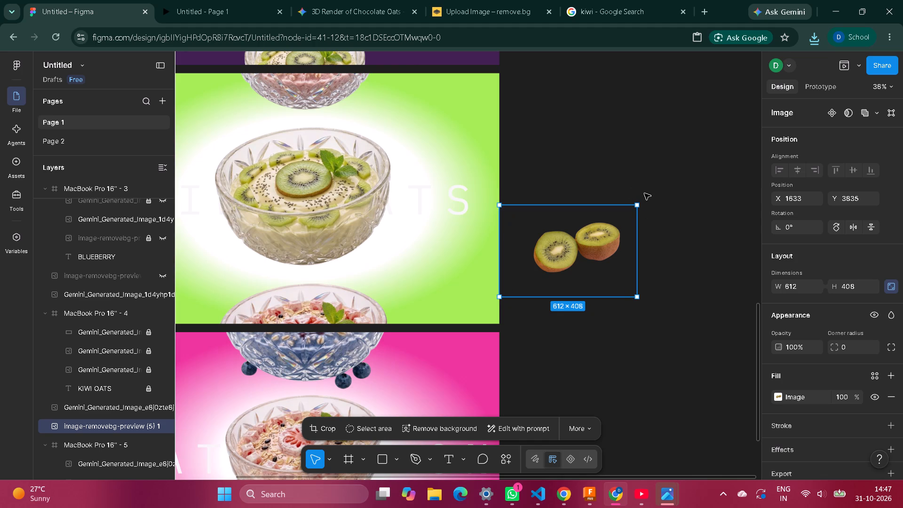
drag(577, 271, 442, 296)
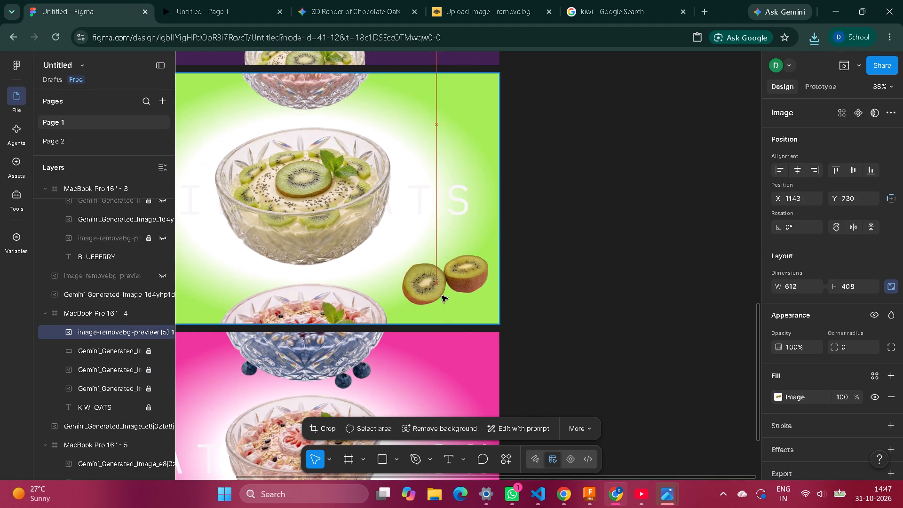
drag(442, 296, 440, 294)
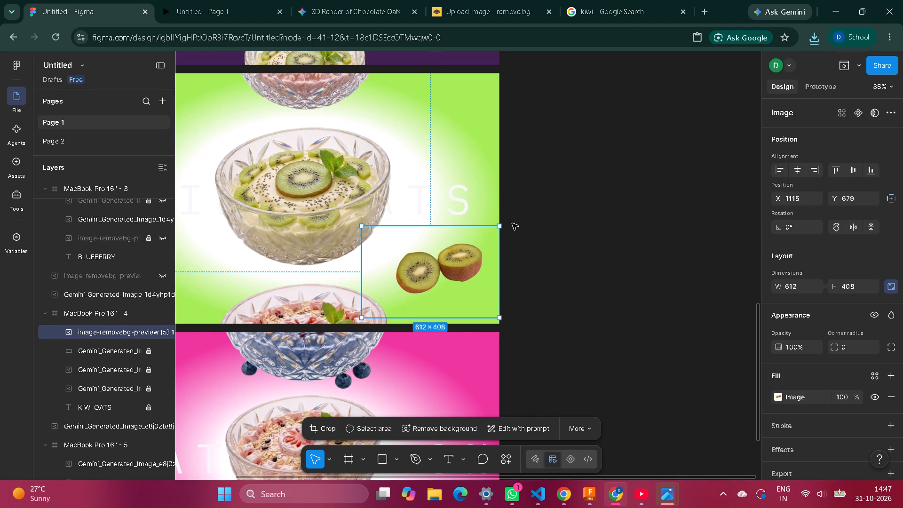
Rotate the lower-right kiwi to about -29° and scale it down to about 456 × 304, keeping it within the frame's corner.
drag(505, 223, 474, 216)
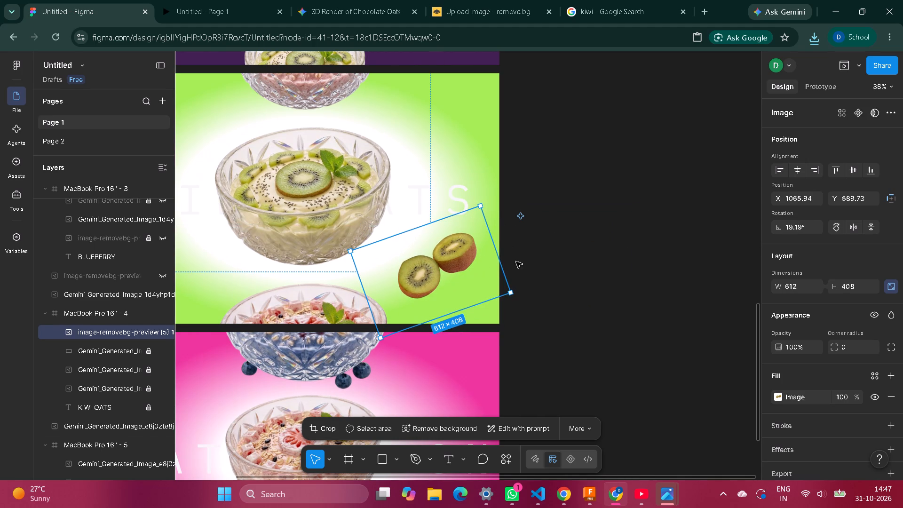
scroll(485, 227, up, 1)
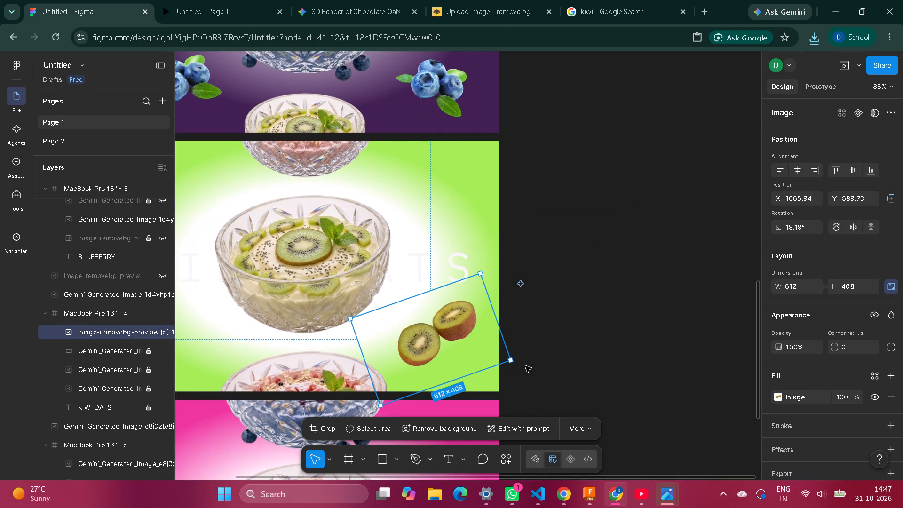
drag(516, 361, 504, 416)
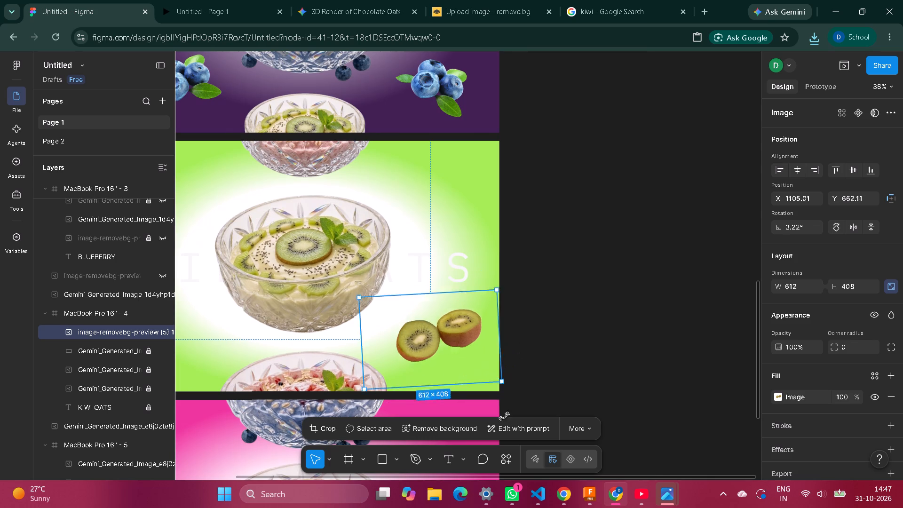
drag(504, 416, 476, 429)
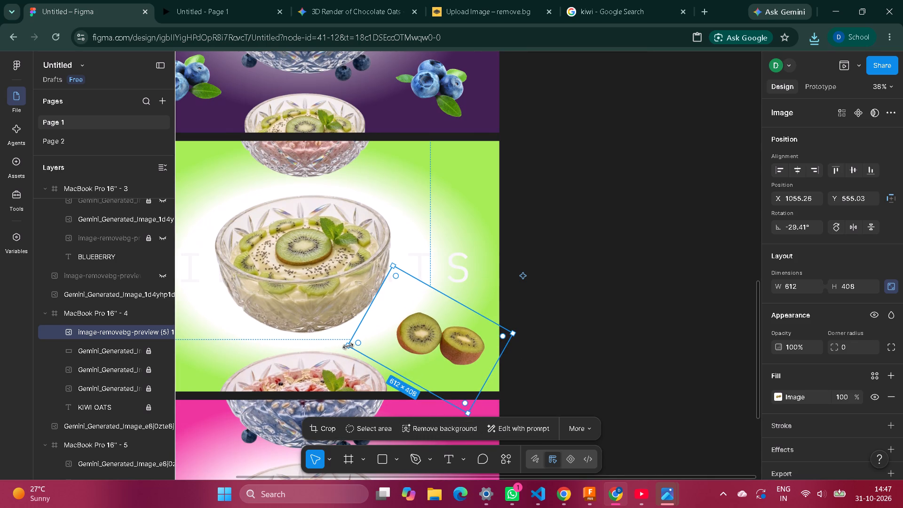
drag(348, 346, 371, 343)
drag(451, 343, 436, 347)
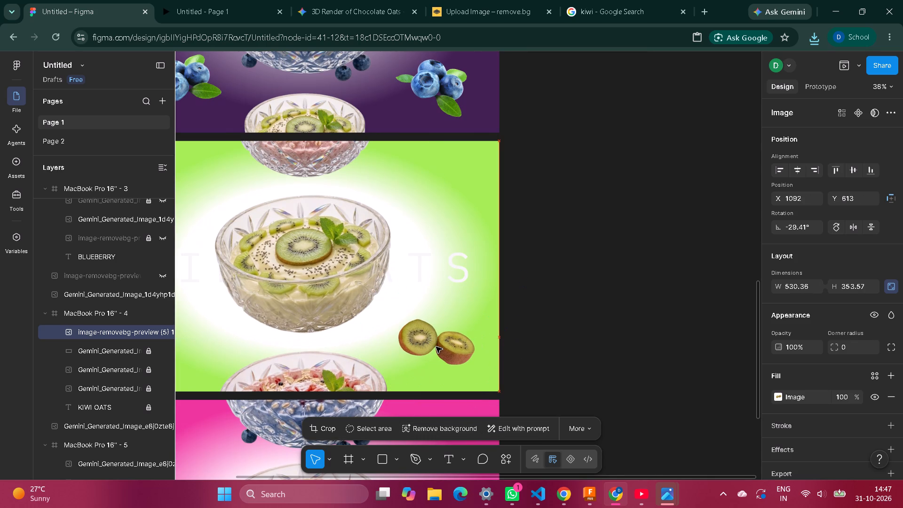
drag(436, 347, 432, 346)
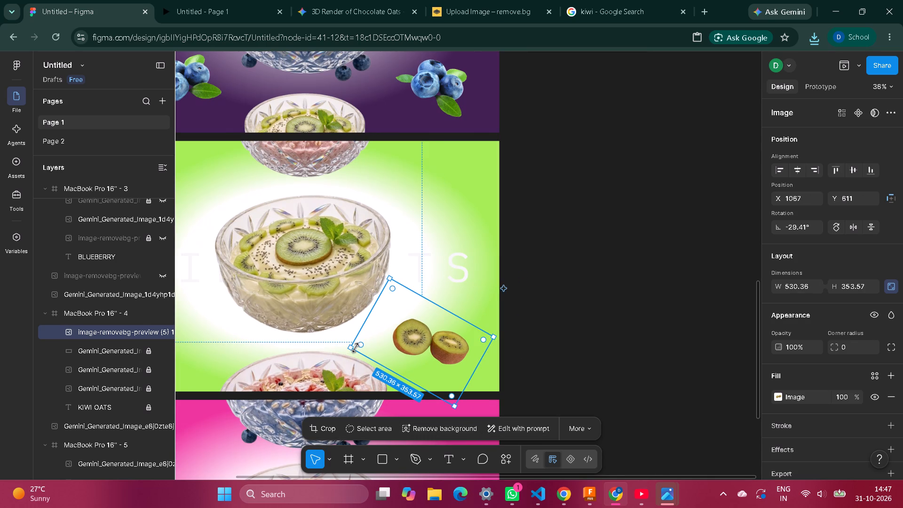
drag(355, 348, 368, 344)
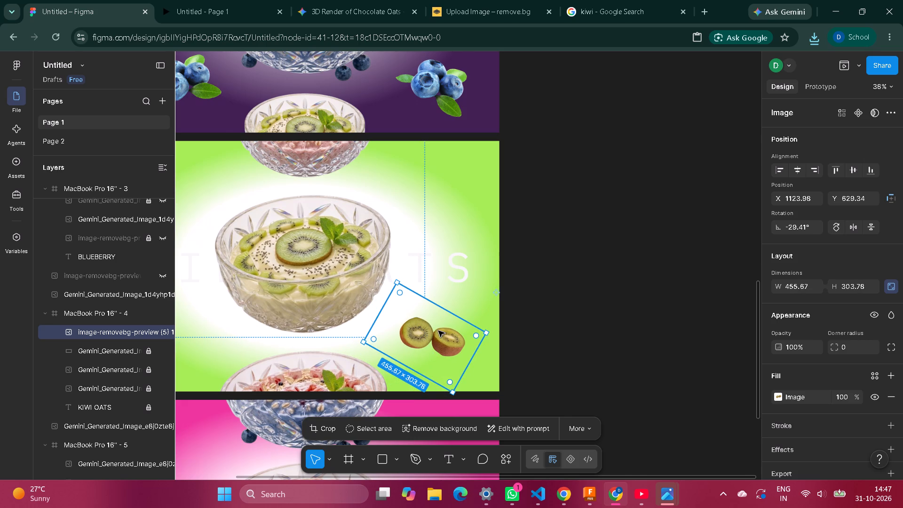
click(552, 286)
Duplicate the kiwi into the KIWI OATS frame's upper-right corner at about X 1183, Y 34, rotated to about 6°.
click(468, 340)
key(ctrl+c)
key(ctrl+v)
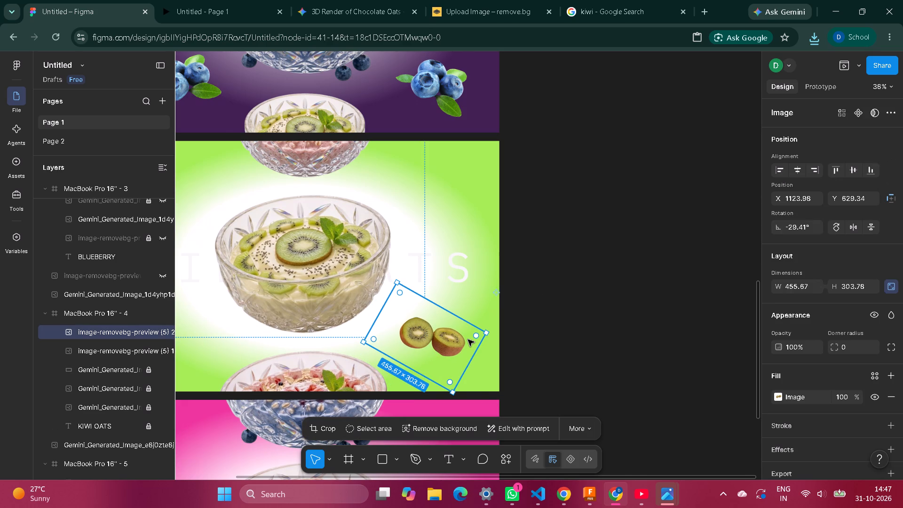
drag(436, 333, 445, 189)
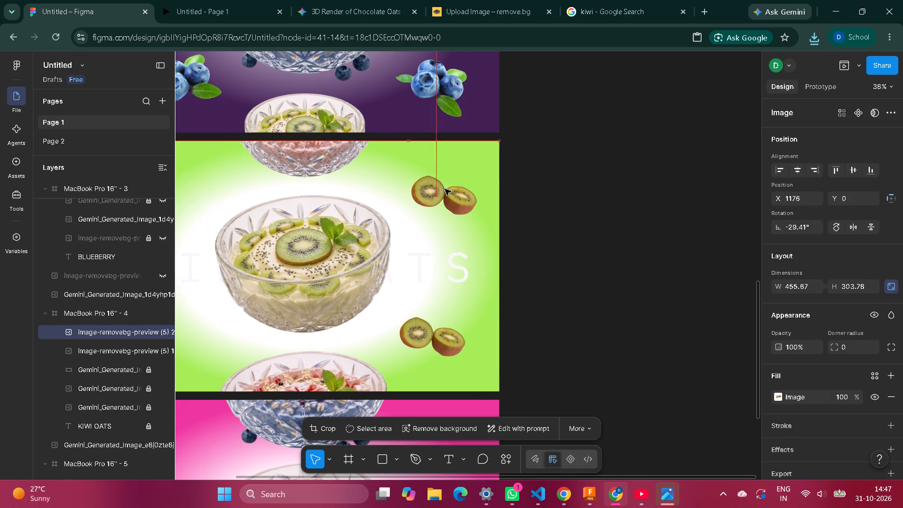
drag(445, 189, 445, 189)
drag(503, 185, 499, 158)
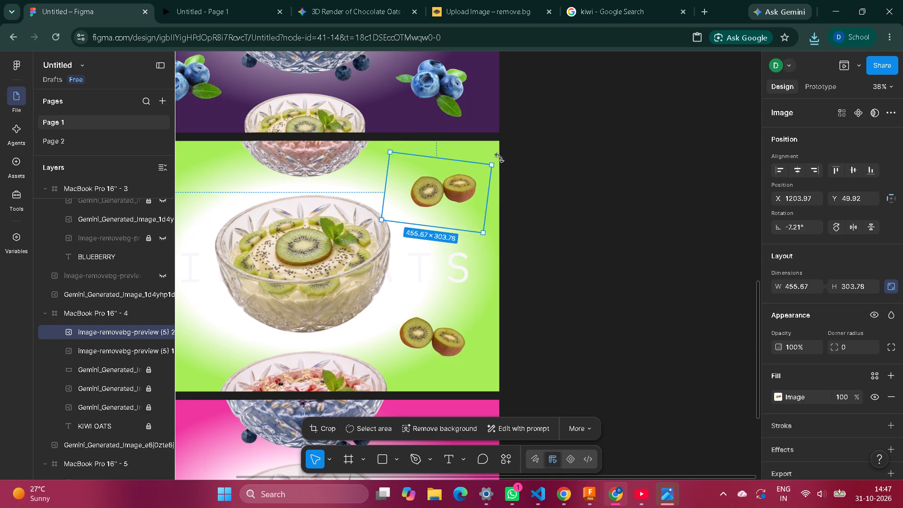
drag(499, 158, 487, 146)
drag(457, 178, 450, 174)
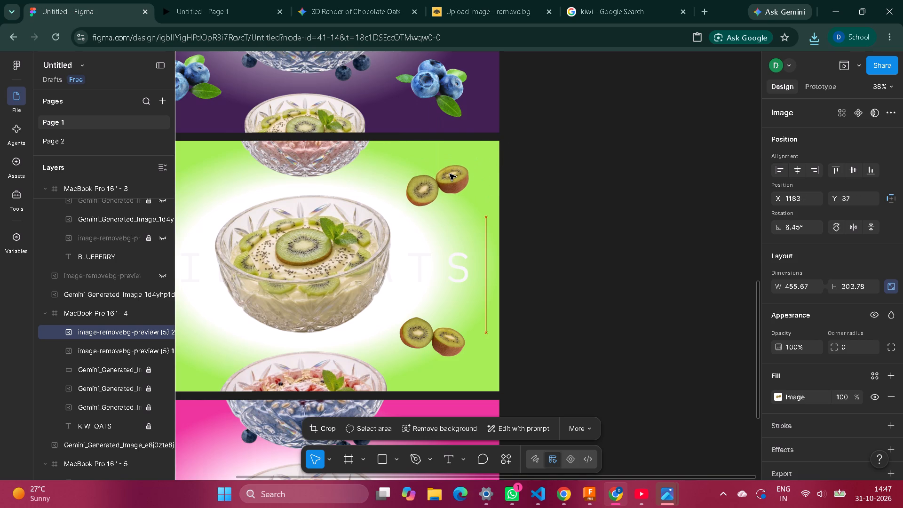
drag(450, 174, 450, 174)
scroll(578, 237, right, 2)
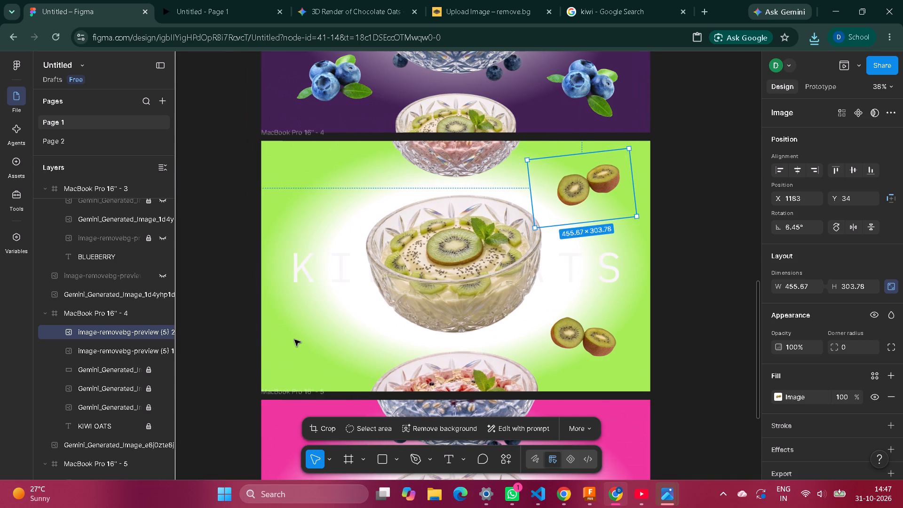
click(294, 340)
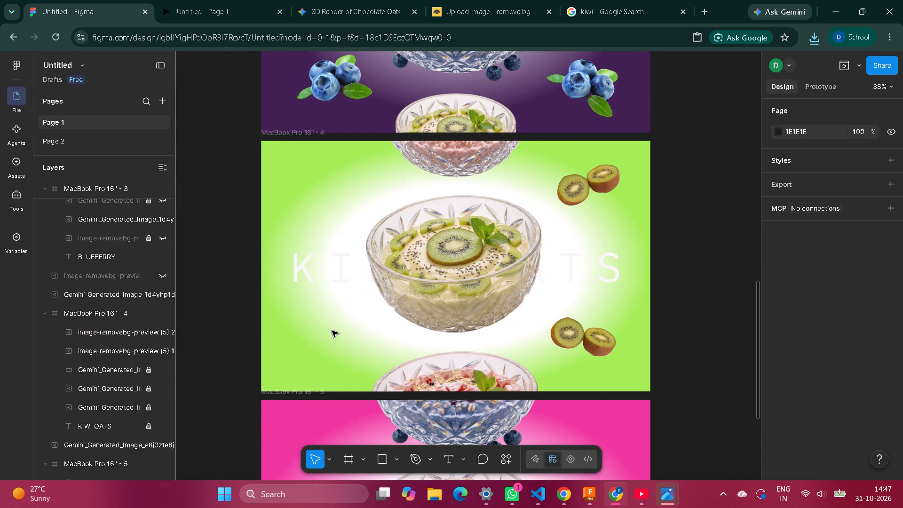
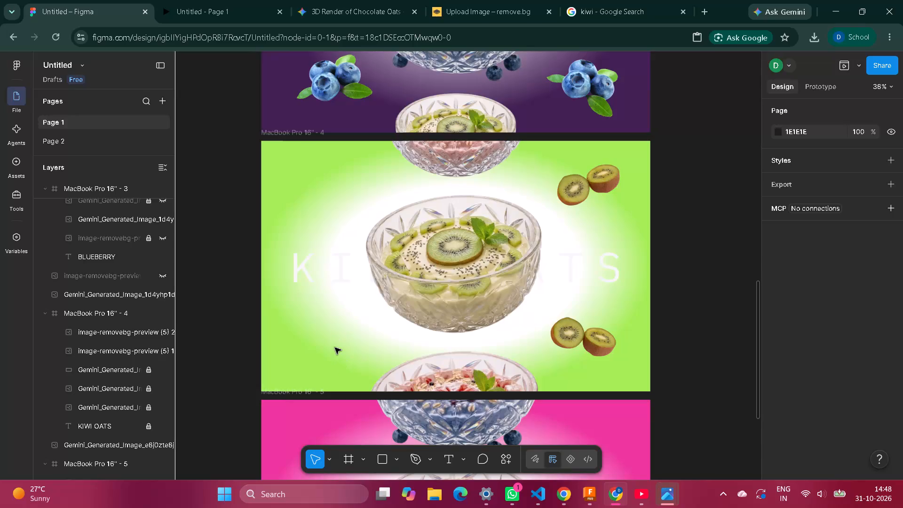
Paste a copy of the kiwi image in the lower-left area of the green KIWI OATS frame and rotate it to about 4°.
key(ctrl+v)
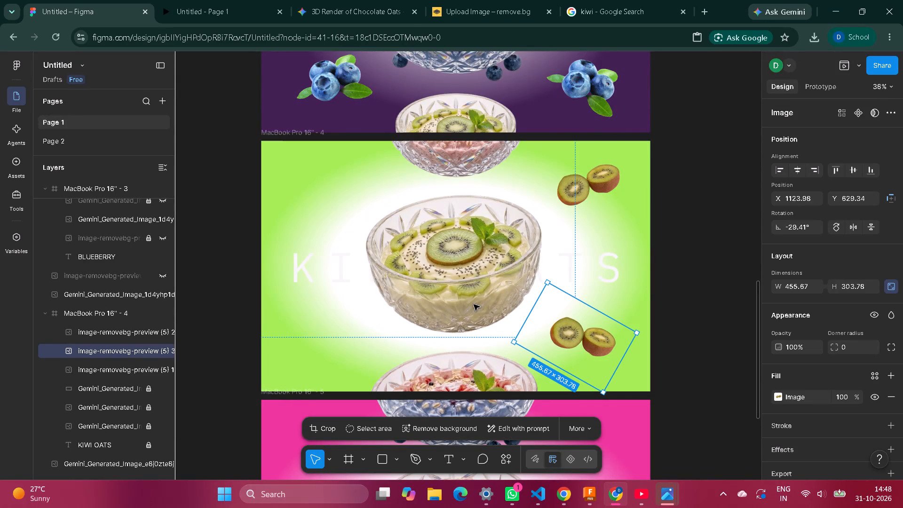
drag(555, 332, 301, 339)
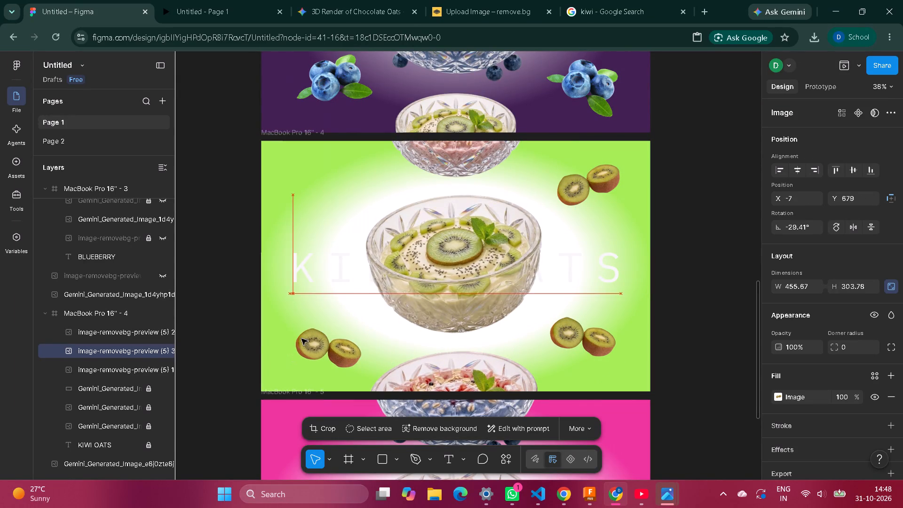
drag(301, 339, 300, 325)
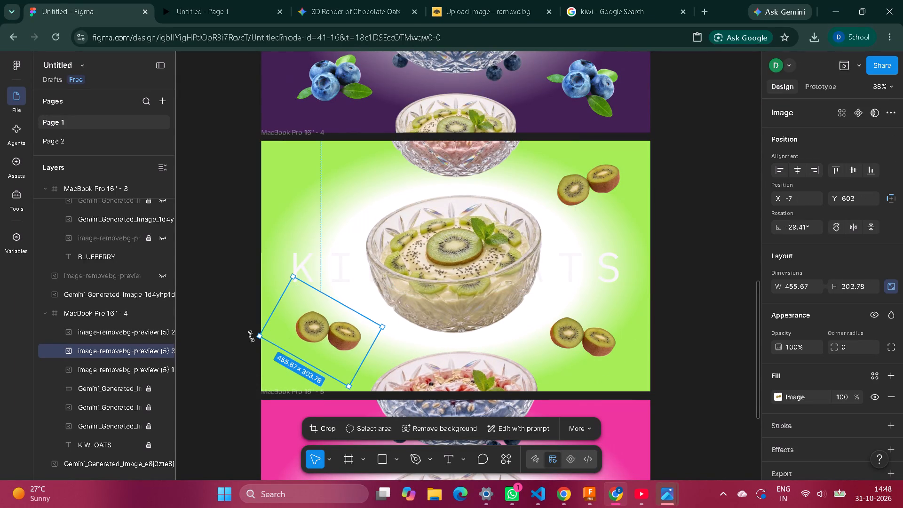
drag(254, 342, 262, 386)
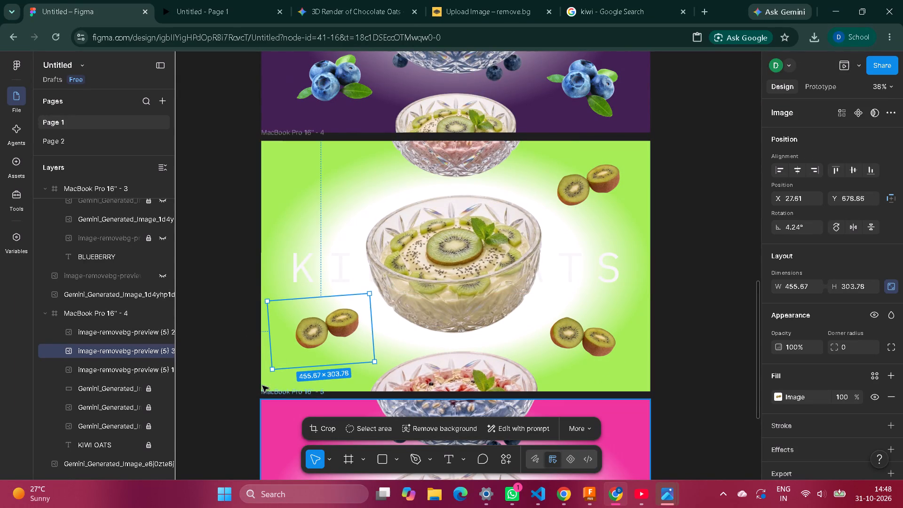
drag(338, 325, 338, 339)
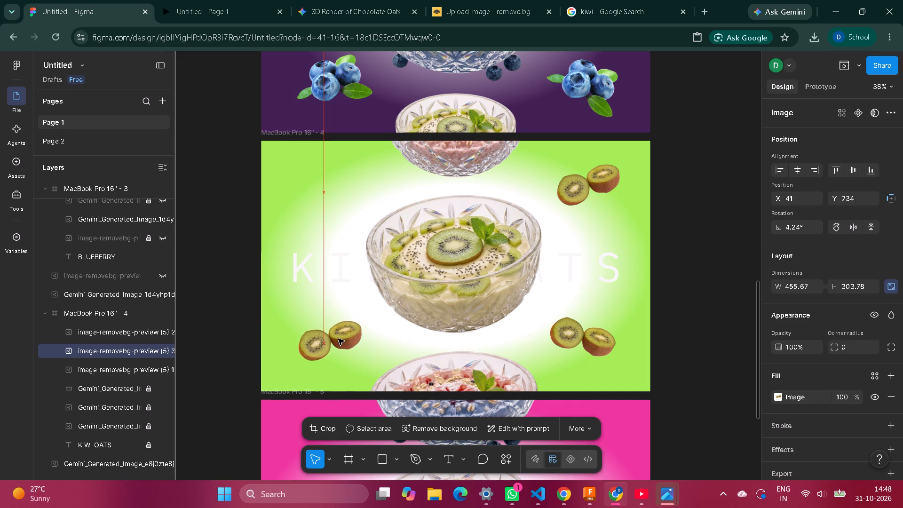
drag(338, 339, 337, 333)
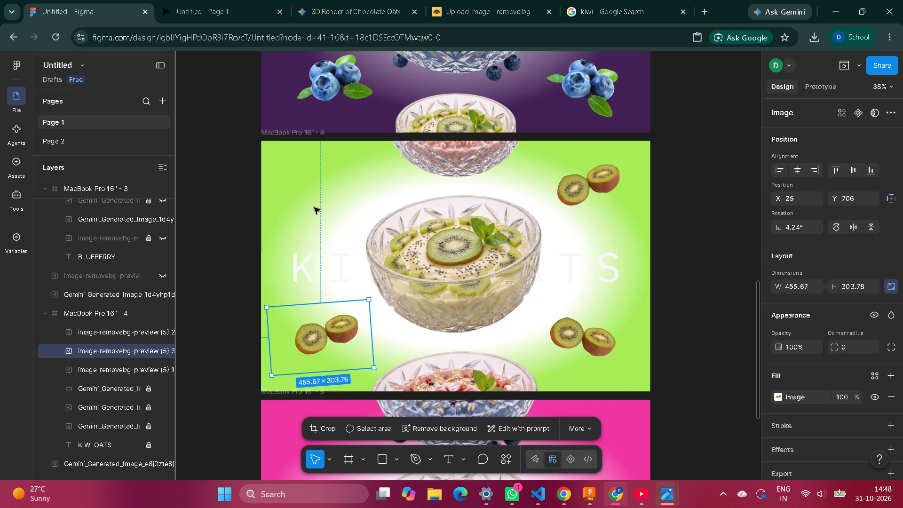
click(337, 193)
click(307, 207)
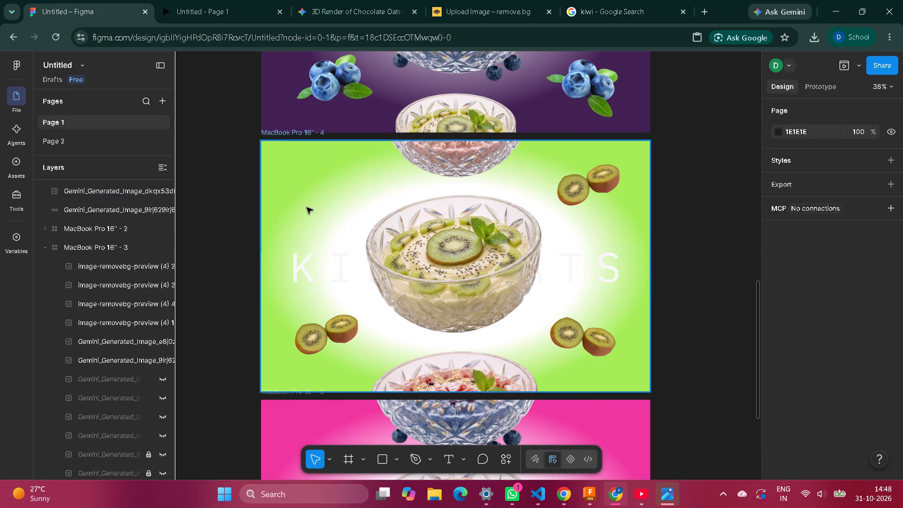
Paste another copy of the kiwi image and place it in the upper-left area of the green KIWI OATS frame.
key(ctrl+v)
drag(594, 347, 467, 268)
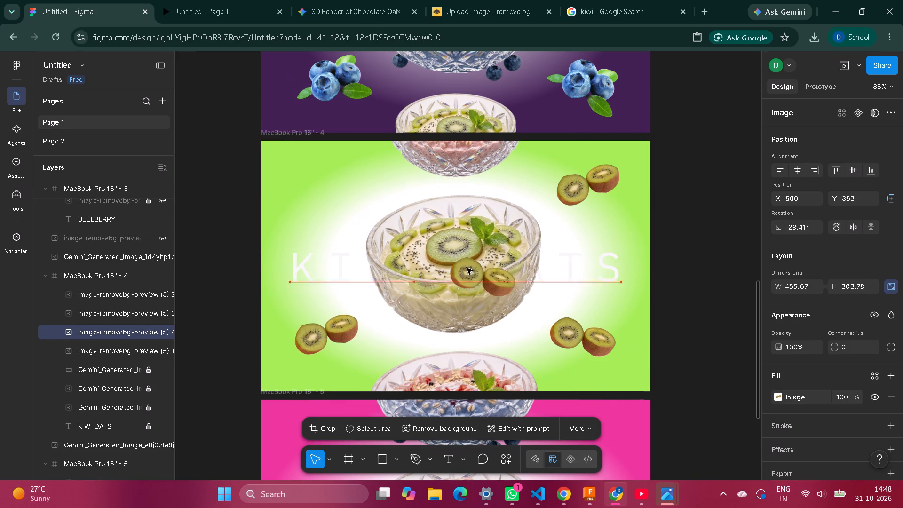
drag(467, 268, 343, 199)
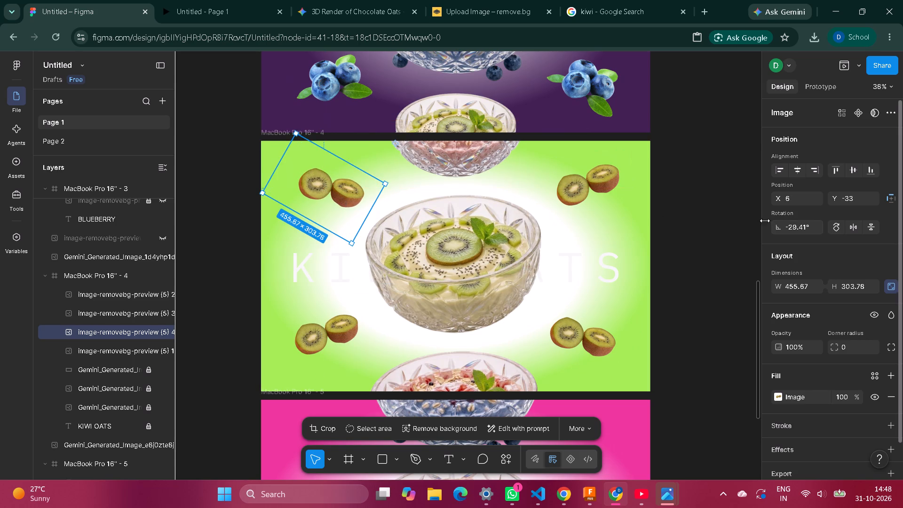
click(735, 222)
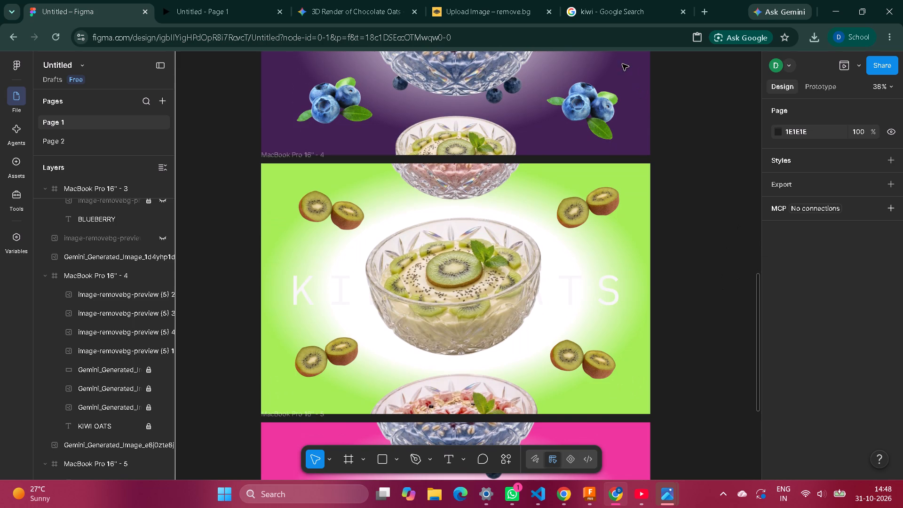
Search Google Images for "watermelon piece" and copy the Instamart picture of two overlapping slices on white.
click(587, 13)
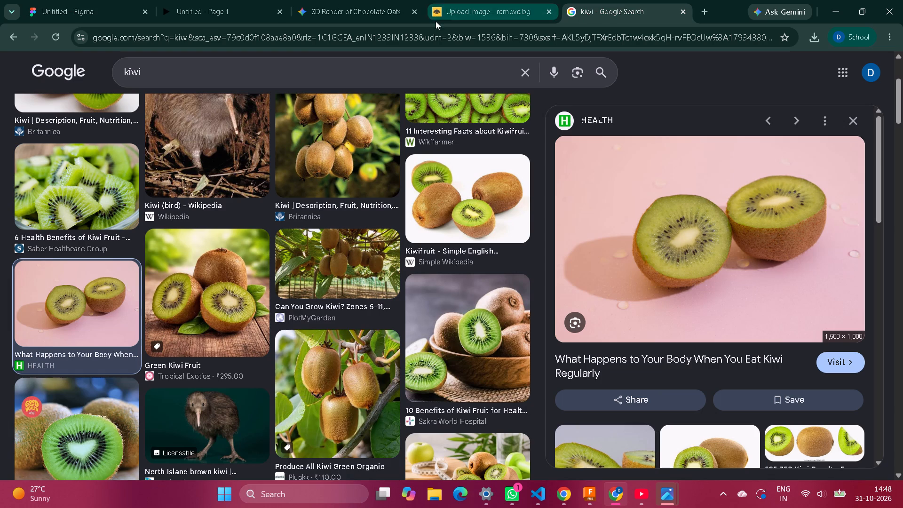
click(526, 71)
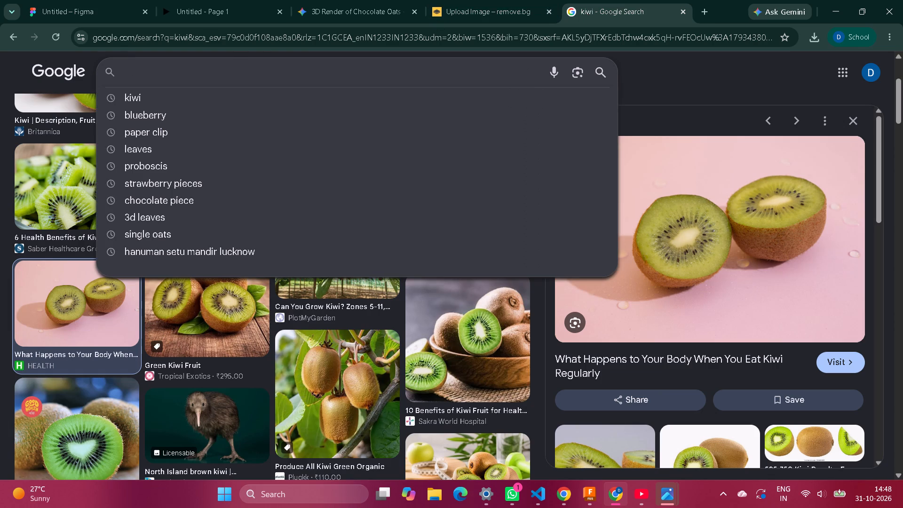
text(water)
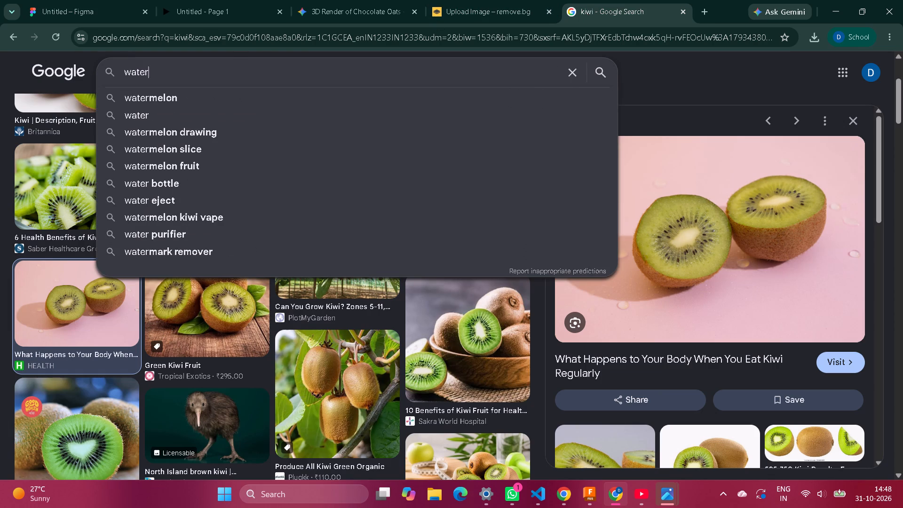
text(melon piece)
key(Return)
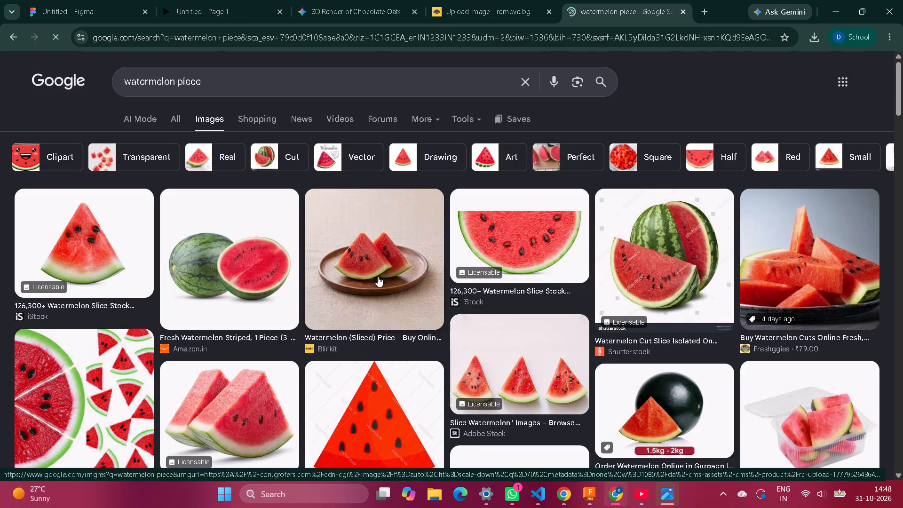
scroll(552, 341, down, 3)
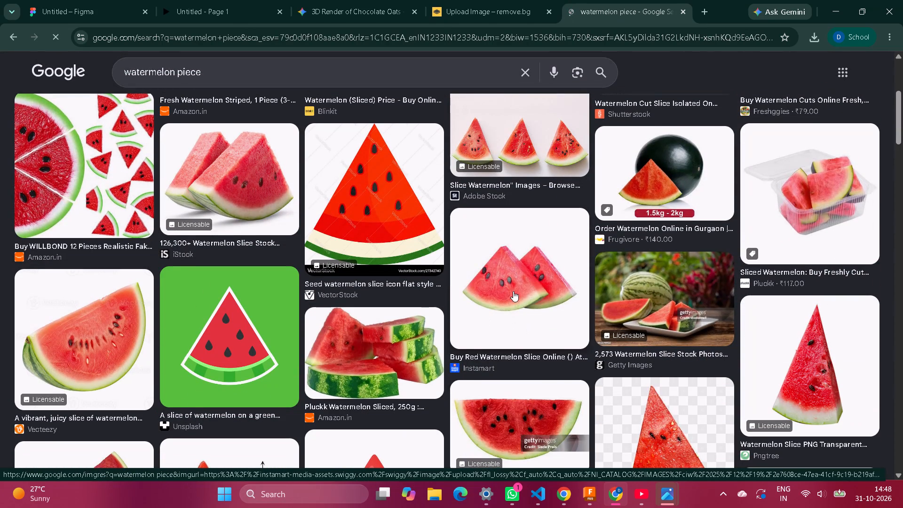
right_click(515, 292)
click(569, 217)
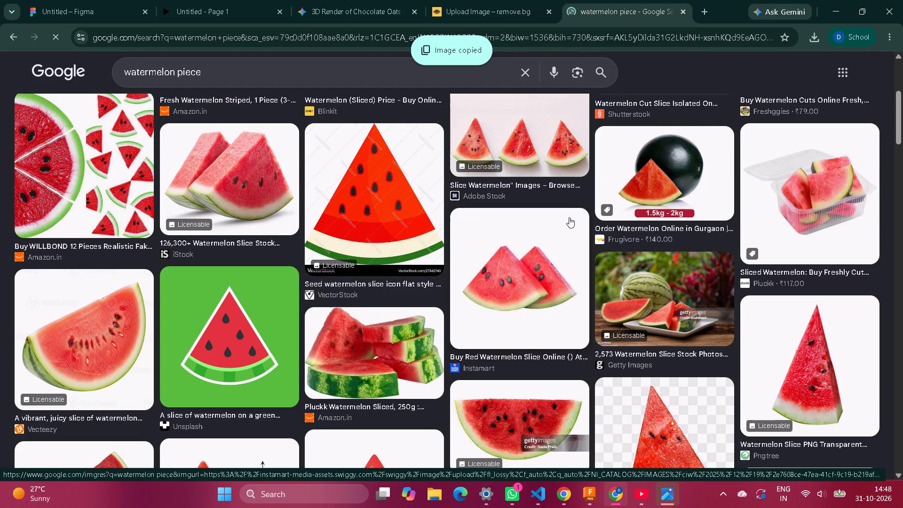
In remove.bg, delete the kiwi image and paste the copied watermelon picture to remove its background.
click(511, 10)
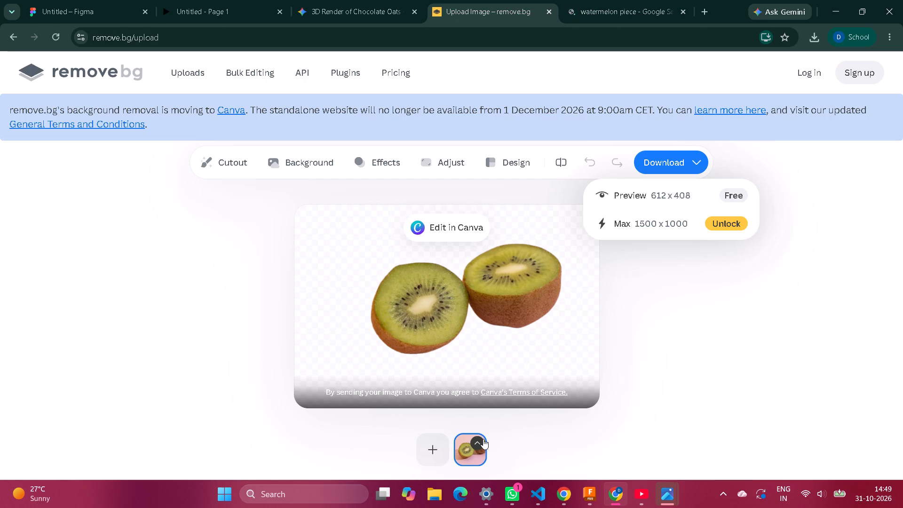
click(474, 444)
click(483, 409)
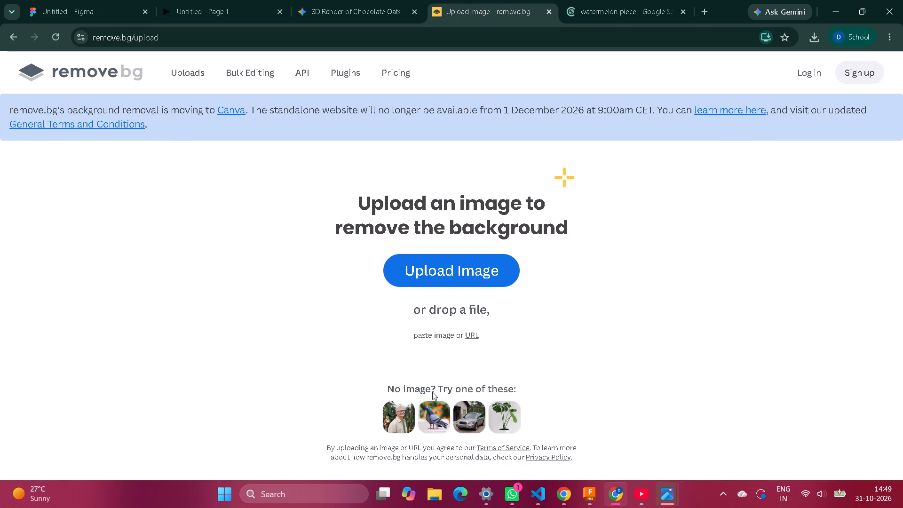
key(ctrl+v)
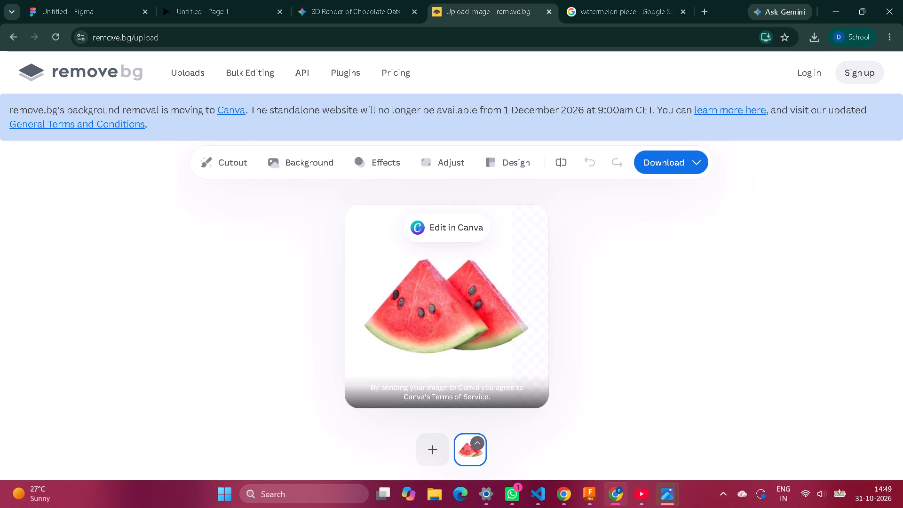
Download the free preview of the watermelon cutout, open it in Photos and copy the image.
click(673, 162)
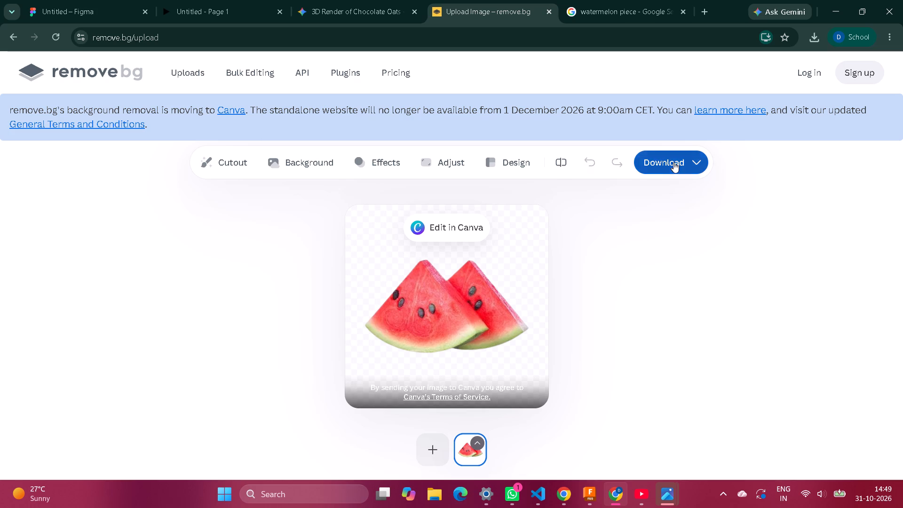
click(670, 183)
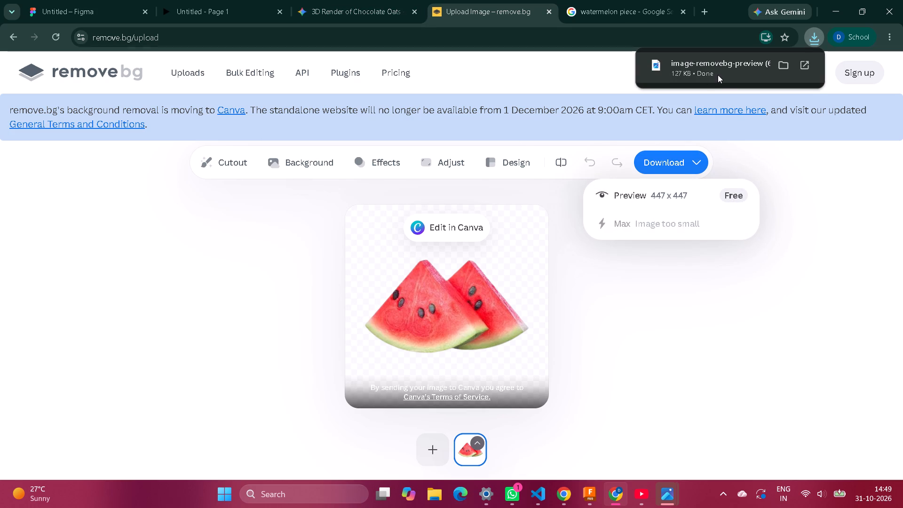
click(718, 75)
key(ctrl+c)
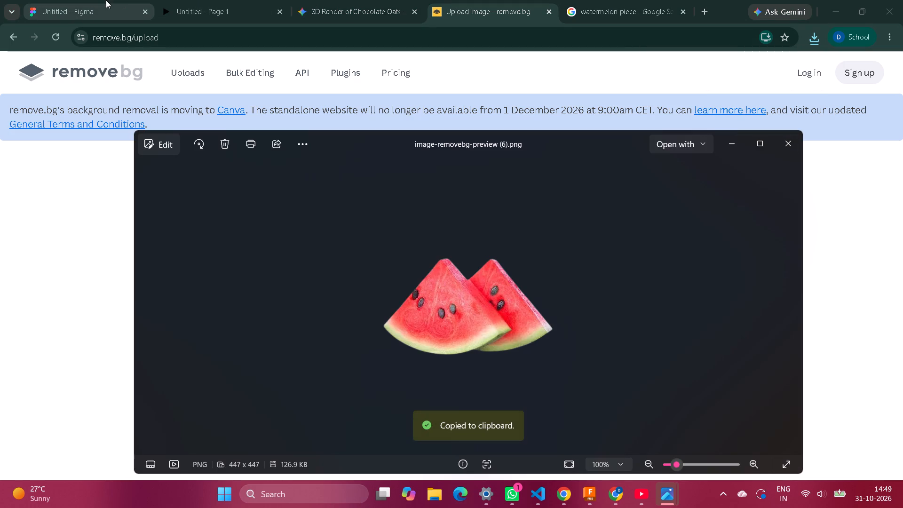
Paste the watermelon cutout into the Figma design and place it in the upper-right area of the pink WATERMELON frame.
click(106, 1)
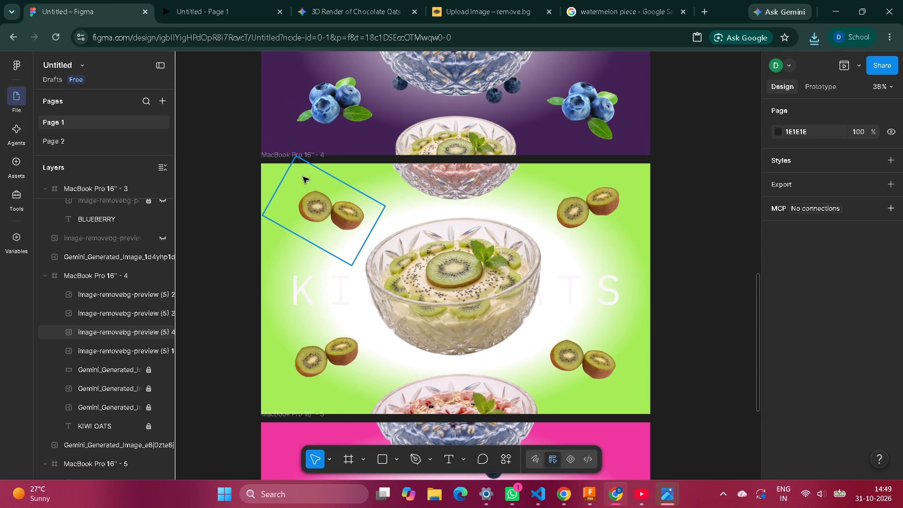
key(ctrl+v)
drag(478, 254, 584, 395)
scroll(589, 289, down, 2)
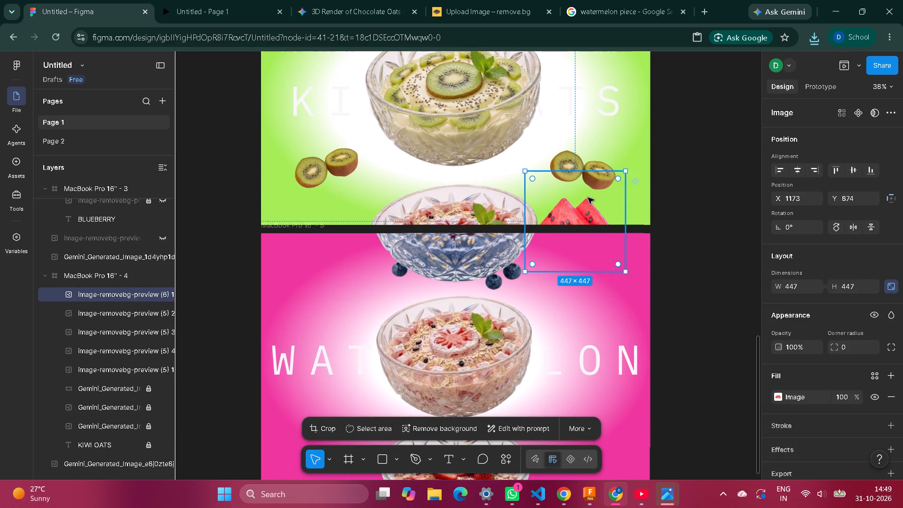
drag(581, 207, 588, 278)
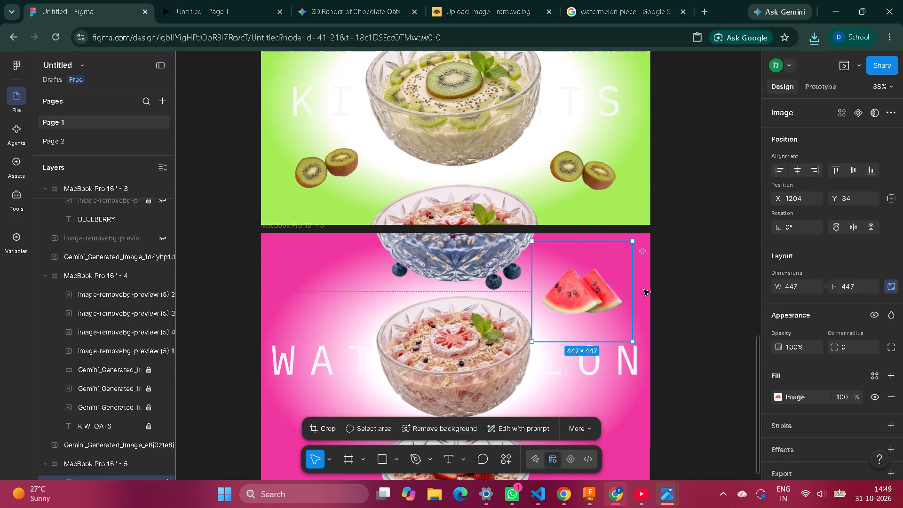
Rotate the watermelon image to about 14.5° and scale it down proportionally to about 377 × 377.
drag(639, 238, 621, 229)
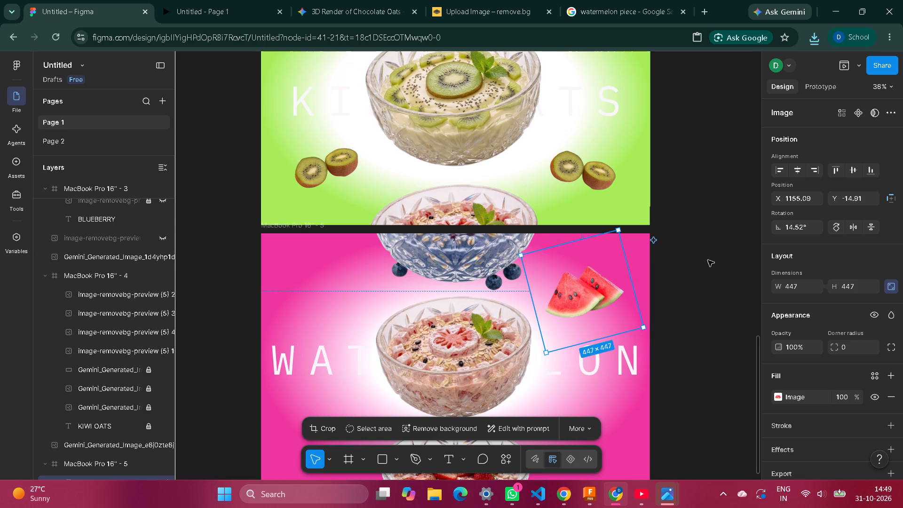
drag(625, 230, 613, 240)
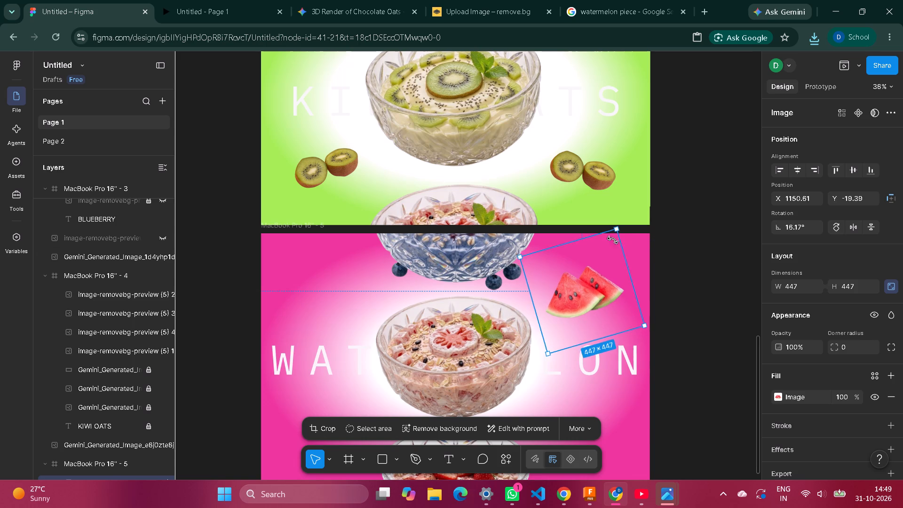
drag(613, 240, 610, 250)
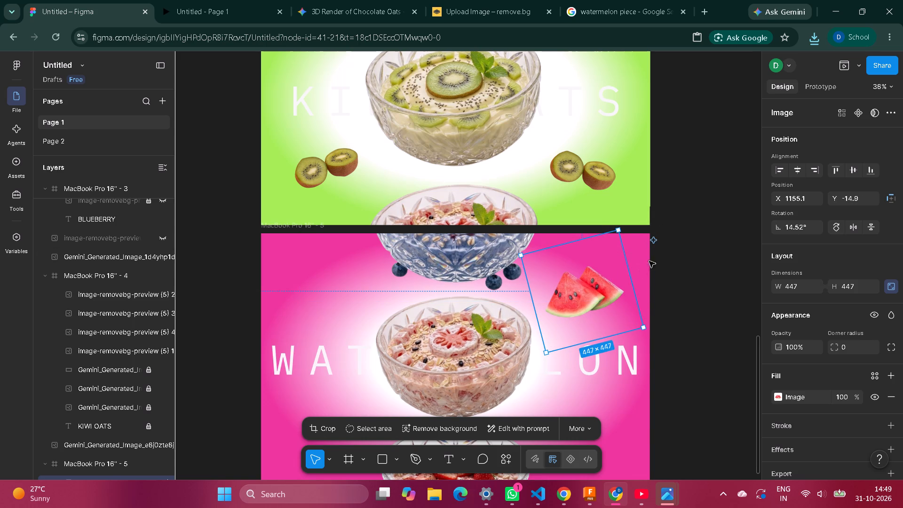
drag(644, 324, 625, 317)
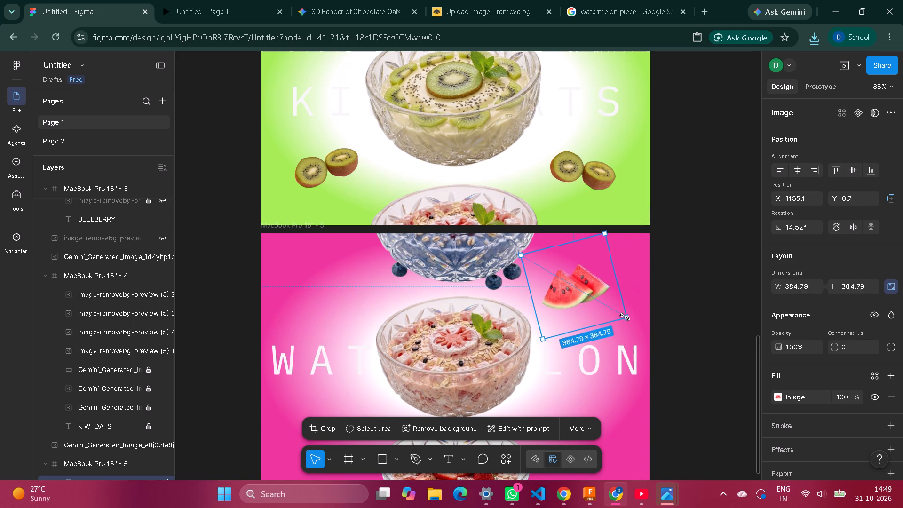
drag(625, 317, 623, 317)
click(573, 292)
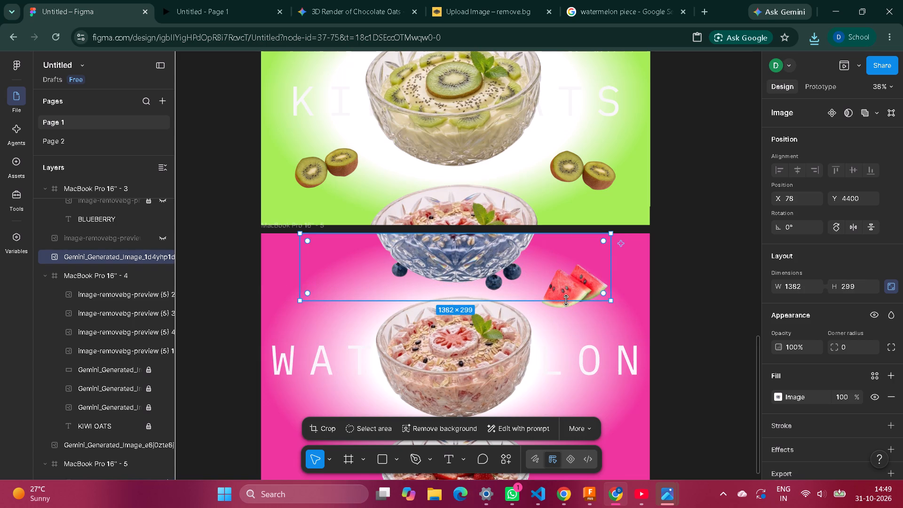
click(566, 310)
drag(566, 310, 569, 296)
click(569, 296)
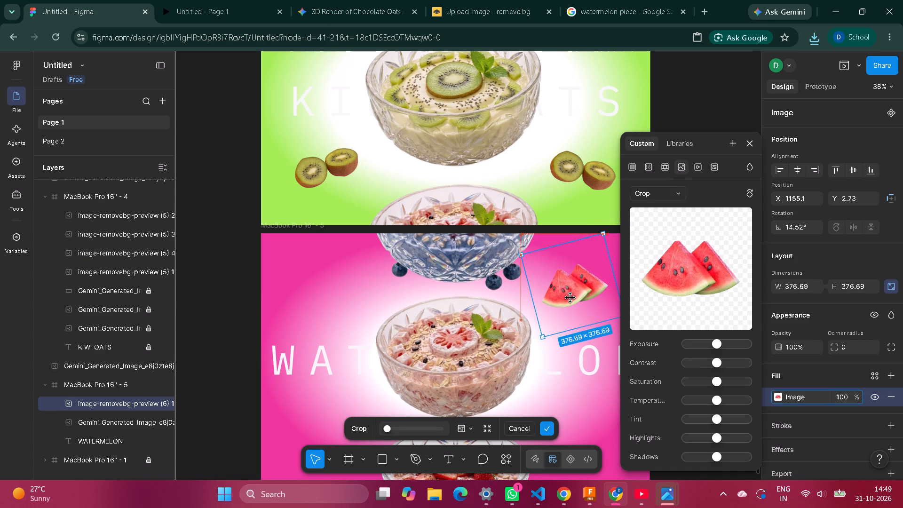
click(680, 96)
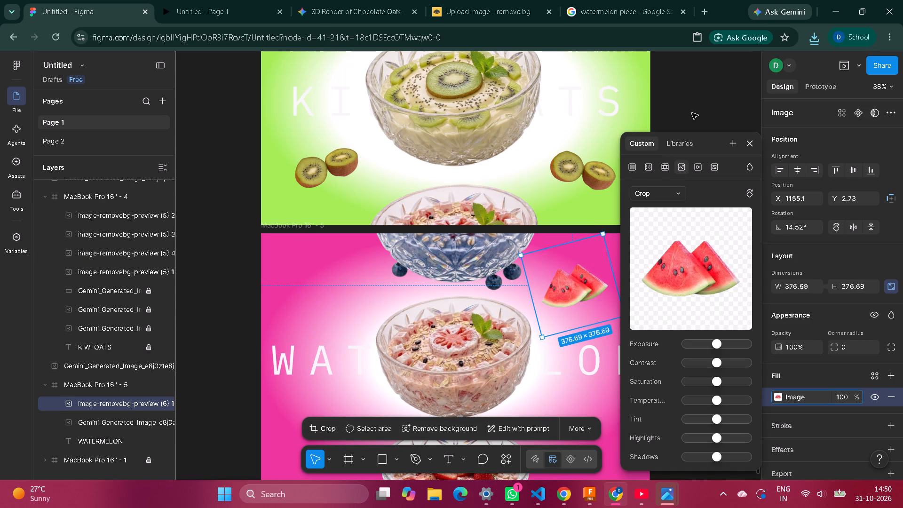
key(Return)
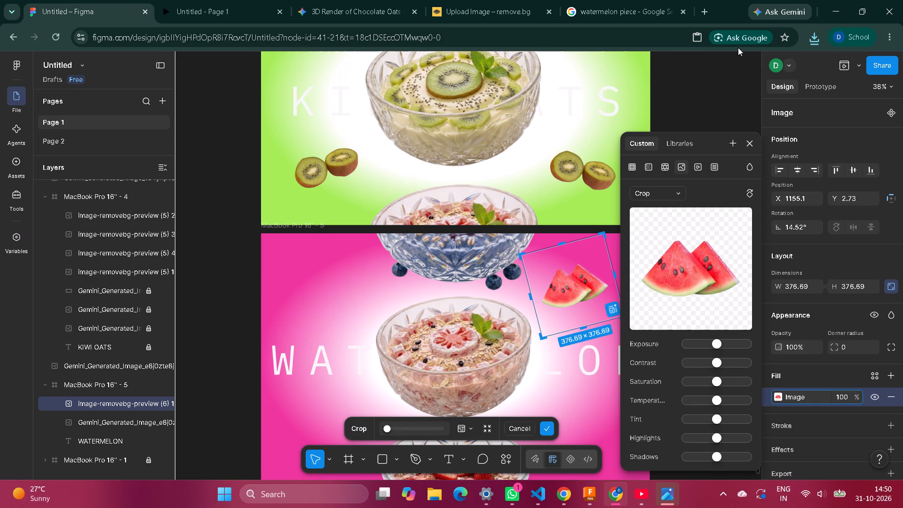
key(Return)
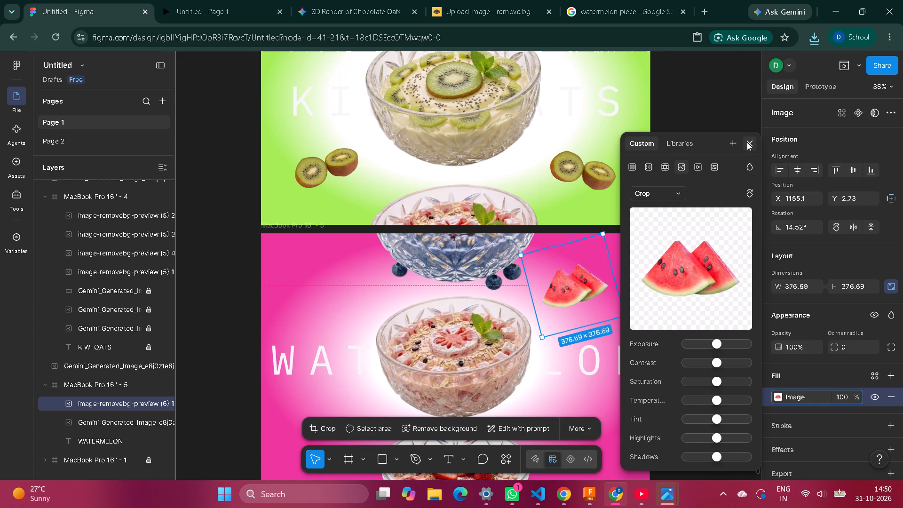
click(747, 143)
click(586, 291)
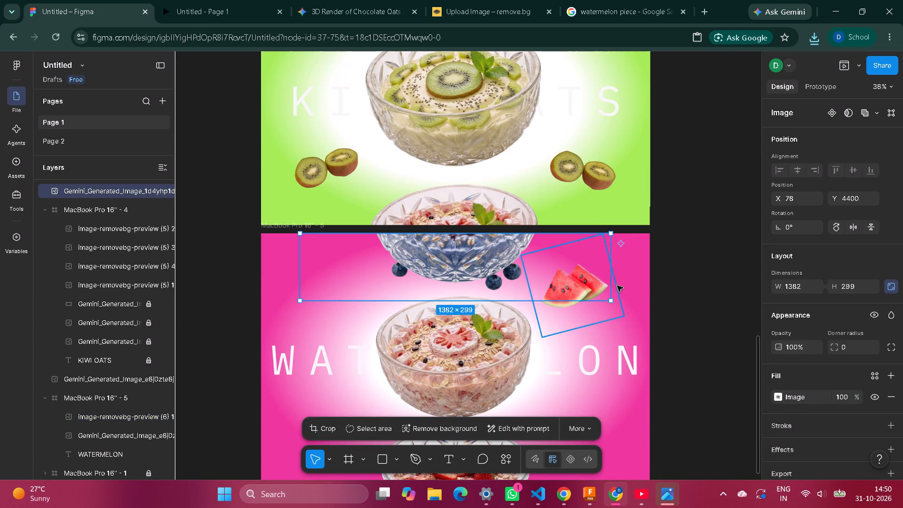
Shift the watermelon slices slightly down and to the right within their image crop in the pink WATERMELON frame.
click(697, 272)
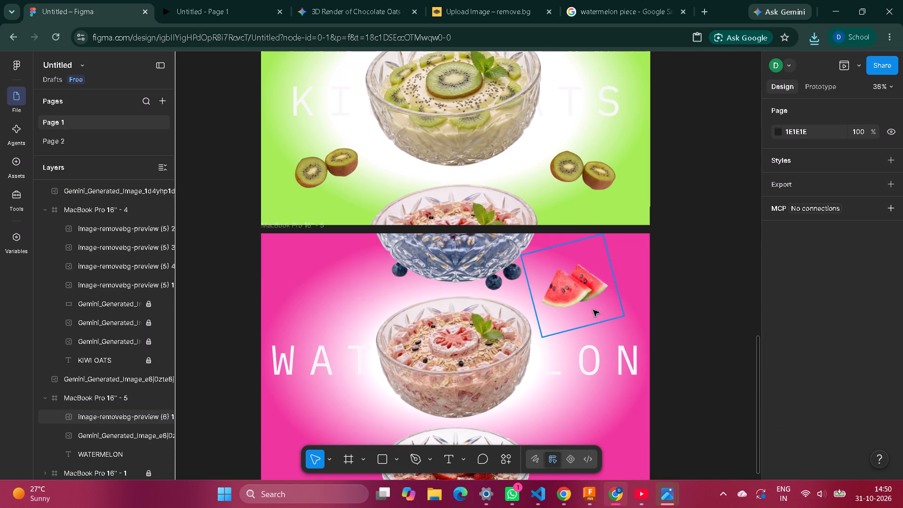
click(584, 310)
click(583, 291)
drag(583, 291, 588, 303)
click(700, 111)
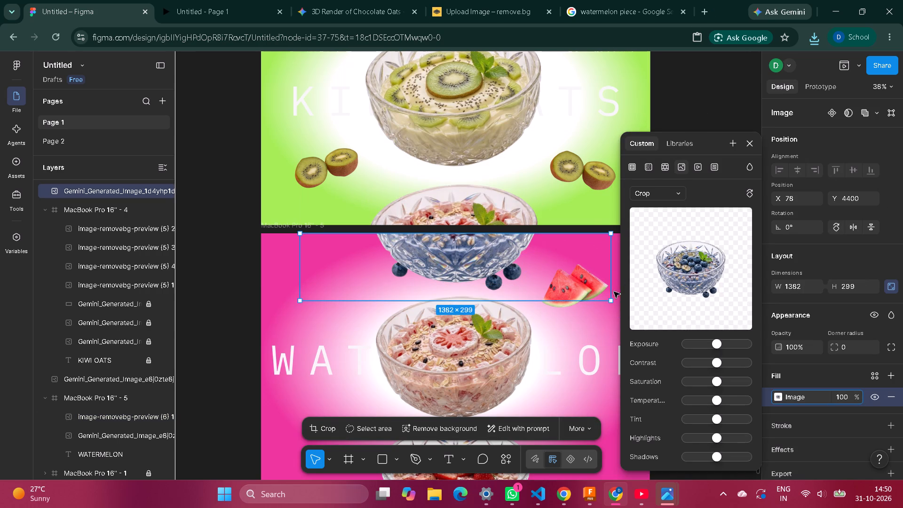
click(684, 87)
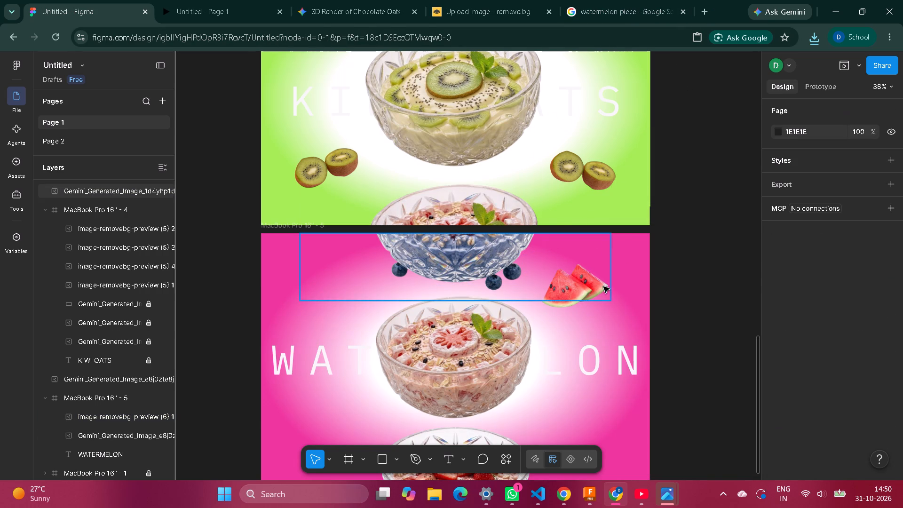
click(572, 312)
drag(572, 312, 572, 297)
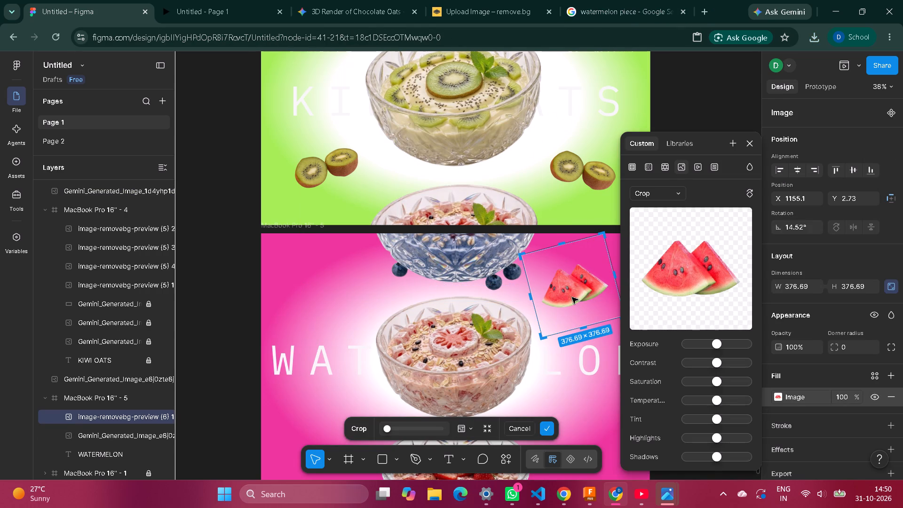
drag(572, 297, 572, 298)
drag(572, 298, 582, 305)
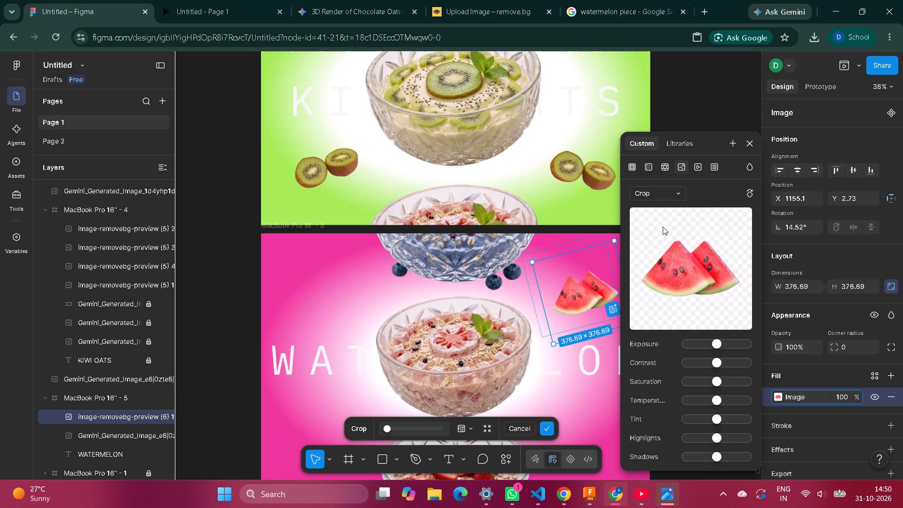
click(701, 119)
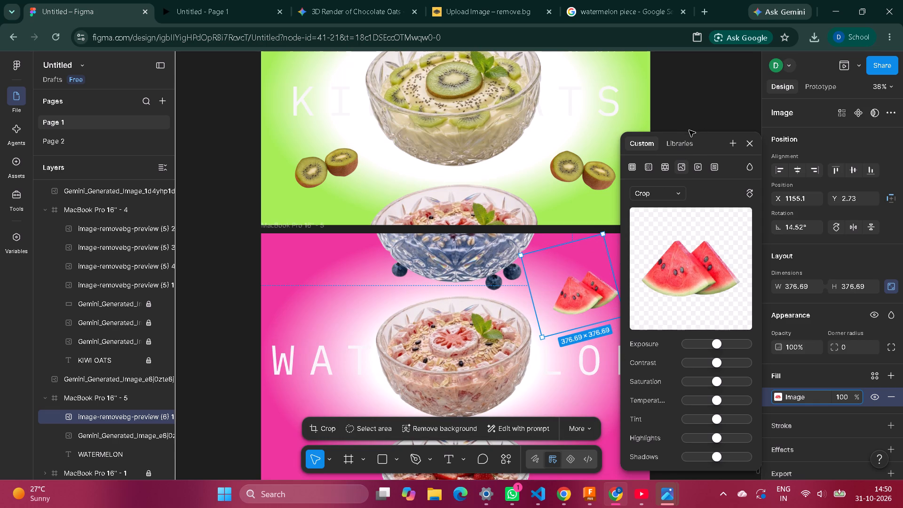
Copy the blueberry bowl image overlapping the top of the pink frame and paste it in place.
key(ctrl+c)
click(699, 59)
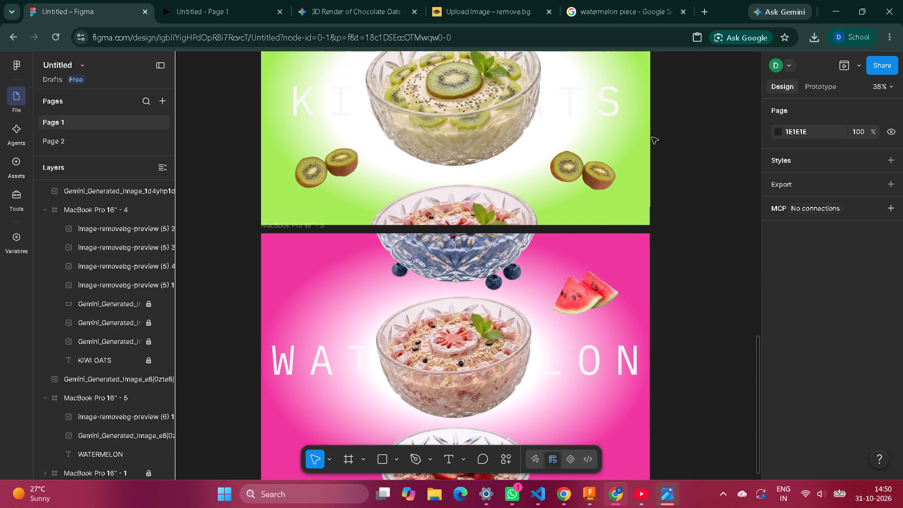
key(ctrl+v)
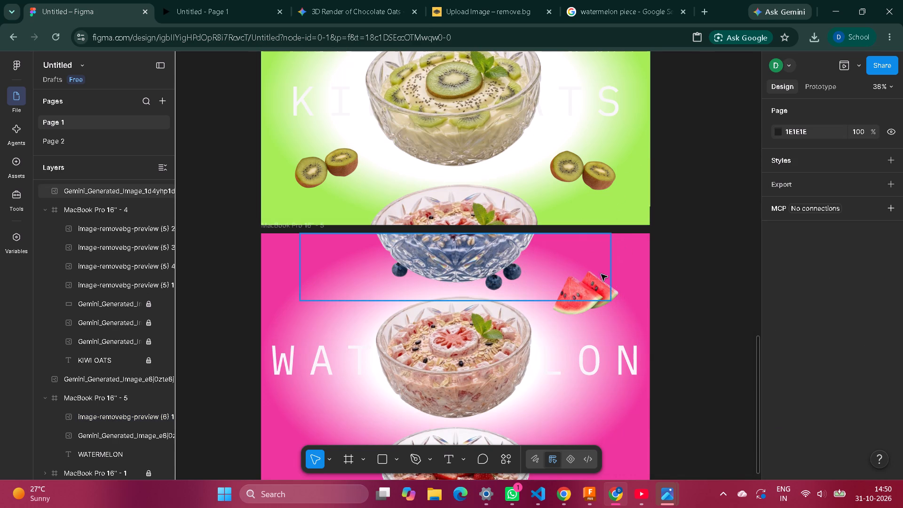
right_click(601, 276)
right_click(578, 306)
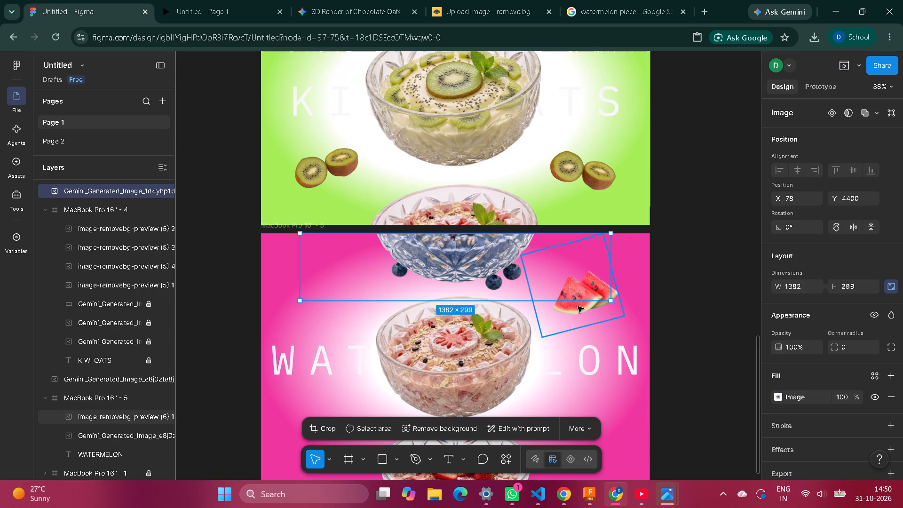
key(ctrl+c)
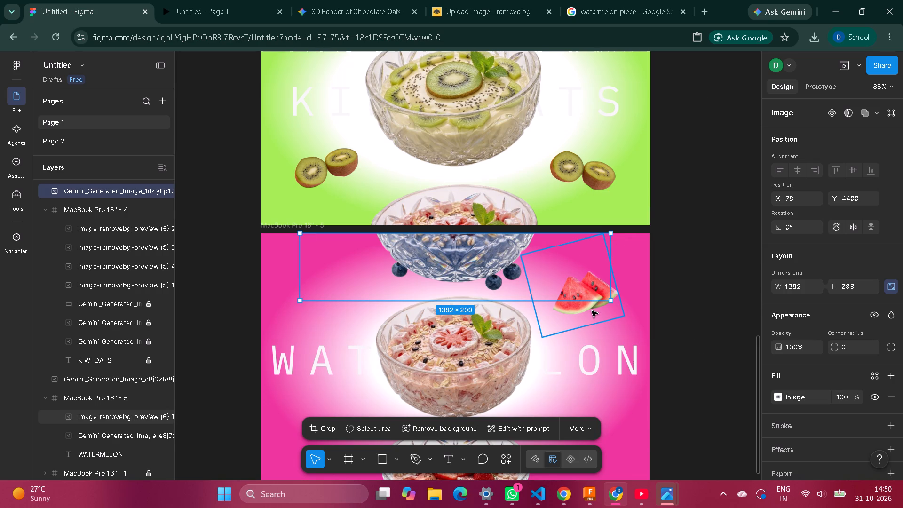
key(ctrl+v)
Move the watermelon image to about X 1171, Y -21 and duplicate it in place in the pink frame.
click(584, 305)
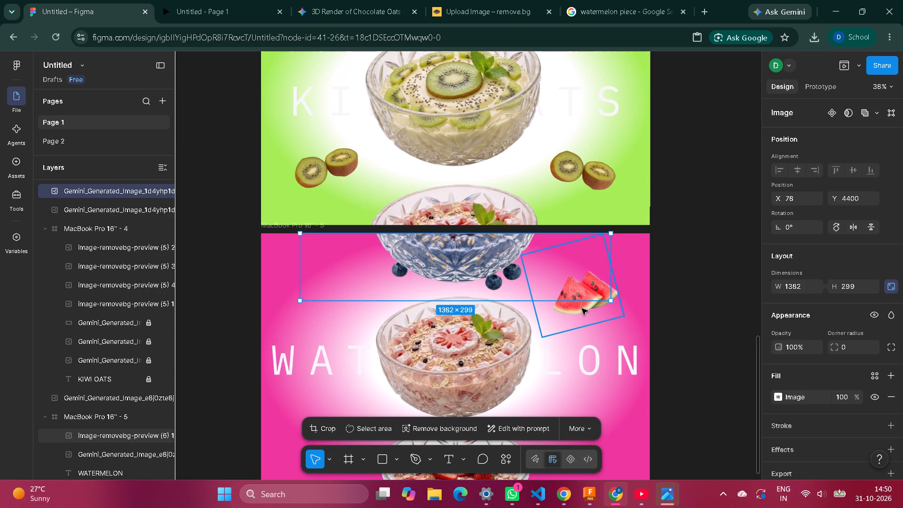
drag(583, 310, 586, 304)
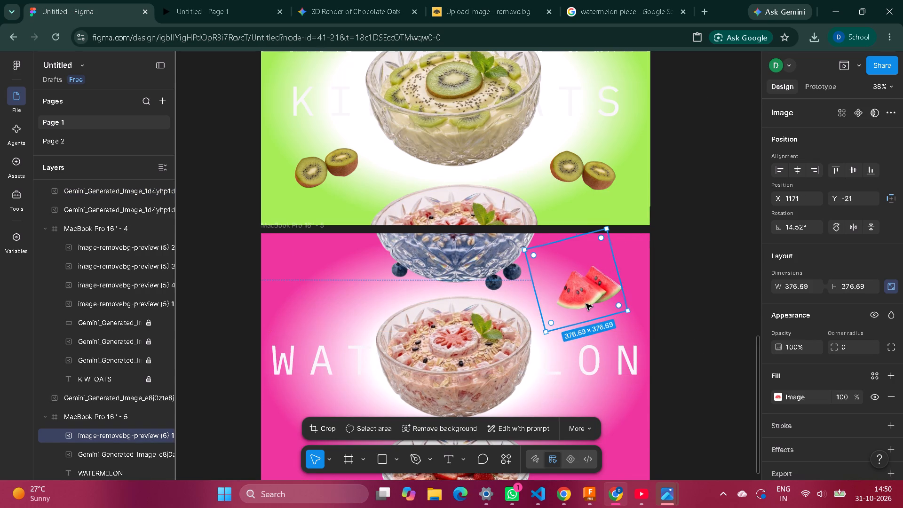
key(ctrl+c)
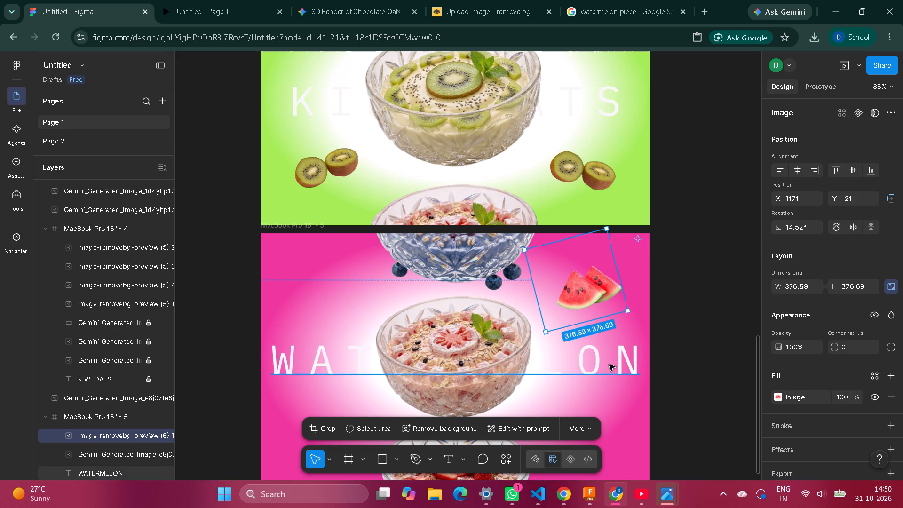
right_click(569, 304)
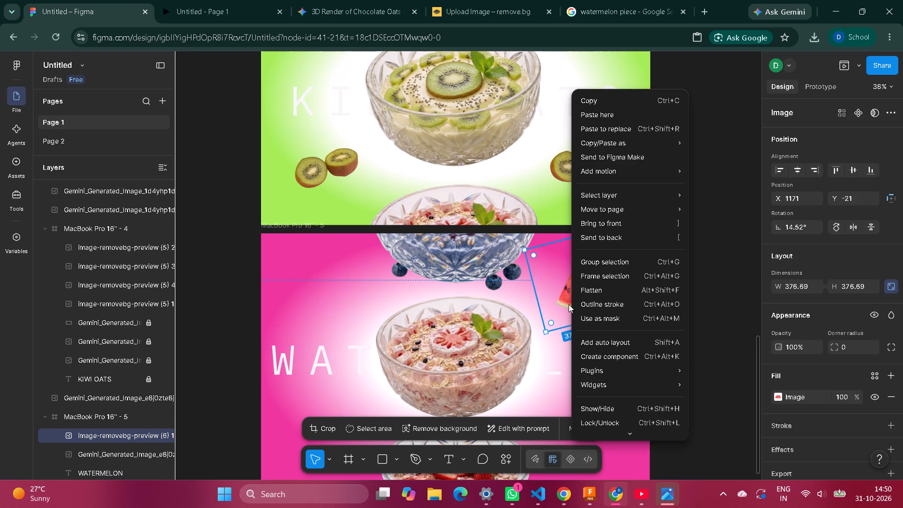
click(649, 95)
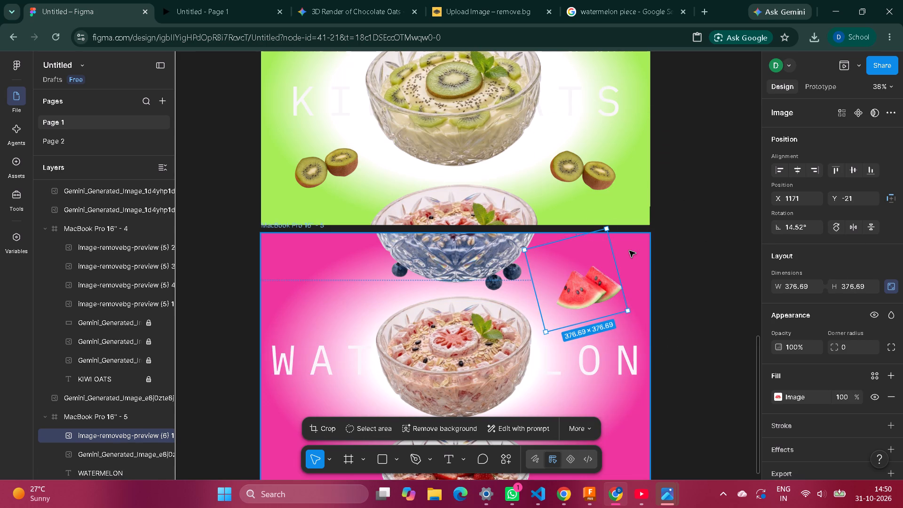
key(ctrl+v)
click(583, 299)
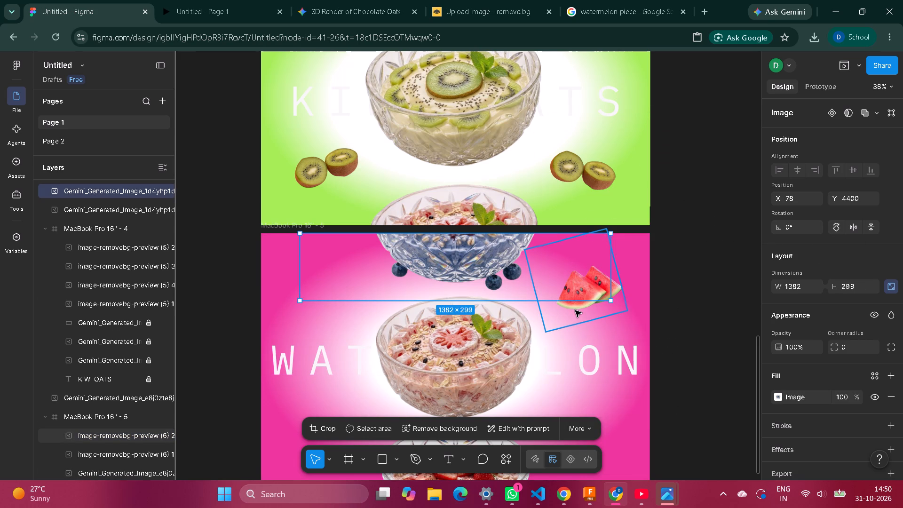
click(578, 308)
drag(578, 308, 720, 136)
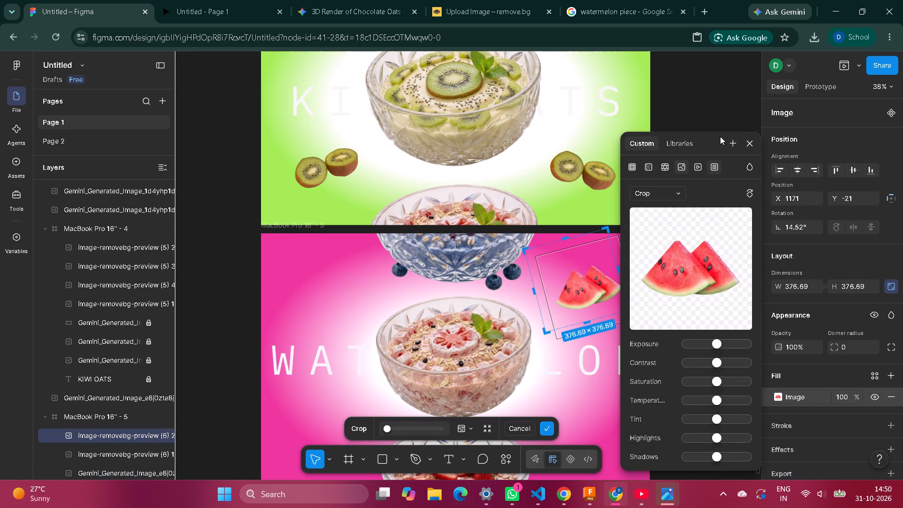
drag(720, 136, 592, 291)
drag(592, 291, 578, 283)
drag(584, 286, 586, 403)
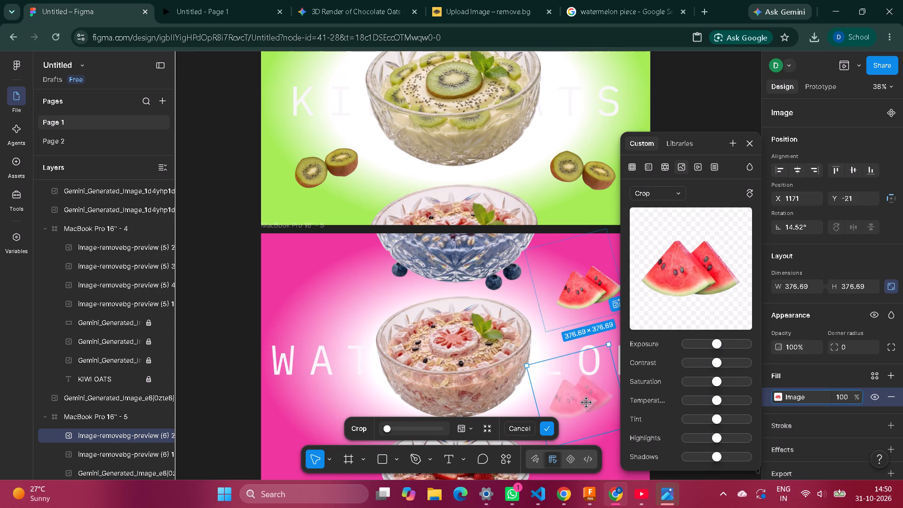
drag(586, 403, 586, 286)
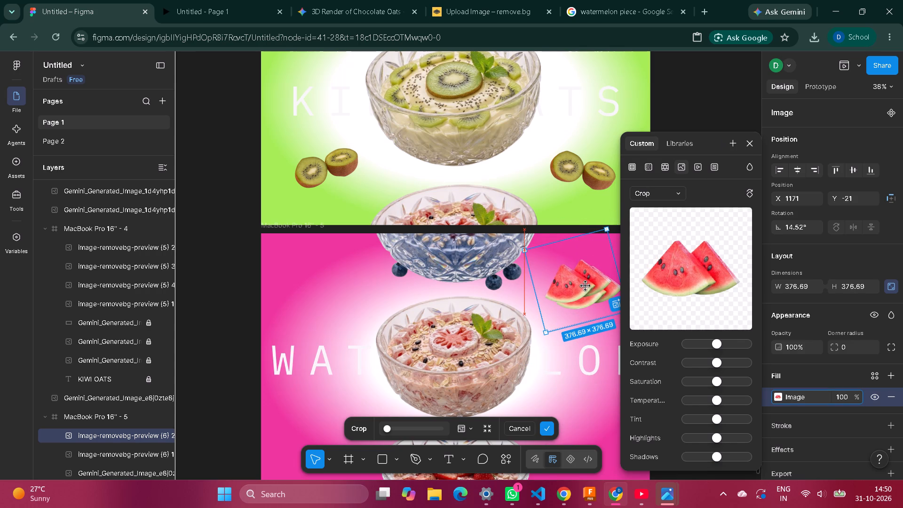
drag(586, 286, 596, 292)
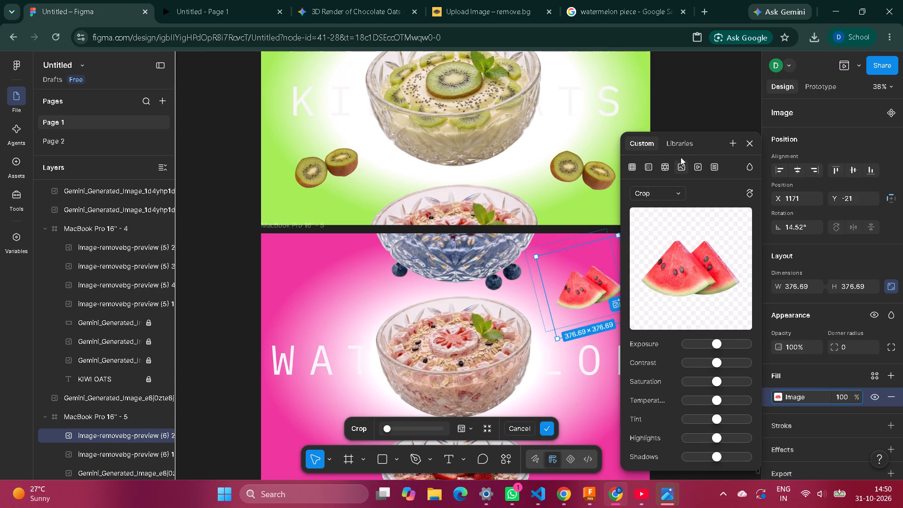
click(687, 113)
Move the duplicated watermelon image to the pink frame's lower-right area, at about X 1189, Y 558.
drag(561, 256, 563, 258)
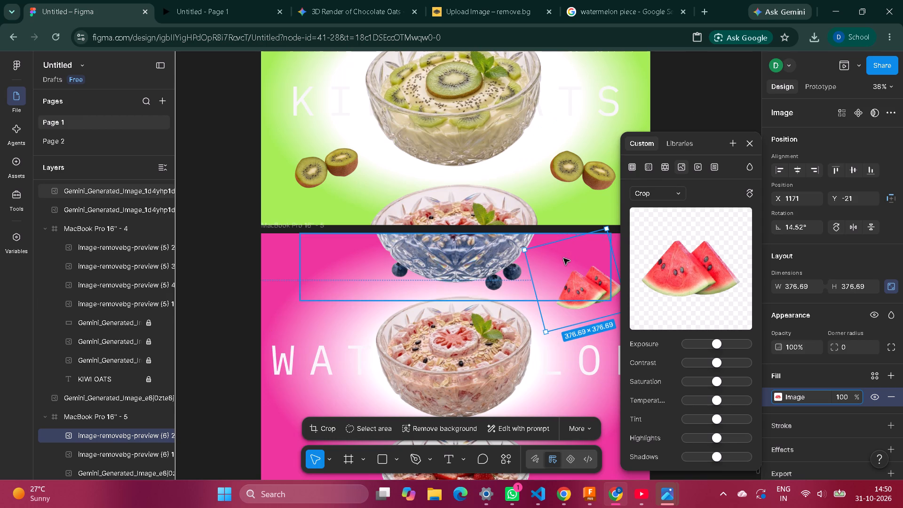
drag(563, 258, 568, 378)
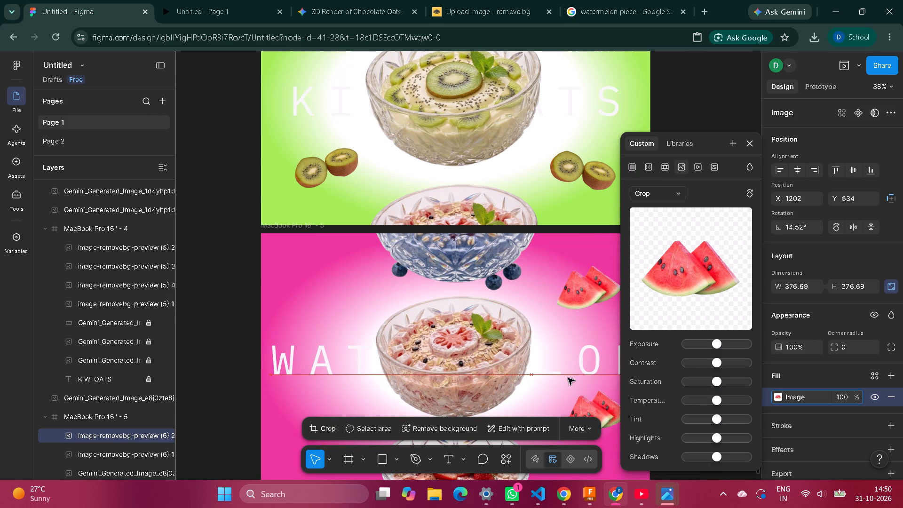
drag(568, 378, 565, 384)
click(706, 114)
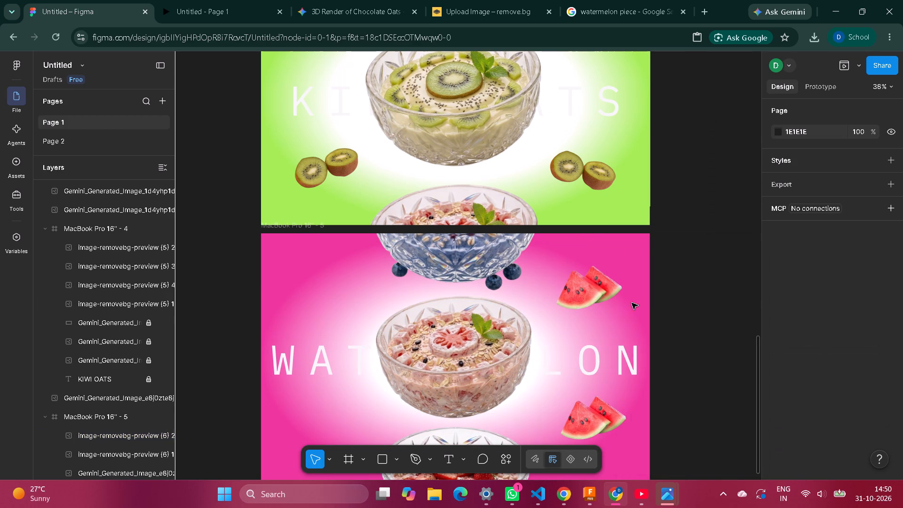
Rotate the lower-right watermelon image to about -12.6°.
scroll(717, 297, down, 1)
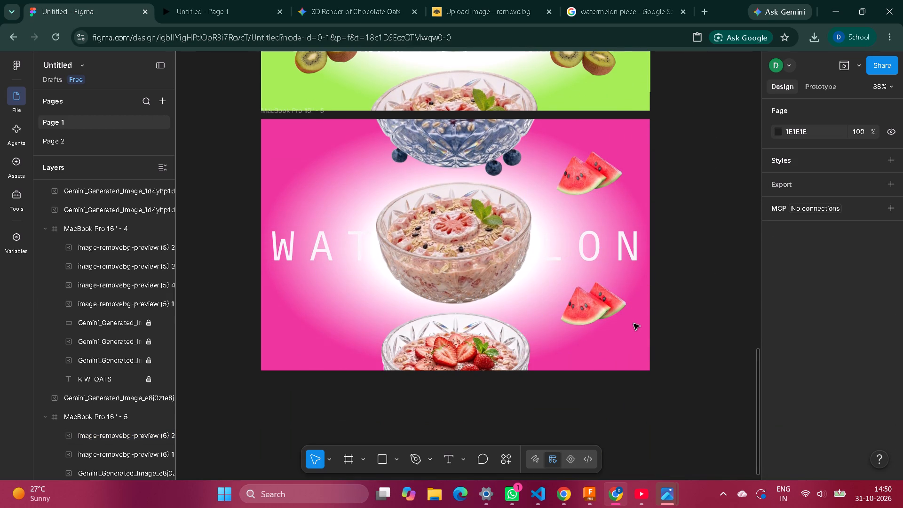
click(620, 311)
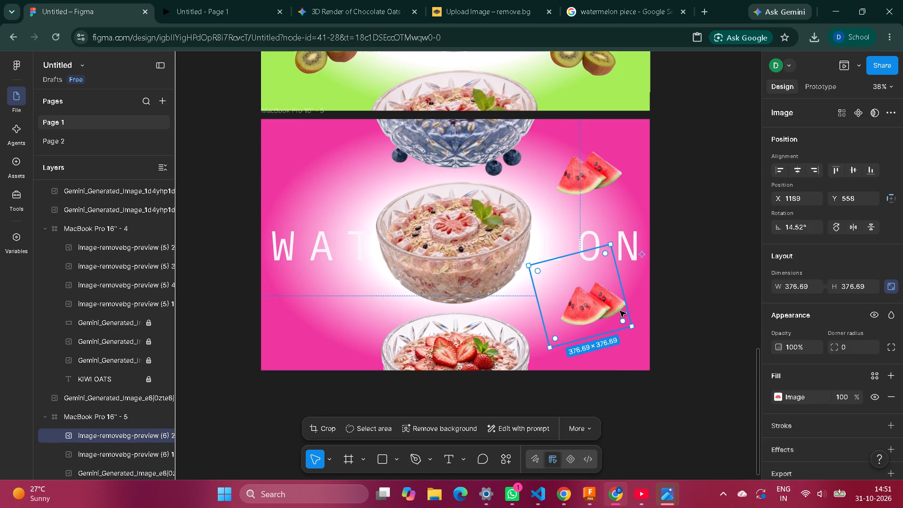
drag(639, 332, 616, 374)
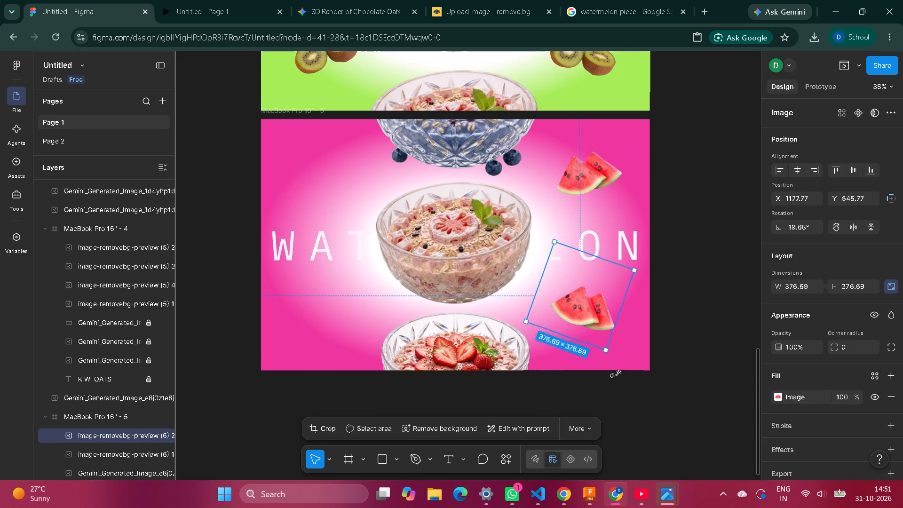
drag(616, 374, 623, 365)
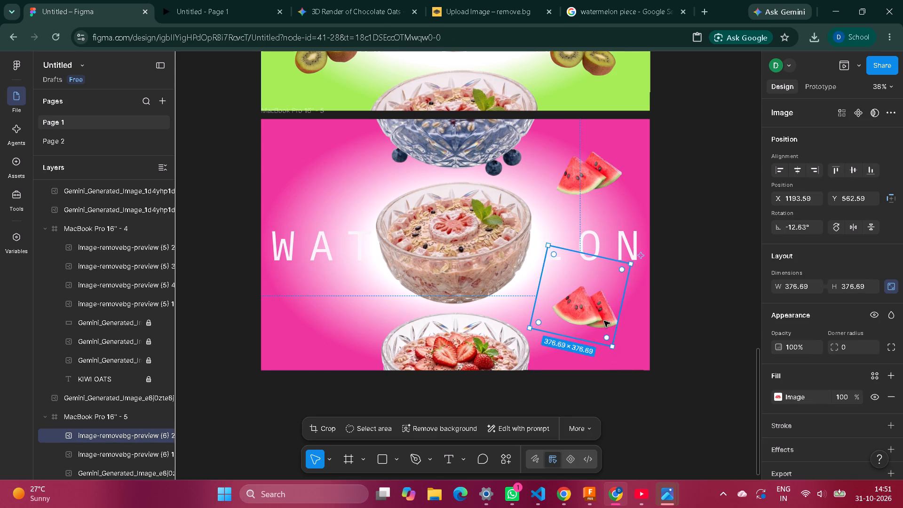
click(674, 293)
Paste another watermelon copy and place it in the pink frame's lower-left area, at about X -2, Y 585.
key(ctrl+c)
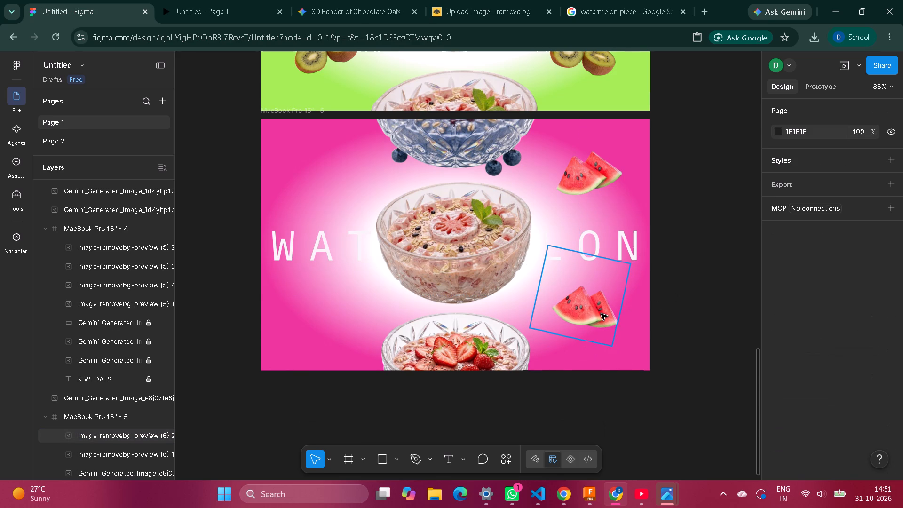
key(ctrl+v)
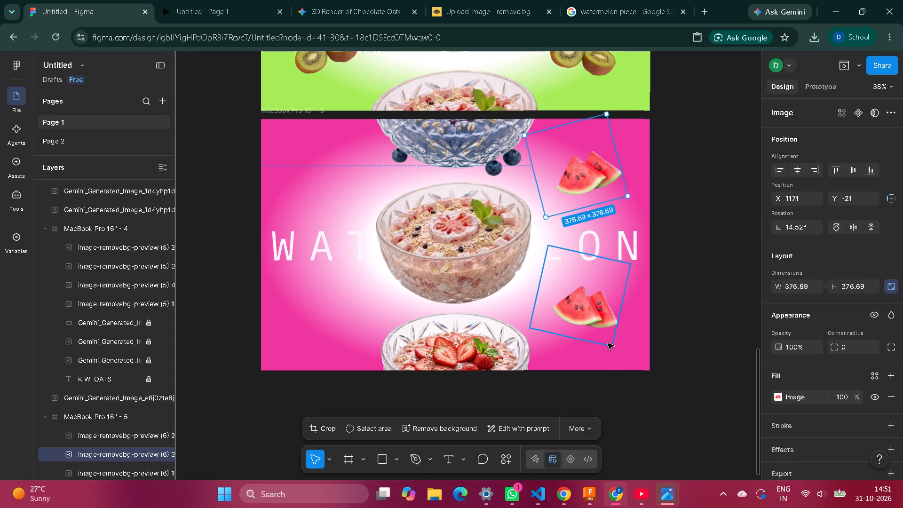
drag(616, 176, 548, 226)
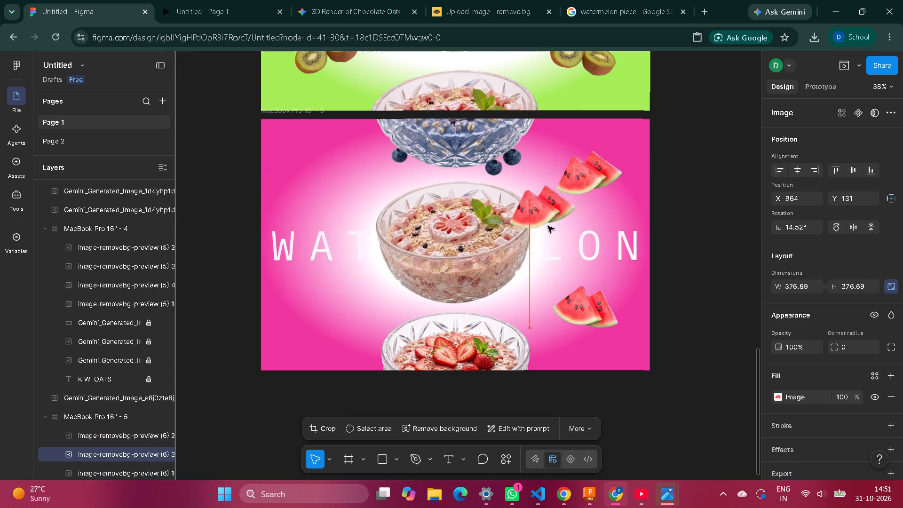
drag(548, 226, 351, 314)
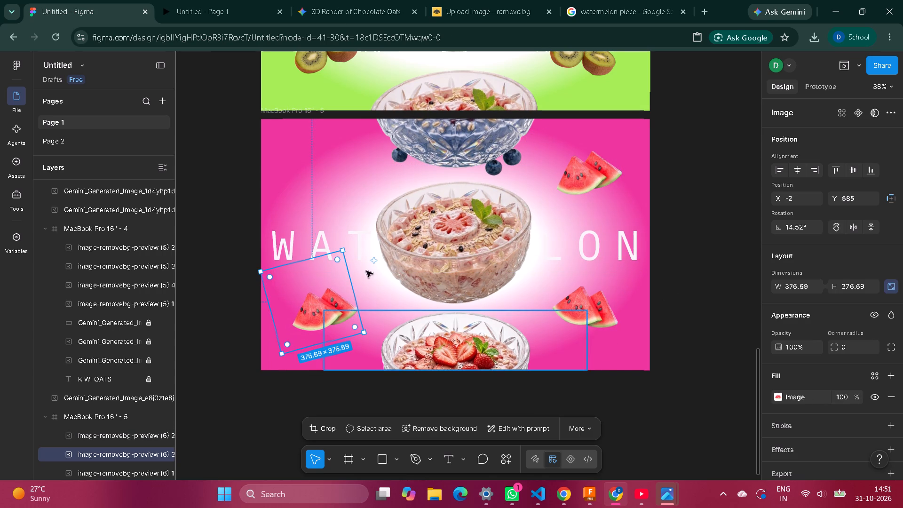
Paste a fourth watermelon image and place it in the pink frame's upper-left area, at about X -23, Y -50.
click(301, 175)
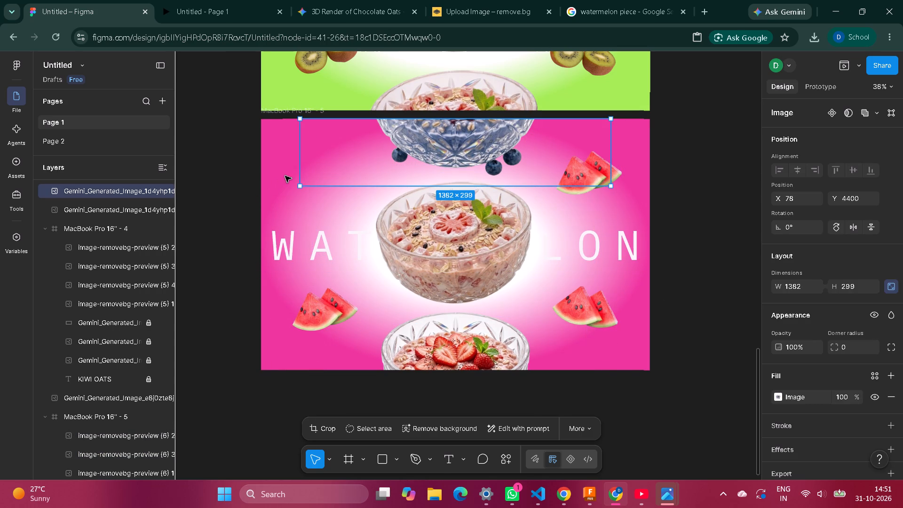
click(286, 175)
key(ctrl+v)
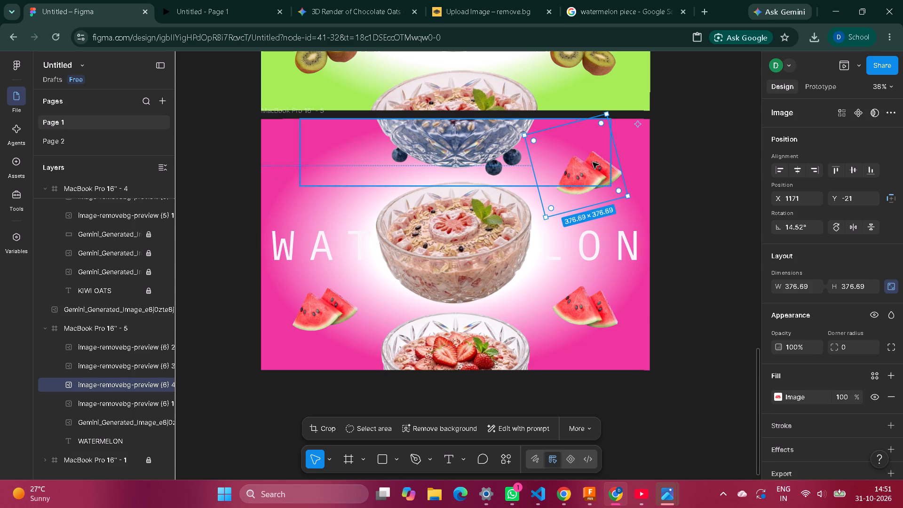
drag(582, 189, 320, 190)
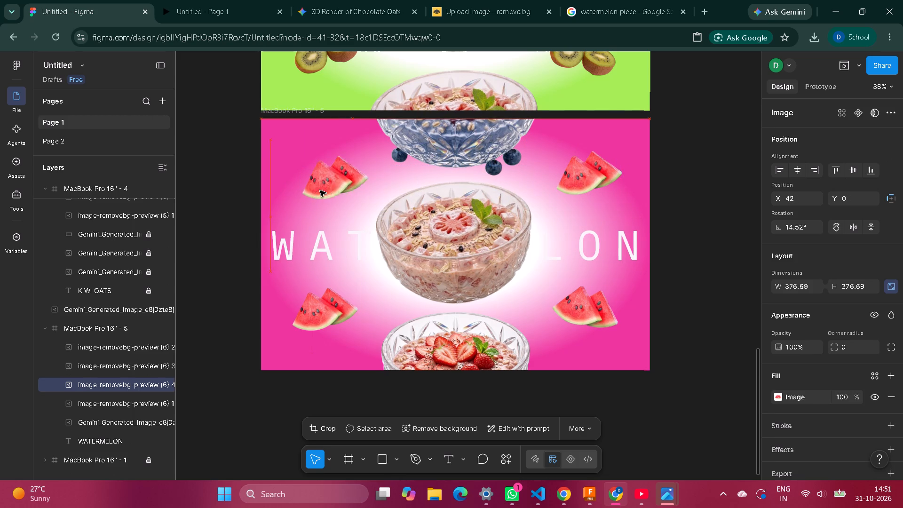
drag(320, 190, 313, 185)
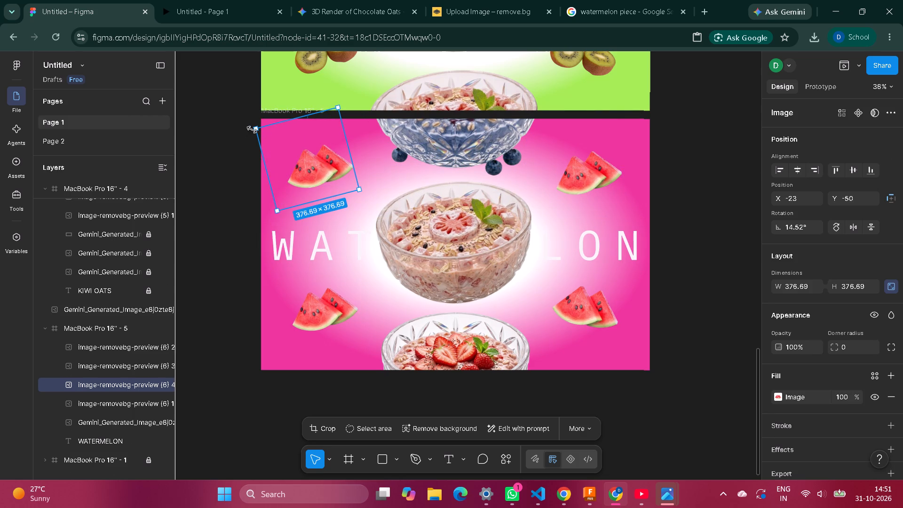
Rotate the upper-left watermelon image in the pink frame to about -13.8° and reposition it at about X 23, Y -48.
drag(249, 131, 263, 98)
click(302, 175)
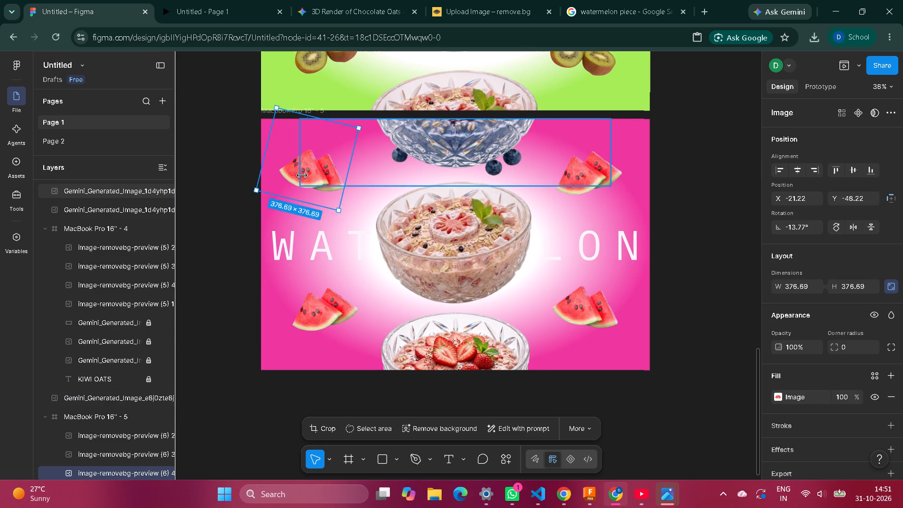
drag(285, 172, 298, 173)
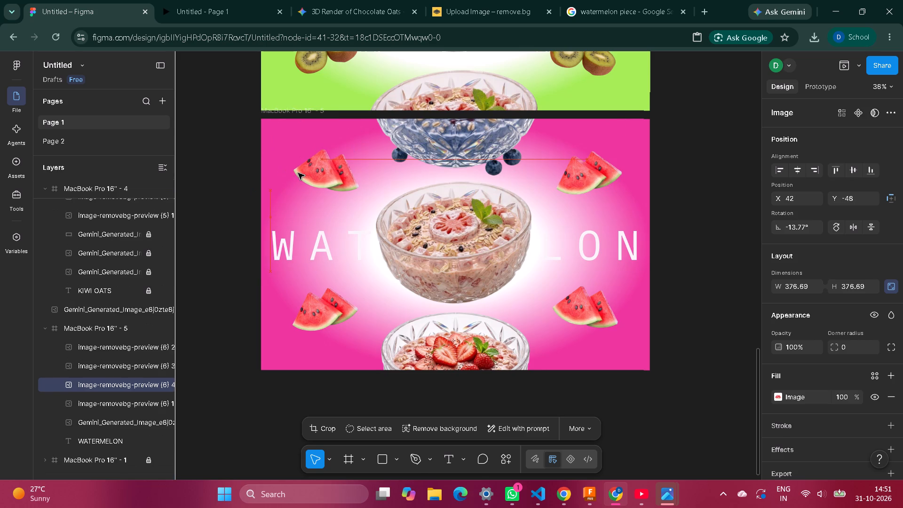
drag(298, 173, 298, 174)
drag(298, 174, 295, 174)
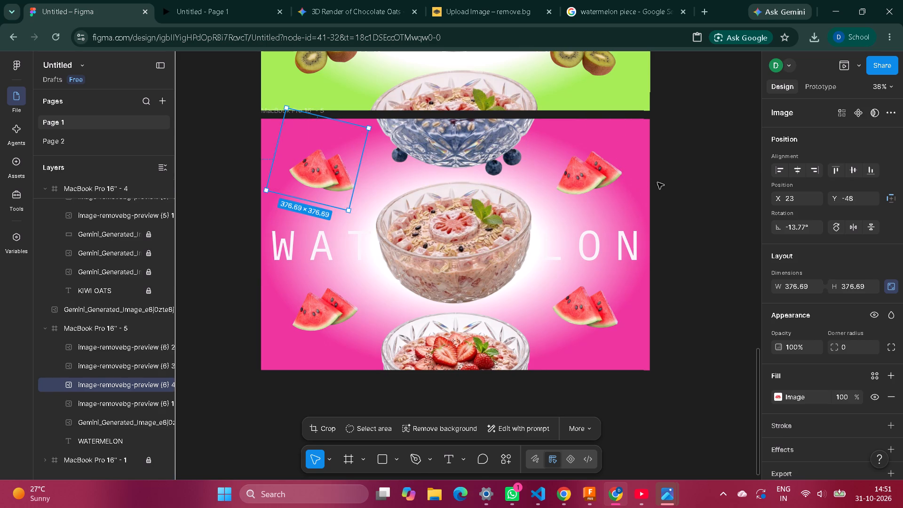
click(659, 181)
scroll(697, 156, up, 1)
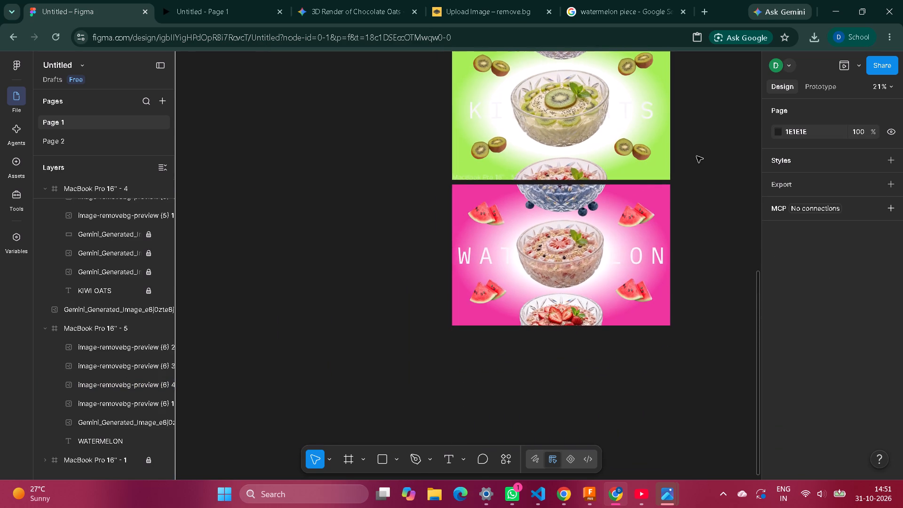
scroll(657, 170, up, 3)
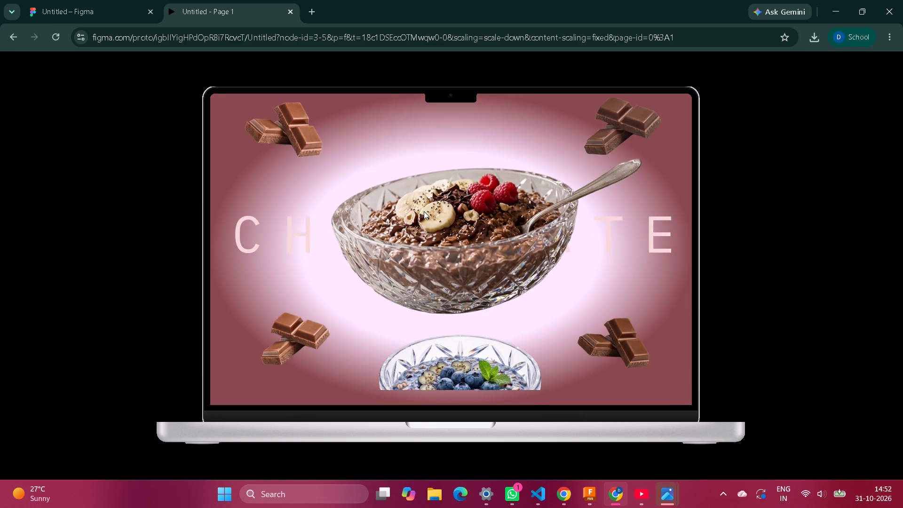
key(Right)
key(Right)
key(Right)
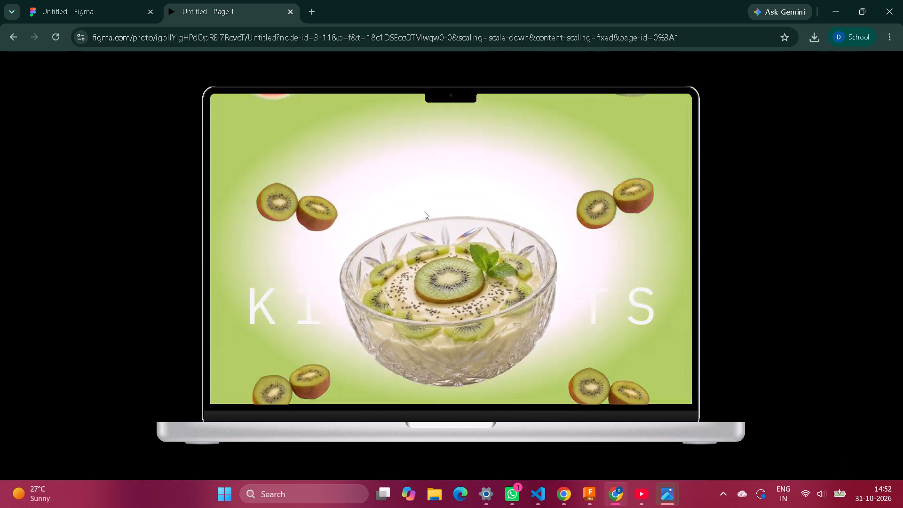
key(Right)
key(Right)
key(Left)
key(Left)
key(Left)
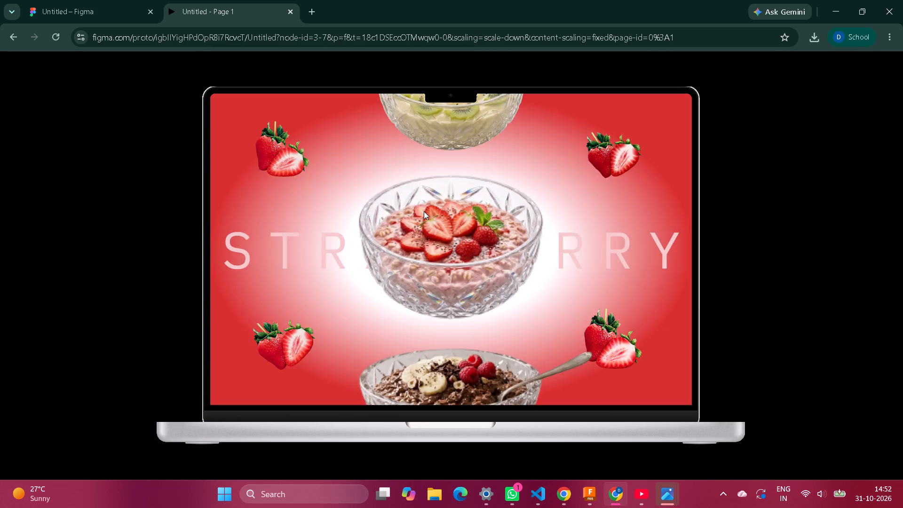
key(Left)
key(Left)
key(Right)
key(Right)
key(Right)
key(Right)
key(Left)
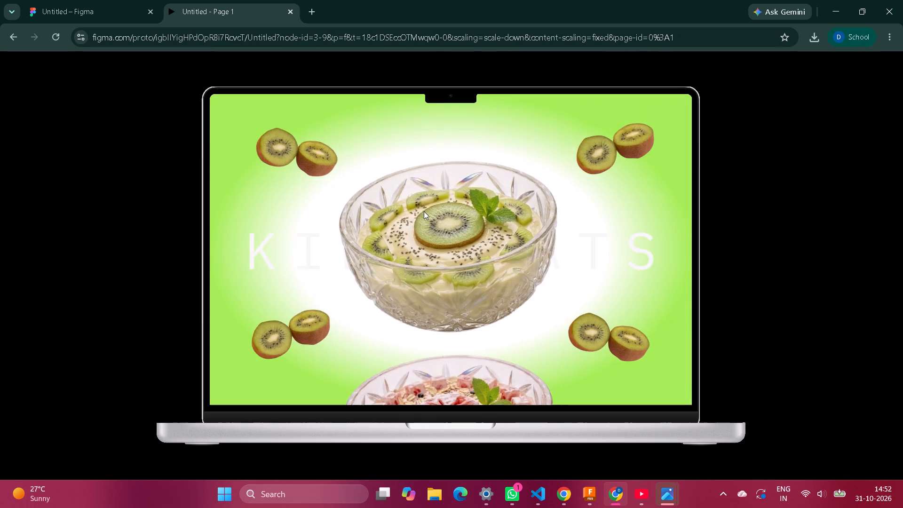
key(Left)
key(Right)
key(Right)
key(Right)
key(Right)
key(Right)
key(Right)
key(Right)
key(Right)
key(Right)
key(Right)
key(Right)
key(Right)
key(Right)
key(Right)
key(Right)
key(Right)
key(Right)
key(Right)
key(Right)
key(Right)
key(Left)
key(Left)
key(Left)
key(Left)
key(Left)
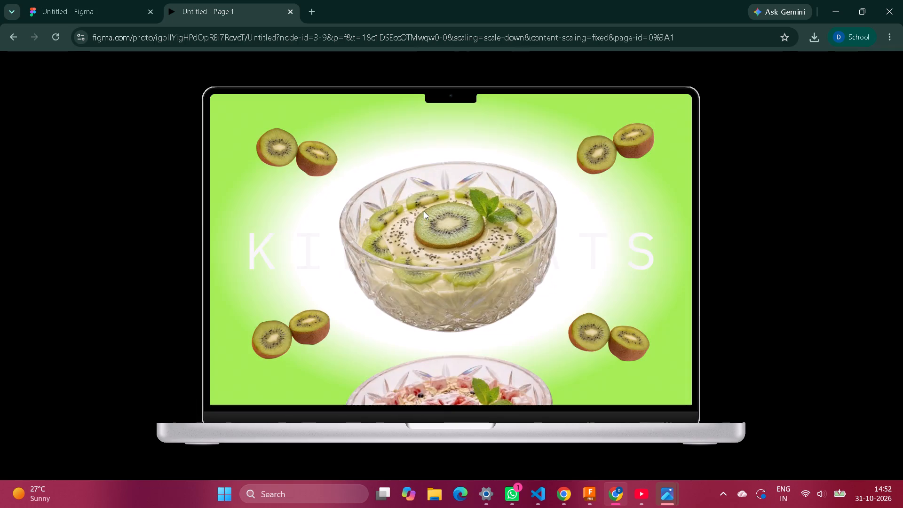
key(Left)
key(Left)
key(Right)
key(Right)
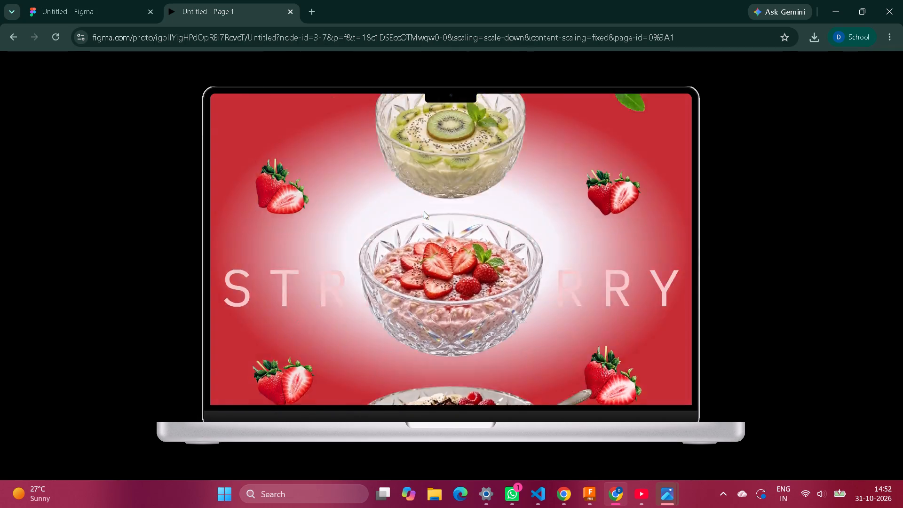
key(Right)
key(Right)
key(Right)
key(Right)
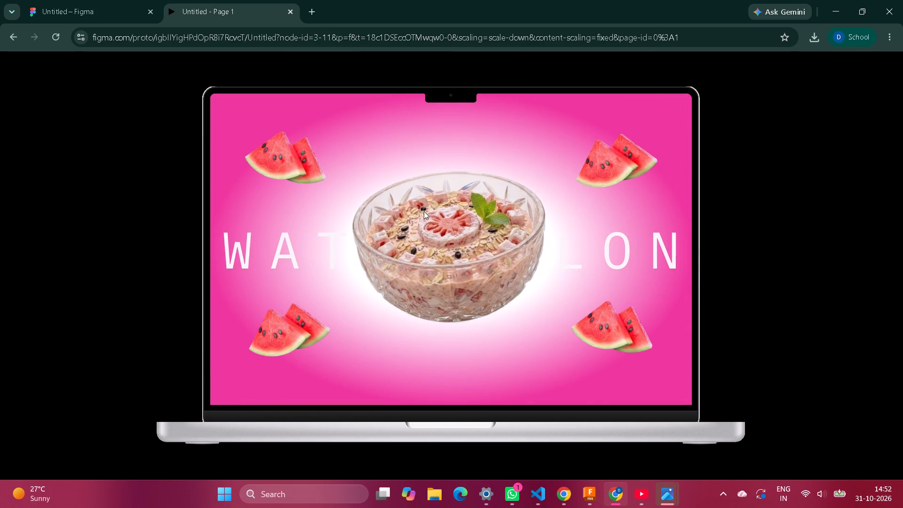
key(Right)
Return to the Figma design file and save it.
click(91, 10)
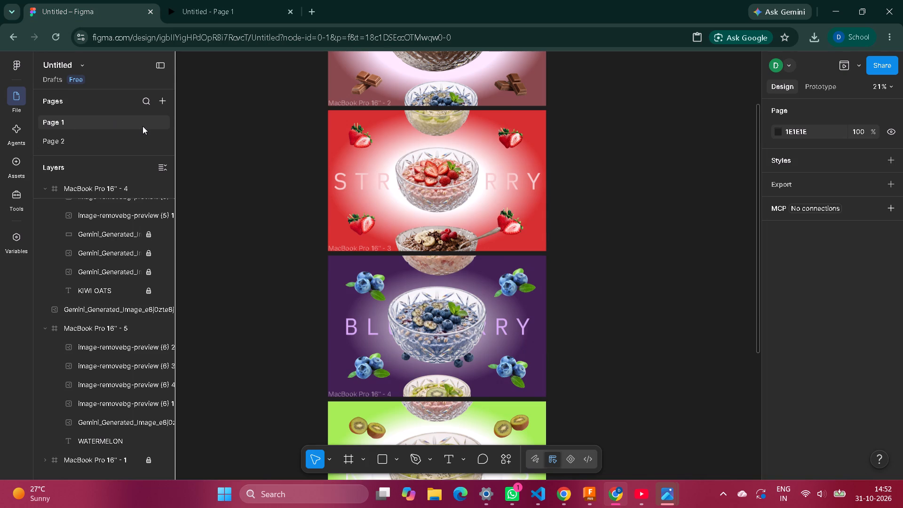
key(ctrl+s)
Minimise the browser and close all the open Photos windows showing the fruit and bowl images.
click(828, 0)
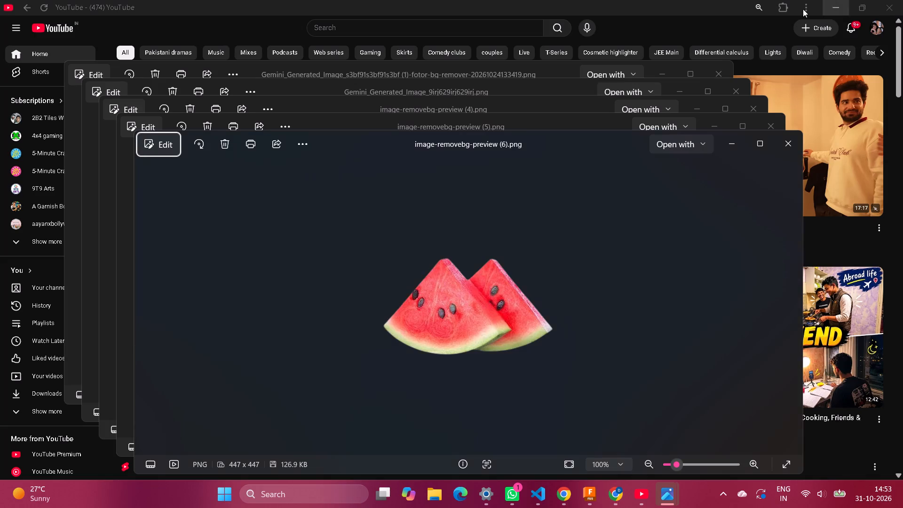
click(787, 135)
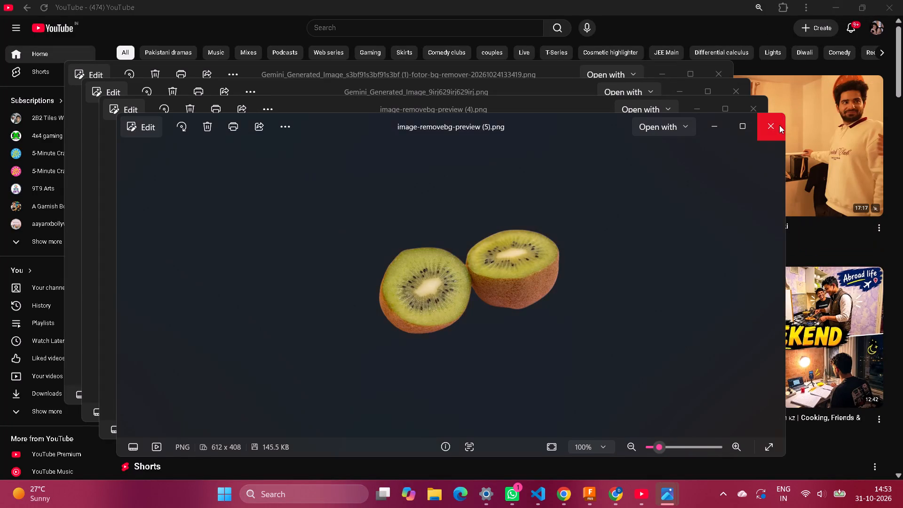
click(779, 125)
click(766, 115)
click(763, 114)
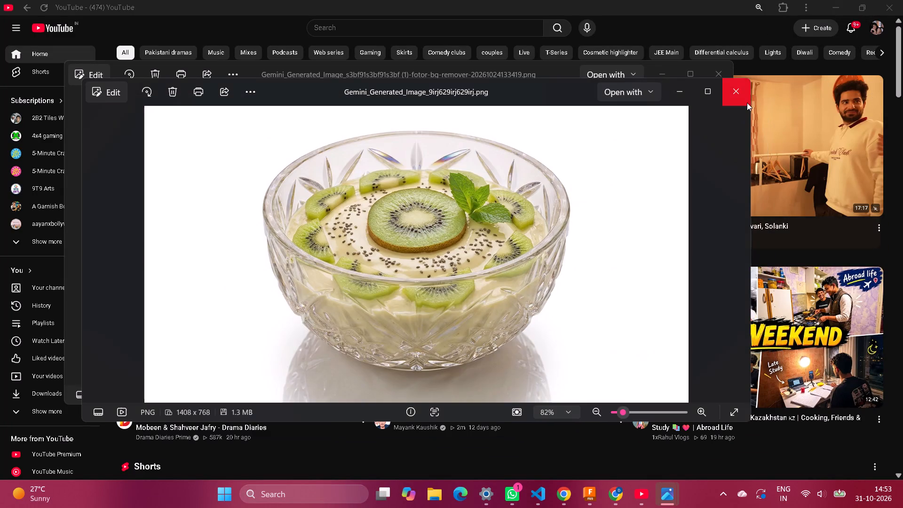
click(746, 102)
click(725, 78)
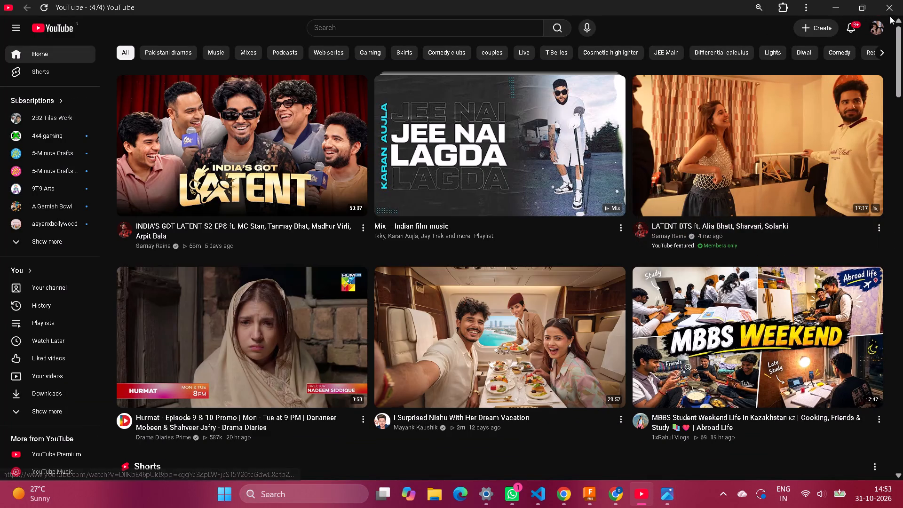